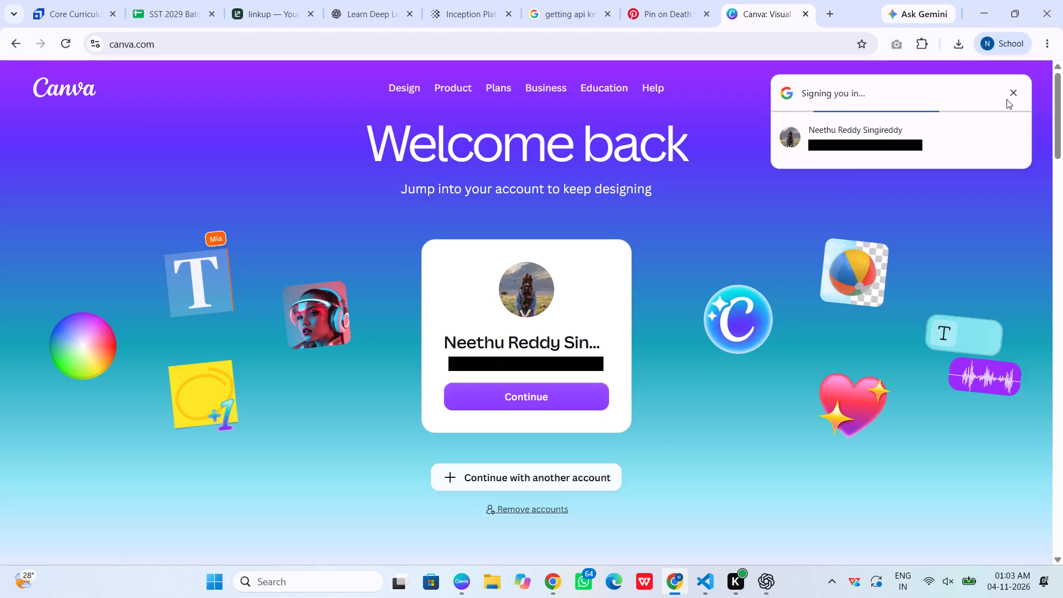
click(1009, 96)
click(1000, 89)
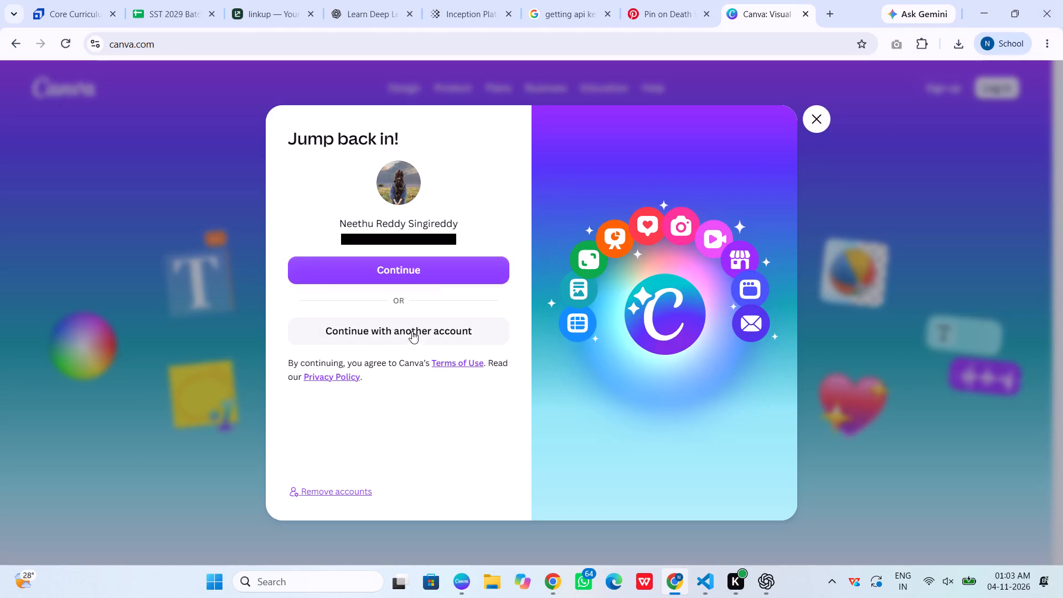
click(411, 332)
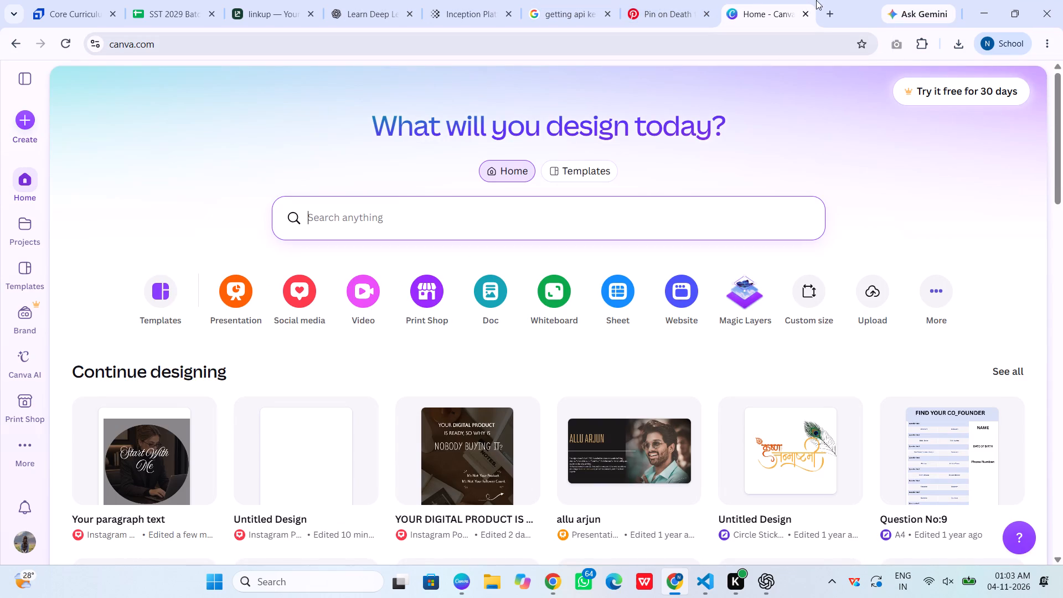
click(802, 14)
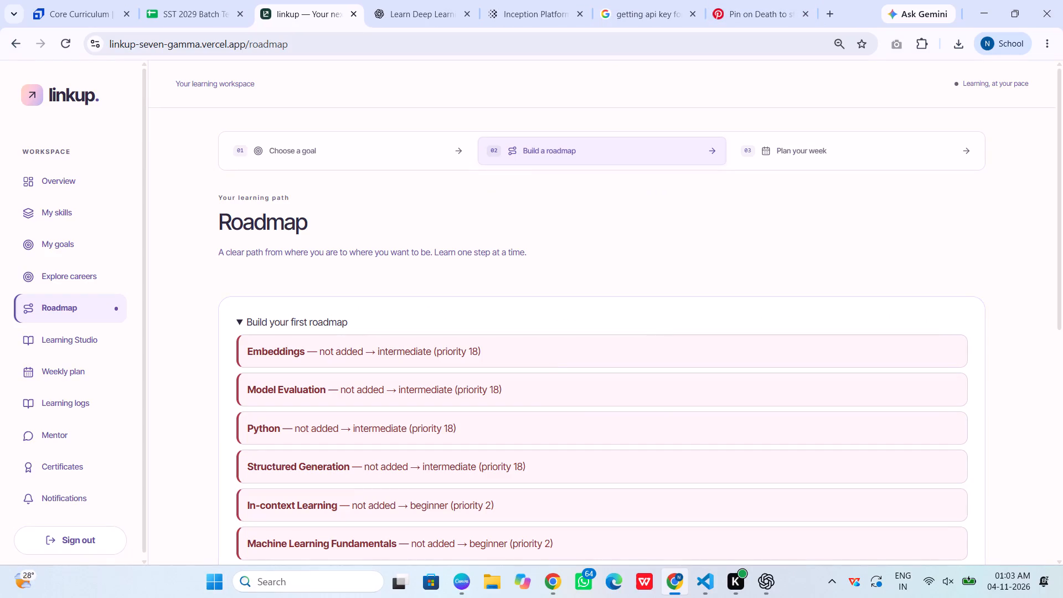
Switch to the Chrome window with the Canva design and open a new window under the BITS Pilani online profile.
click(545, 581)
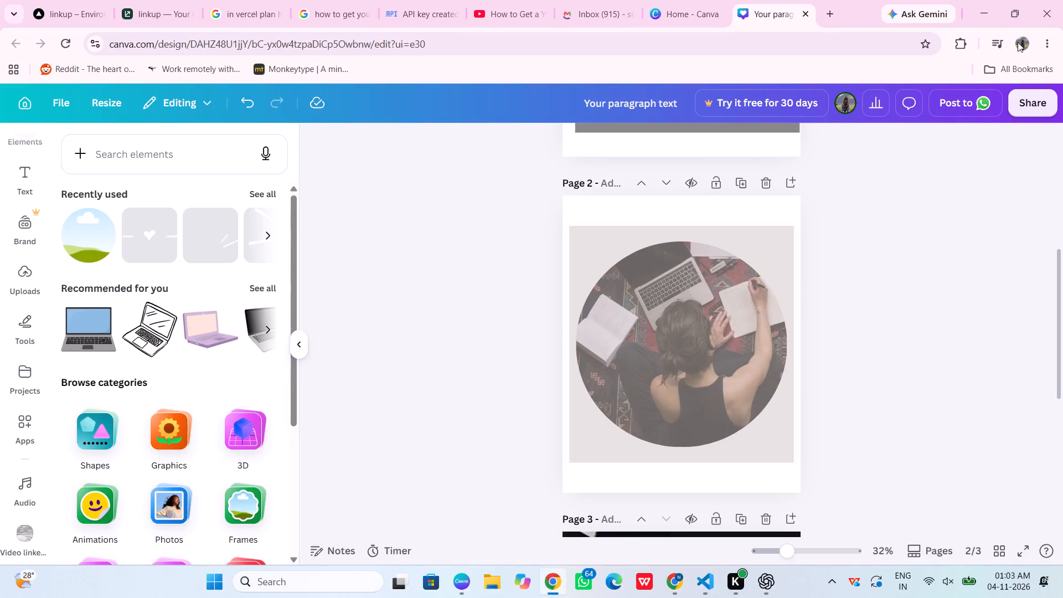
click(1024, 46)
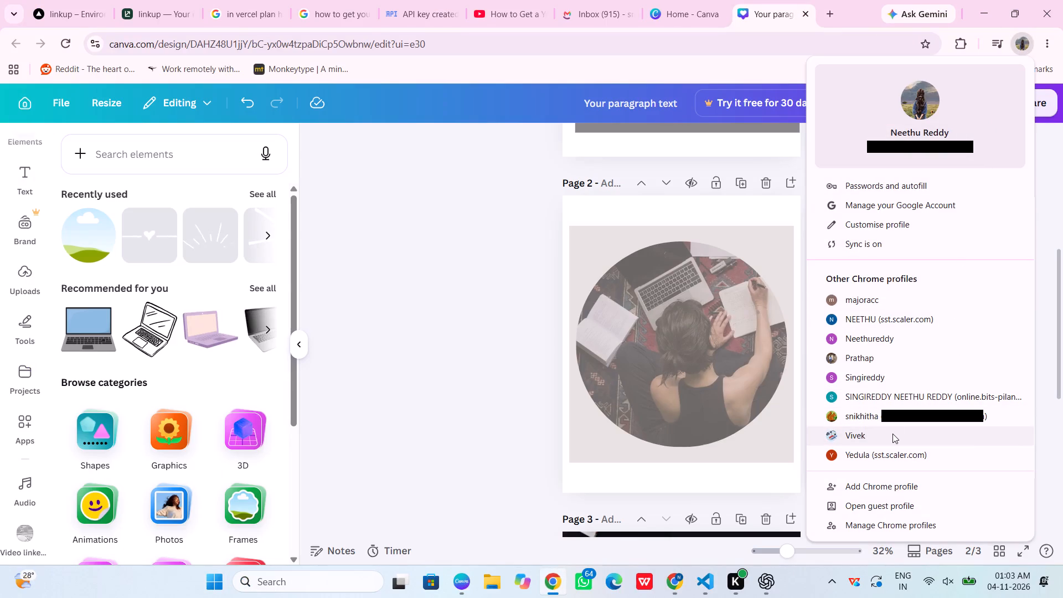
click(904, 388)
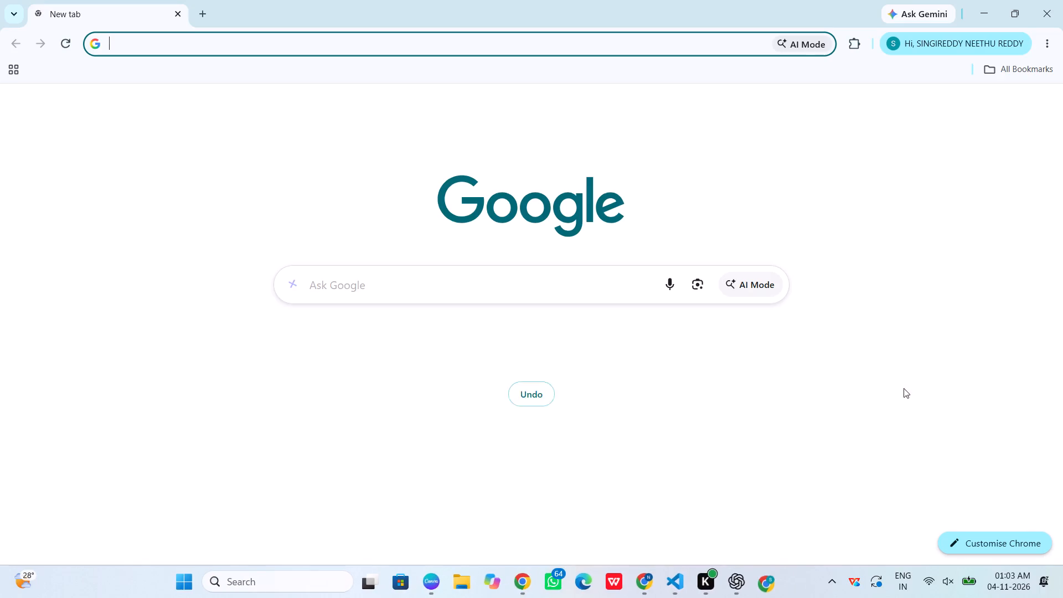
Load canva.com, dismiss the Google sign-in prompt, and open Canva's login dialog.
text(cn)
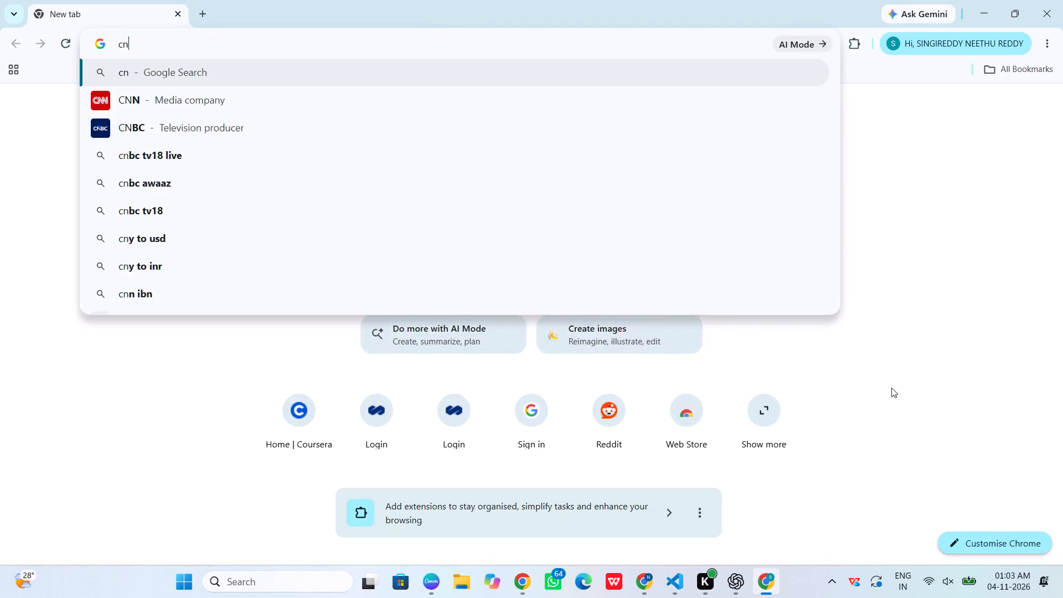
key(BackSpace)
text(anva)
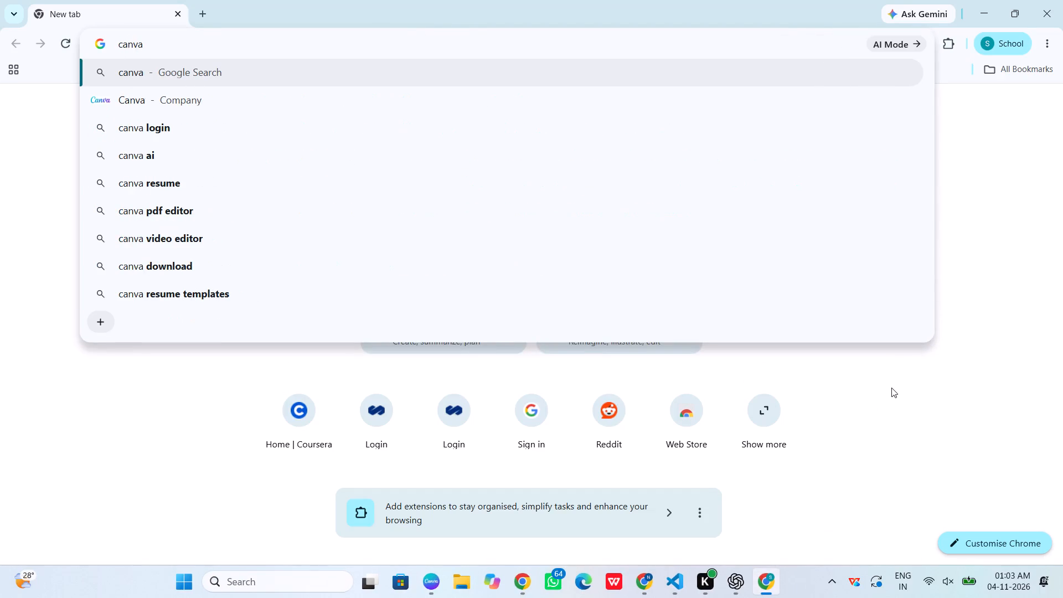
text(.com)
key(Return)
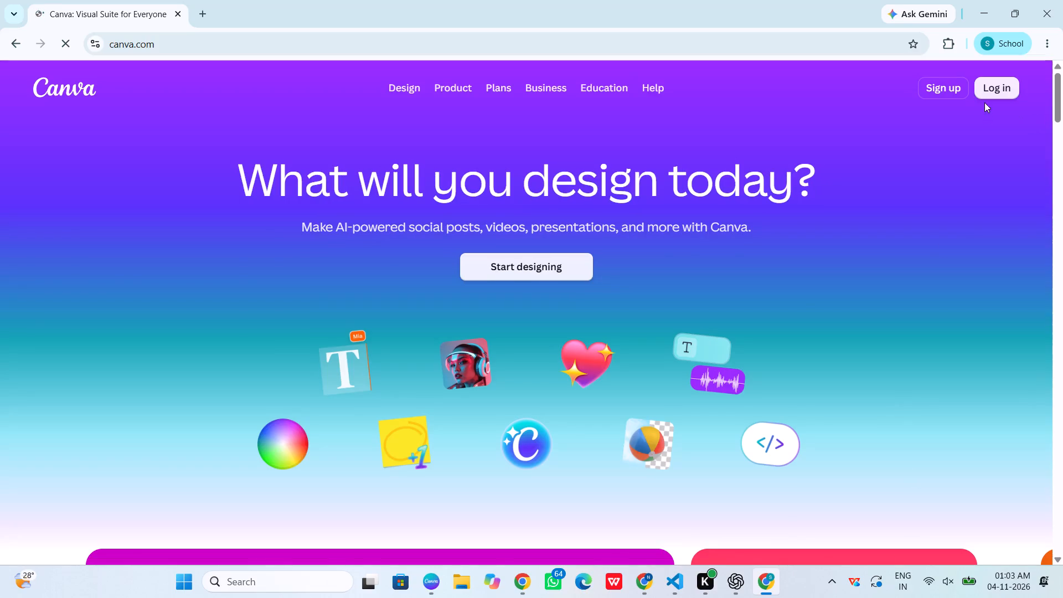
click(989, 88)
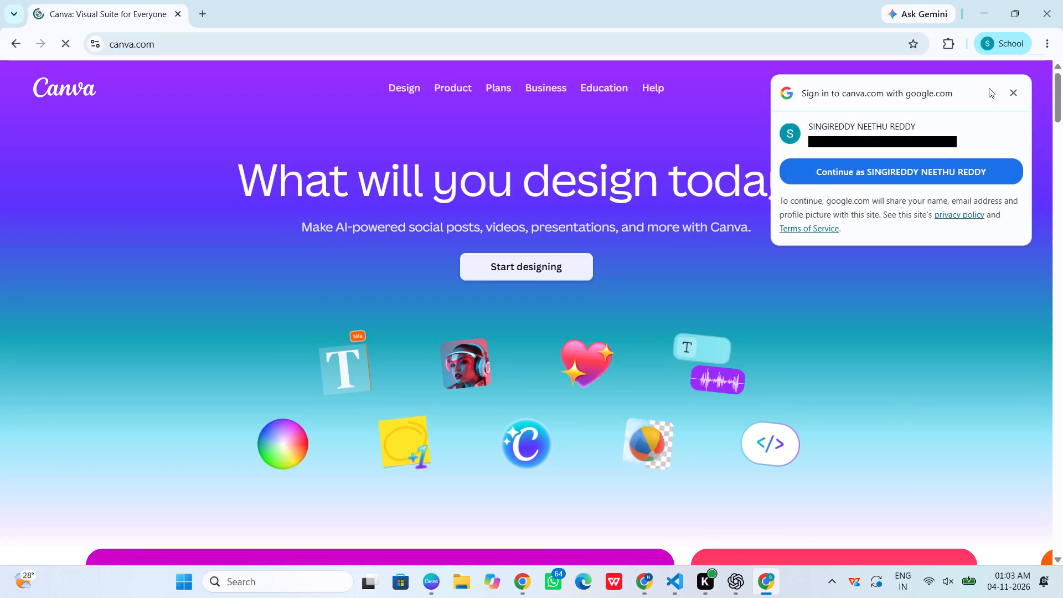
click(1012, 94)
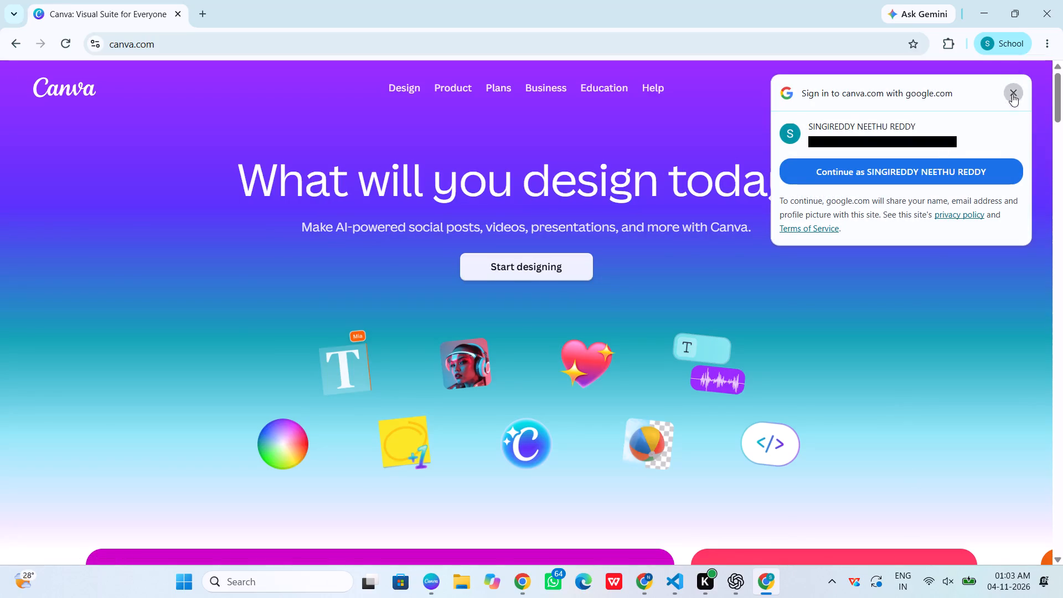
click(1007, 91)
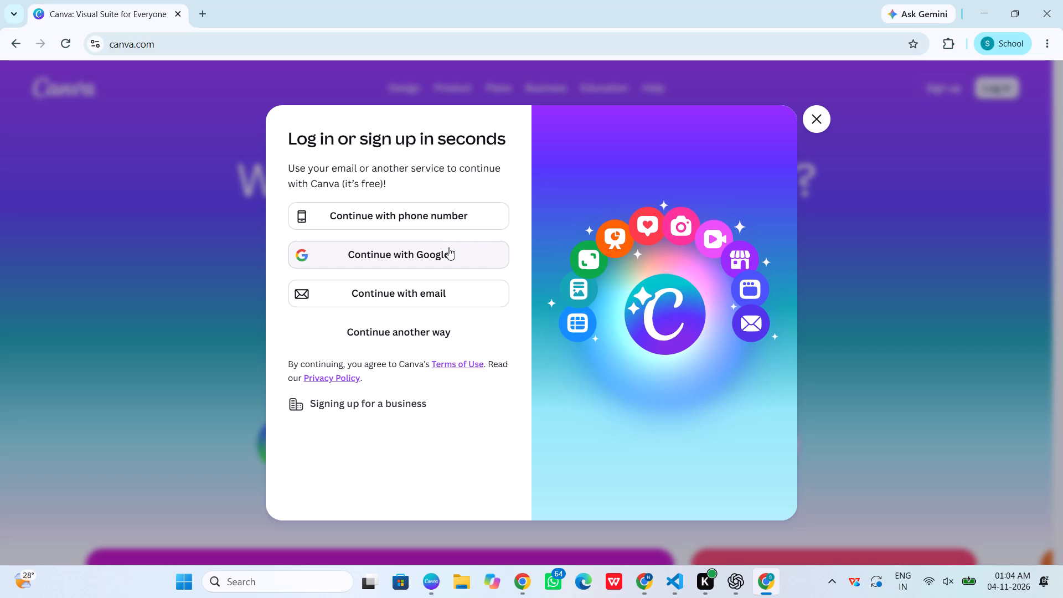
Choose to continue with email and activate the phone number or email field.
drag(1022, 0, 1062, 0)
click(442, 293)
click(392, 267)
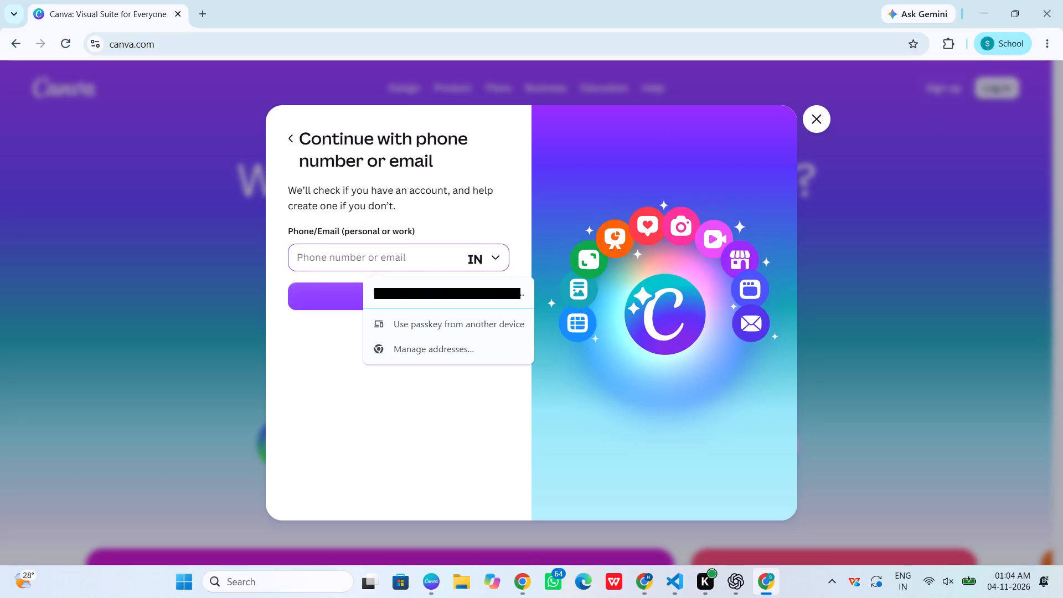
Search the country codes for "in" and select India (+91) for the phone number or email entry.
click(495, 259)
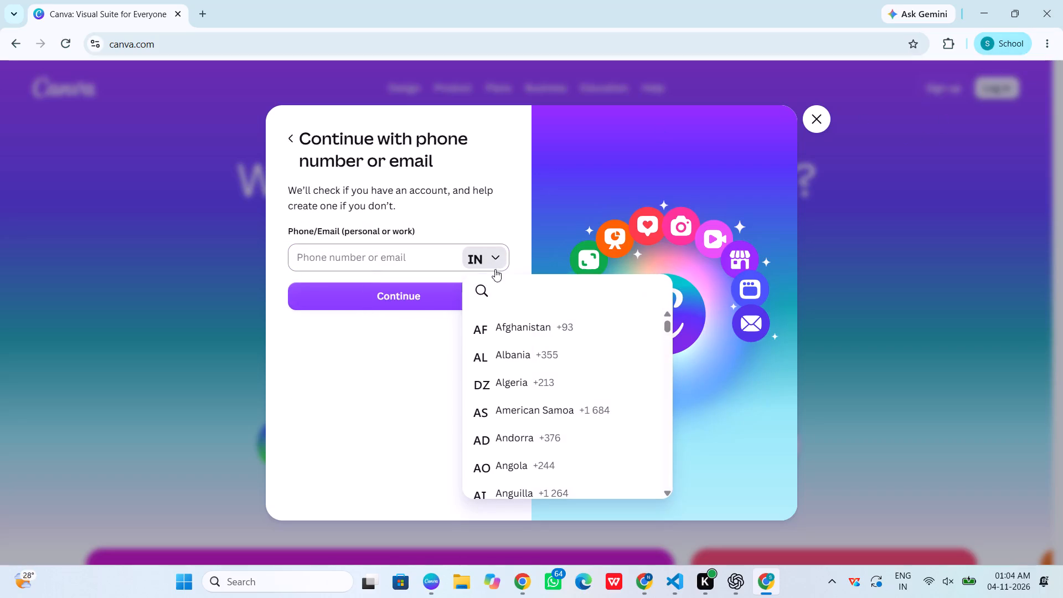
click(407, 250)
click(393, 255)
click(365, 324)
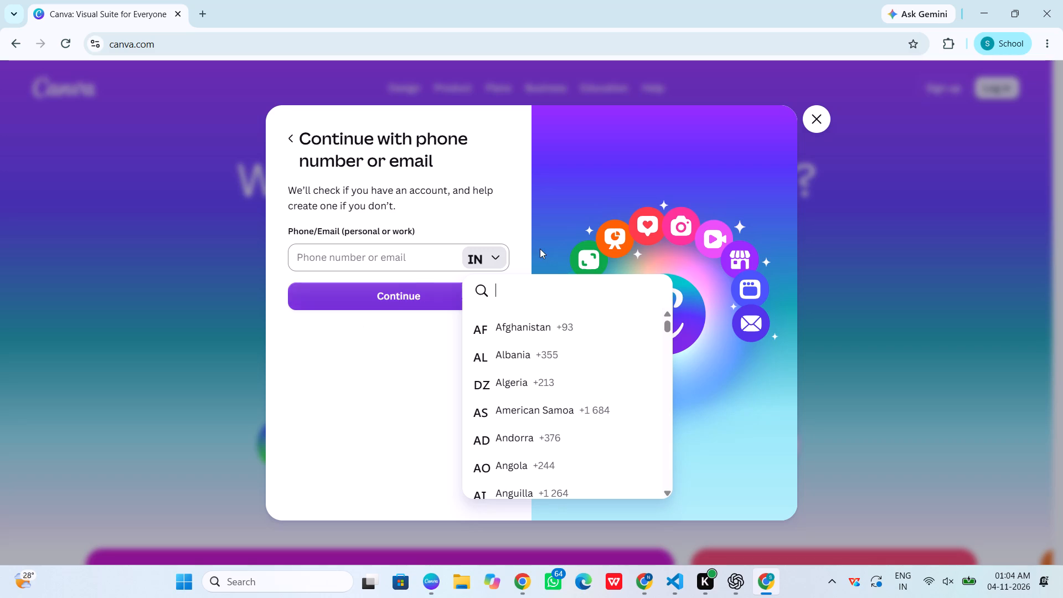
click(378, 261)
click(378, 261)
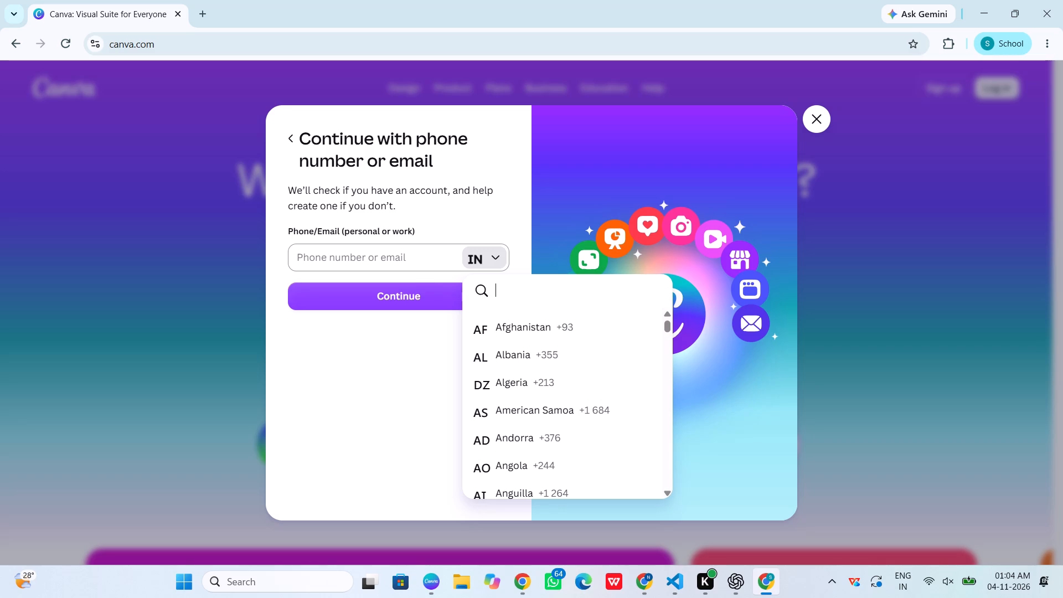
click(485, 286)
text(in)
click(527, 333)
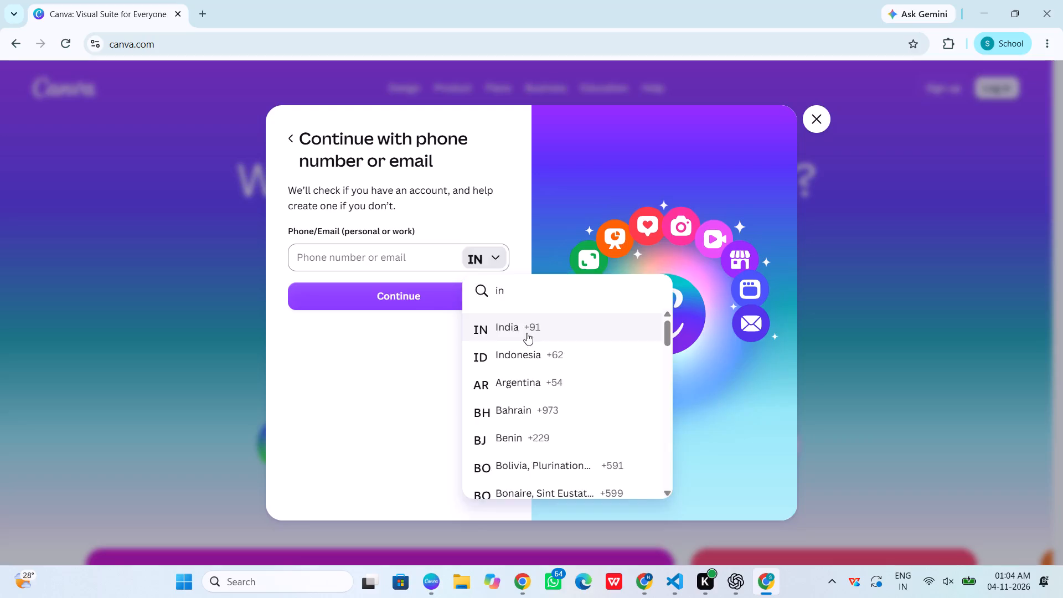
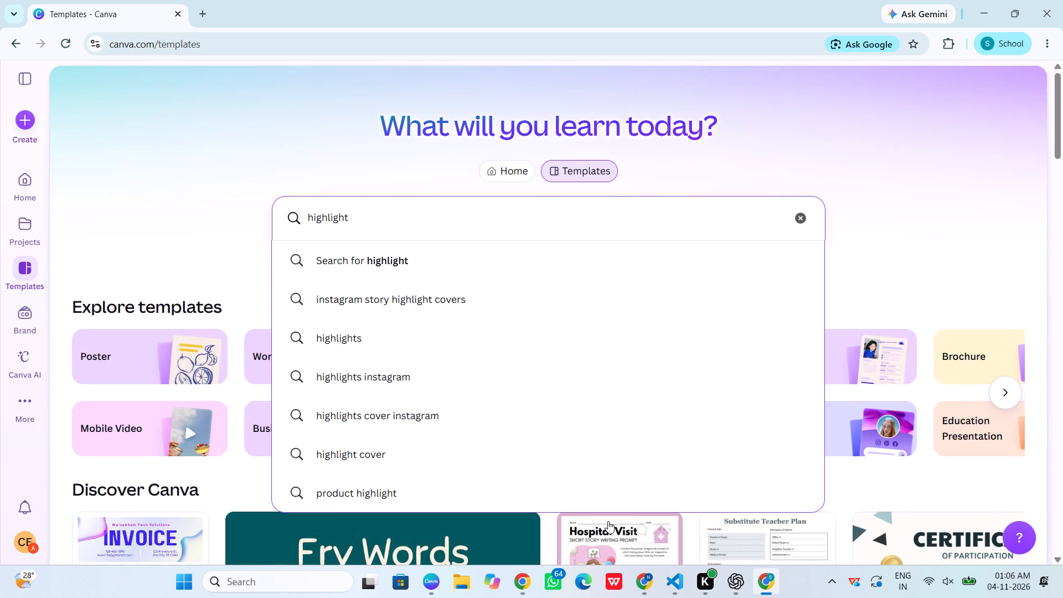
Search the templates for "instagram story highlight covers" using the suggestion and look through the results.
click(538, 310)
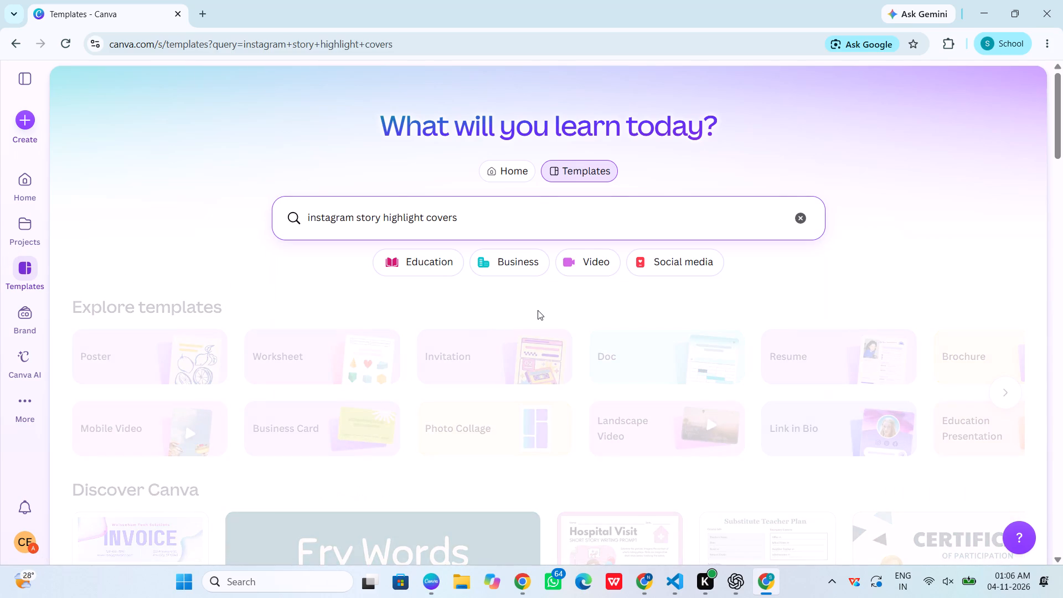
scroll(659, 361, down, 3)
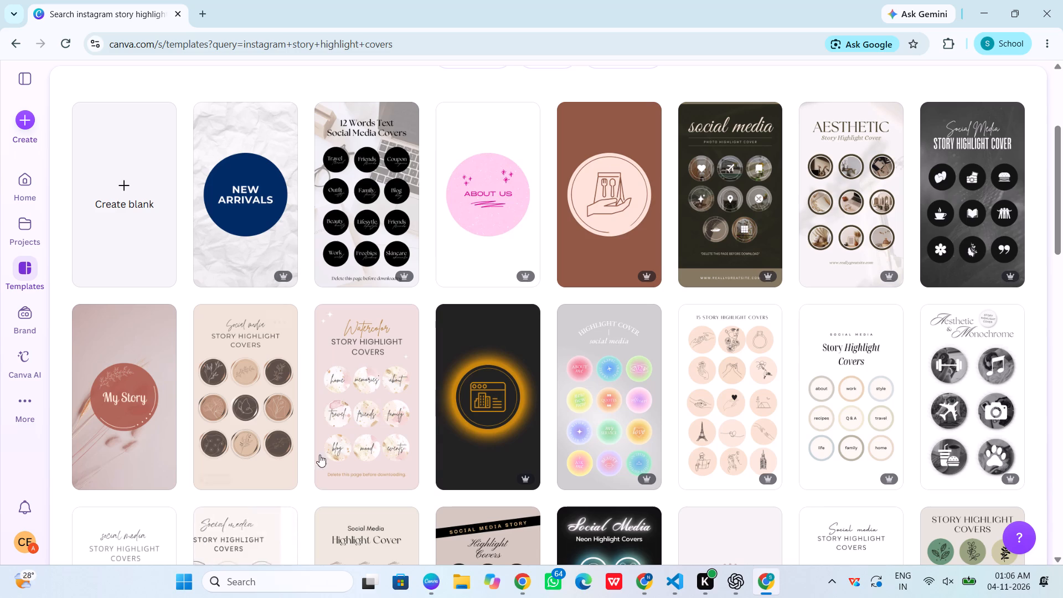
scroll(351, 436, down, 5)
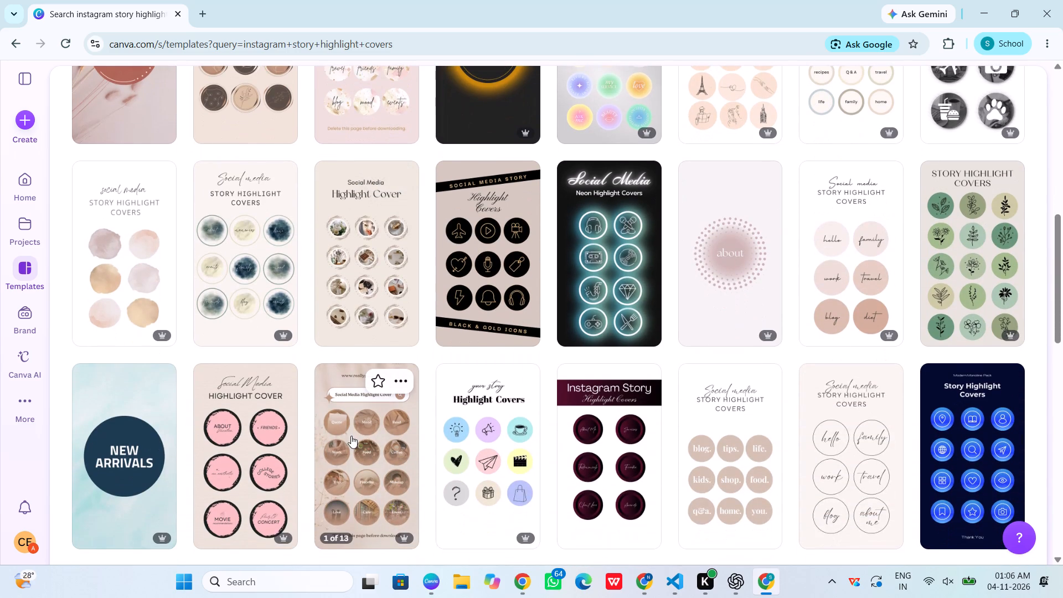
scroll(351, 436, up, 7)
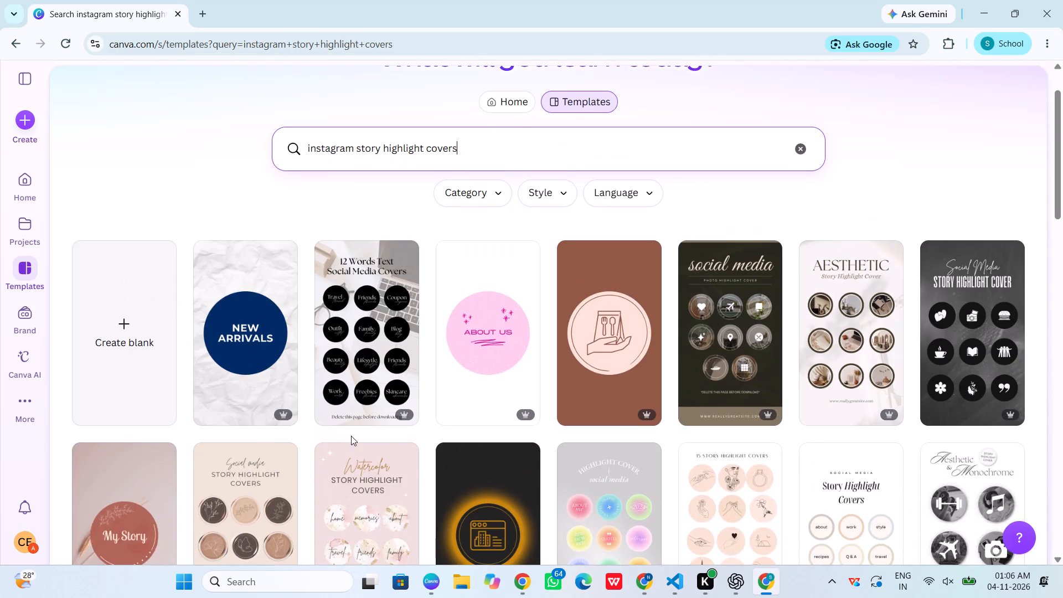
scroll(351, 436, up, 3)
Preview the Brown and Beige Modern Aesthetic Photo Highlight Cover template and examine the similar designs below it.
click(855, 424)
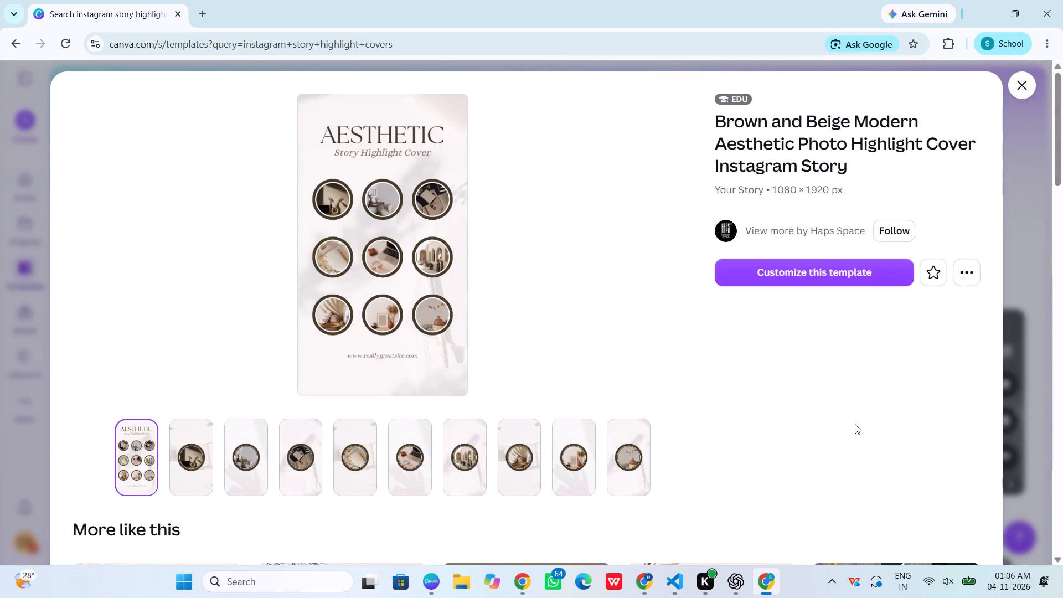
scroll(655, 445, down, 3)
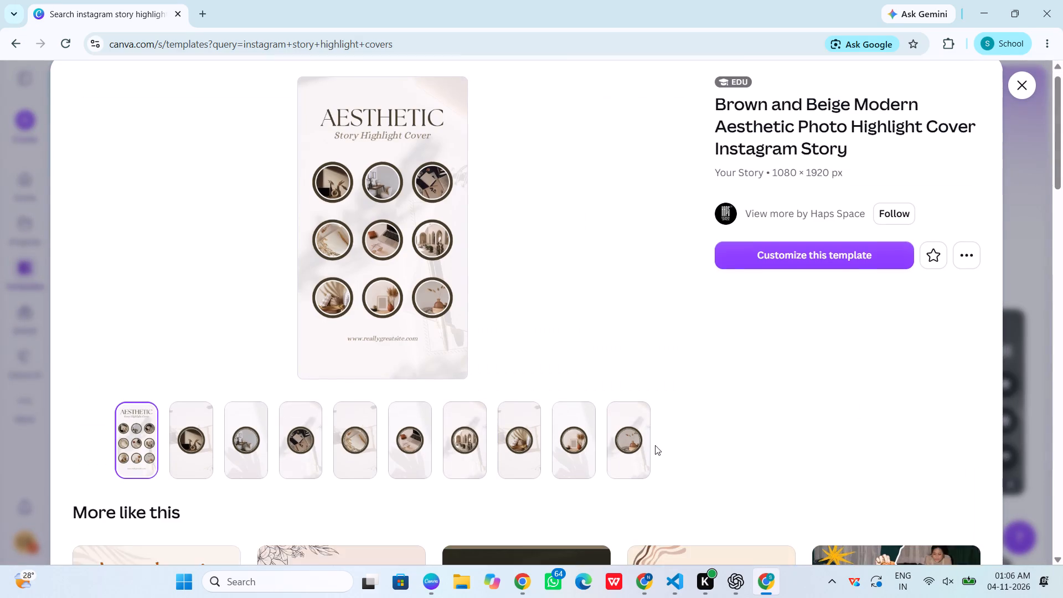
scroll(655, 445, down, 3)
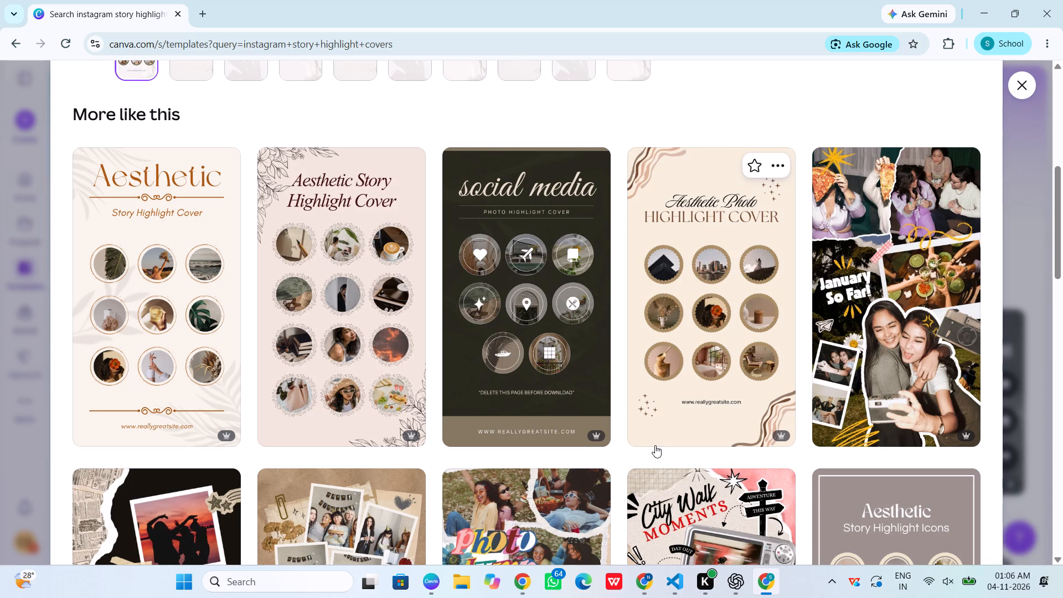
scroll(655, 445, down, 11)
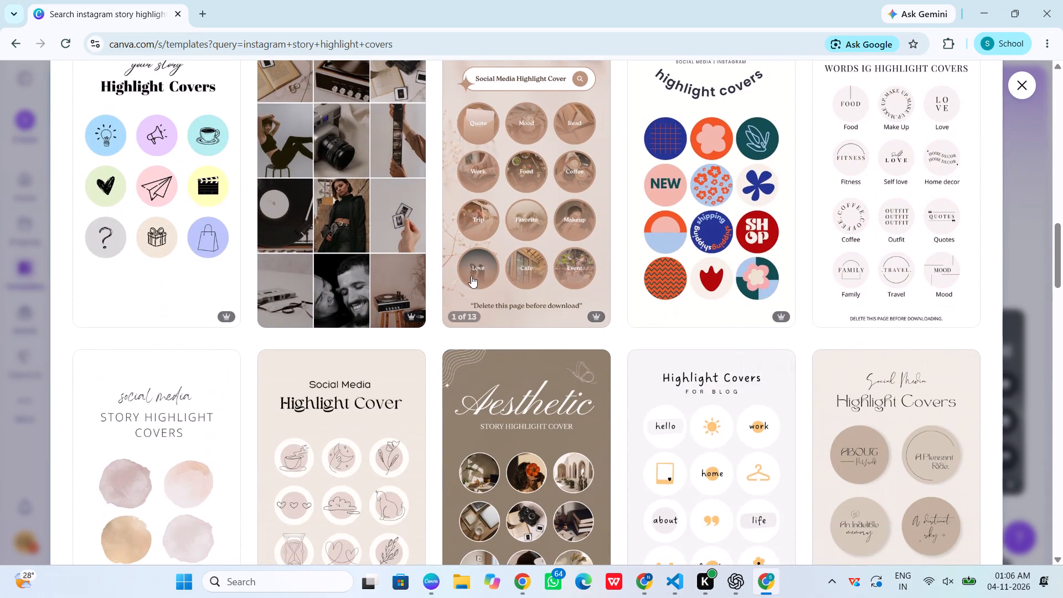
Preview the Beige Brown Aesthetic Beauty Social Media Highlight Cover template and enlarge the page to examine its circular covers.
click(540, 210)
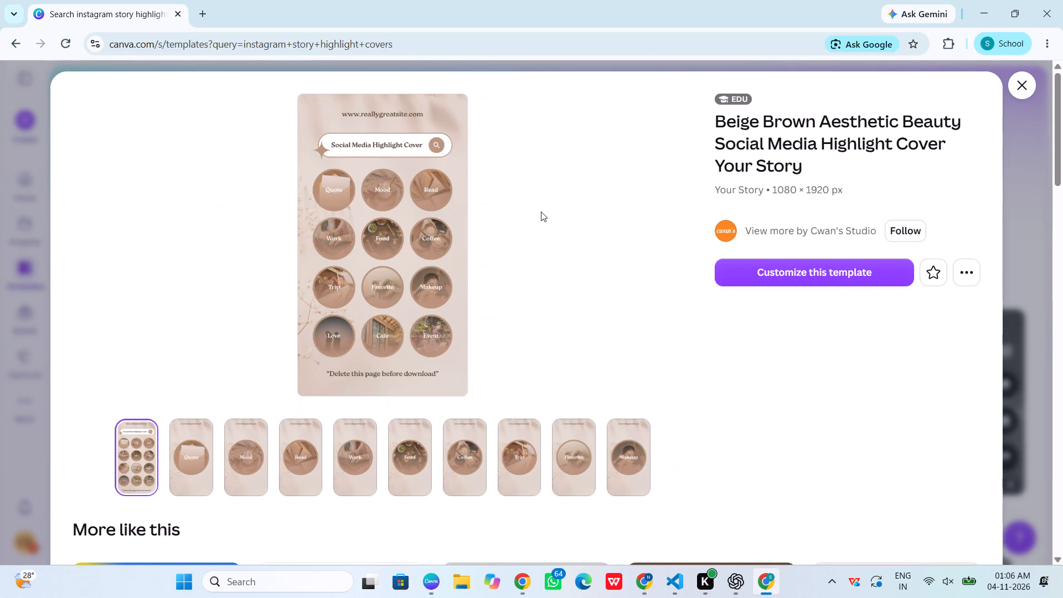
key(ctrl+plus)
key(ctrl+plus)
key(ctrl+plus)
key(ctrl+plus)
key(ctrl+plus)
key(ctrl+plus)
key(ctrl+plus)
key(ctrl+plus)
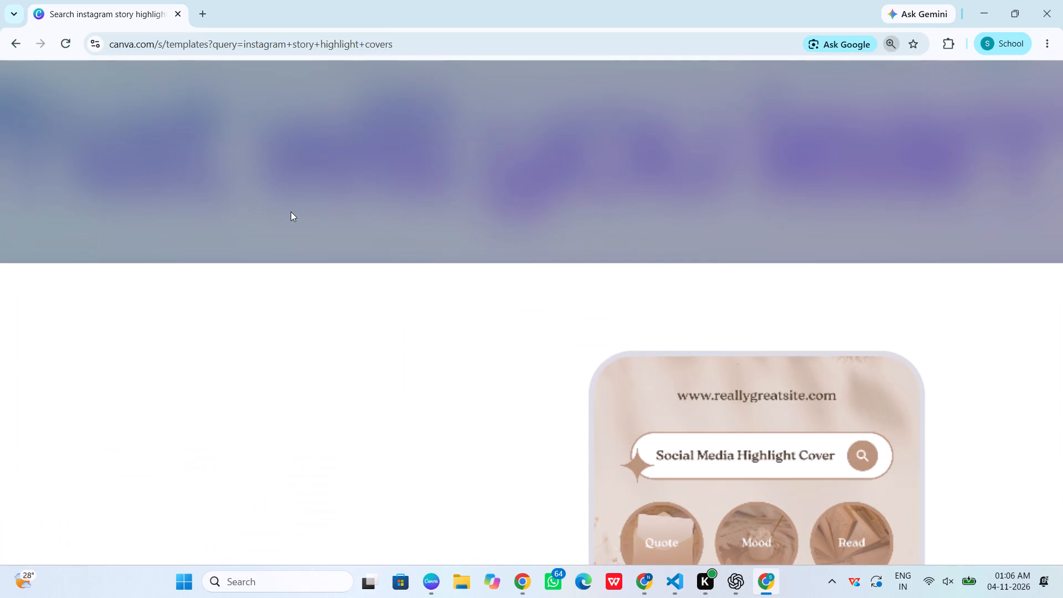
scroll(438, 270, down, 7)
drag(586, 356, 411, 285)
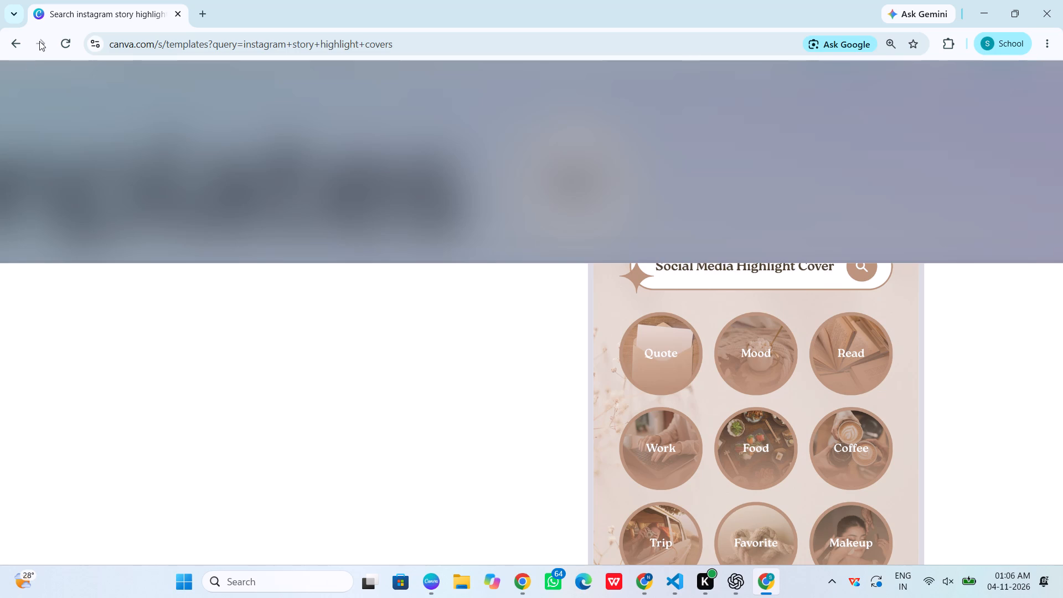
Return to the Canva home page and restore the browser zoom to its normal level.
click(11, 38)
click(11, 38)
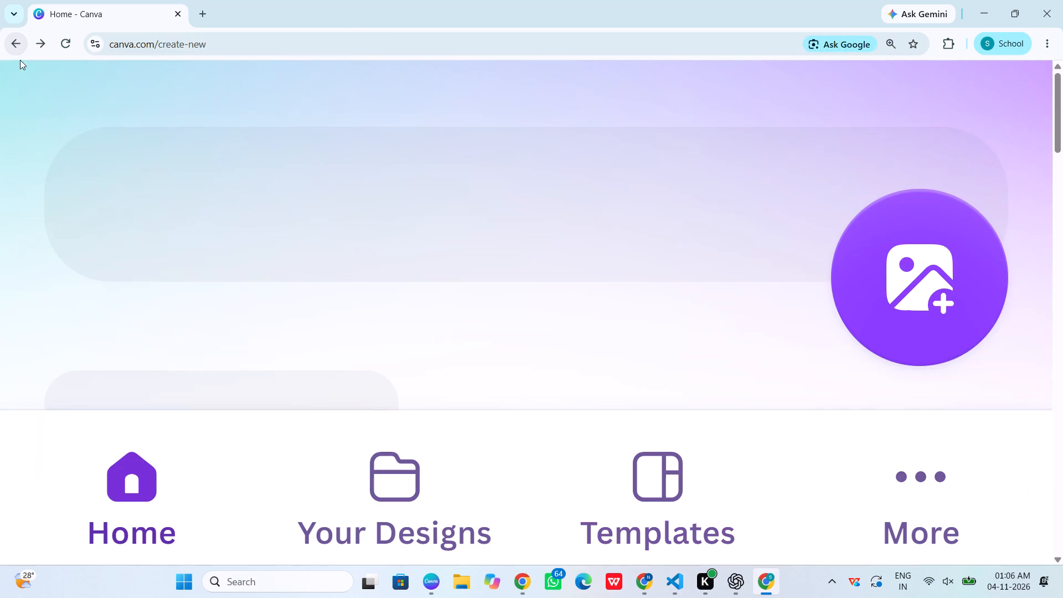
key(ctrl+minus)
key(ctrl+minus)
key(ctrl+minus)
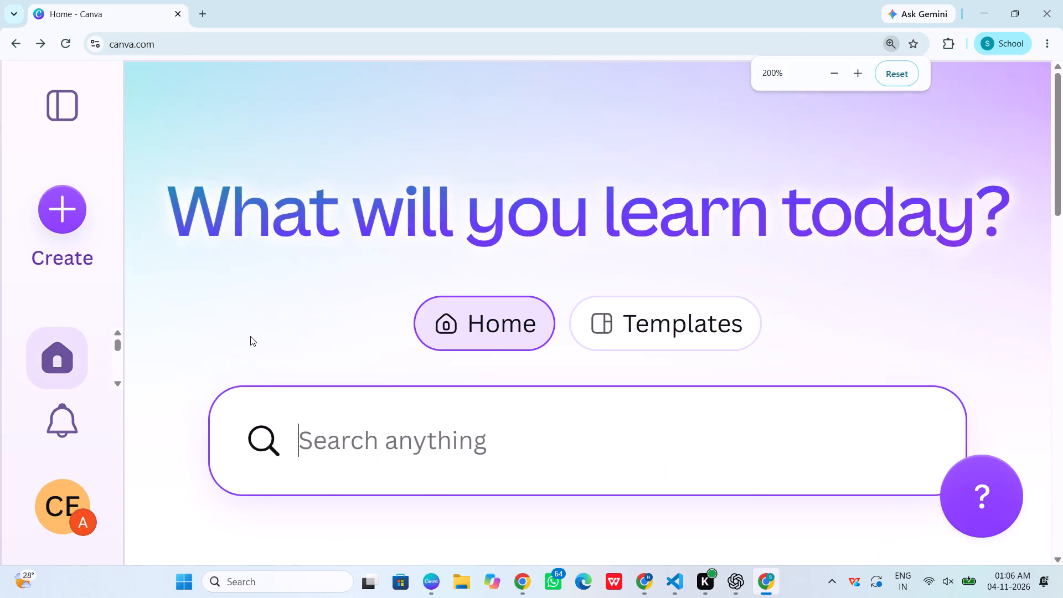
key(ctrl+minus)
key(ctrl+minus)
key(ctrl+minus)
key(ctrl+minus)
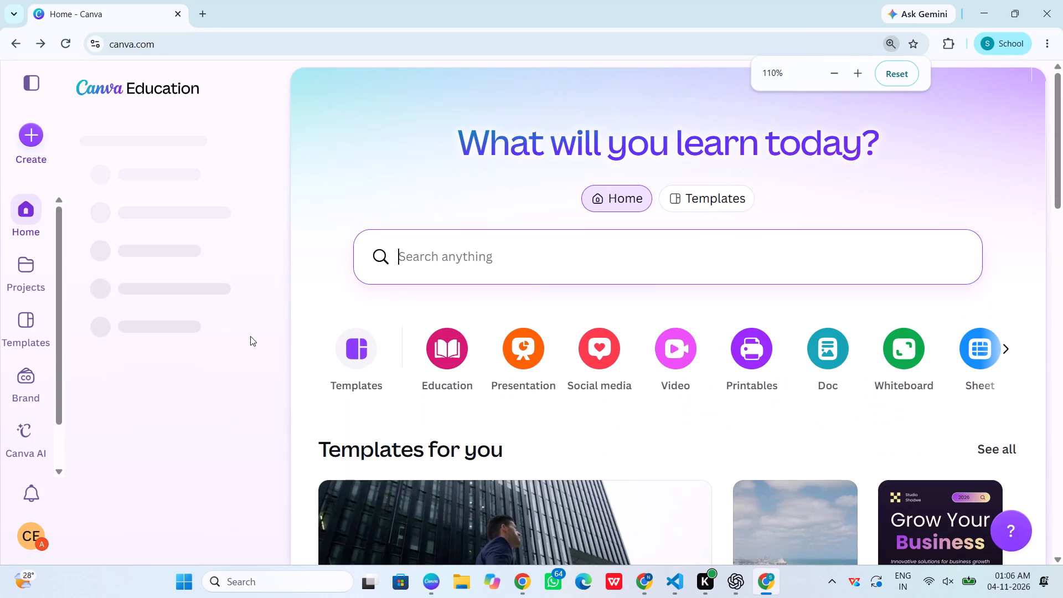
key(ctrl+minus)
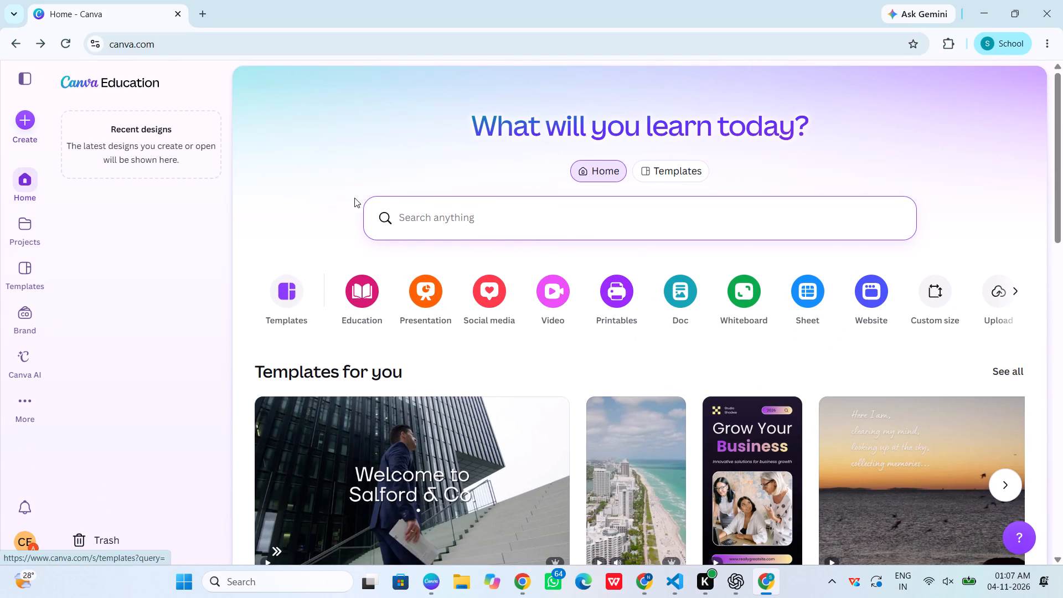
Create a blank Instagram Post (4:5) design from the social media formats.
click(489, 293)
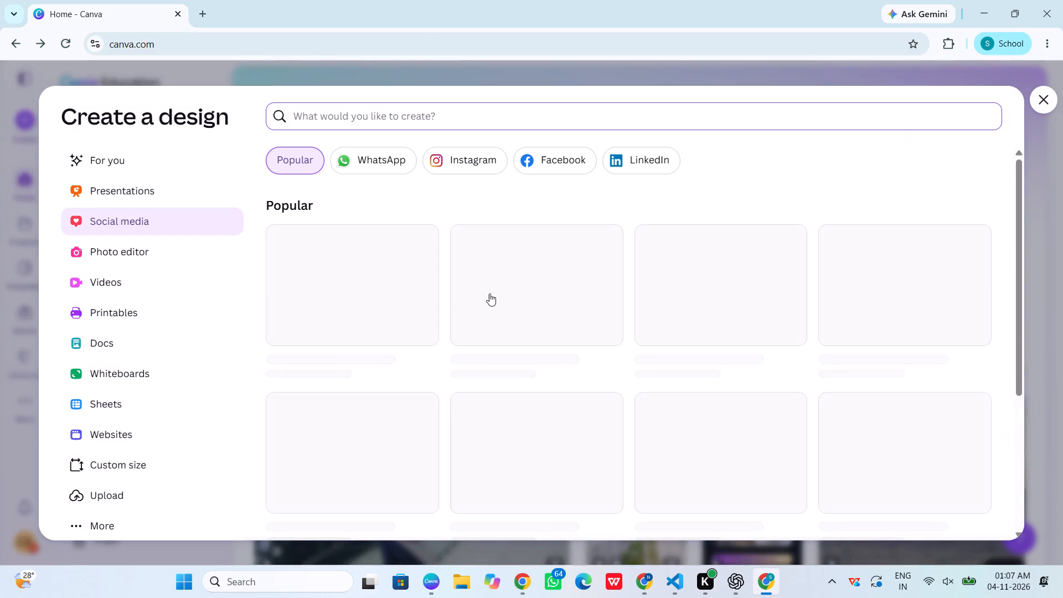
click(367, 317)
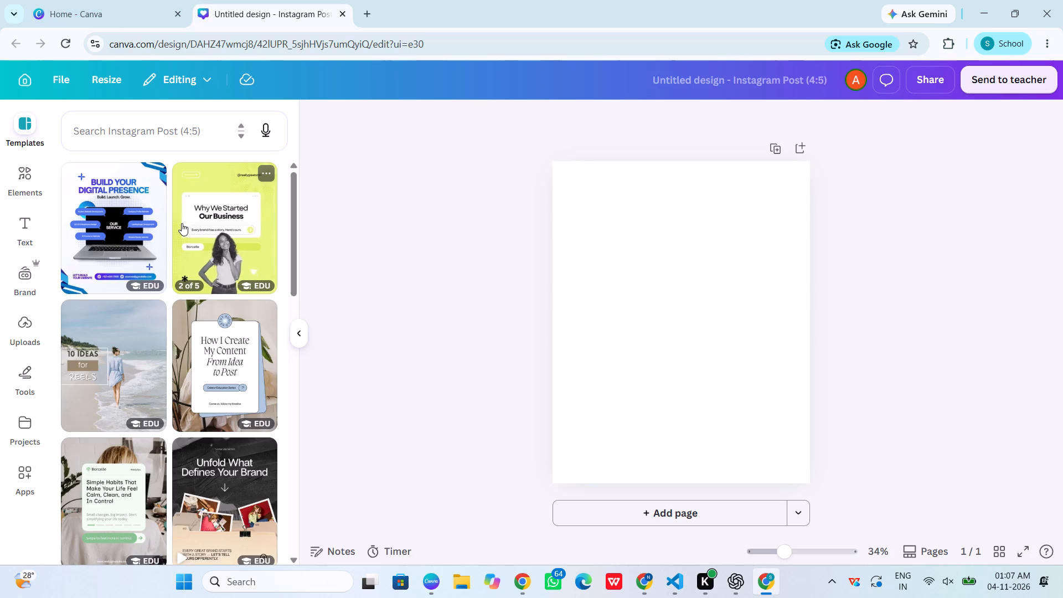
Search the Instagram Post (4:5) templates for "instagram story highlight covers".
click(164, 135)
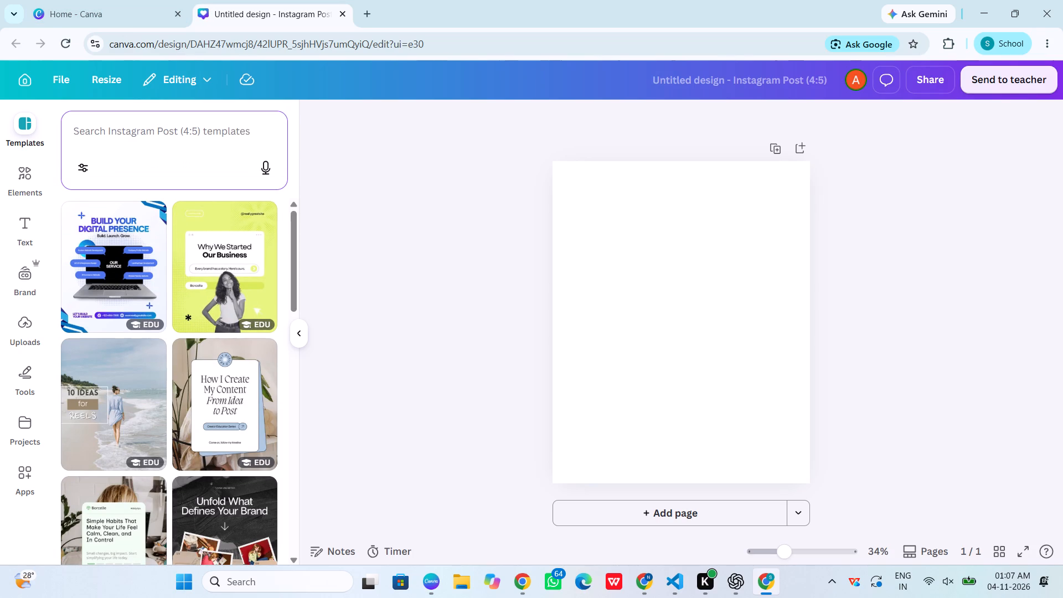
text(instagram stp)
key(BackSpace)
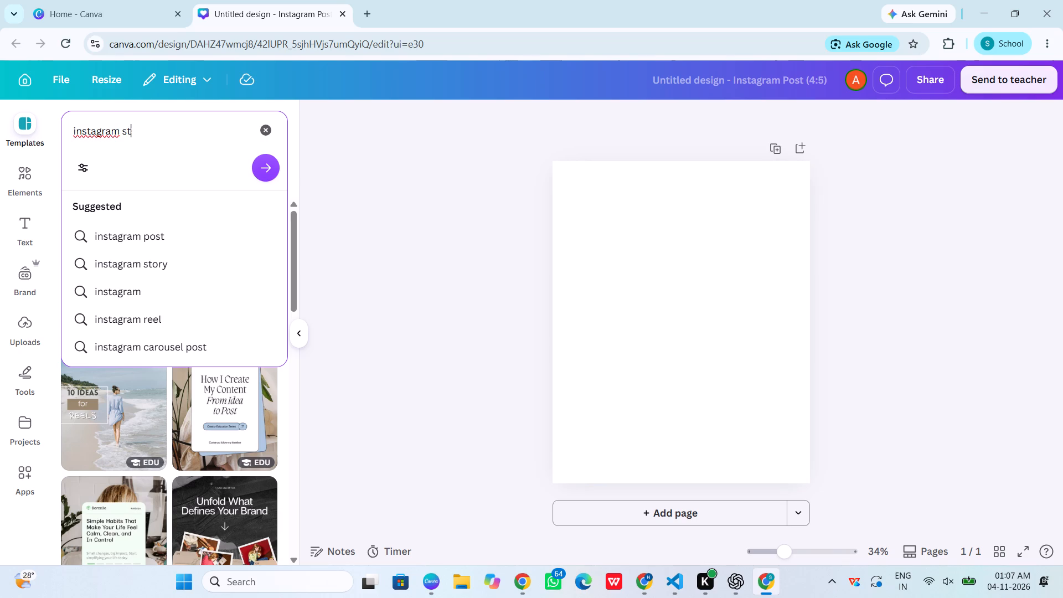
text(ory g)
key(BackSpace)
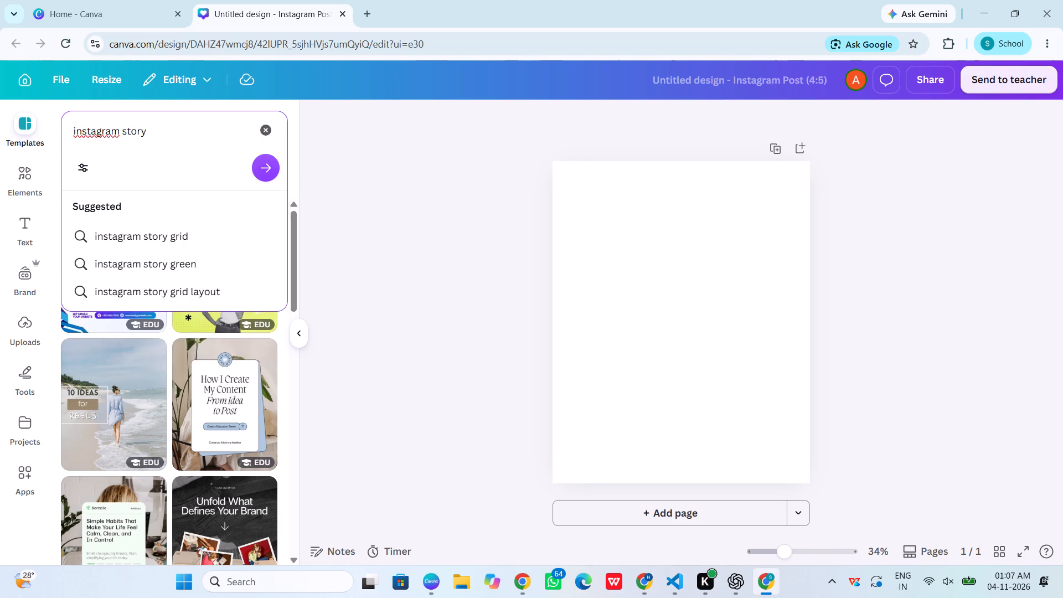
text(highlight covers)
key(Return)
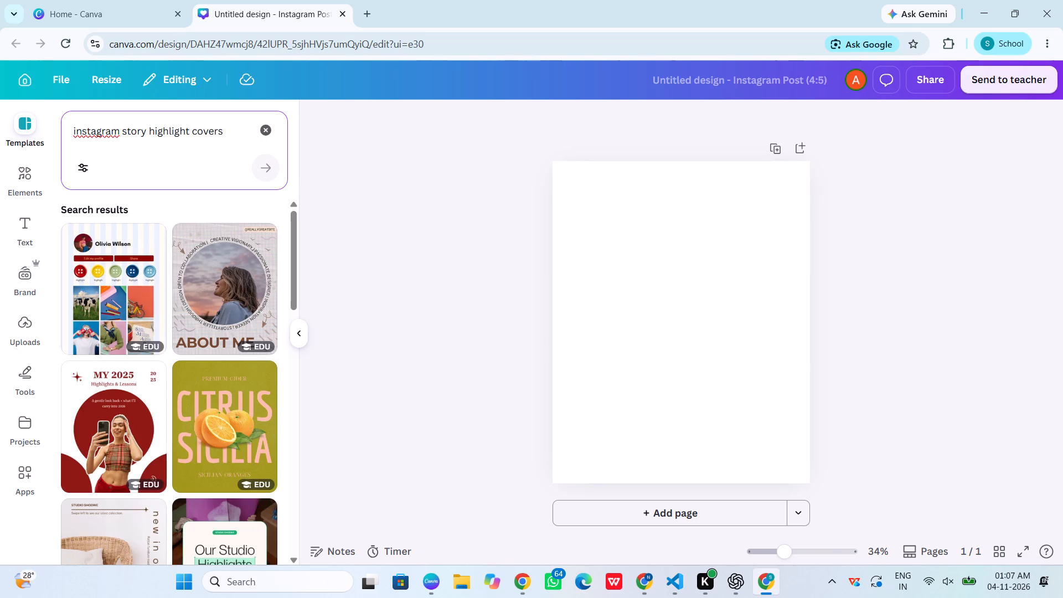
Examine the template results for a suitable highlight cover layout, and clear the search.
scroll(143, 326, down, 3)
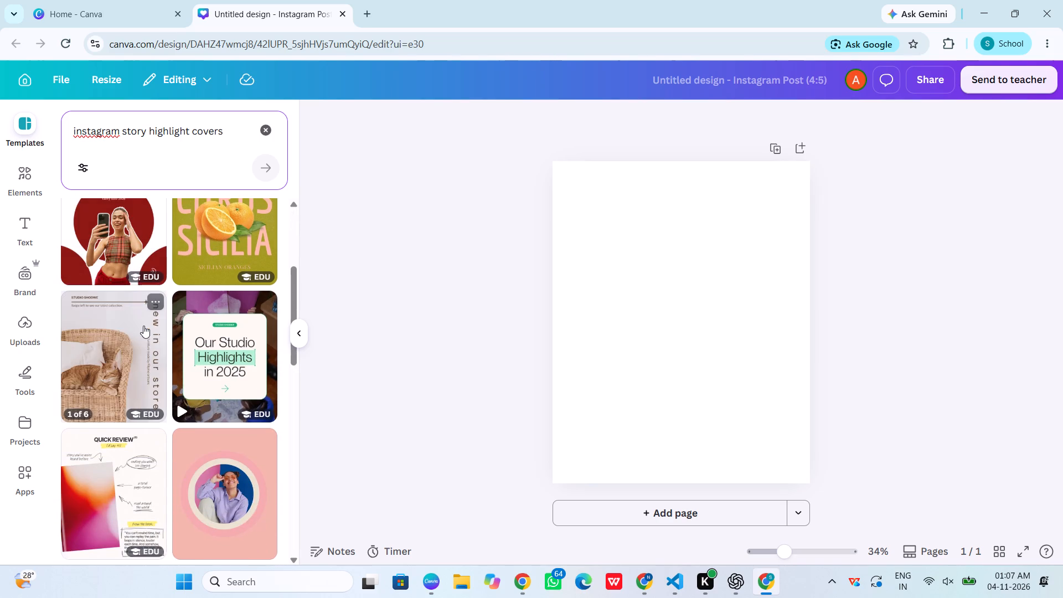
scroll(143, 326, down, 4)
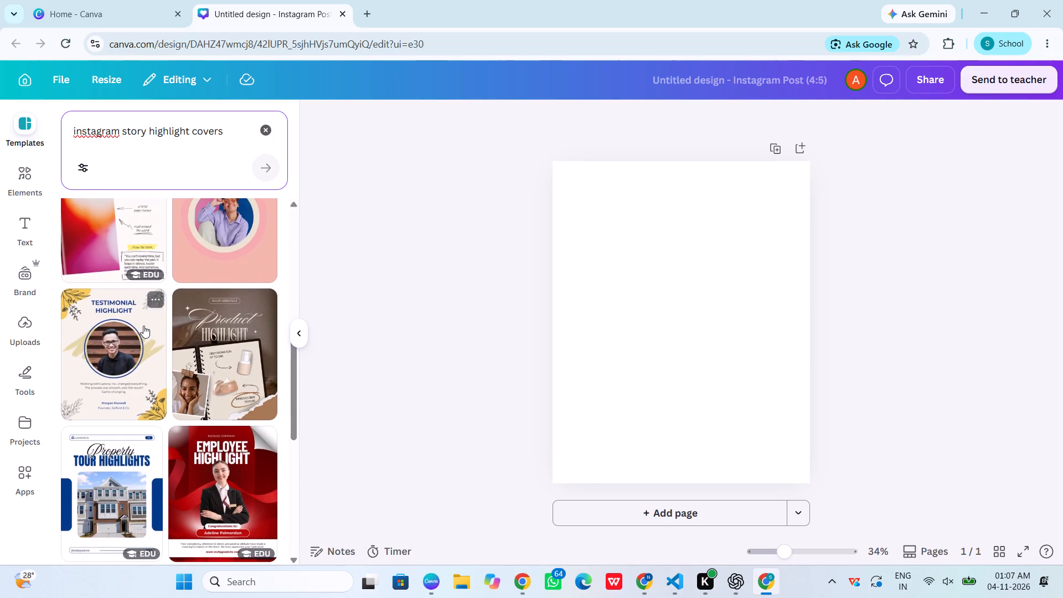
scroll(143, 326, down, 4)
scroll(143, 326, up, 3)
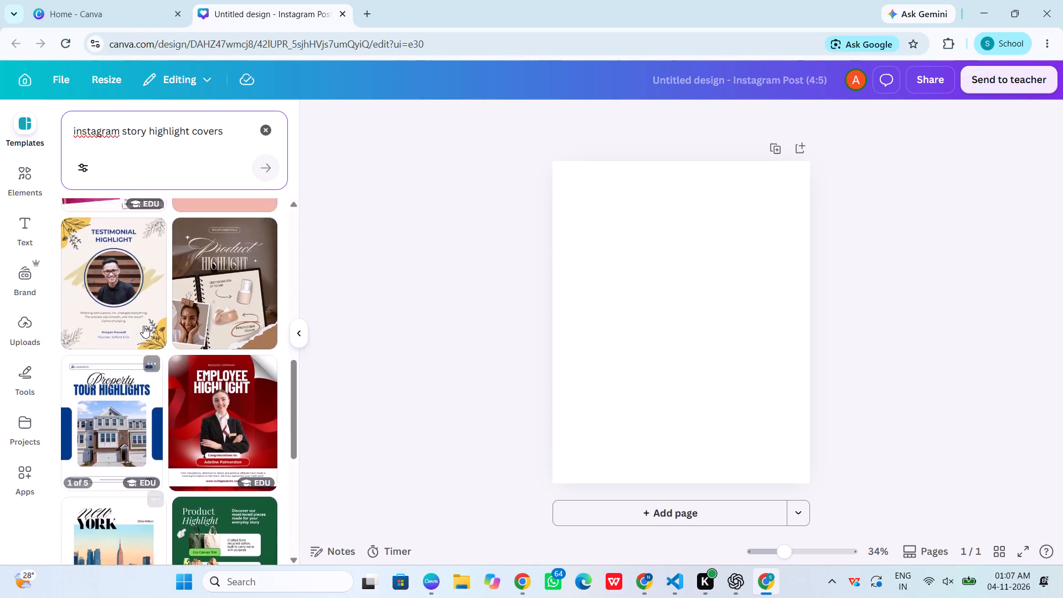
scroll(143, 326, down, 8)
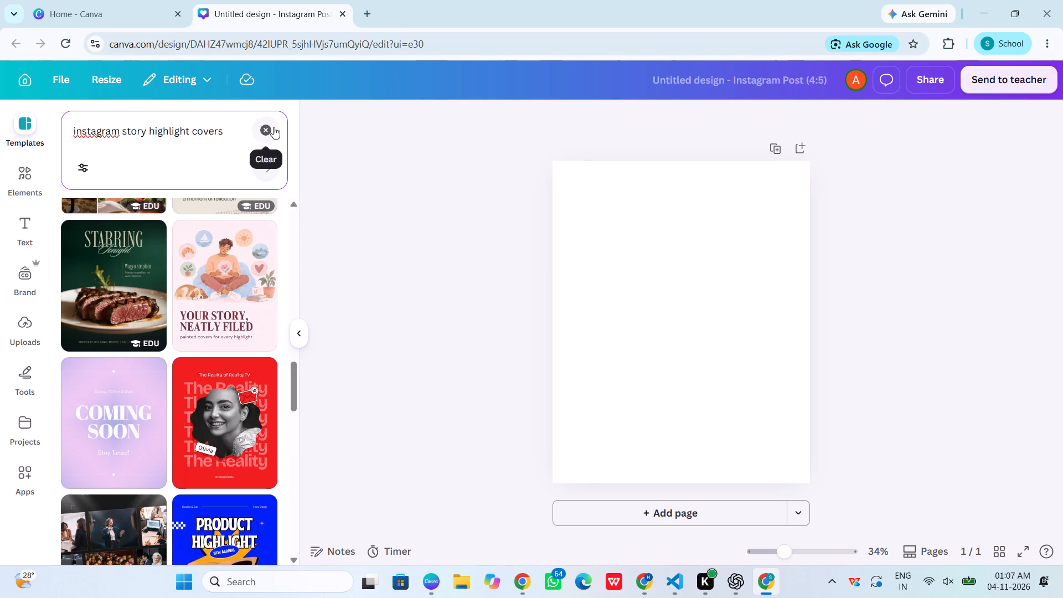
click(274, 127)
Add a circular frame from the basic shape frames to the blank page.
click(28, 187)
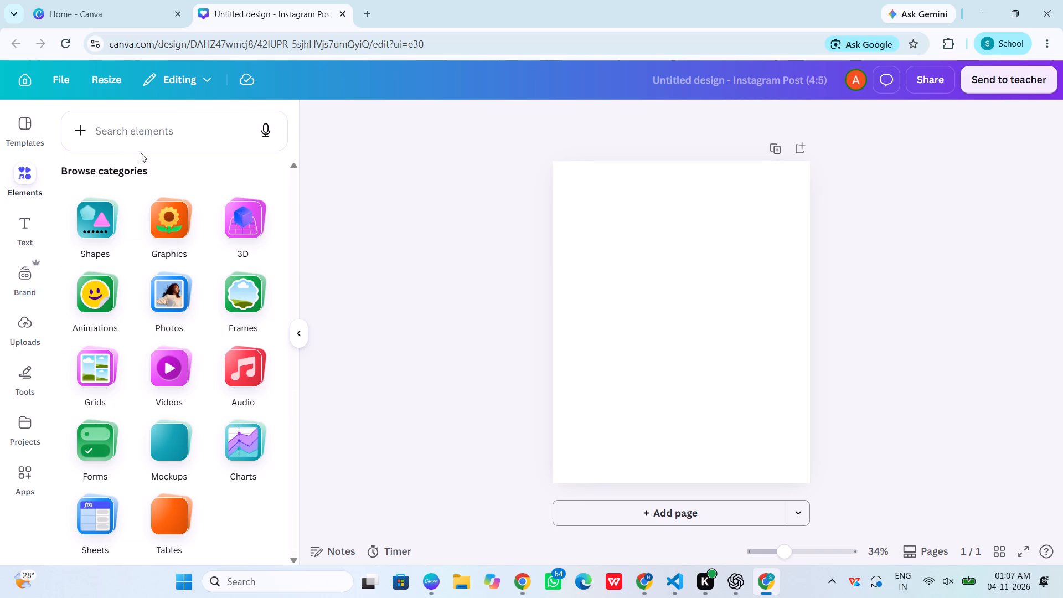
click(244, 290)
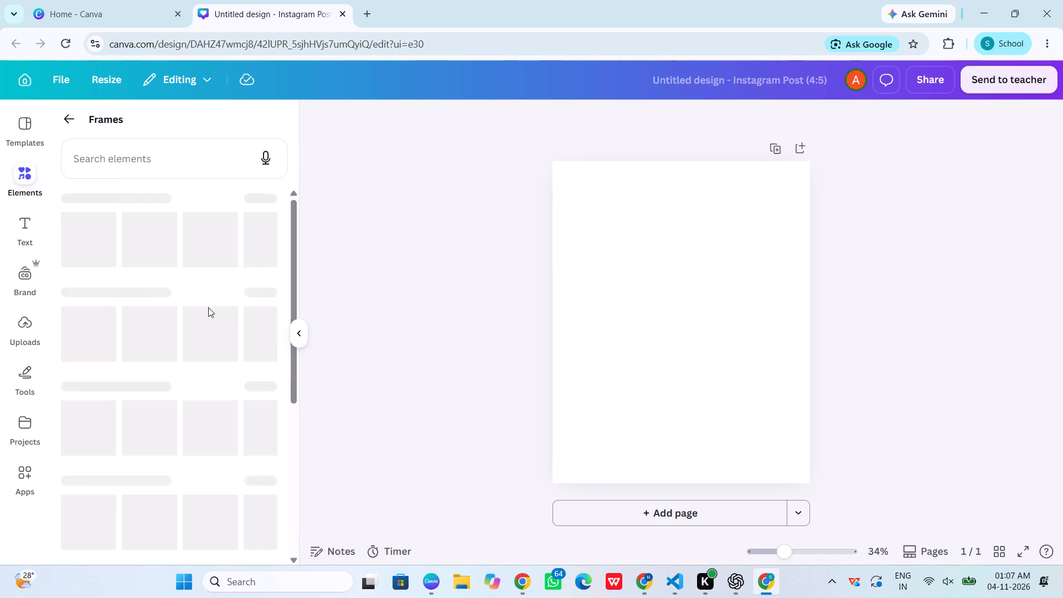
click(225, 245)
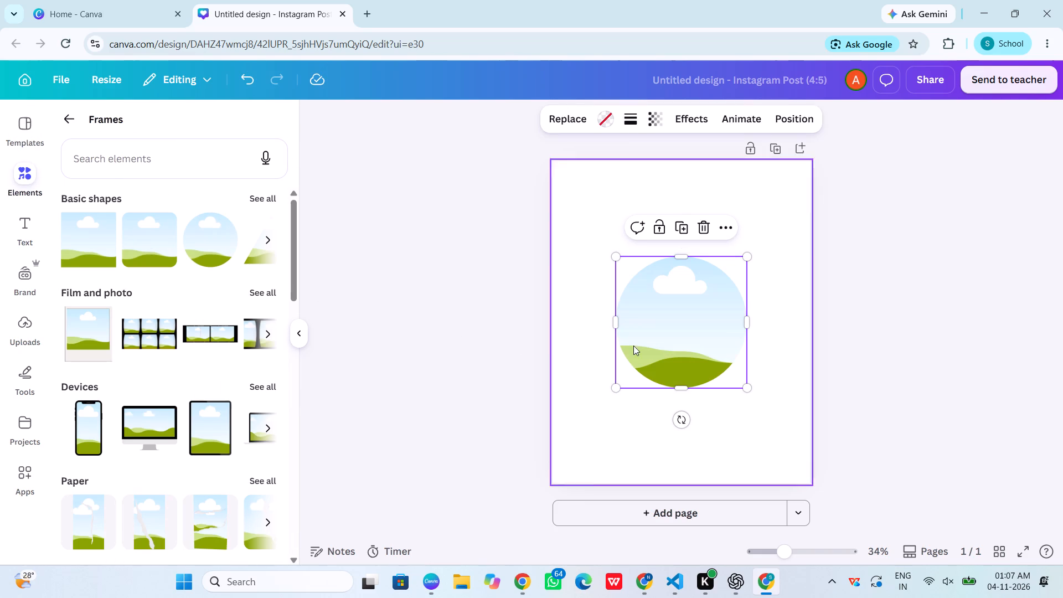
Copy the h3 photo from the WorkSpace folder in Downloads using File Explorer and paste it onto the Canva page.
click(460, 580)
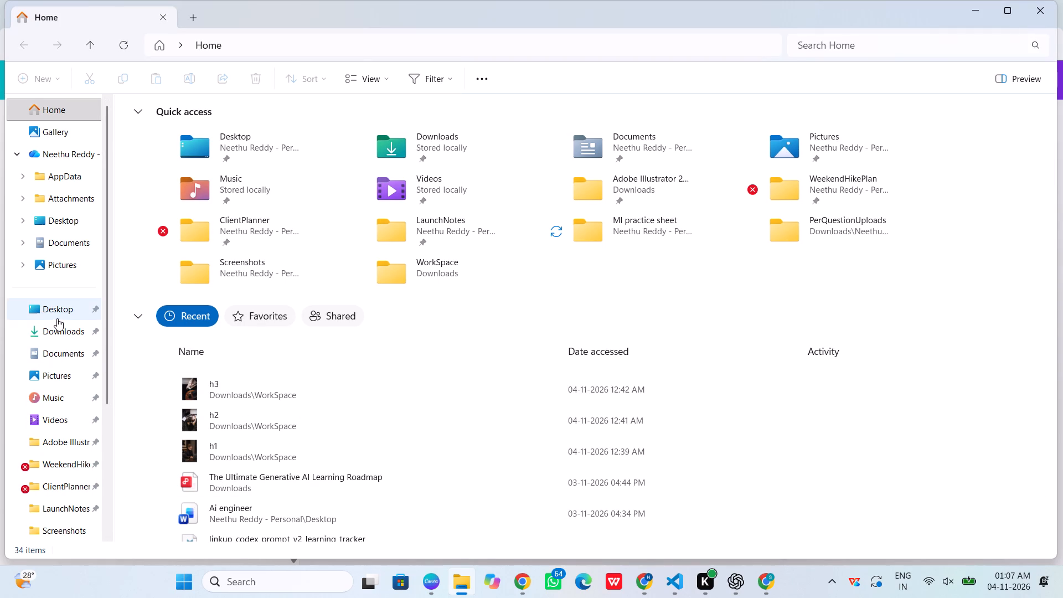
click(63, 334)
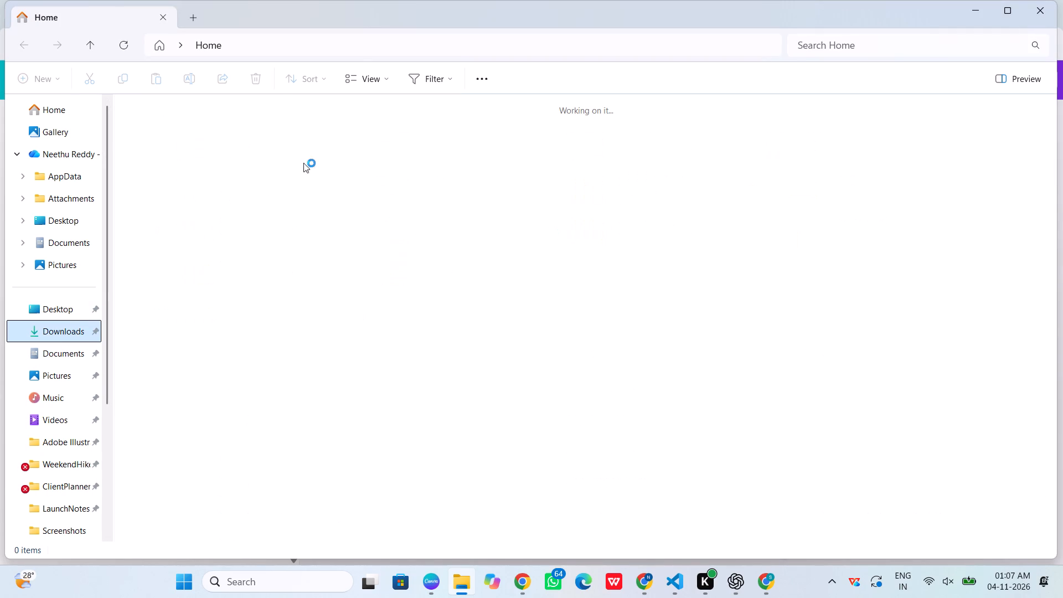
double_click(150, 159)
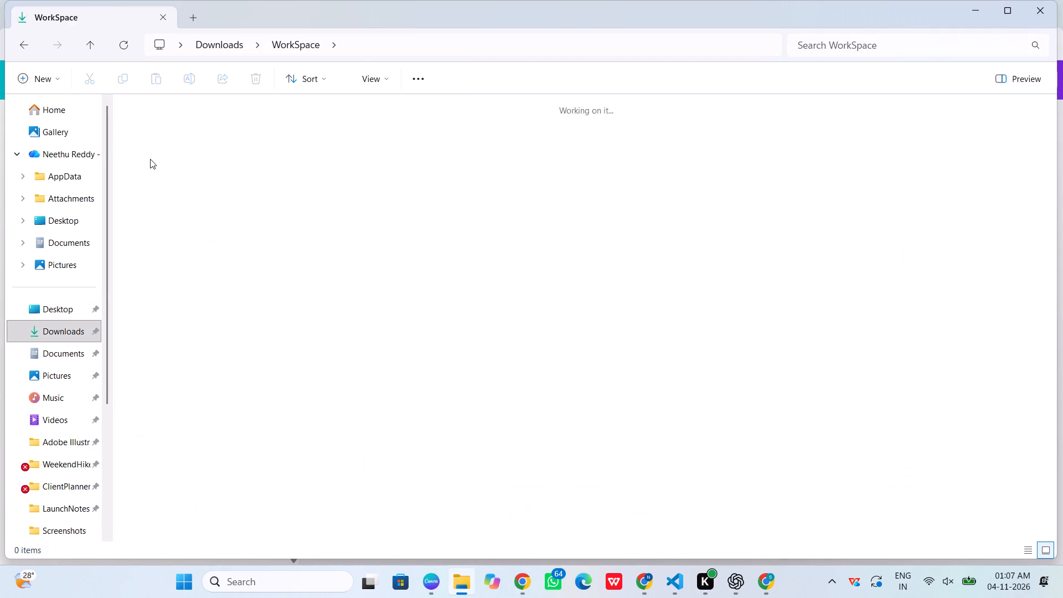
click(150, 159)
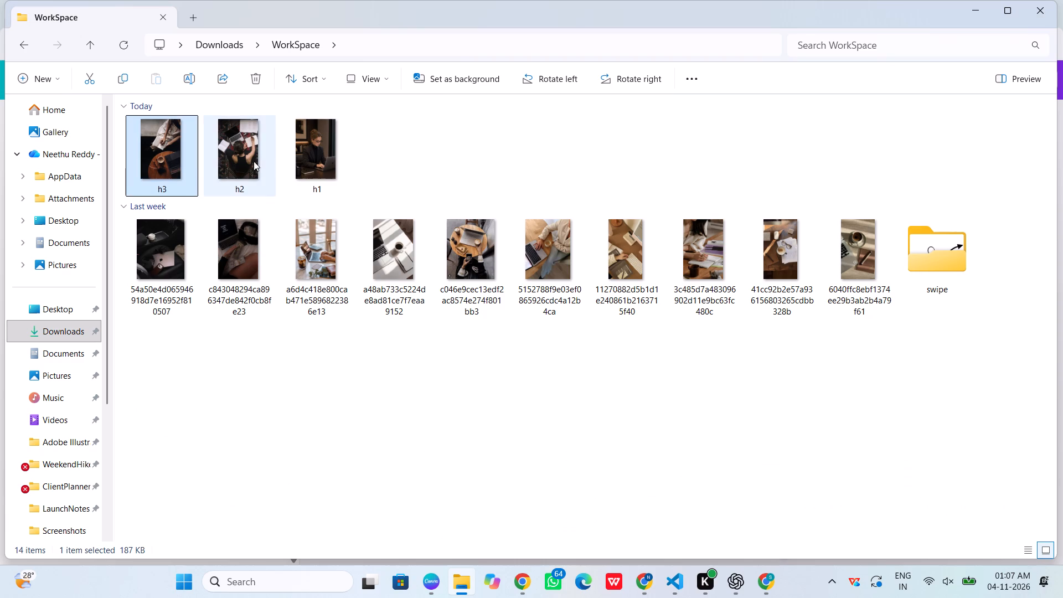
key(ctrl+c)
click(977, 17)
key(ctrl+v)
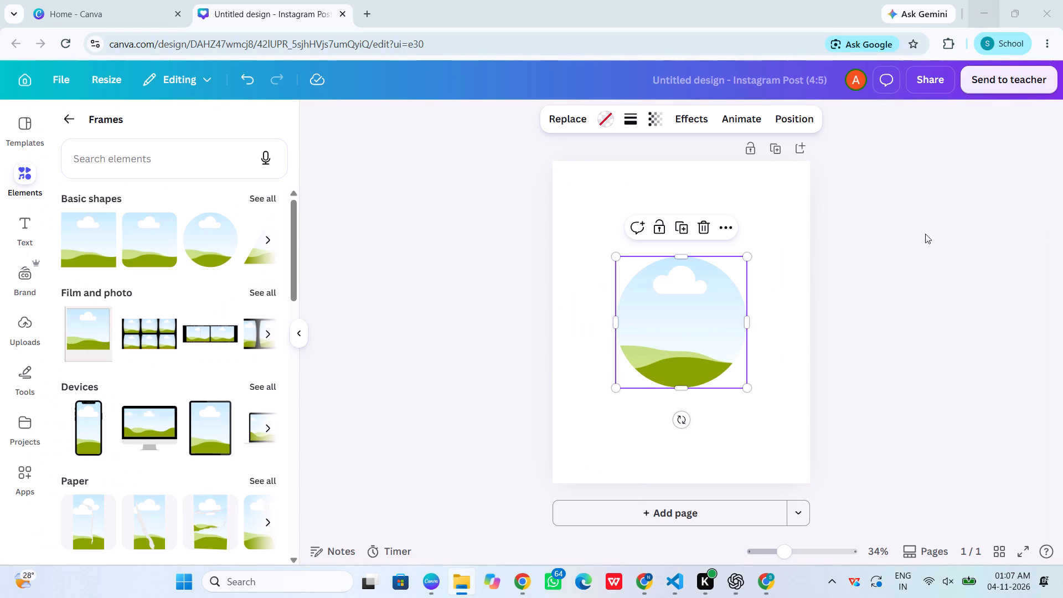
click(713, 342)
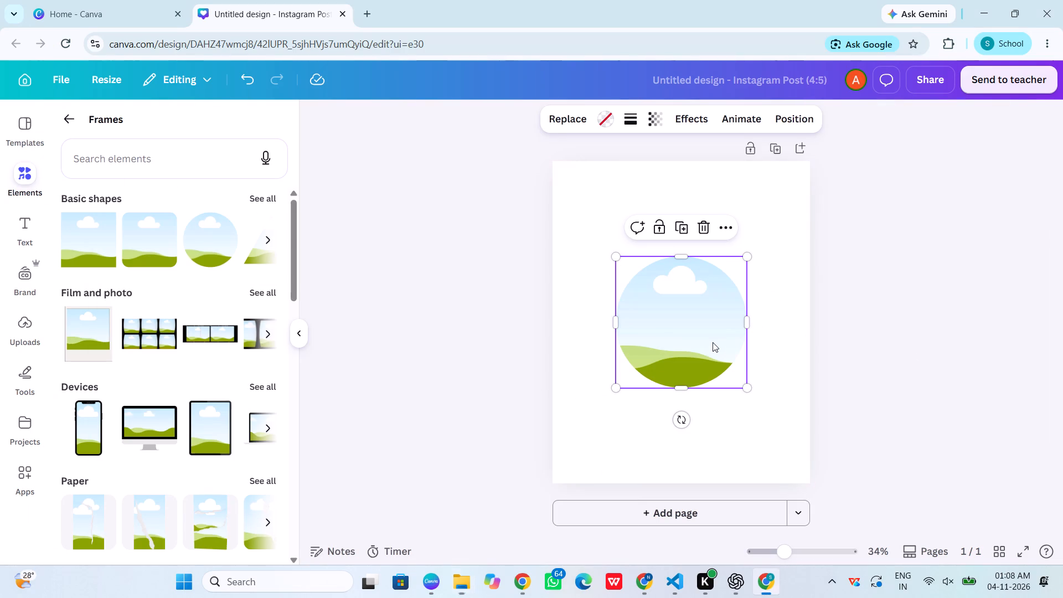
key(ctrl+v)
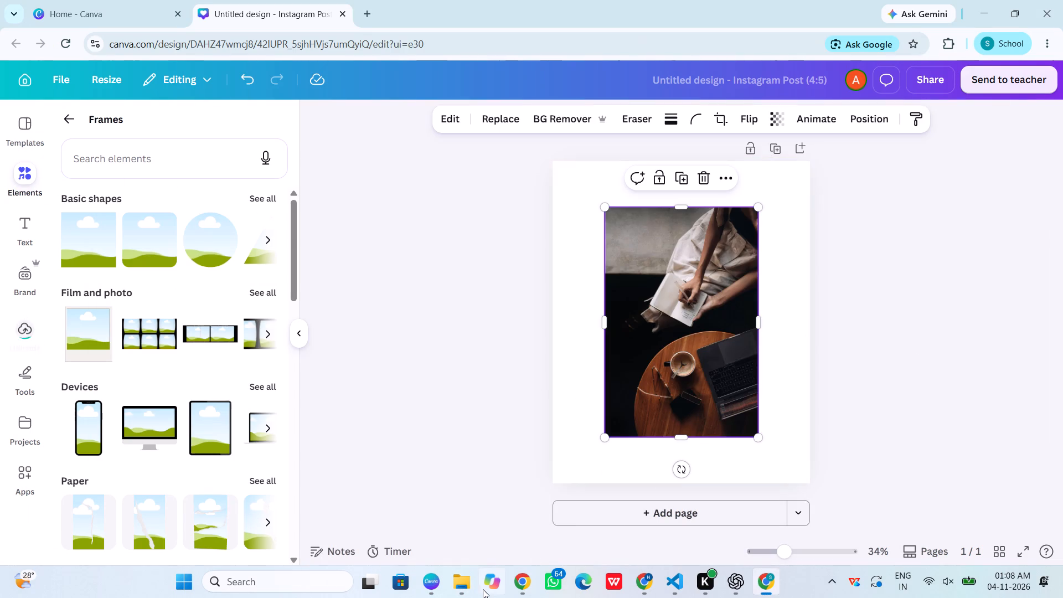
Place the pasted h3 photo inside the circular frame on the page.
drag(707, 311, 703, 337)
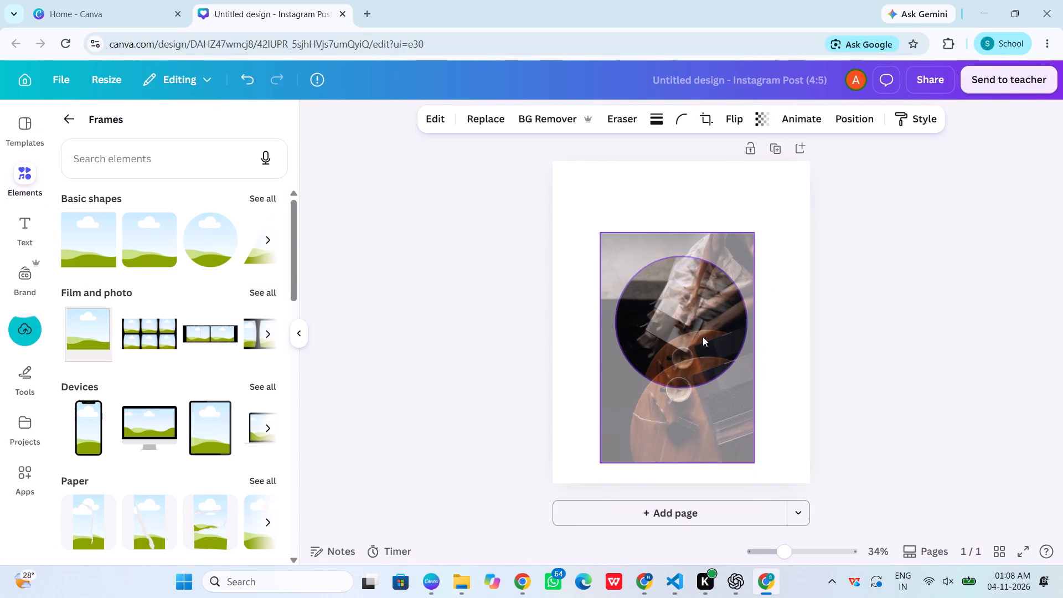
Enlarge the circular photo frame to nearly the full page width and centre it on the page.
click(731, 353)
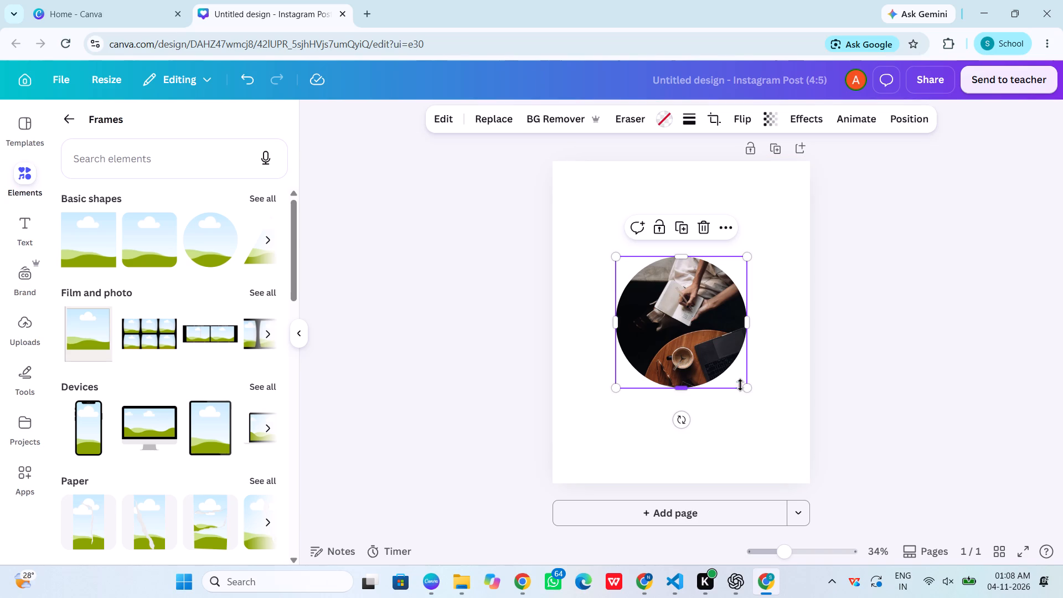
shift+drag(746, 388, 802, 446)
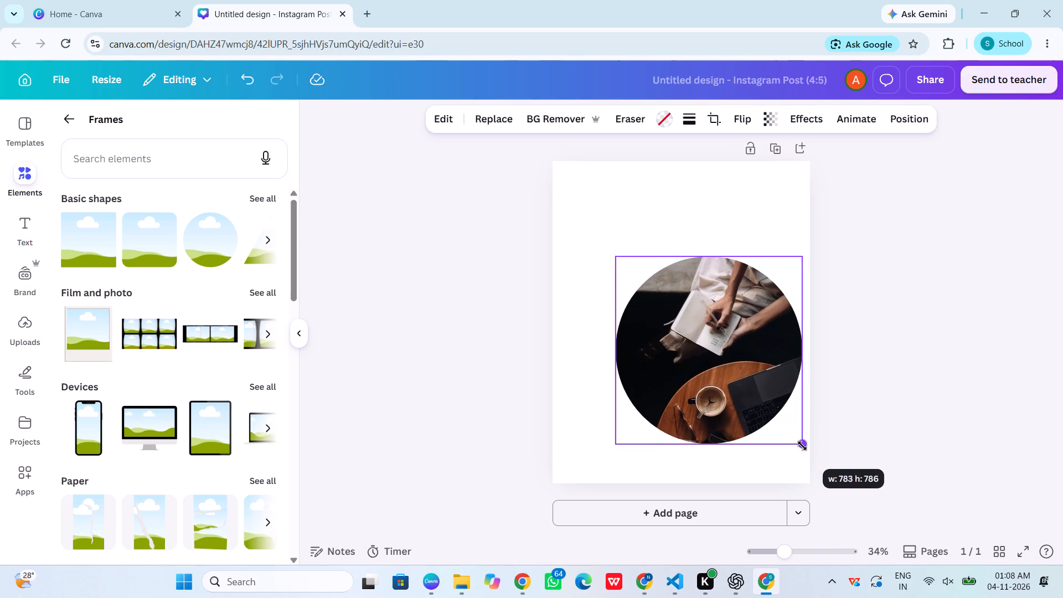
shift+drag(802, 446, 816, 456)
click(863, 377)
drag(719, 377, 684, 349)
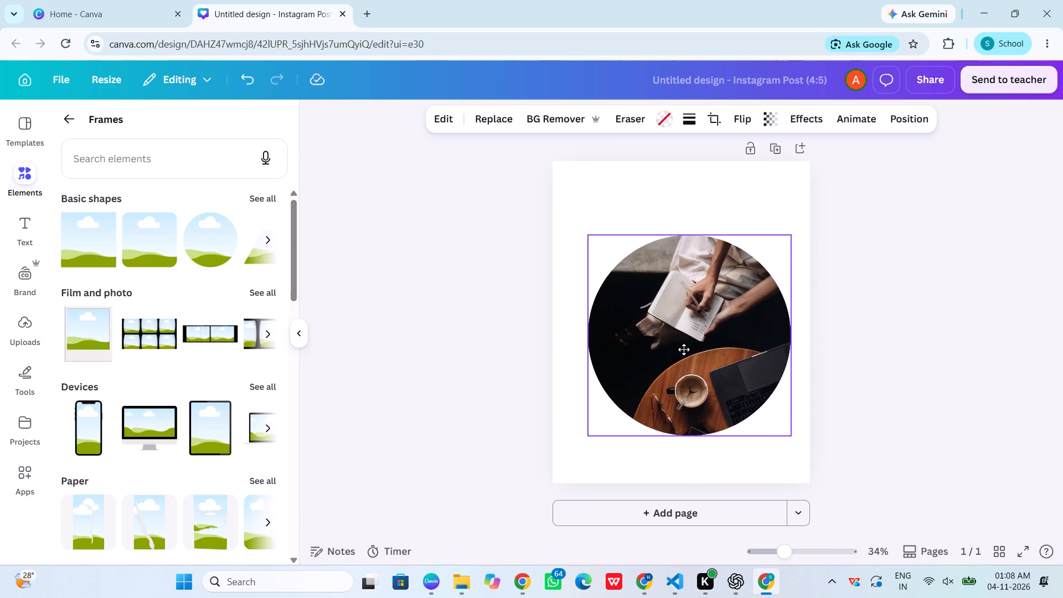
drag(684, 349, 682, 347)
shift+drag(784, 429, 814, 462)
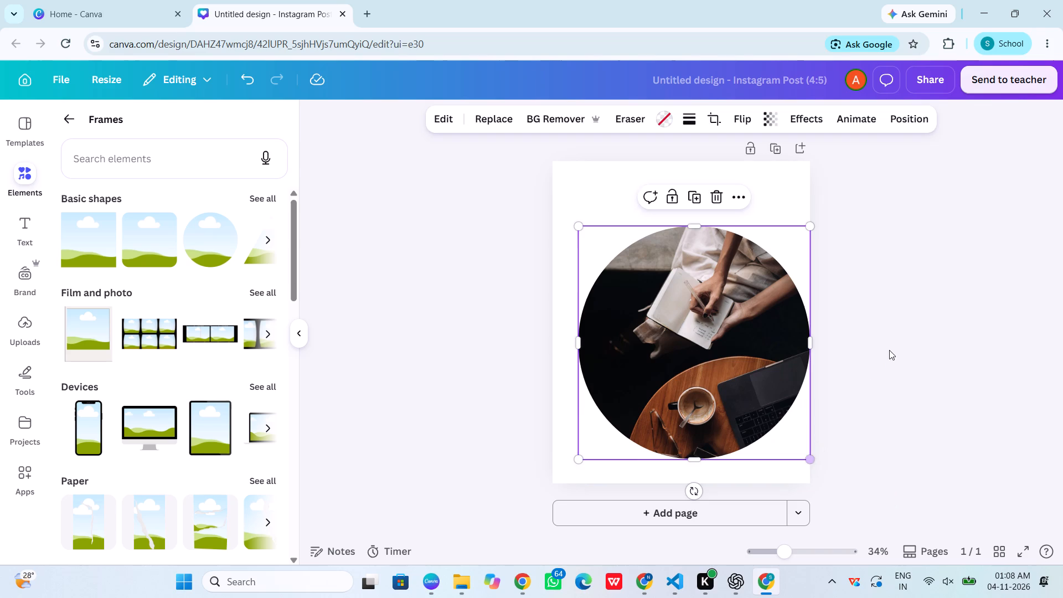
click(892, 346)
drag(759, 367, 746, 356)
click(873, 336)
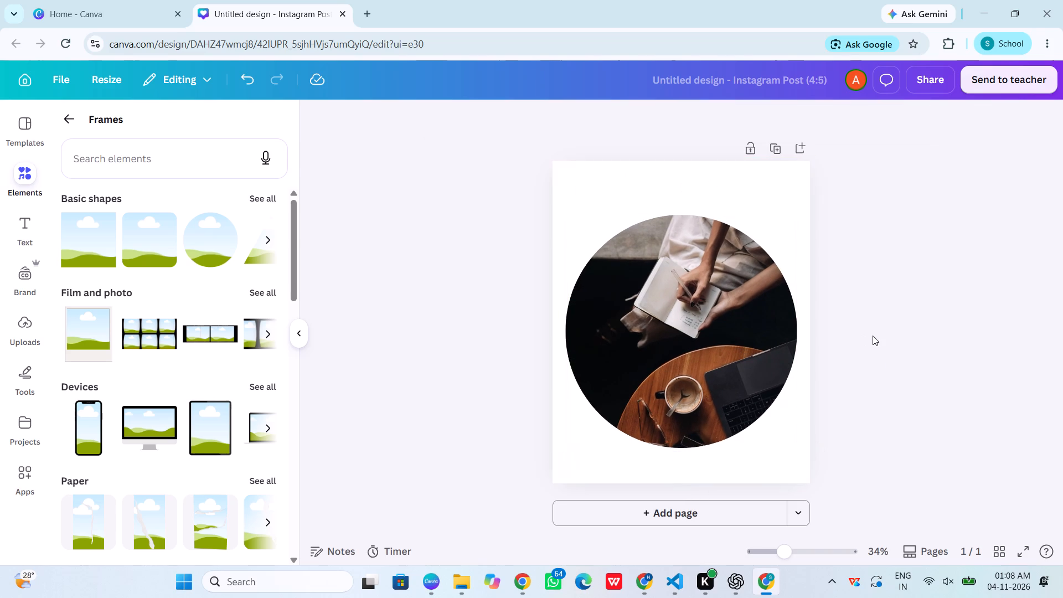
Search the elements for "rectangle" and add the sharp-cornered square shape over the circular photo.
key(ctrl+plus)
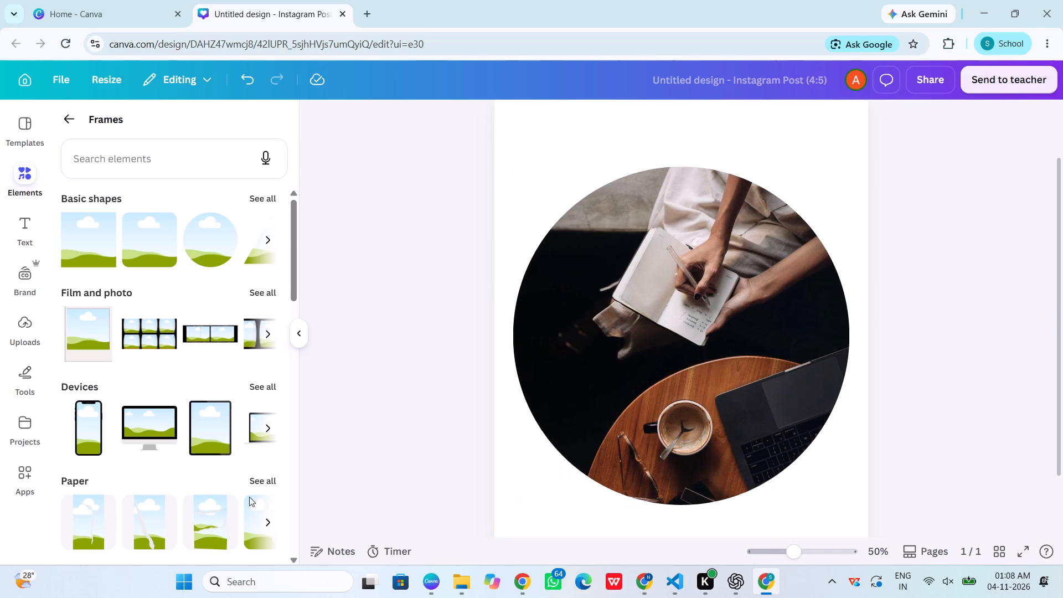
click(240, 163)
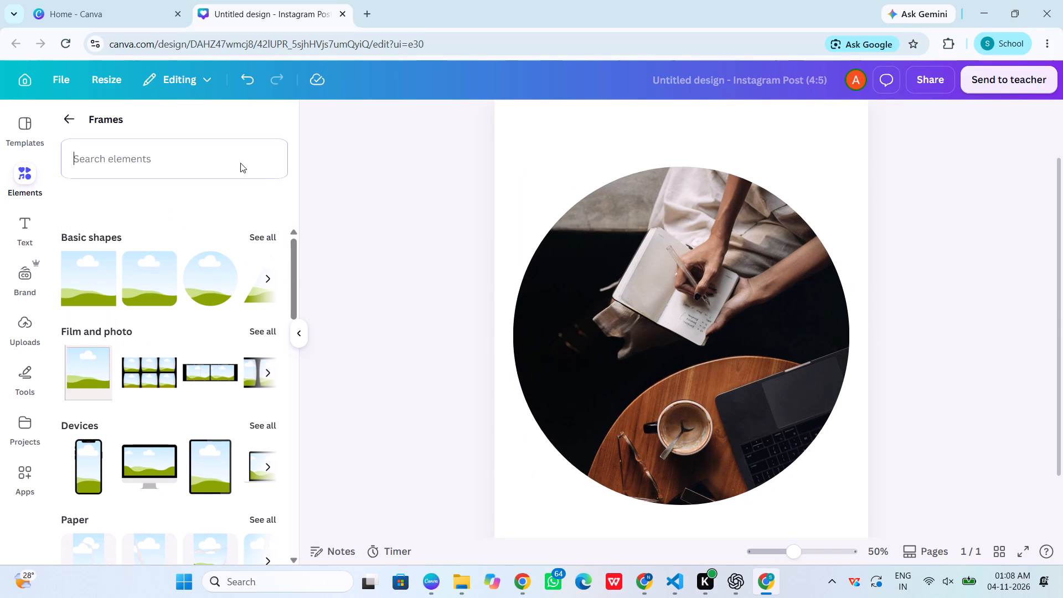
click(66, 123)
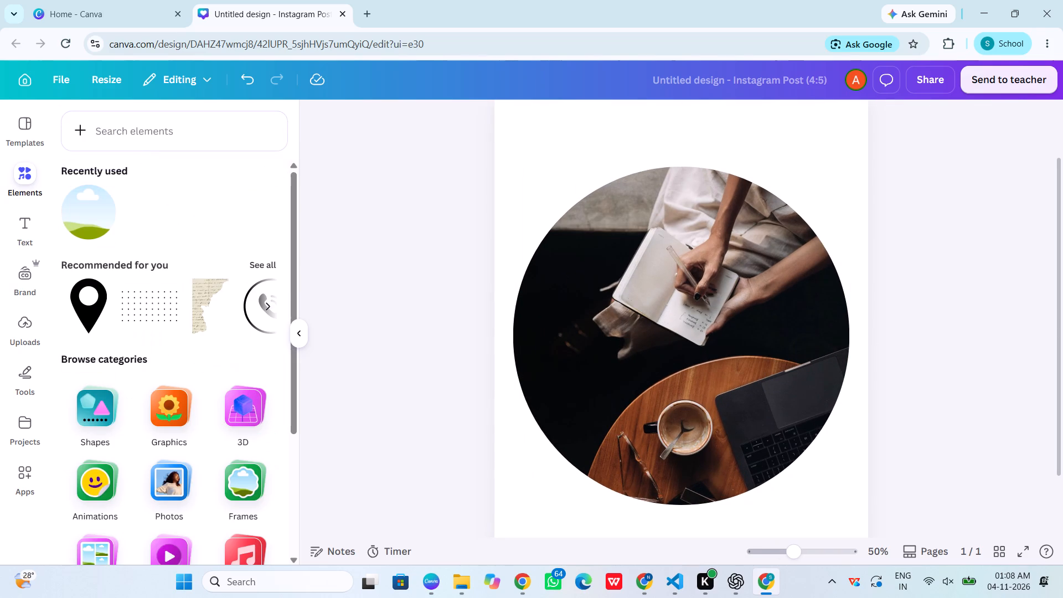
click(151, 135)
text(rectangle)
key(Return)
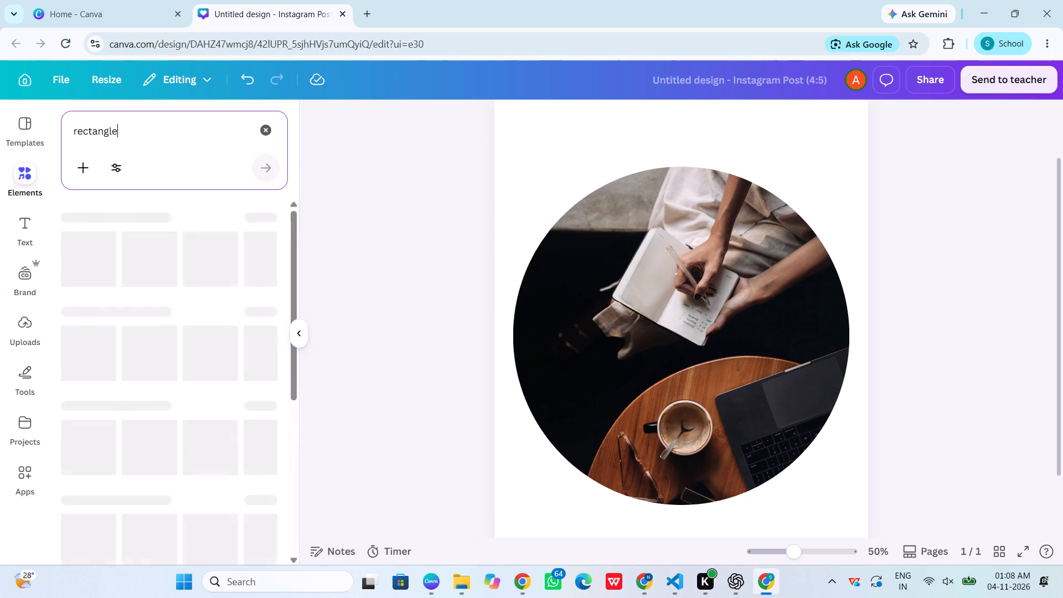
click(79, 282)
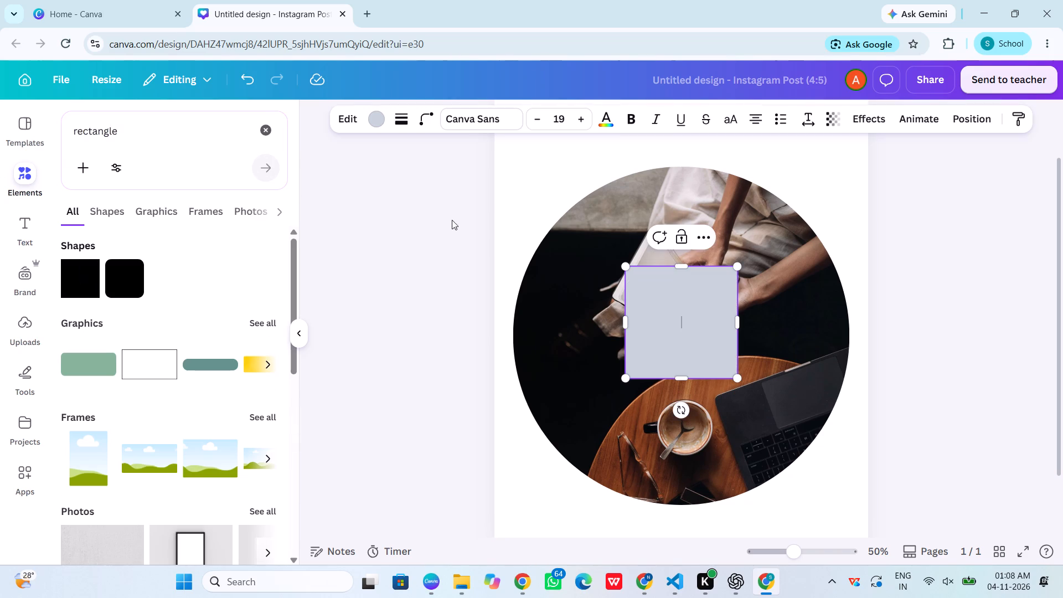
Fill the square with the pale yellow-to-pink default gradient, after trying the yellow-to-orange one.
click(378, 118)
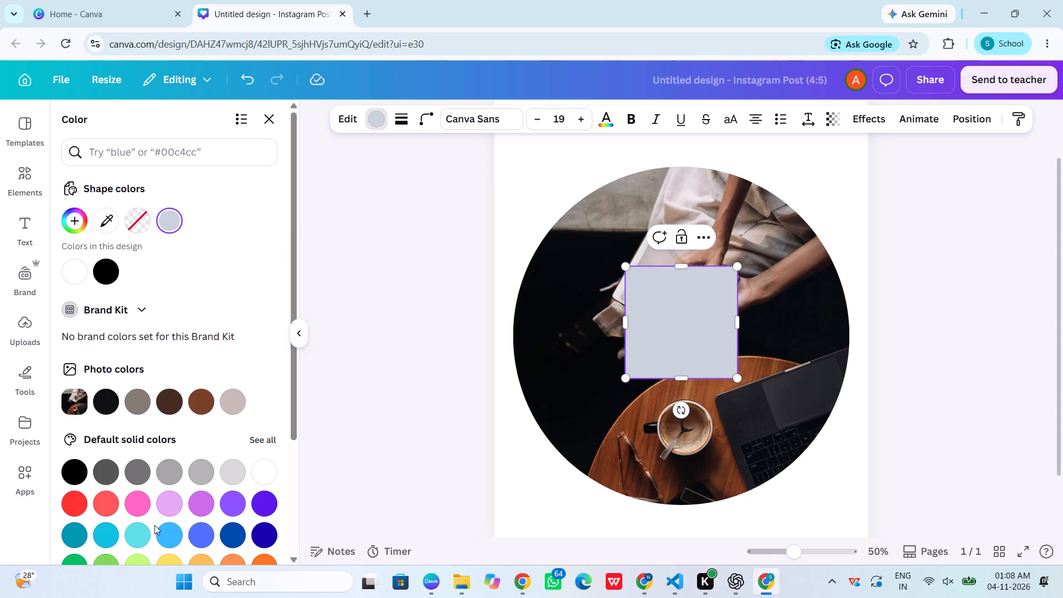
scroll(152, 519, down, 2)
scroll(186, 445, down, 4)
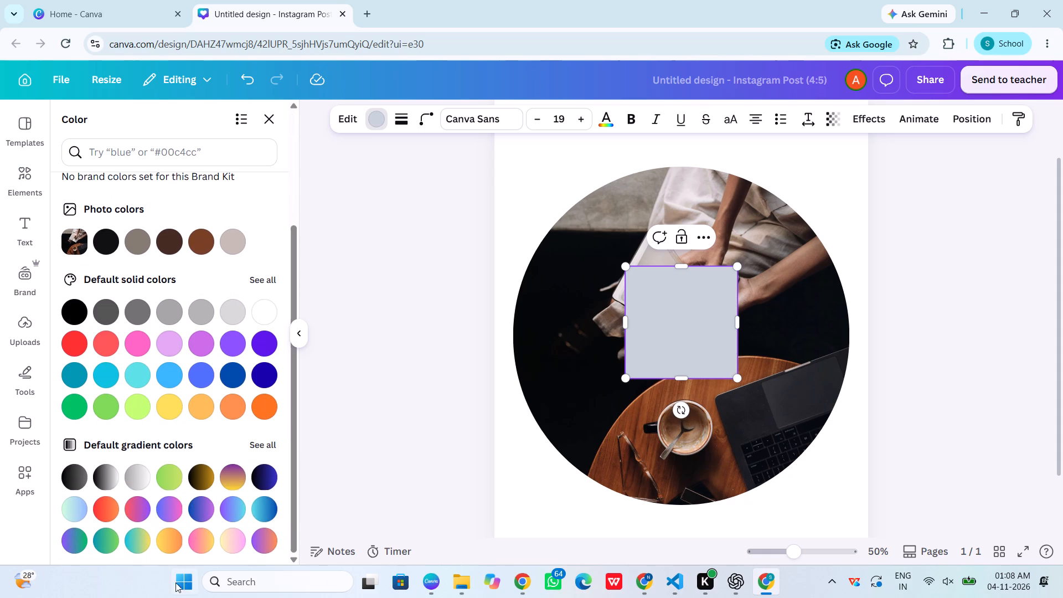
click(158, 540)
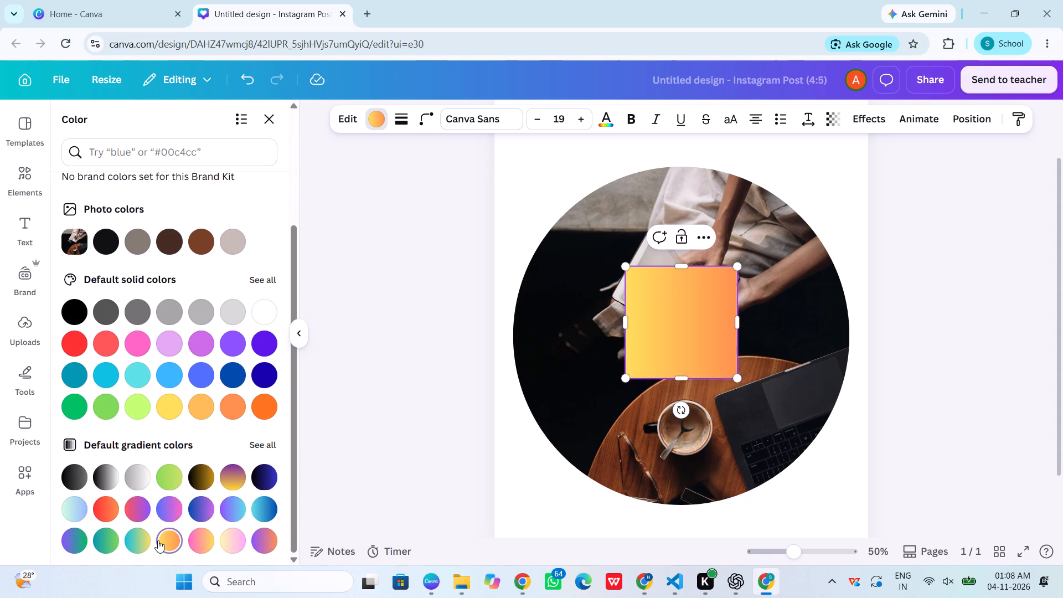
click(240, 545)
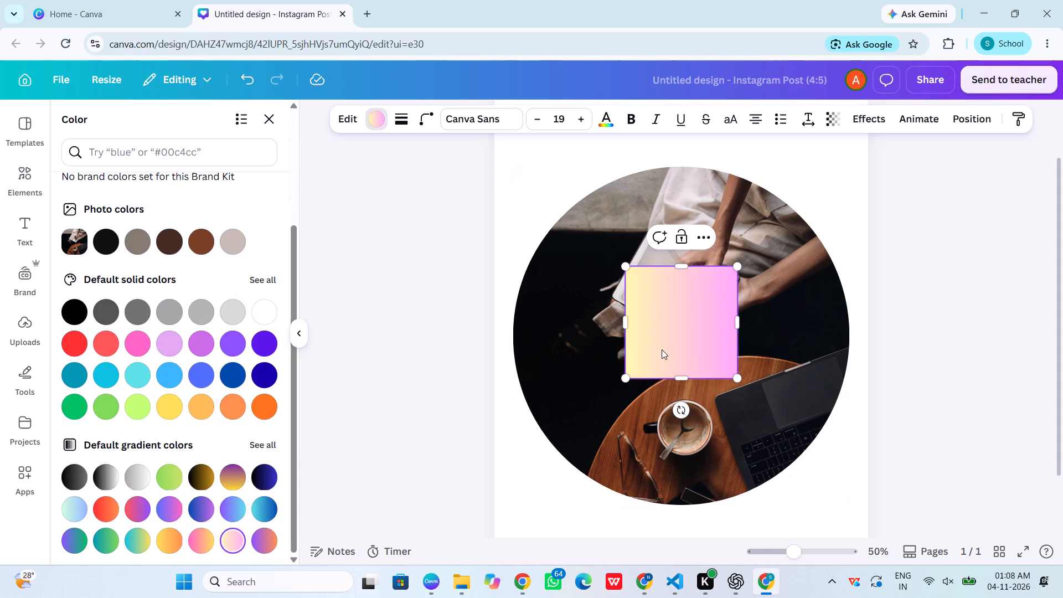
Open the full set of default gradient colors and browse it for the square's fill.
scroll(134, 474, down, 3)
click(261, 444)
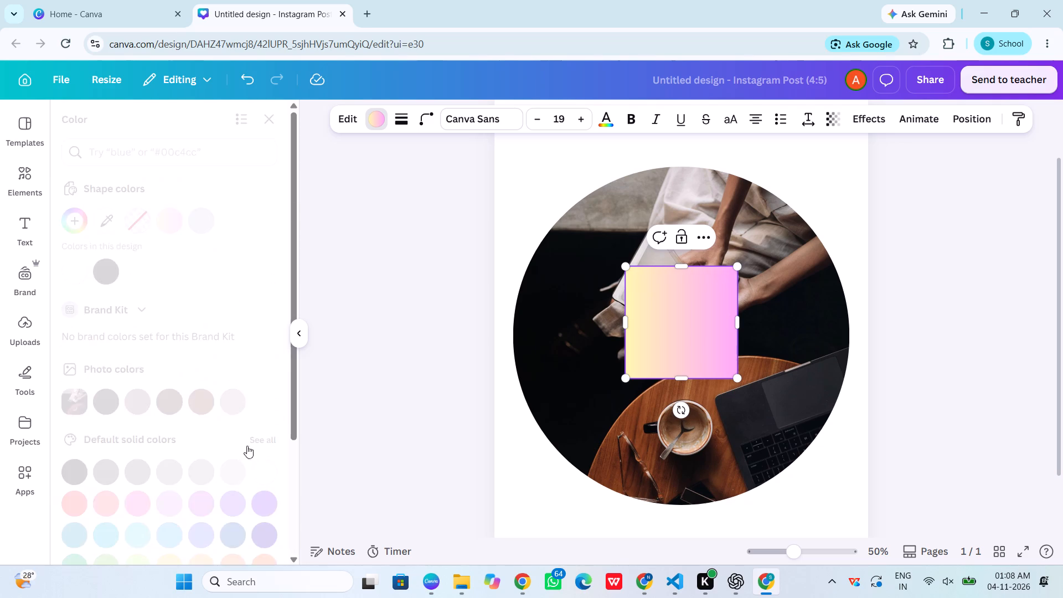
scroll(235, 446, down, 9)
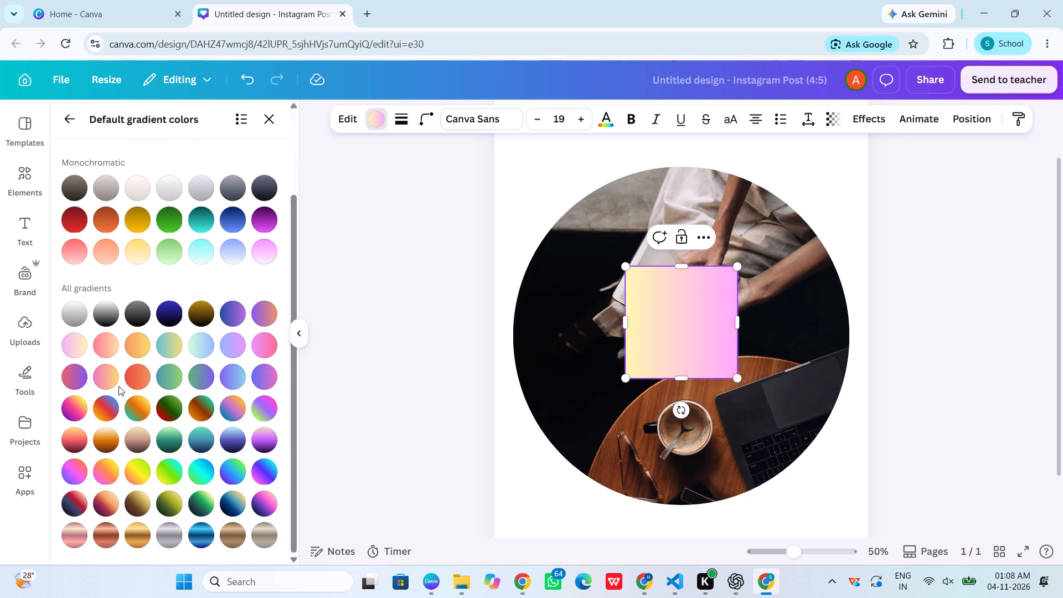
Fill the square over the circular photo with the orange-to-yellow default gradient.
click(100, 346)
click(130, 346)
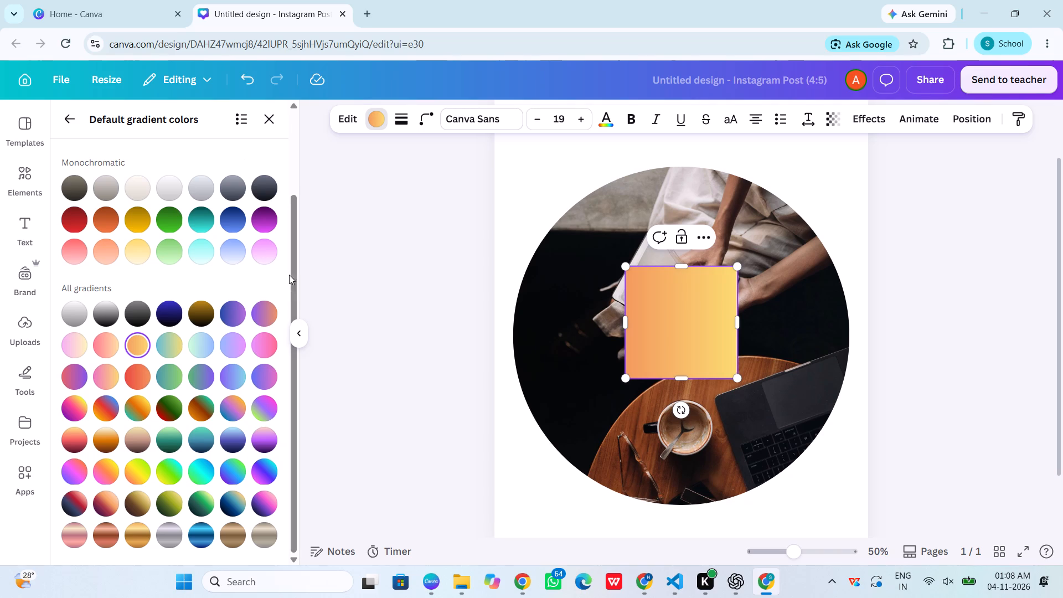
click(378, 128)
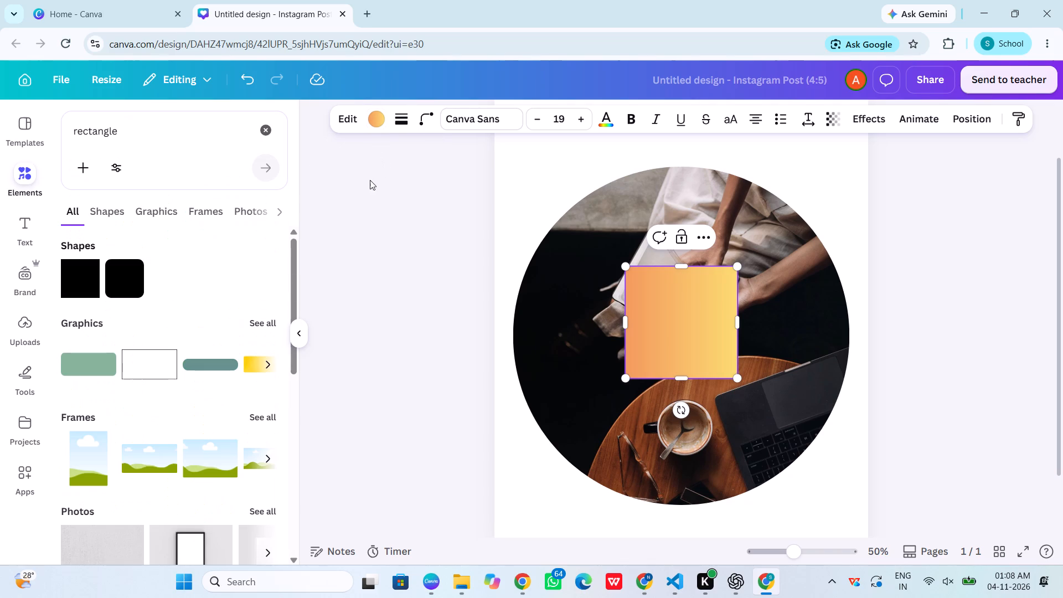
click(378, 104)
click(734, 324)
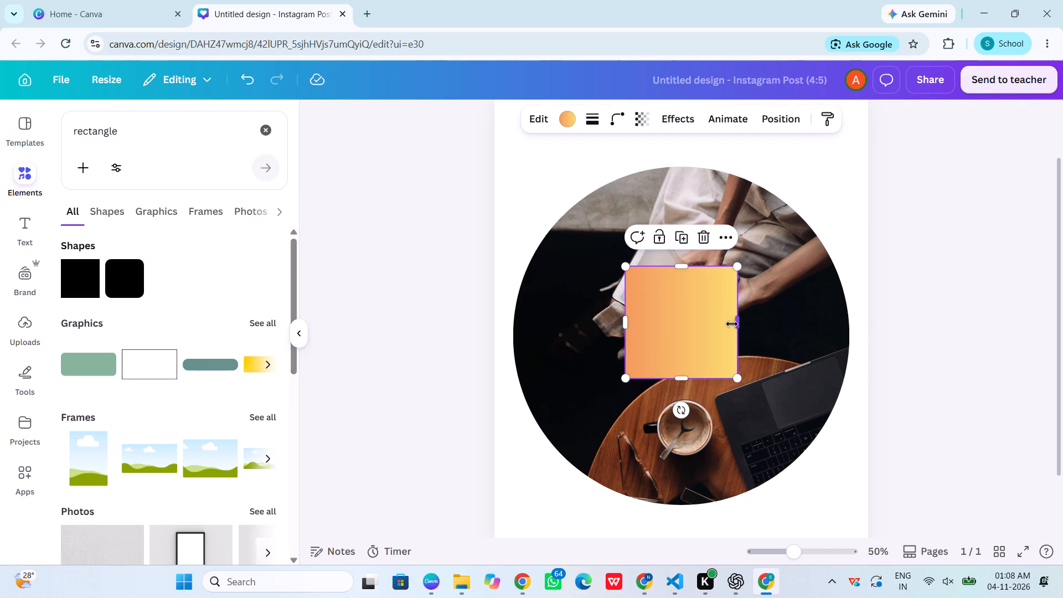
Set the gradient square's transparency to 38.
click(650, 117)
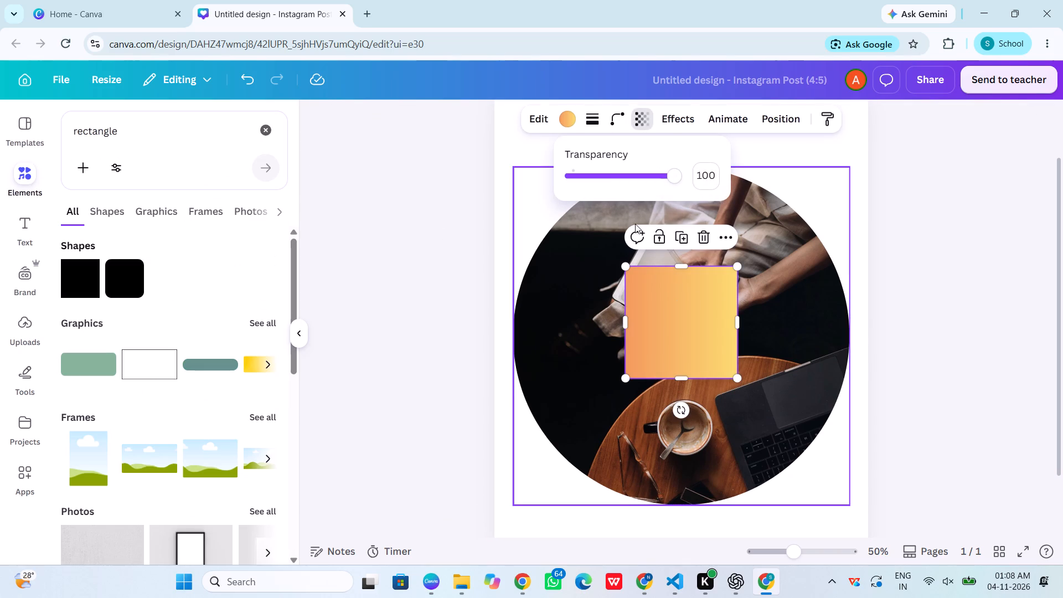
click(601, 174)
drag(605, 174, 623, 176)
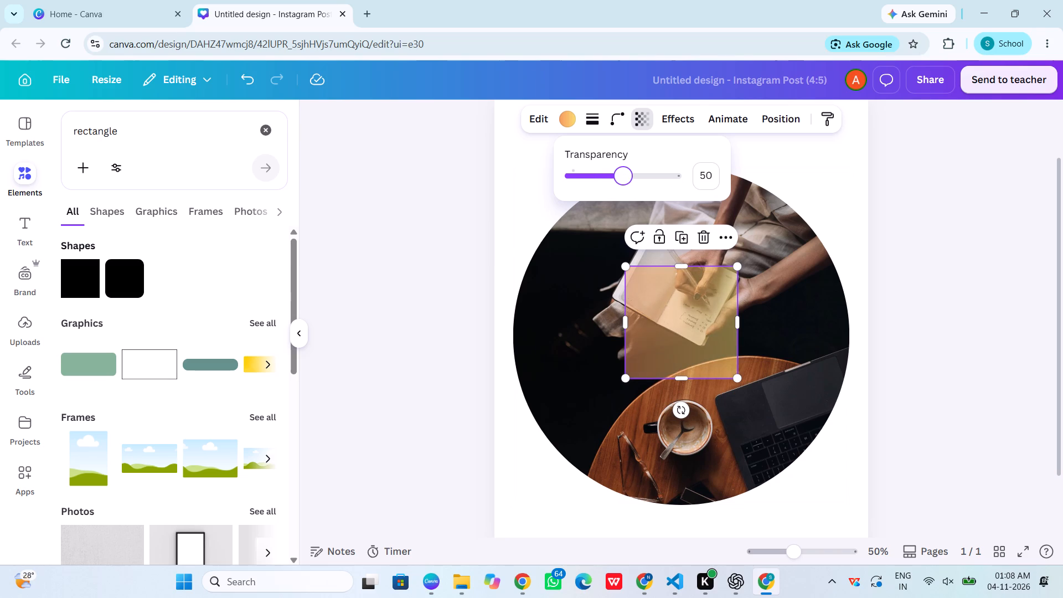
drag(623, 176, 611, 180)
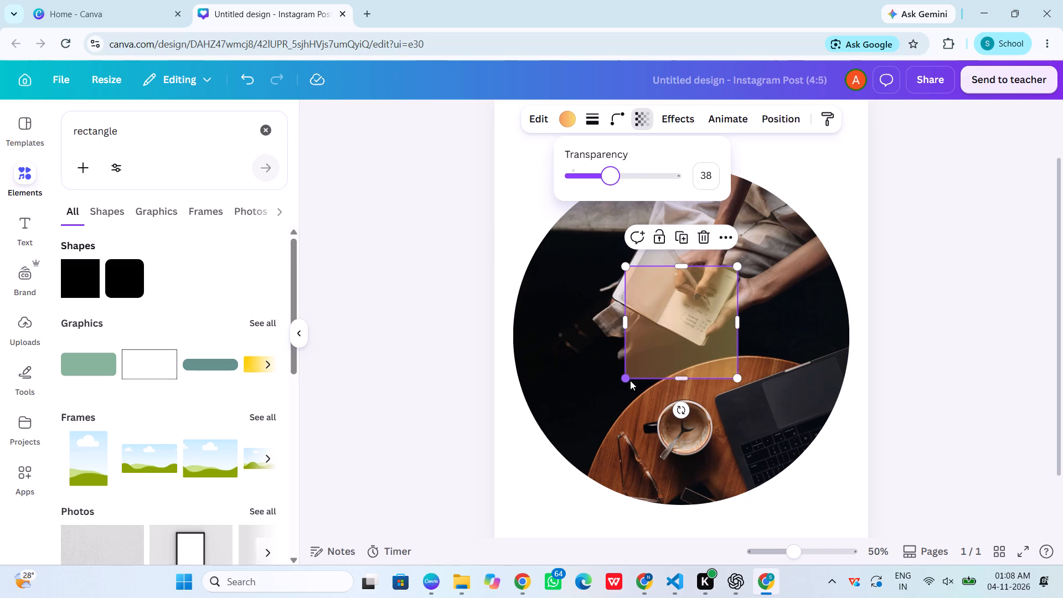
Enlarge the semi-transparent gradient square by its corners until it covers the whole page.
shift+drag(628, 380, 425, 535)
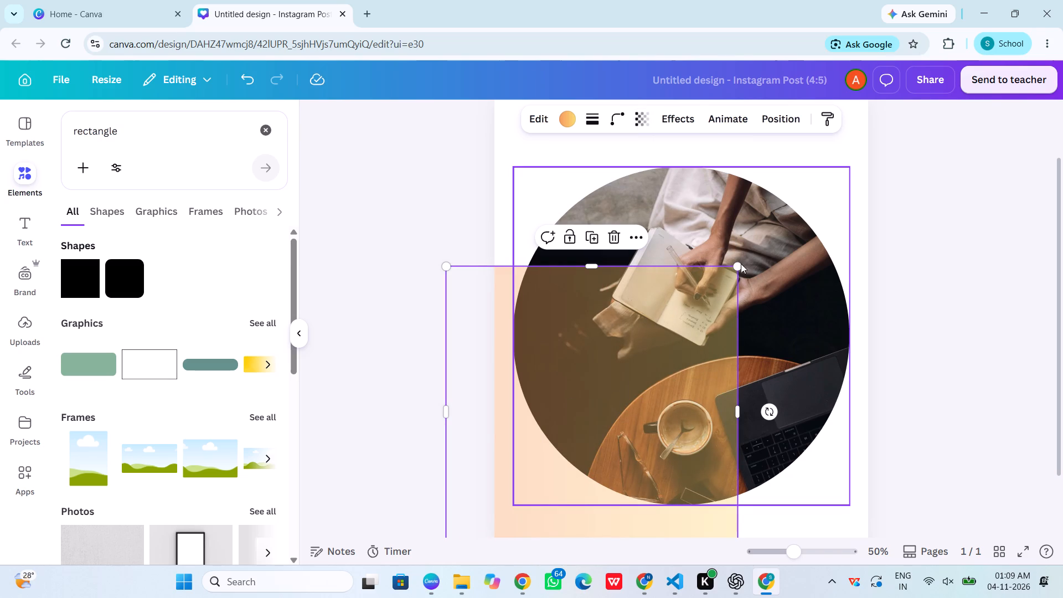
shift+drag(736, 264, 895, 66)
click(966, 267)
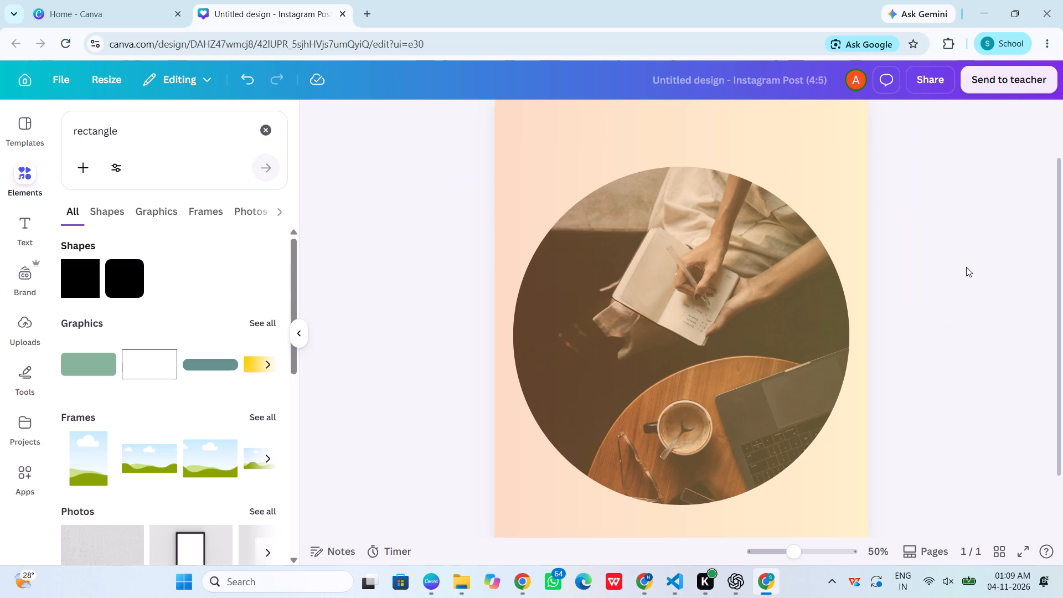
Delete the gradient overlay shape covering the page.
click(773, 162)
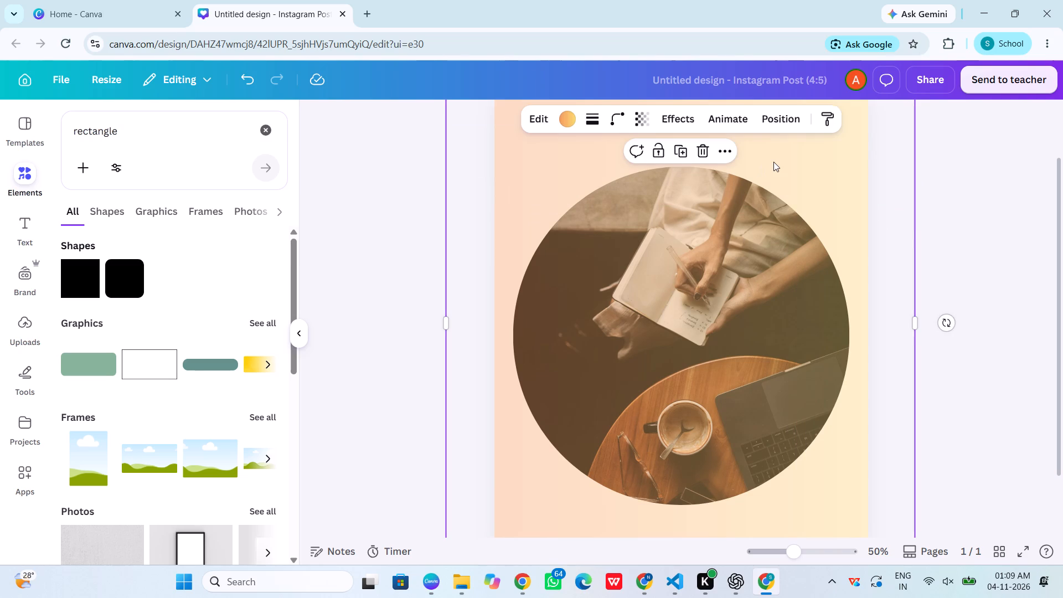
key(Delete)
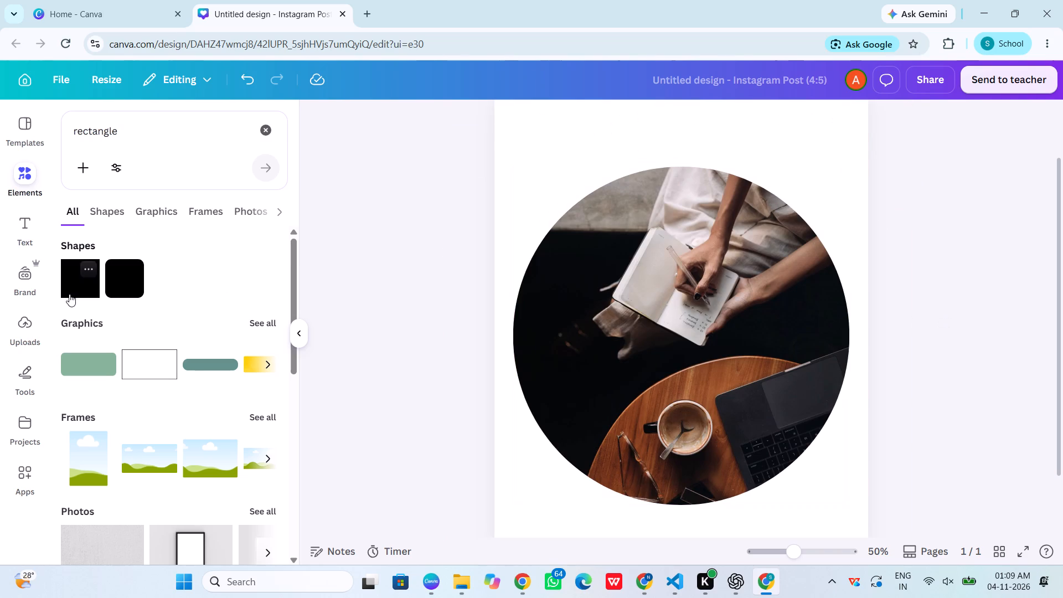
Add a new sharp-cornered square from the rectangle shape results to the page.
click(69, 294)
Look through the fill colors for the new square, including the full set of default solid colors.
click(383, 127)
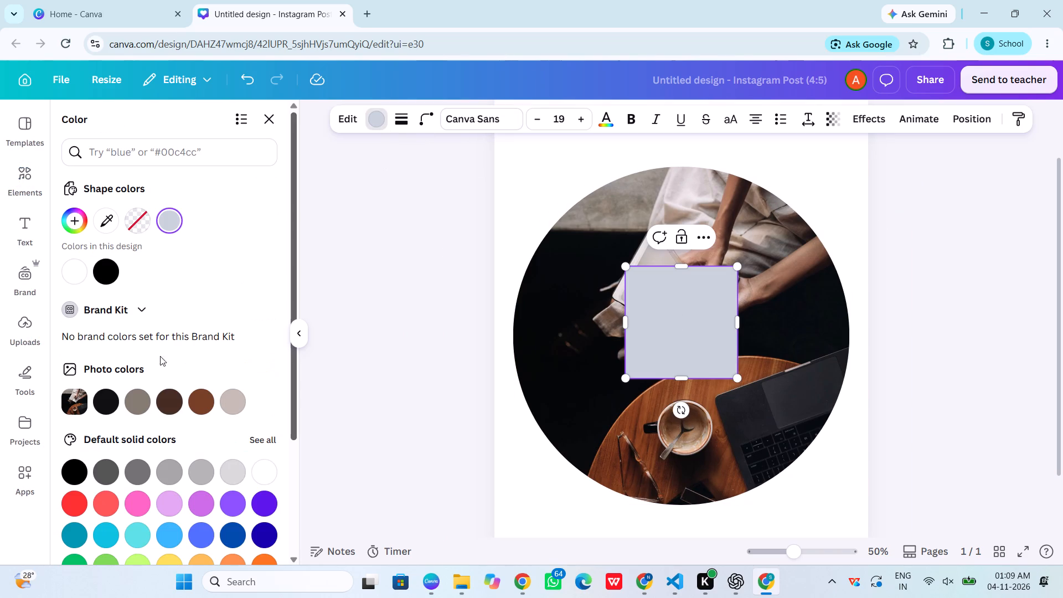
scroll(169, 437, down, 2)
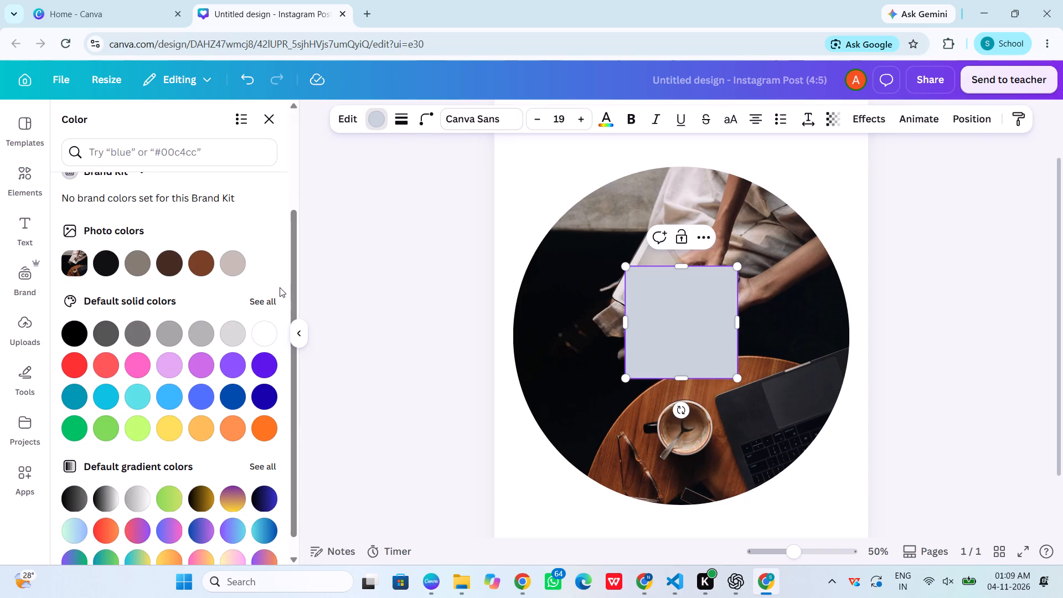
click(275, 300)
scroll(242, 370, down, 4)
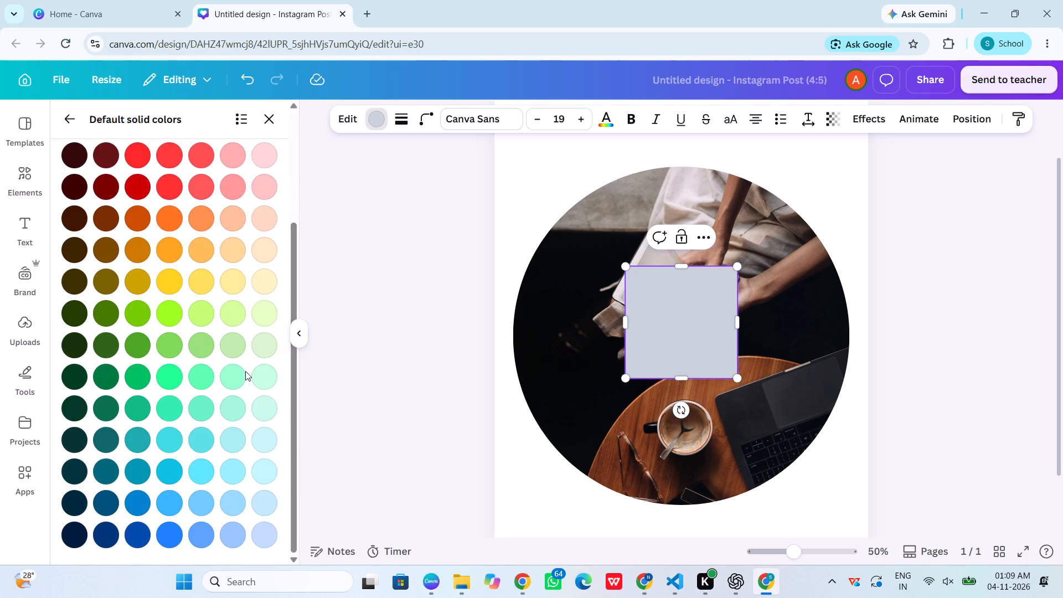
scroll(249, 282, up, 9)
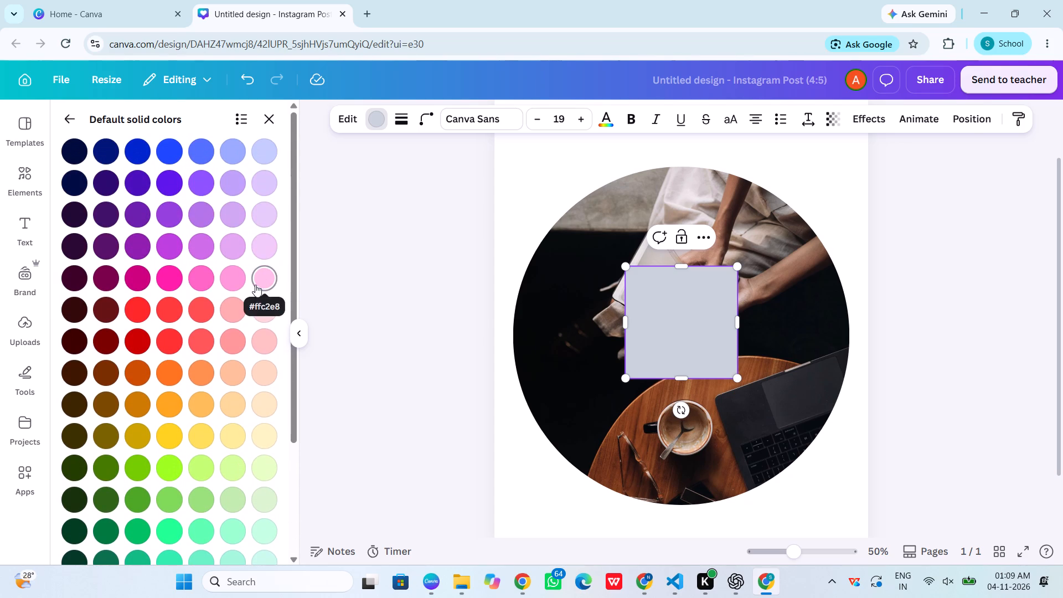
click(63, 117)
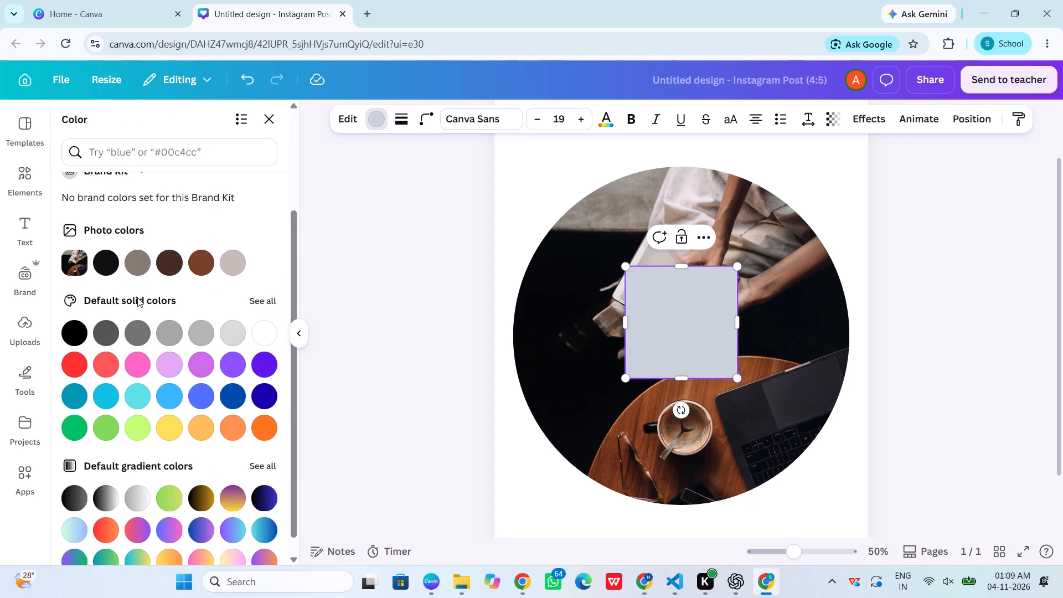
scroll(137, 297, down, 4)
scroll(137, 297, up, 8)
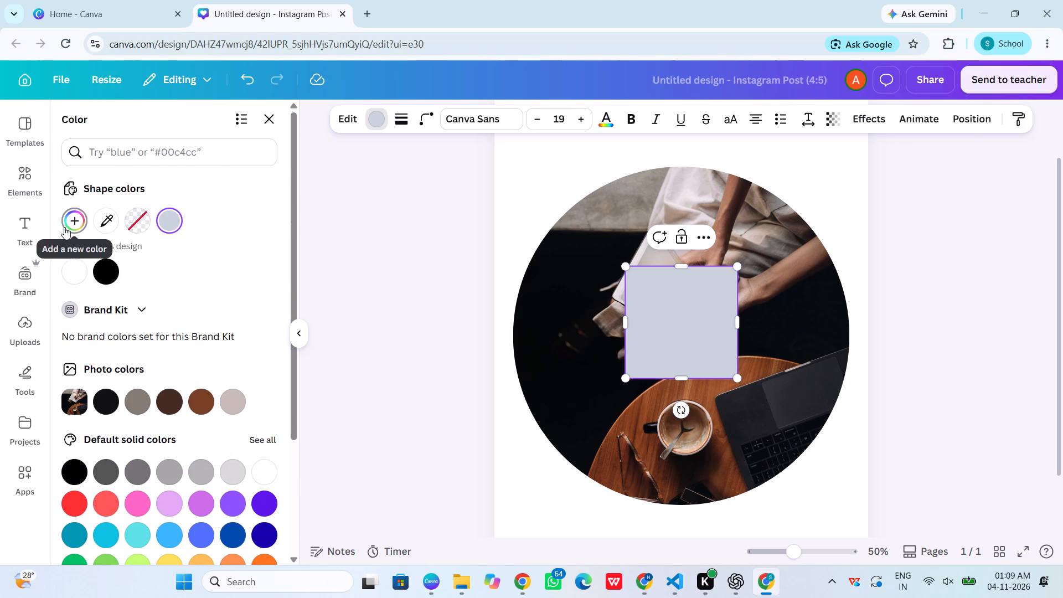
Give the square a custom solid fill in pale cream, #F7EDCE, trying other hues and shades first.
click(64, 227)
drag(165, 298, 171, 298)
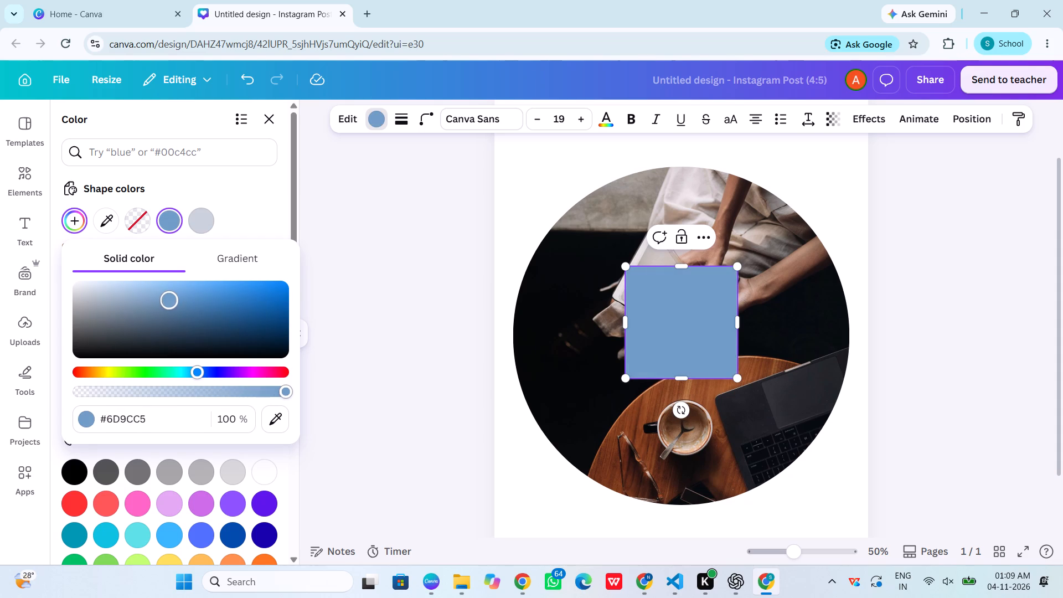
drag(171, 298, 175, 298)
drag(202, 373, 113, 382)
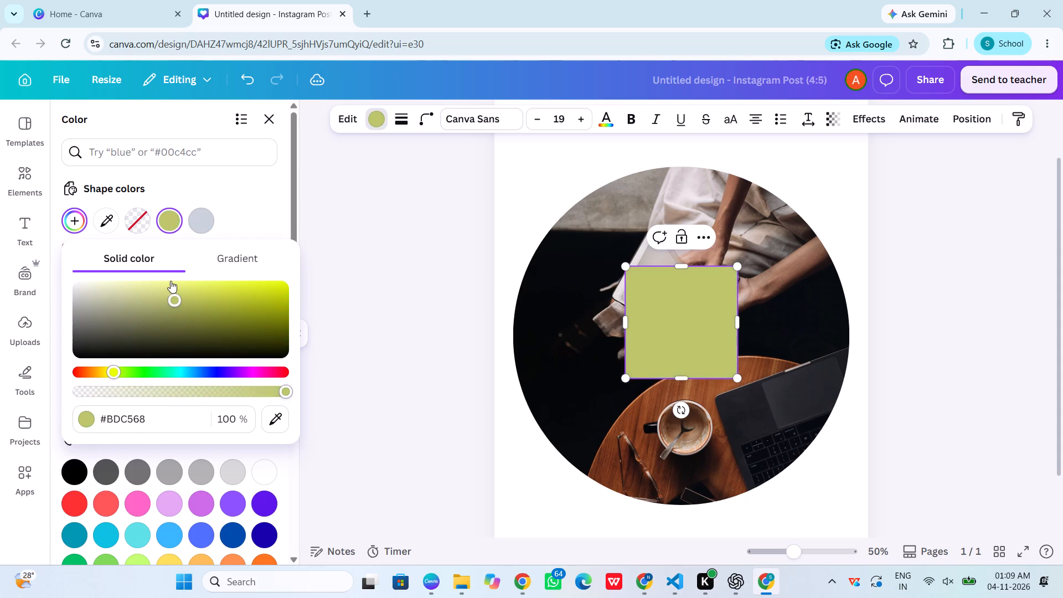
drag(171, 282, 307, 263)
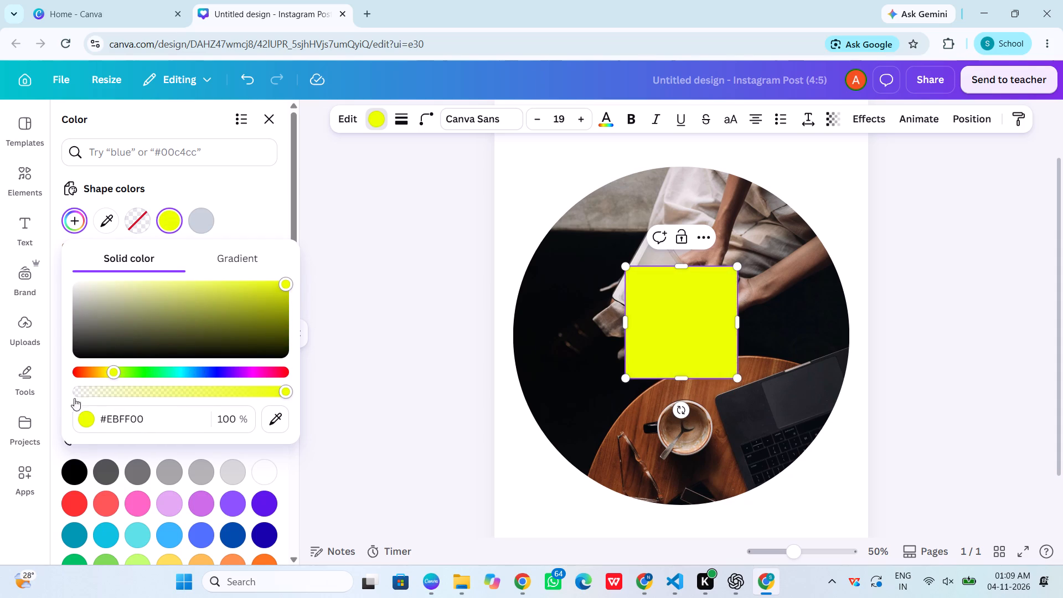
click(84, 368)
drag(90, 370, 115, 370)
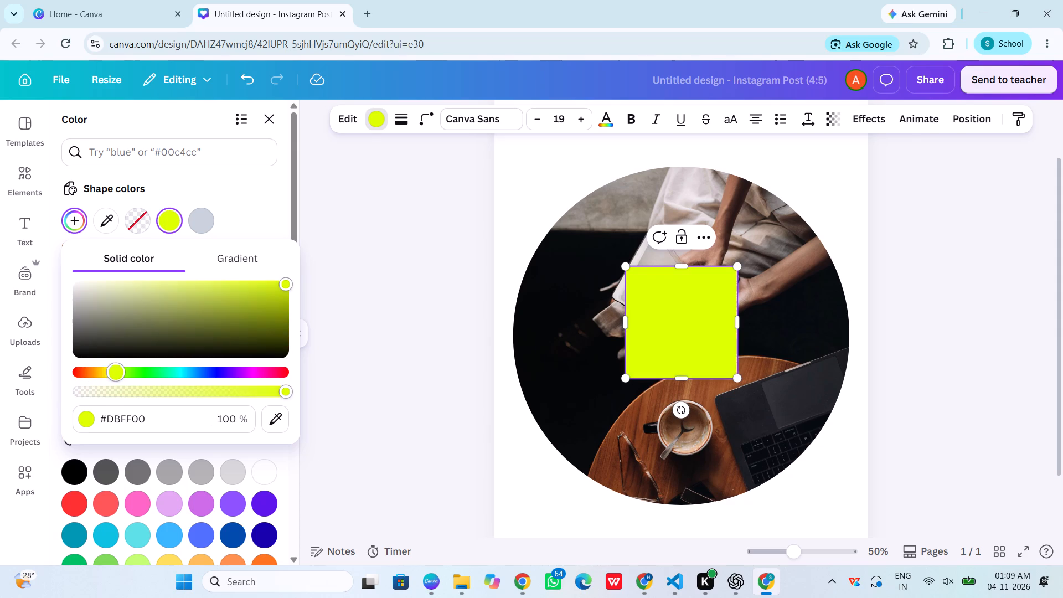
drag(115, 370, 101, 372)
drag(143, 303, 123, 289)
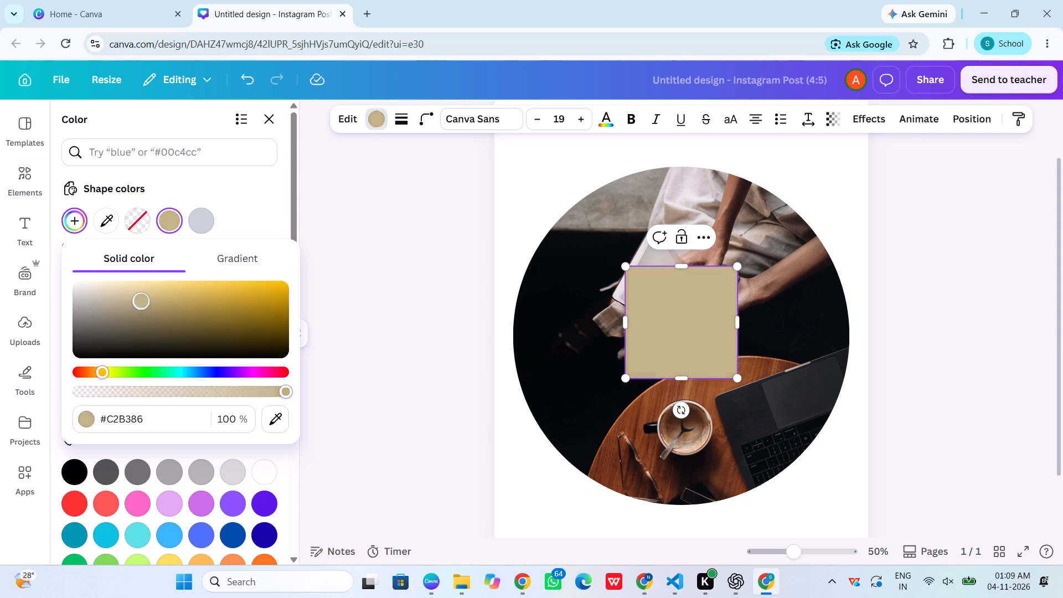
drag(123, 289, 79, 280)
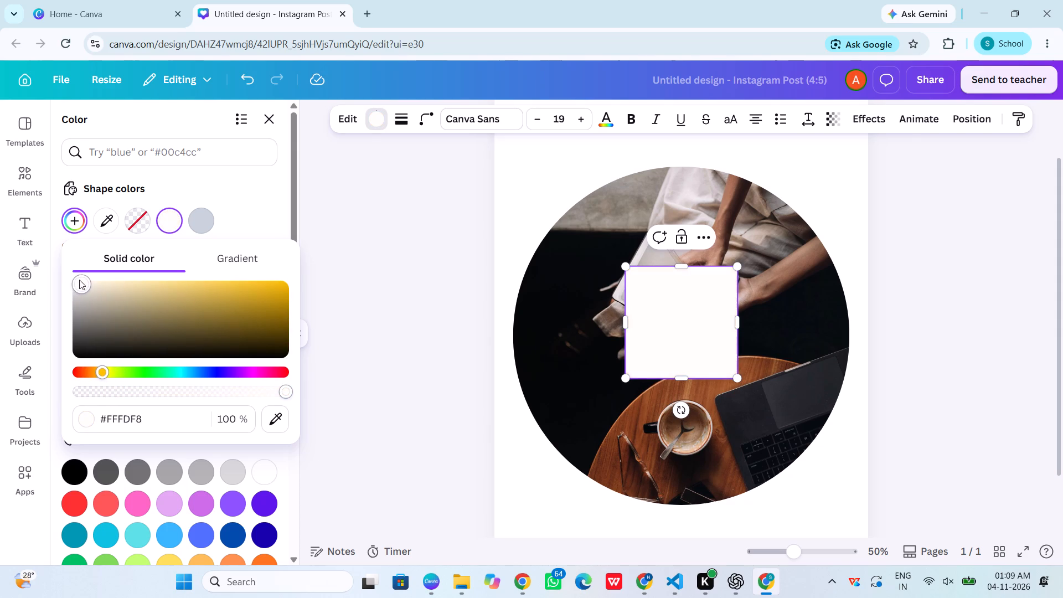
drag(79, 280, 109, 283)
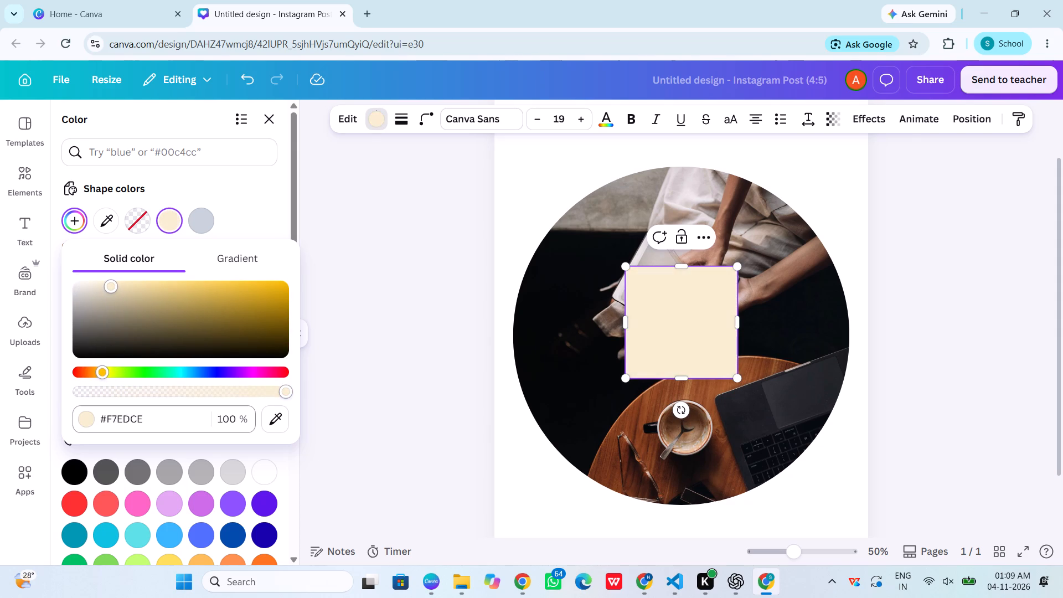
Reduce the opacity of the square's cream fill to 63%.
drag(142, 389, 175, 389)
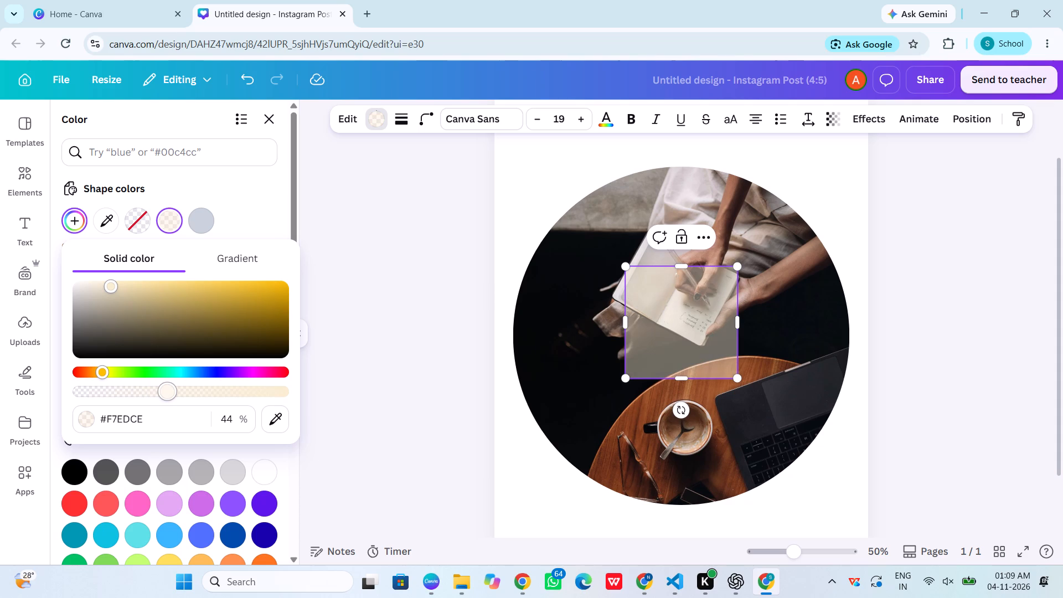
drag(175, 389, 197, 389)
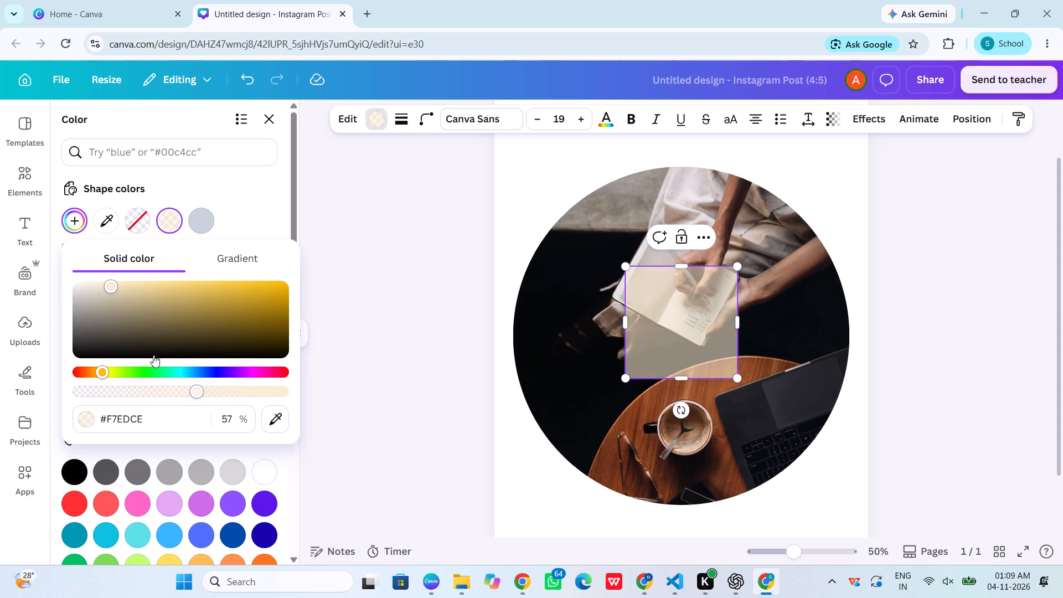
drag(198, 389, 208, 391)
Adjust the shade of the square's semi-transparent fill to light cream, #FFF2CA.
drag(118, 298, 119, 298)
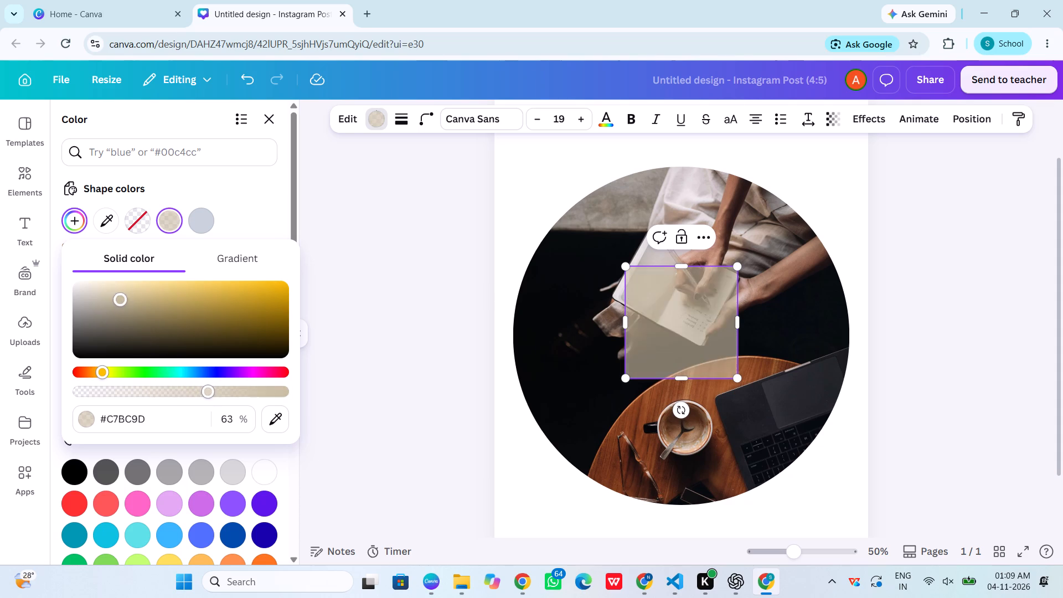
drag(119, 298, 143, 270)
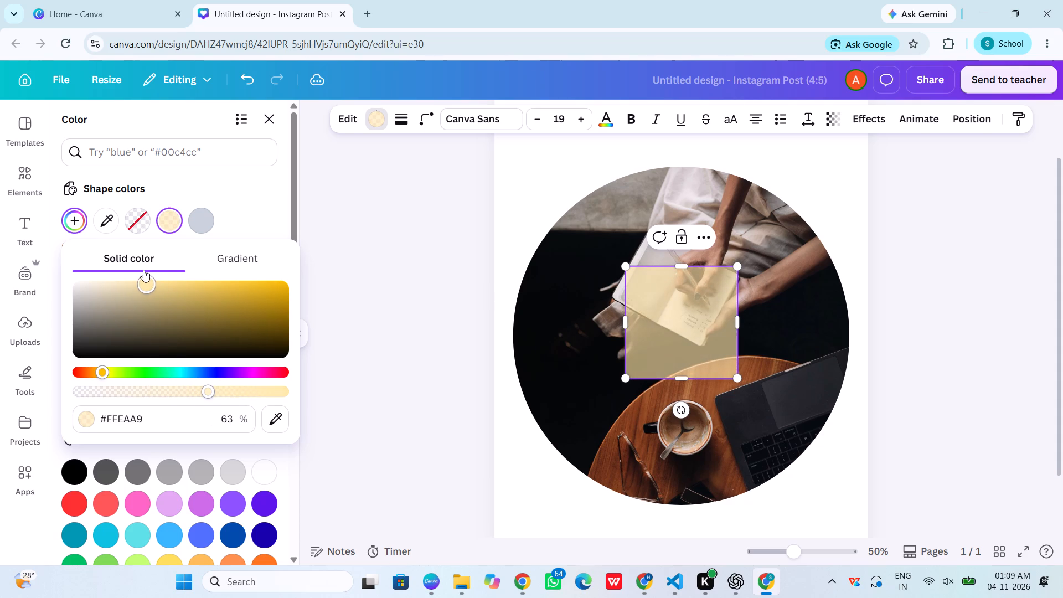
drag(143, 270, 143, 269)
click(122, 287)
drag(124, 281, 118, 268)
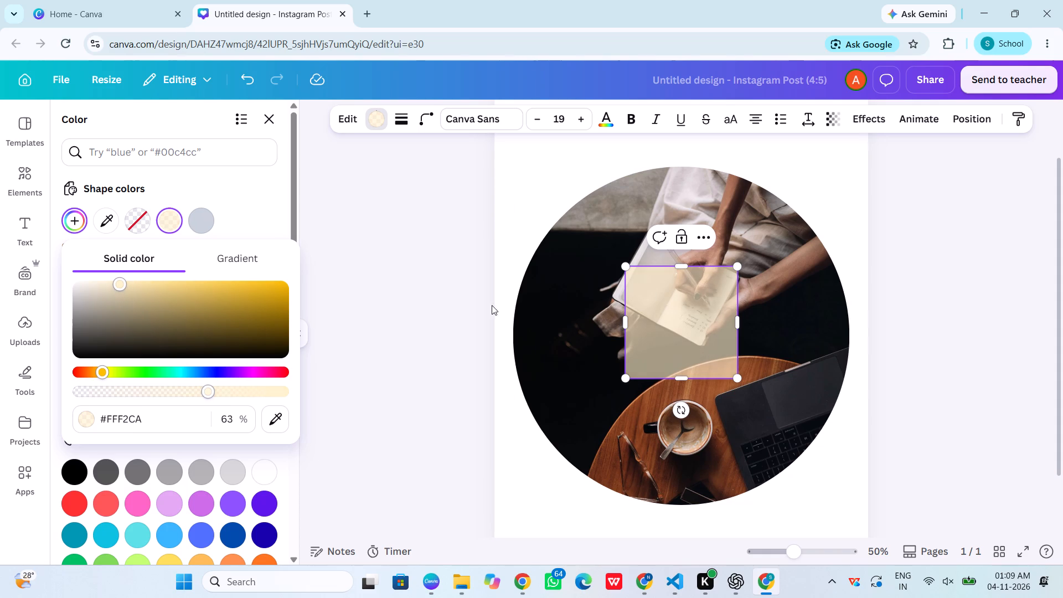
Enlarge the cream square by its opposite corners until it covers the whole page, and deselect it.
shift+drag(627, 377, 453, 597)
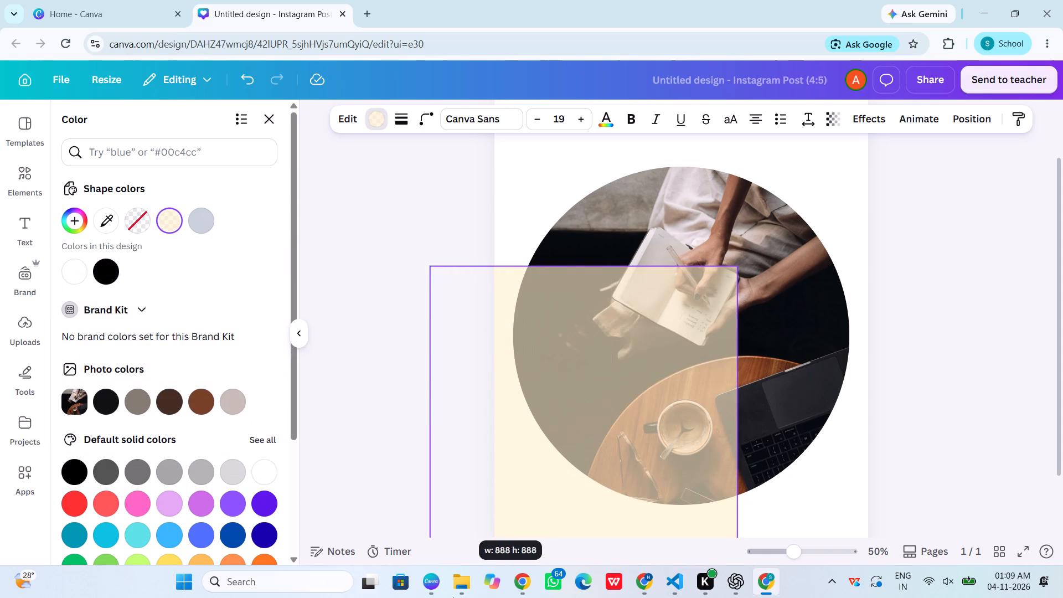
shift+drag(453, 597, 451, 596)
shift+drag(735, 266, 887, 60)
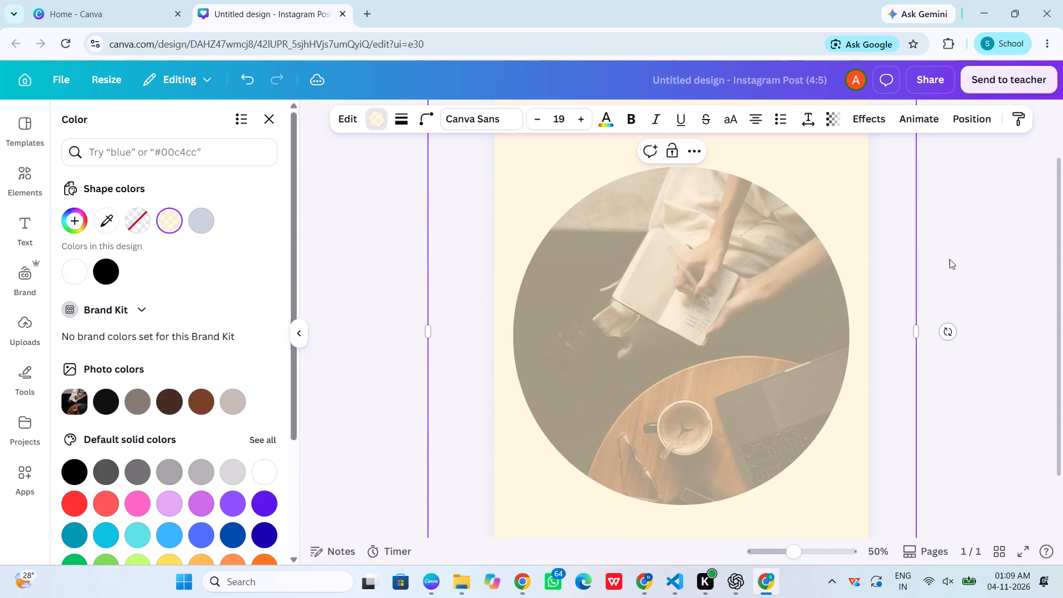
click(952, 265)
Switch to the WorkSpace image folder in File Explorer.
click(462, 597)
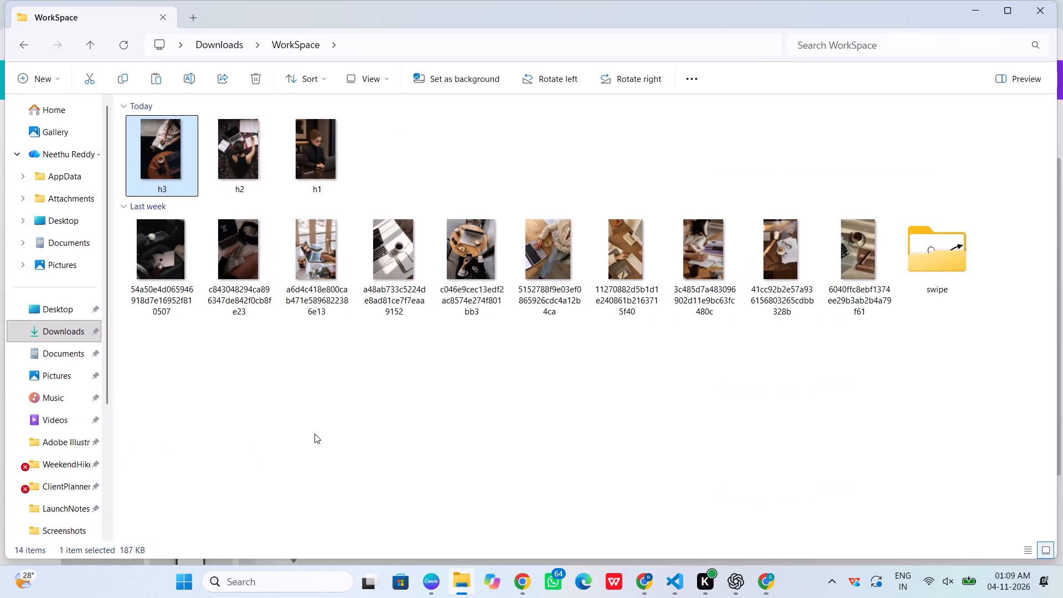
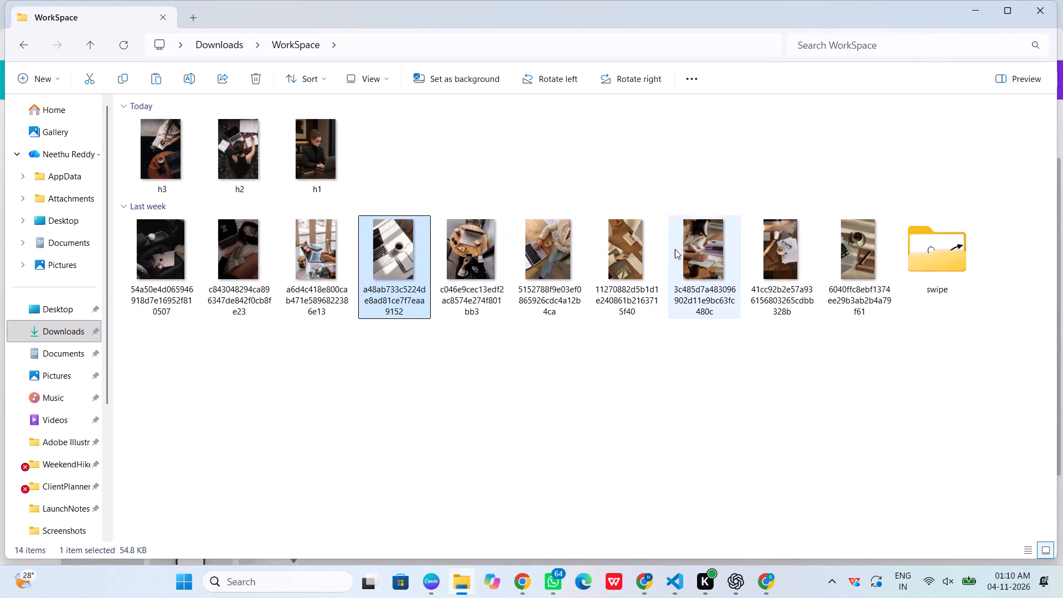
Copy the image 5152788f9e03ef0865926cdc4a12b4ca from the WorkSpace folder and return to the Canva design in Chrome.
click(548, 277)
key(ctrl+c)
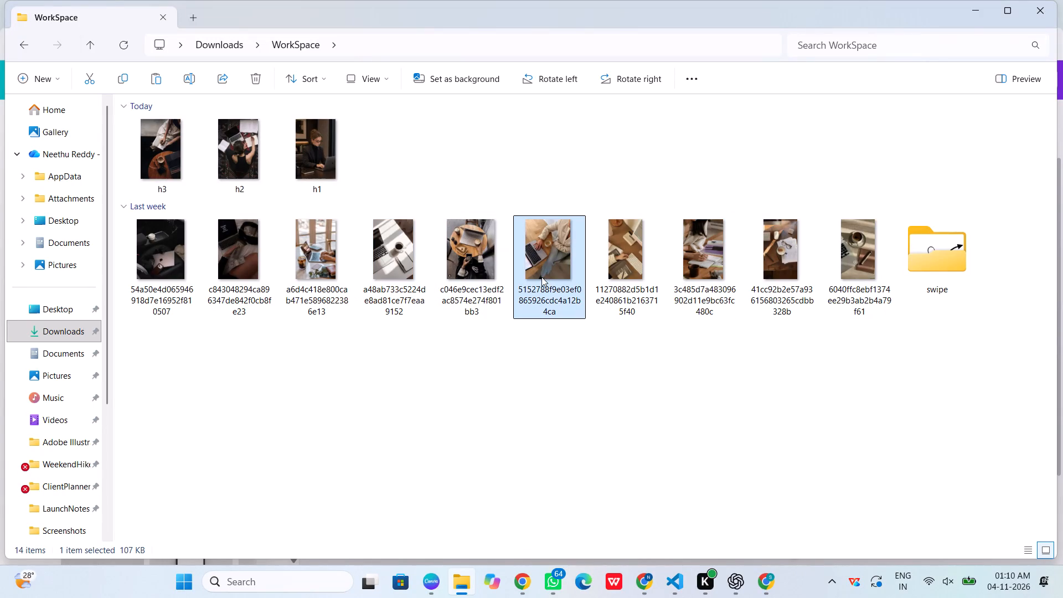
click(968, 22)
click(971, 4)
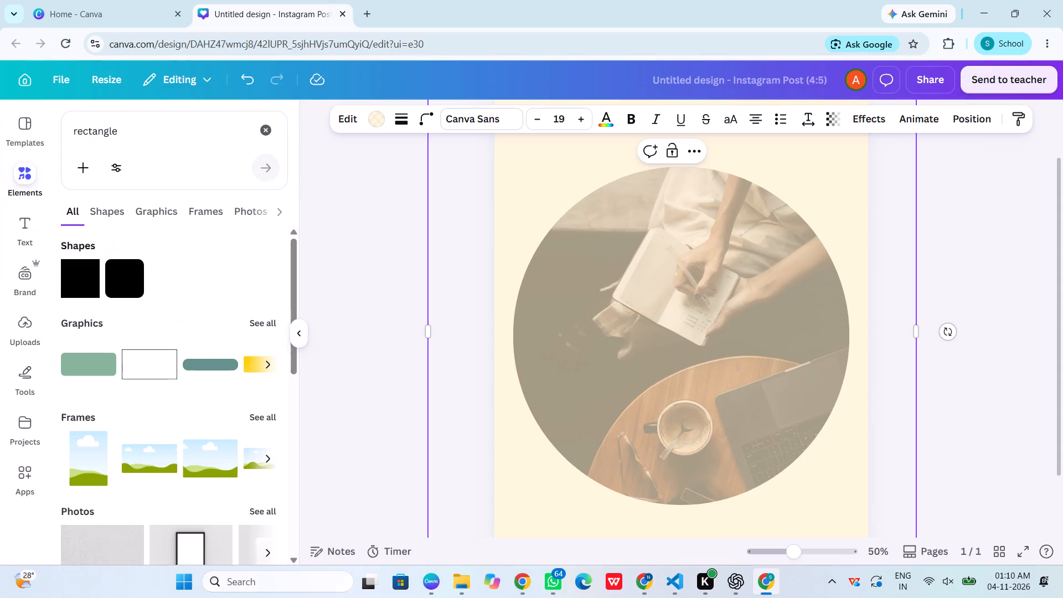
Add a second page below the cream page and paste the copied laptop-and-coffee photo onto it.
scroll(262, 577, down, 4)
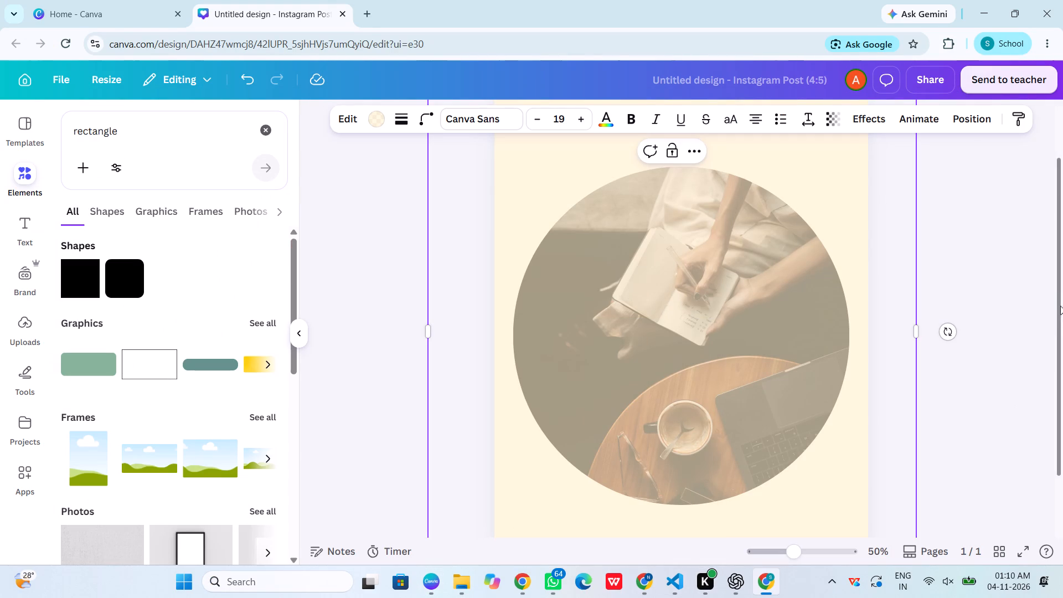
click(975, 352)
scroll(947, 370, down, 10)
click(724, 513)
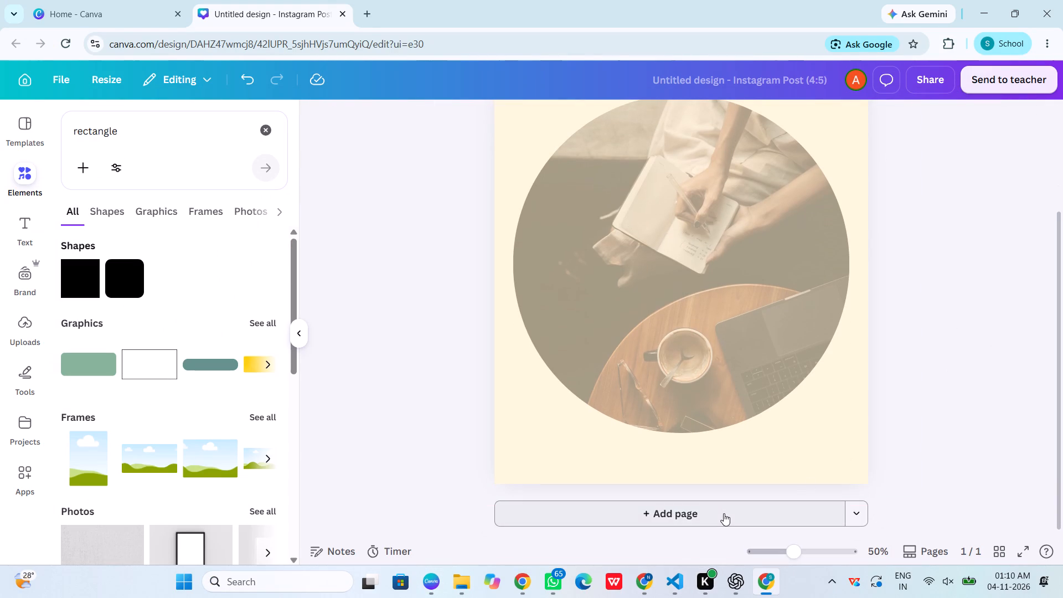
key(ctrl+v)
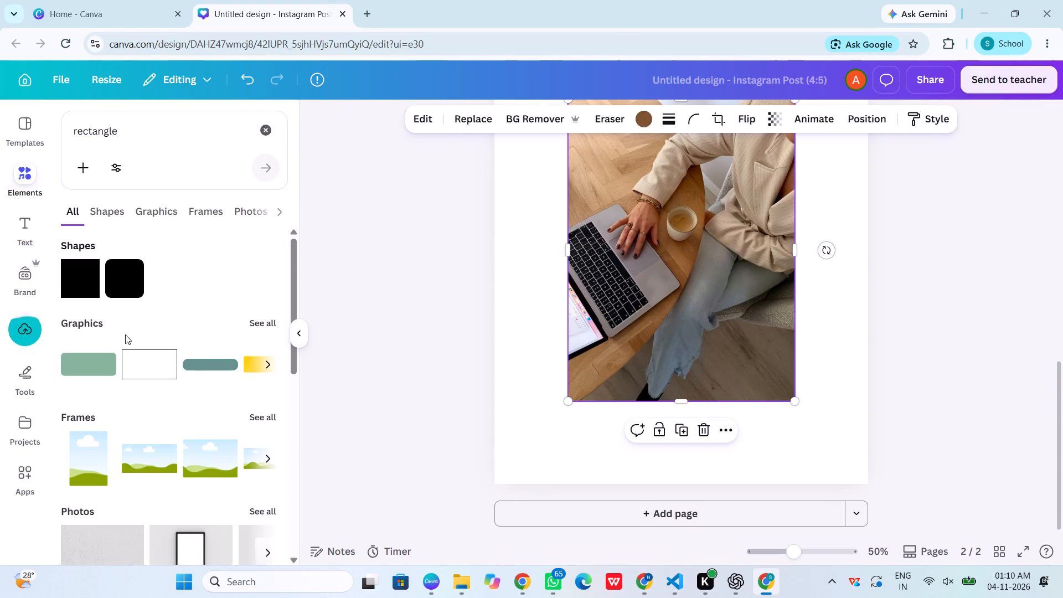
Look through the frame results of the rectangle search for a frame suitable for the photo.
scroll(125, 334, up, 3)
click(117, 213)
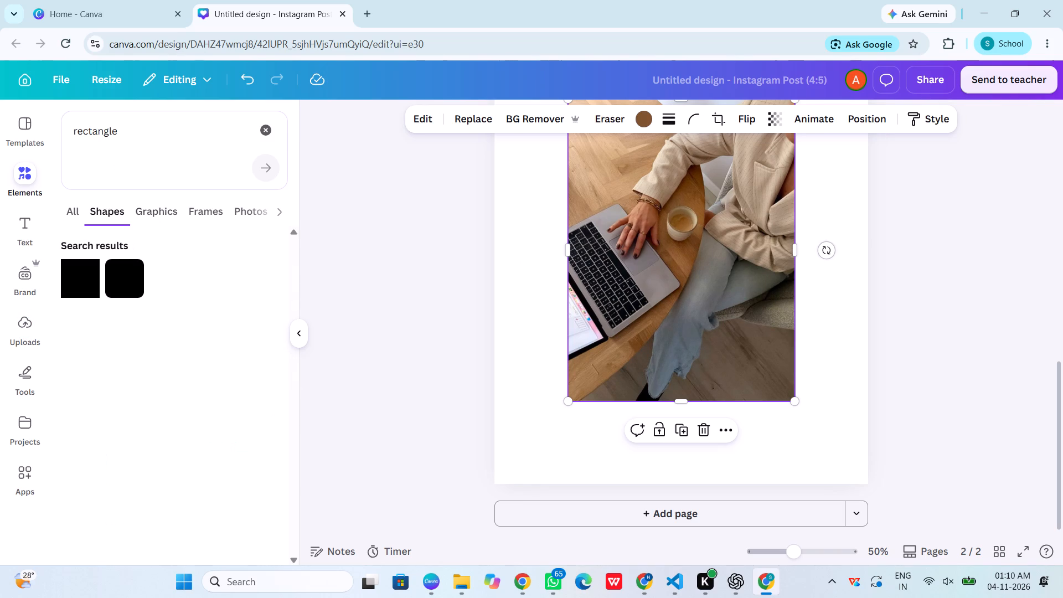
click(215, 214)
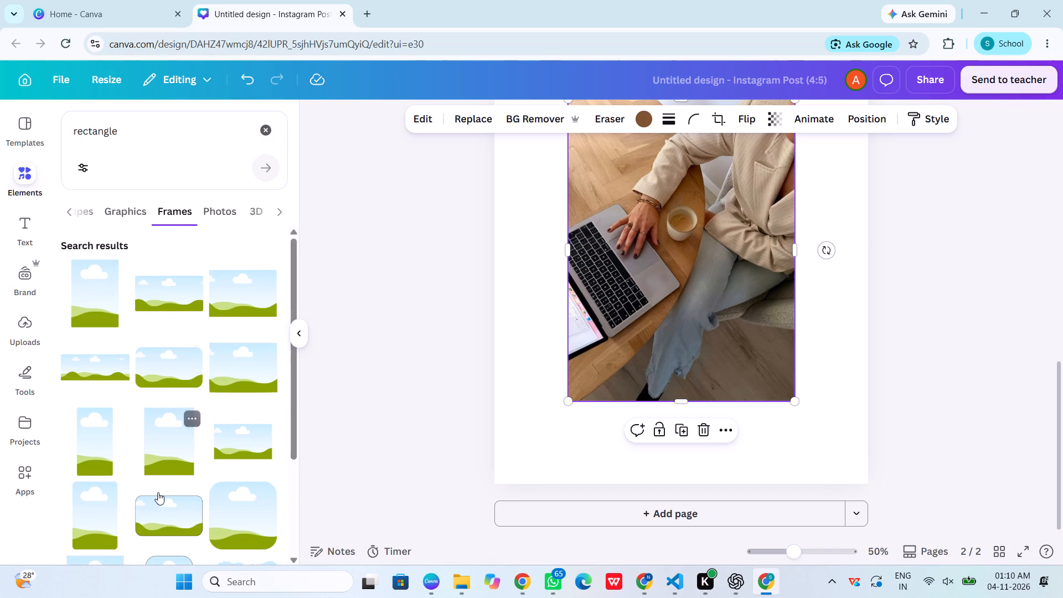
scroll(155, 494, down, 10)
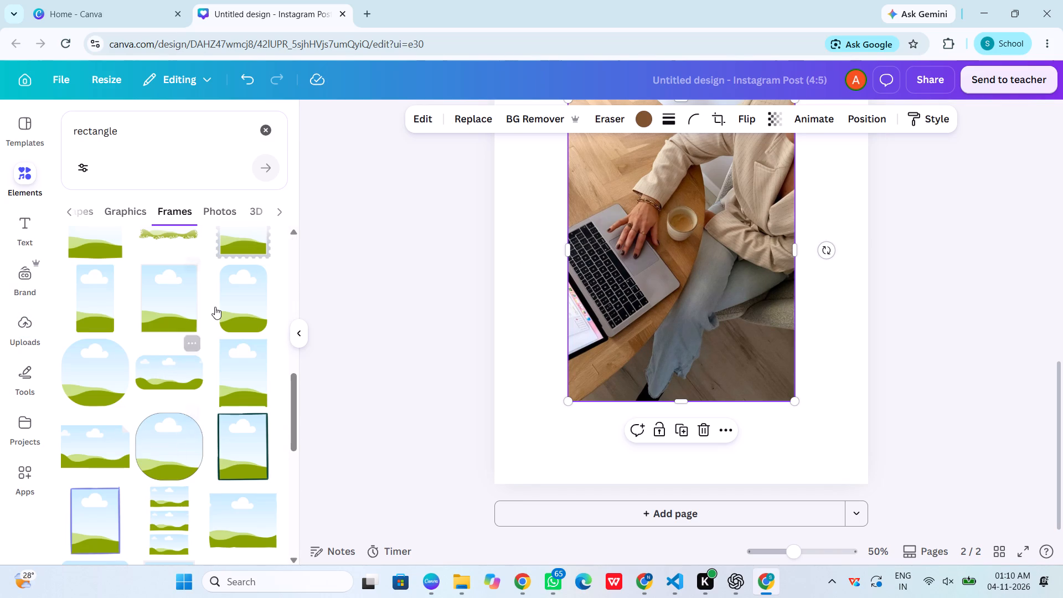
scroll(215, 307, down, 8)
scroll(164, 321, down, 4)
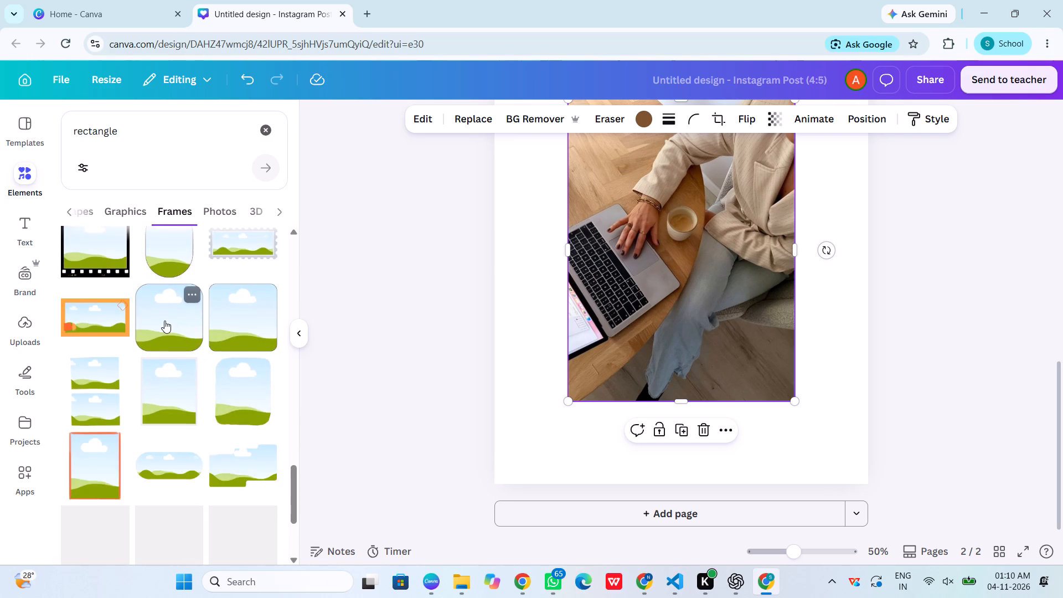
scroll(164, 321, down, 5)
Search the frames for circle and add the plain circle frame to page 2.
drag(152, 136, 0, 126)
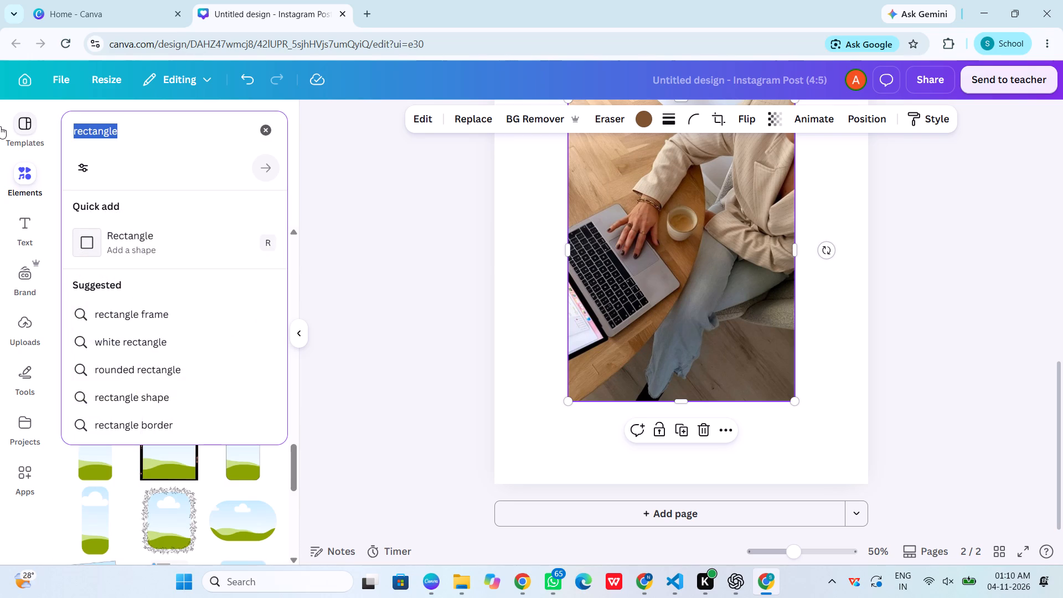
text(cit)
key(BackSpace)
text(rc)
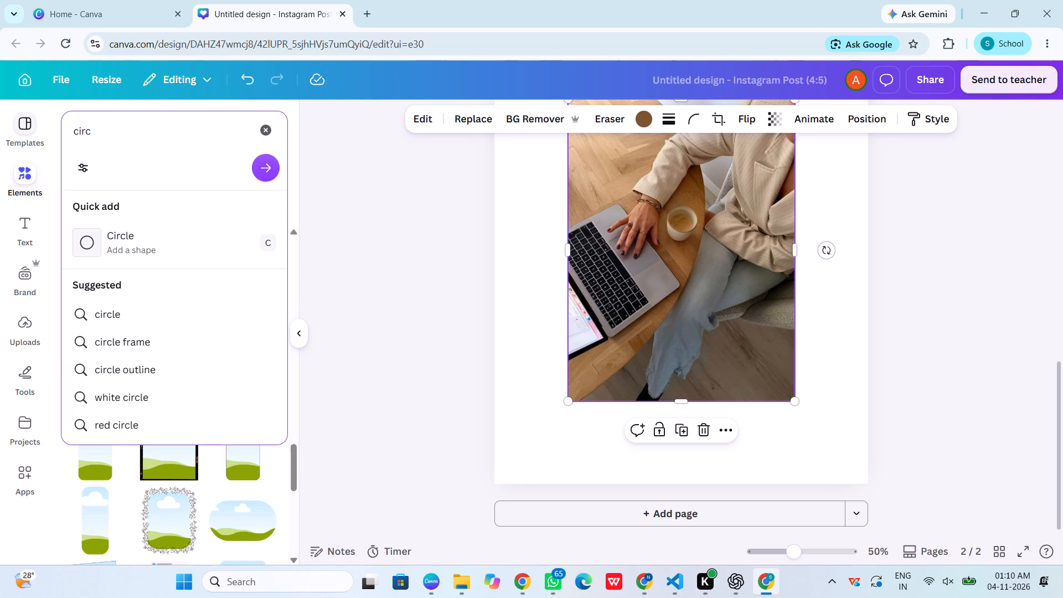
text(le)
key(Return)
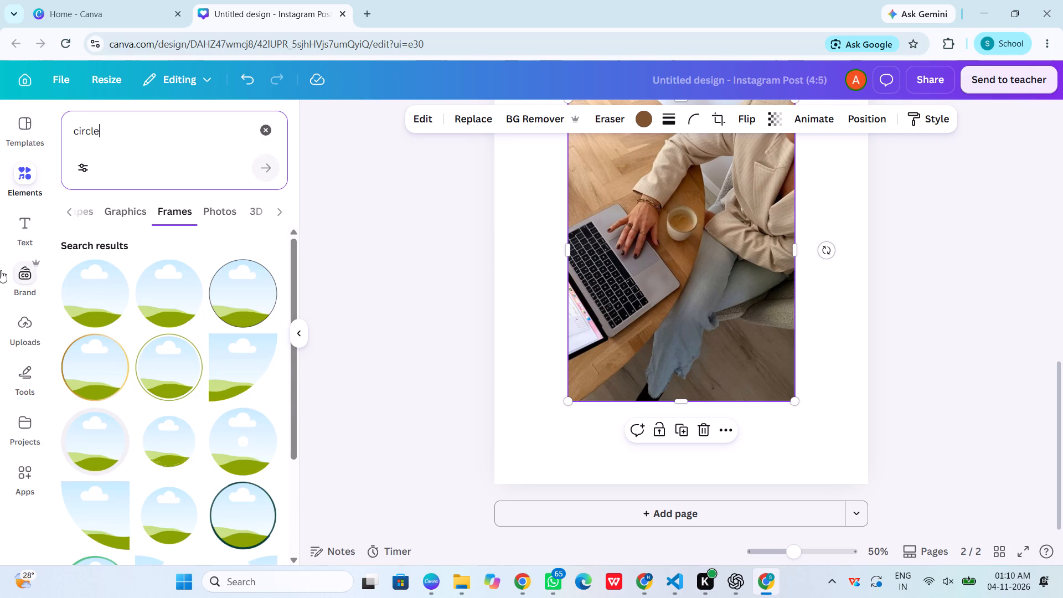
click(79, 282)
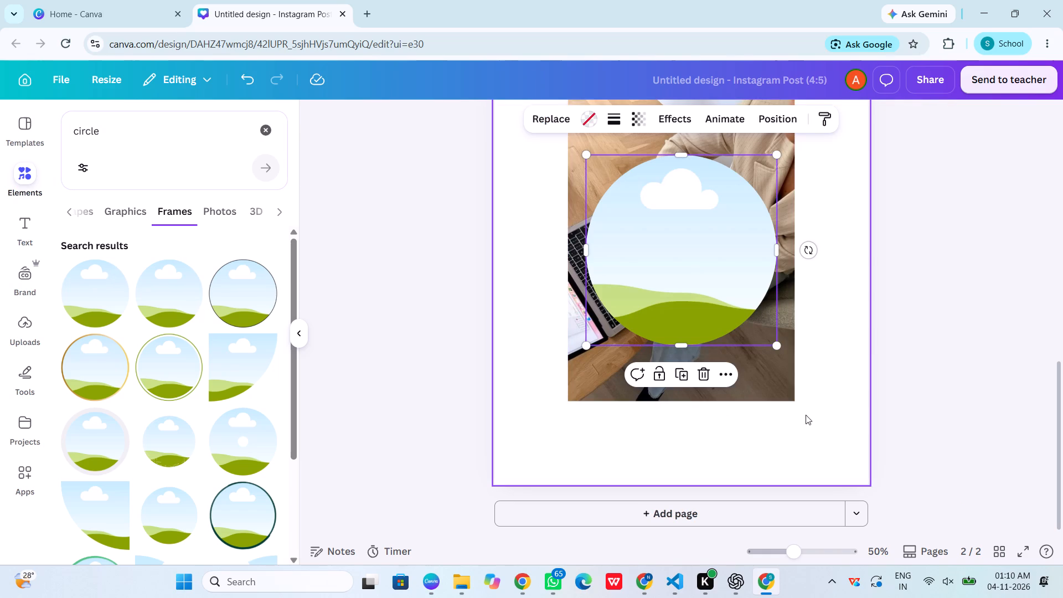
Bring the laptop-and-coffee photo to the front, drop it into the circle frame on page 2, and deselect it.
drag(773, 380, 793, 400)
right_click(793, 399)
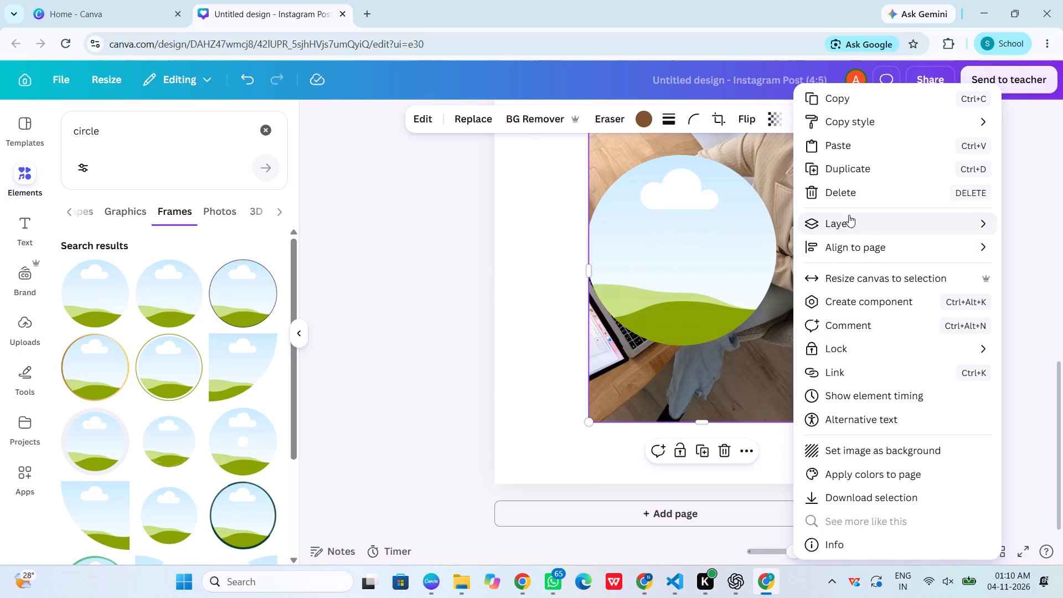
click(680, 231)
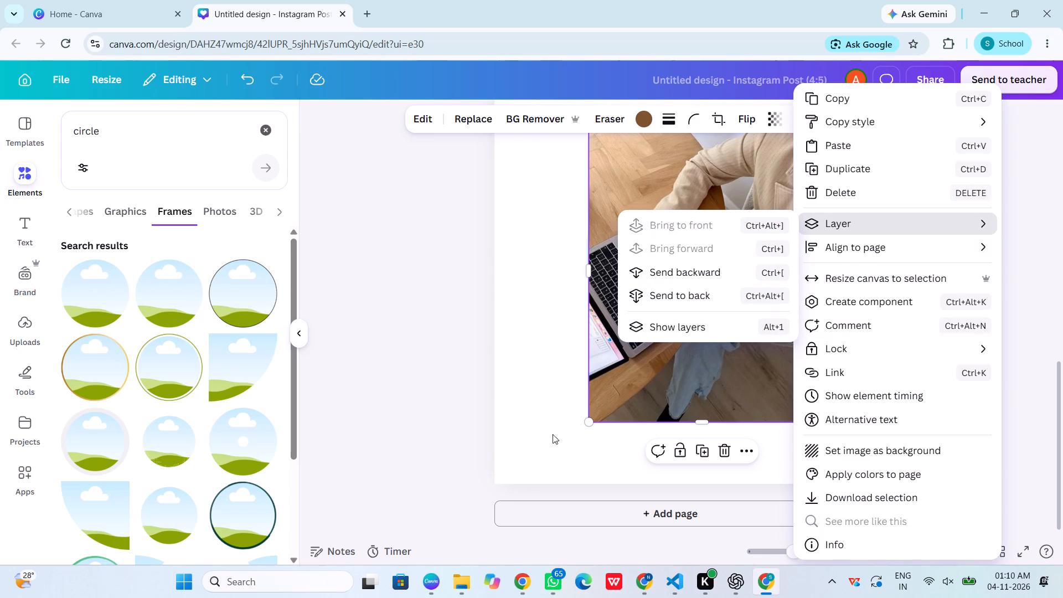
click(524, 434)
drag(665, 234, 675, 270)
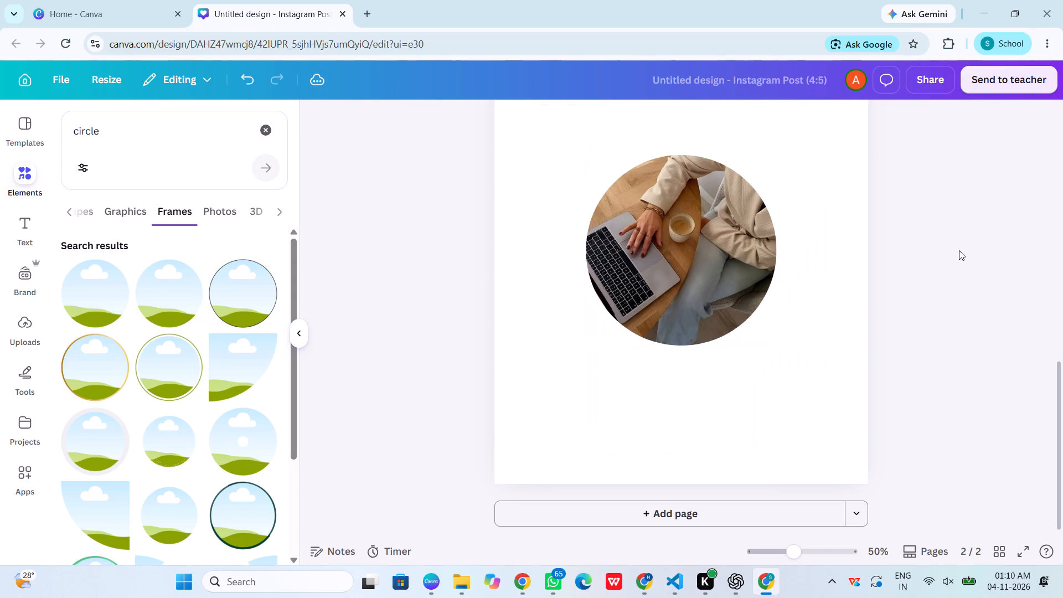
click(959, 250)
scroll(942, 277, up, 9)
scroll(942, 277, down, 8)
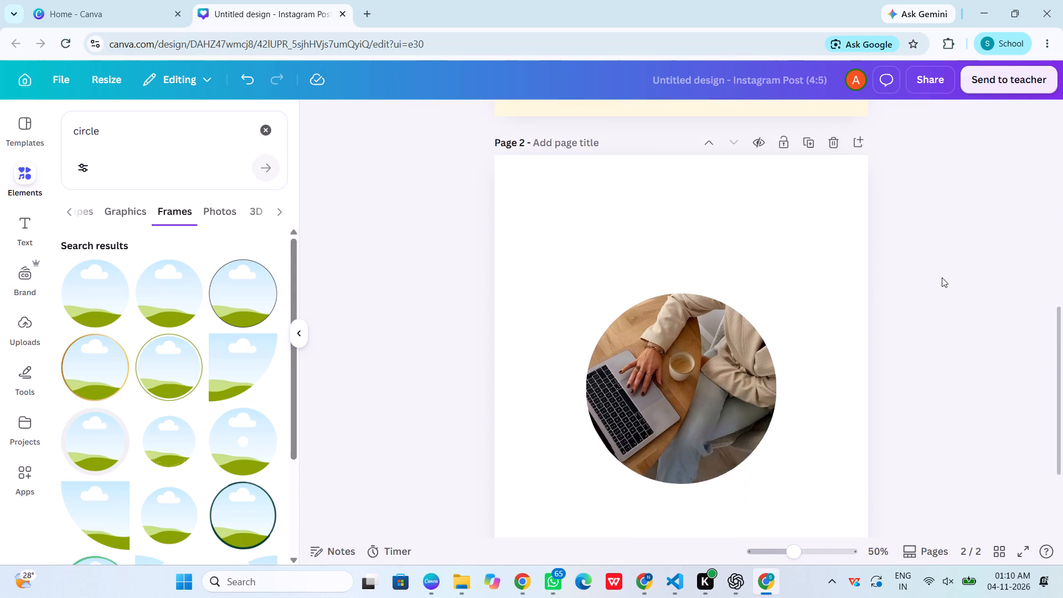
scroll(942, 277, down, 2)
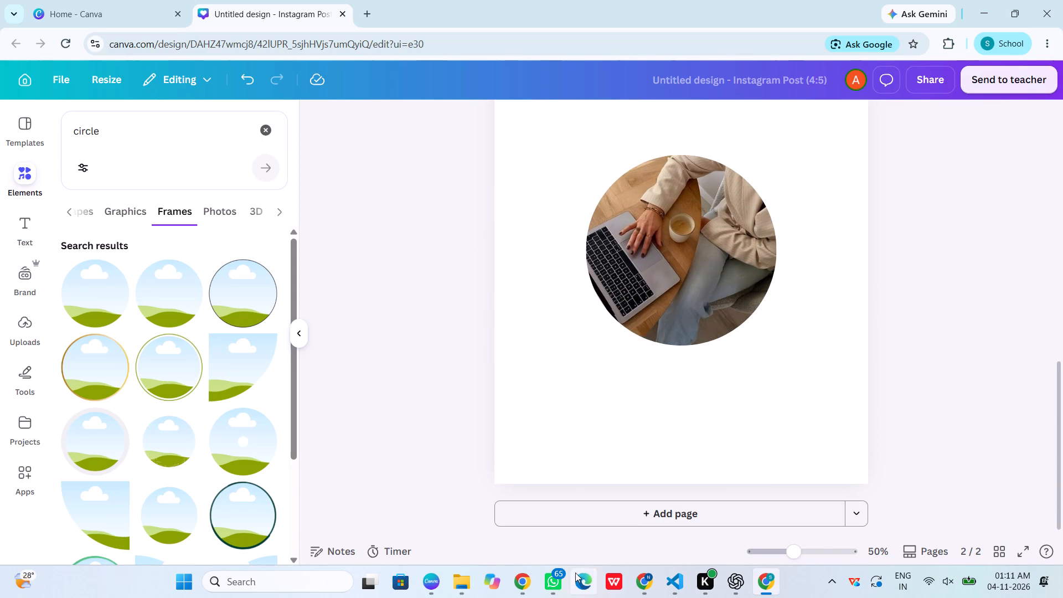
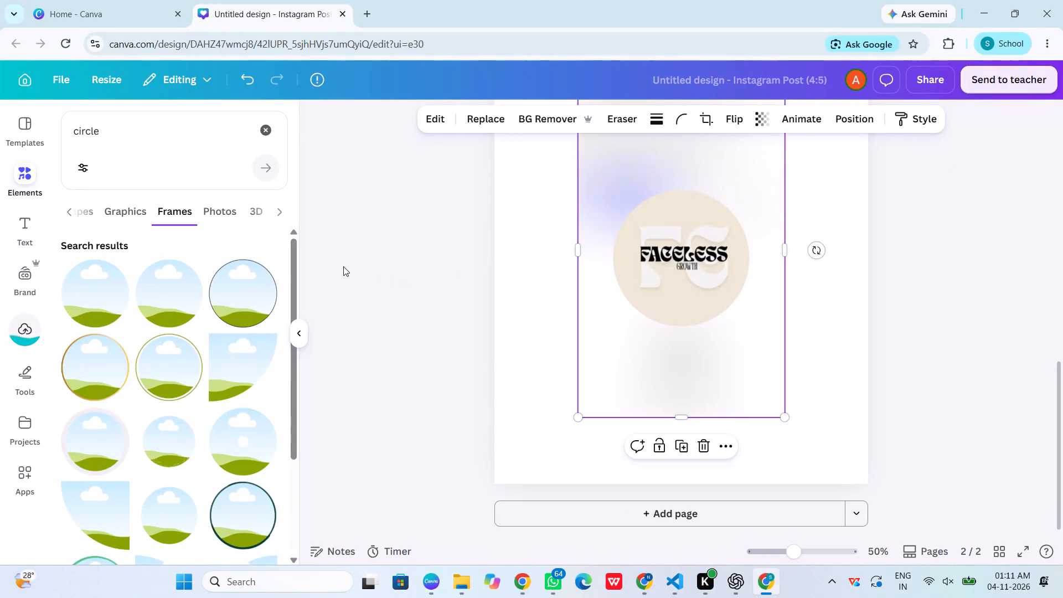
Deselect the Faceless Growth image on page 2 and clear the circle search from the elements library.
click(343, 266)
click(264, 126)
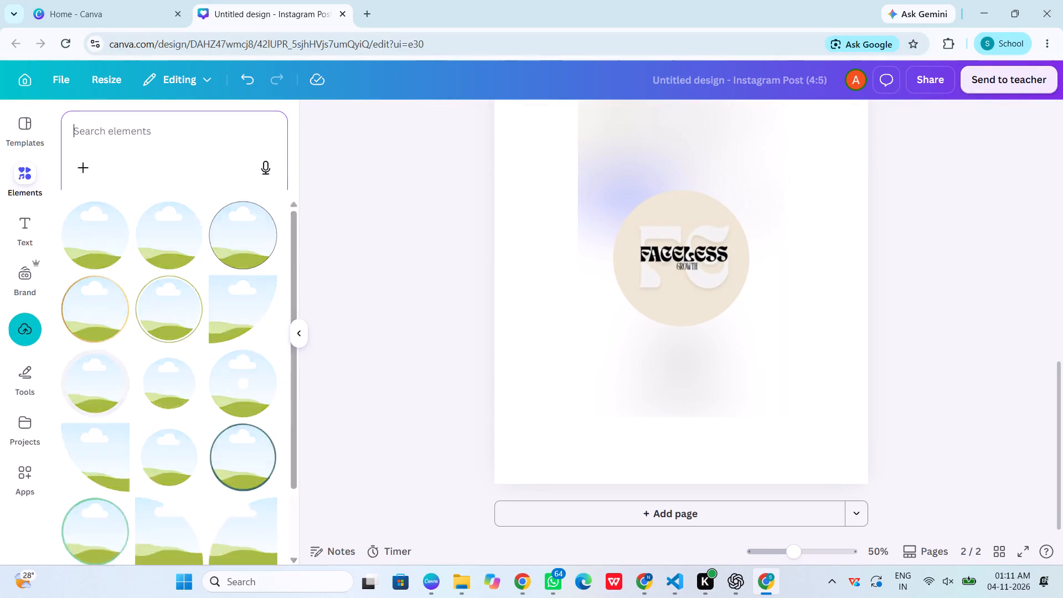
click(347, 215)
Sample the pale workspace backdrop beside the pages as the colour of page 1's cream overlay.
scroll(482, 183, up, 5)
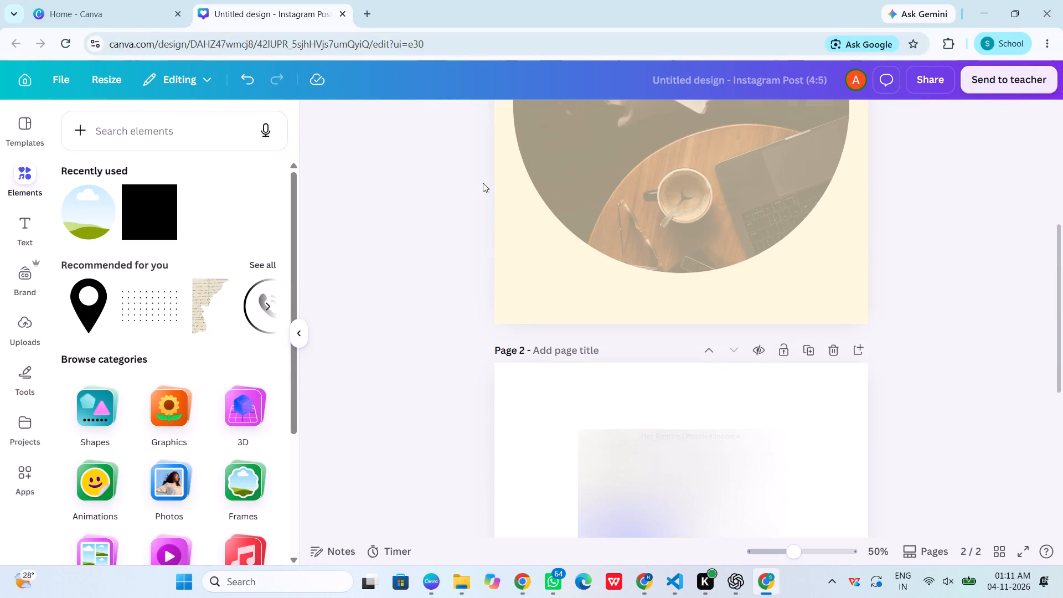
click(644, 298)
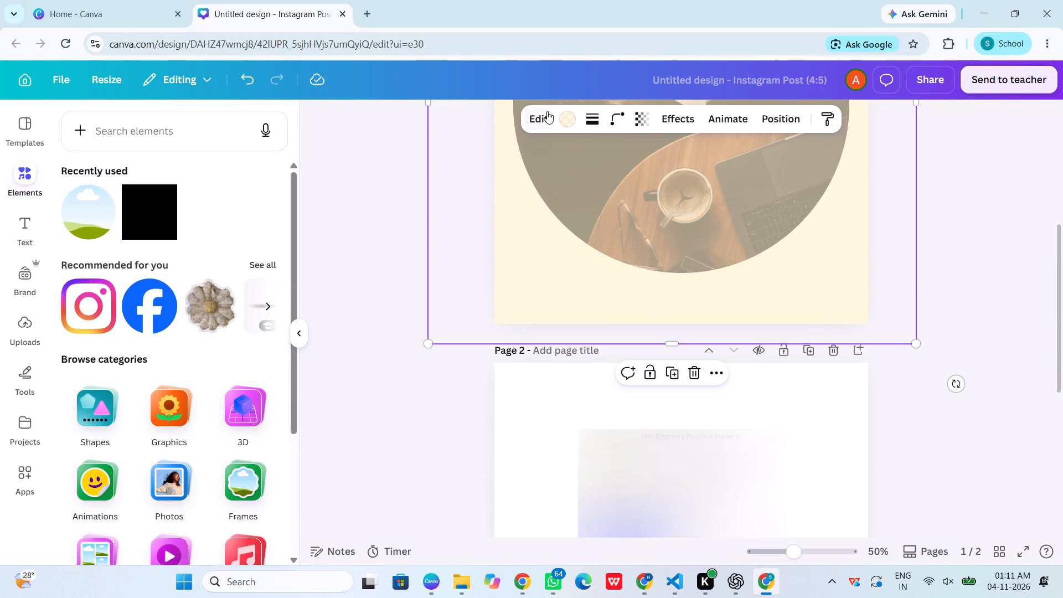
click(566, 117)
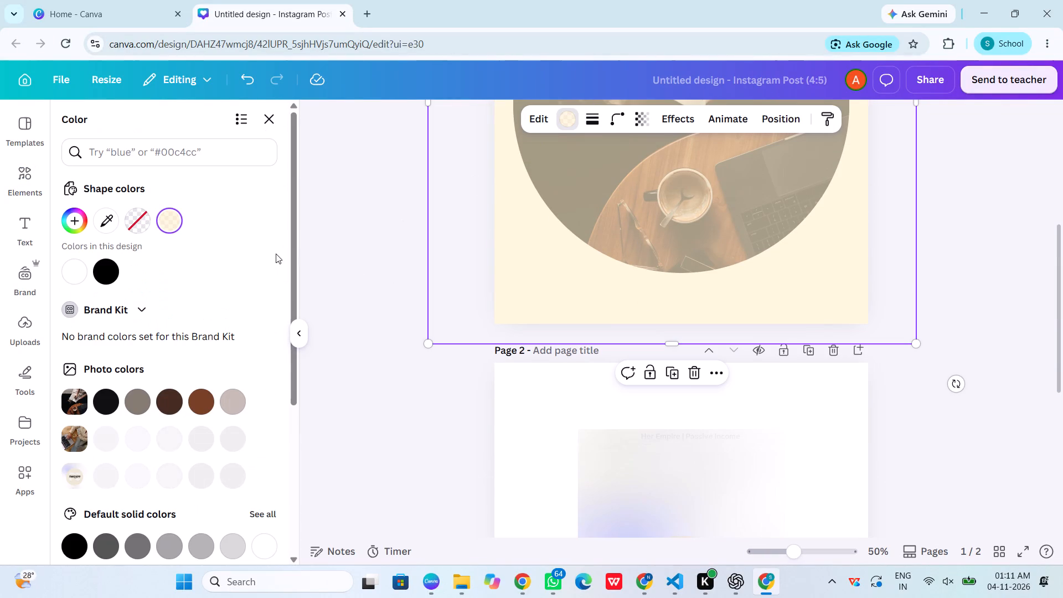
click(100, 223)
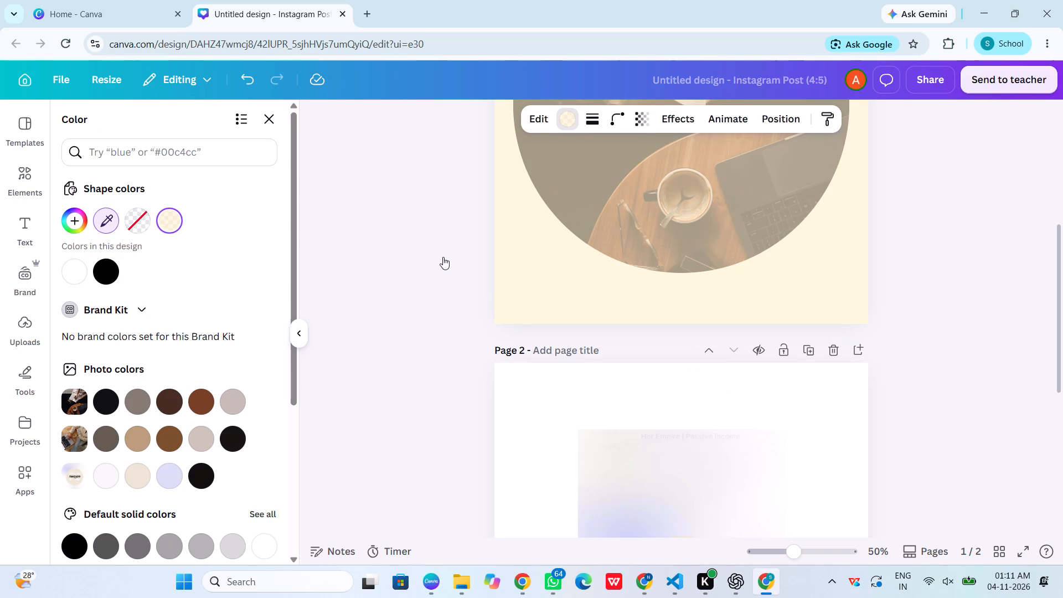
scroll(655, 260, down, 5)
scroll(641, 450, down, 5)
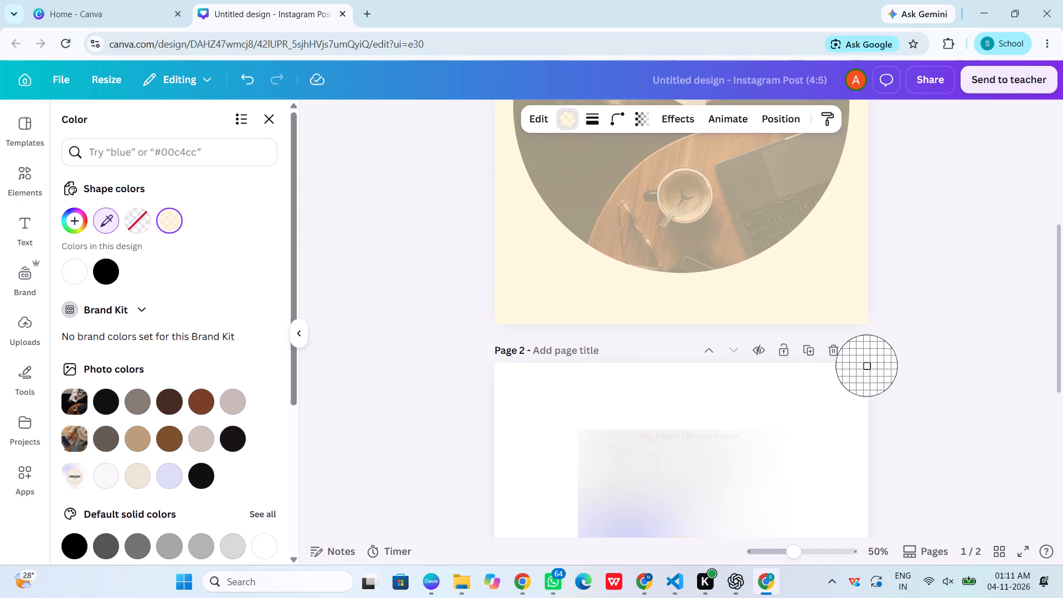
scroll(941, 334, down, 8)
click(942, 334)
Move the Faceless Growth image into the upper-left corner of page 2.
scroll(950, 360, down, 3)
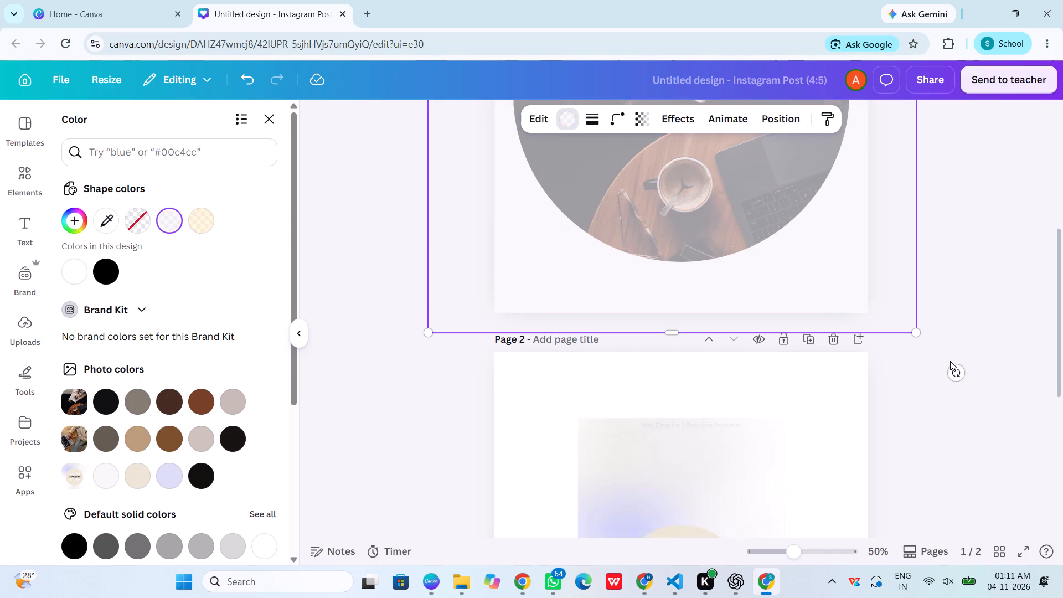
scroll(950, 361, down, 2)
drag(756, 297, 626, 100)
scroll(736, 270, up, 5)
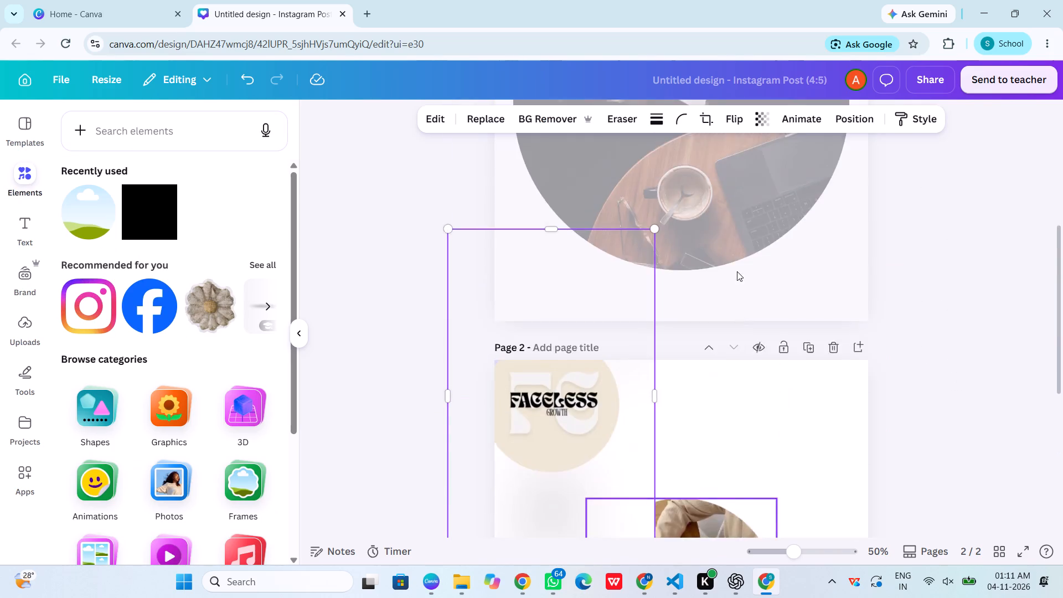
scroll(737, 271, up, 3)
scroll(723, 403, down, 3)
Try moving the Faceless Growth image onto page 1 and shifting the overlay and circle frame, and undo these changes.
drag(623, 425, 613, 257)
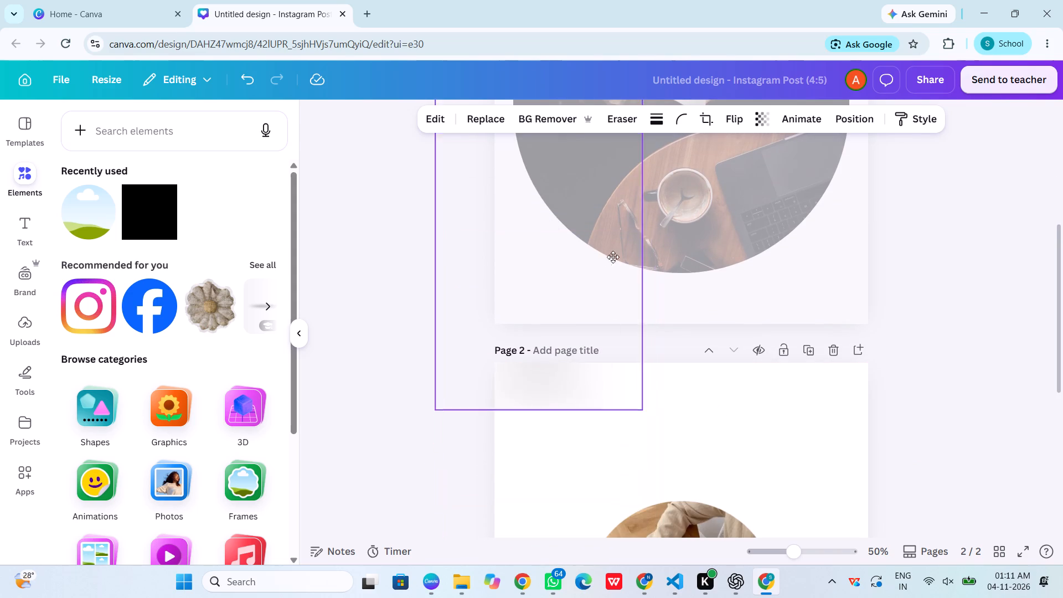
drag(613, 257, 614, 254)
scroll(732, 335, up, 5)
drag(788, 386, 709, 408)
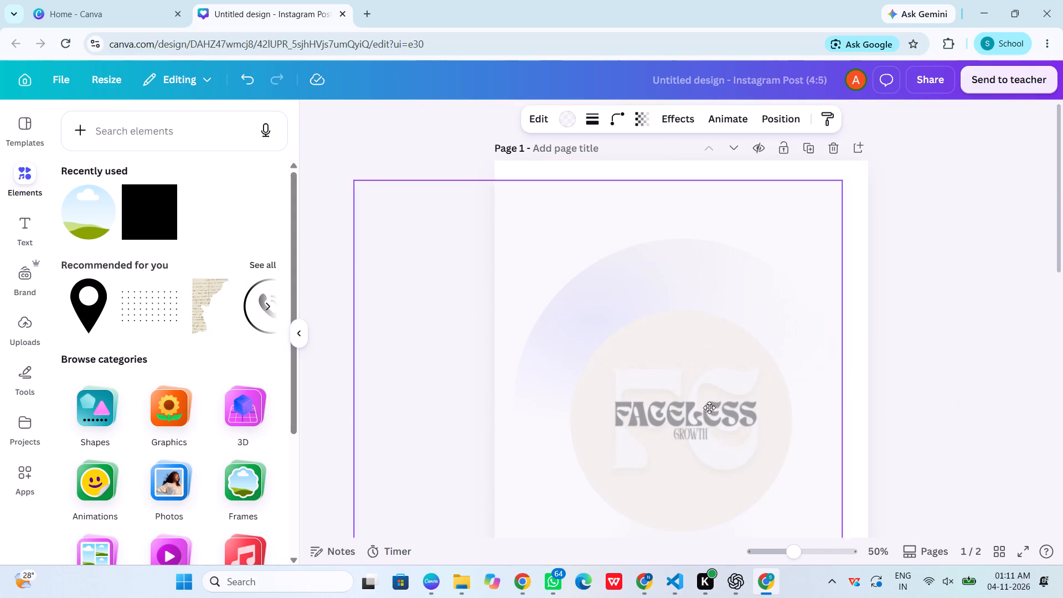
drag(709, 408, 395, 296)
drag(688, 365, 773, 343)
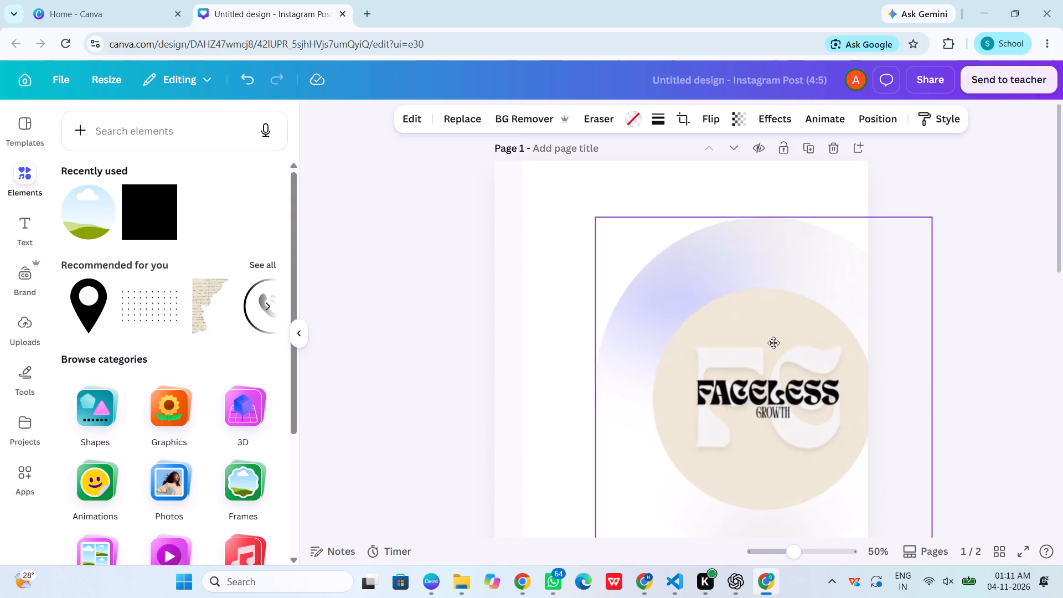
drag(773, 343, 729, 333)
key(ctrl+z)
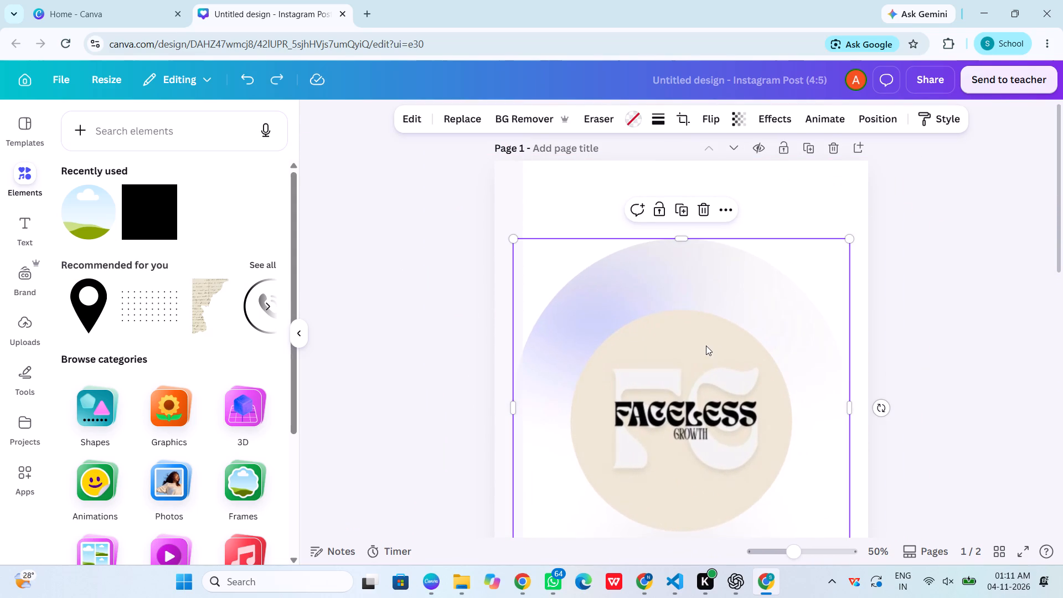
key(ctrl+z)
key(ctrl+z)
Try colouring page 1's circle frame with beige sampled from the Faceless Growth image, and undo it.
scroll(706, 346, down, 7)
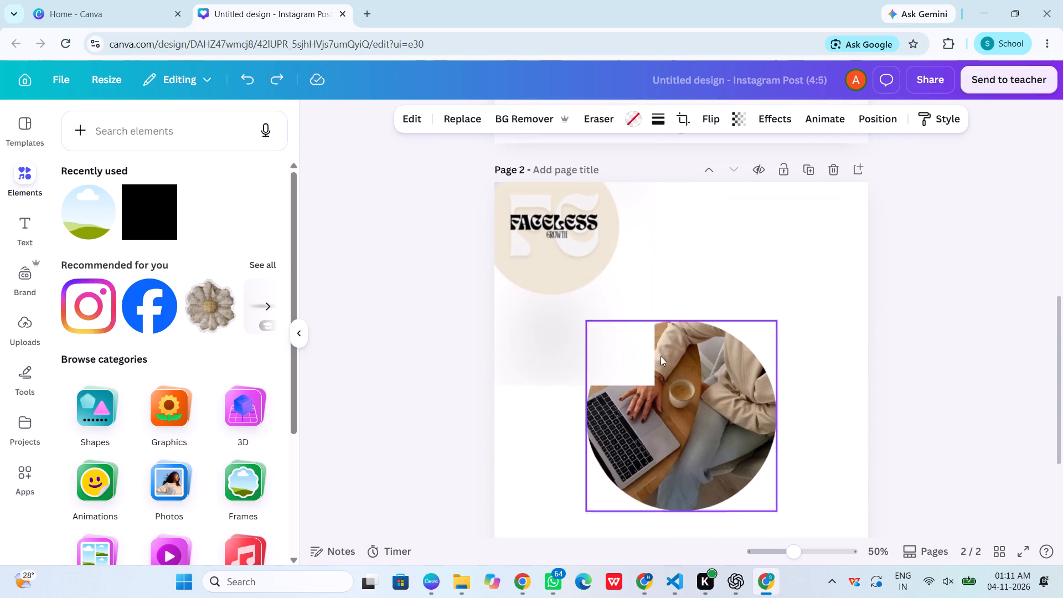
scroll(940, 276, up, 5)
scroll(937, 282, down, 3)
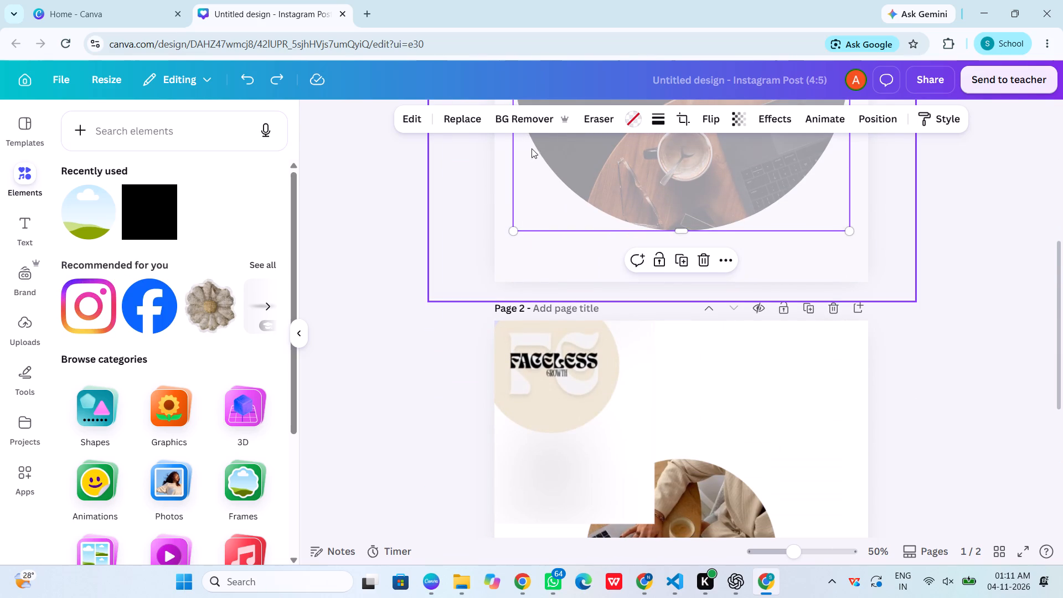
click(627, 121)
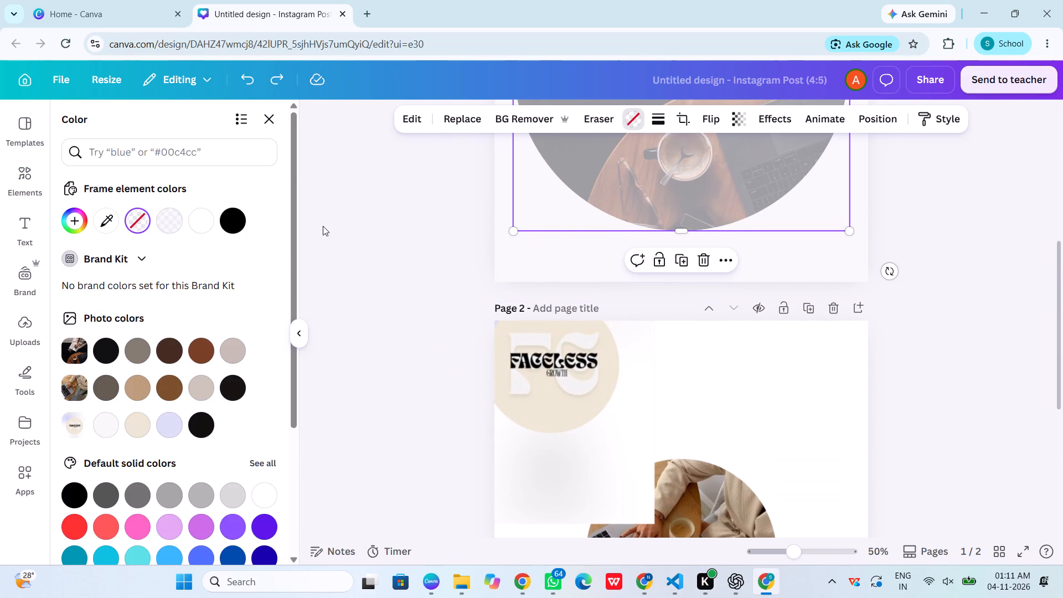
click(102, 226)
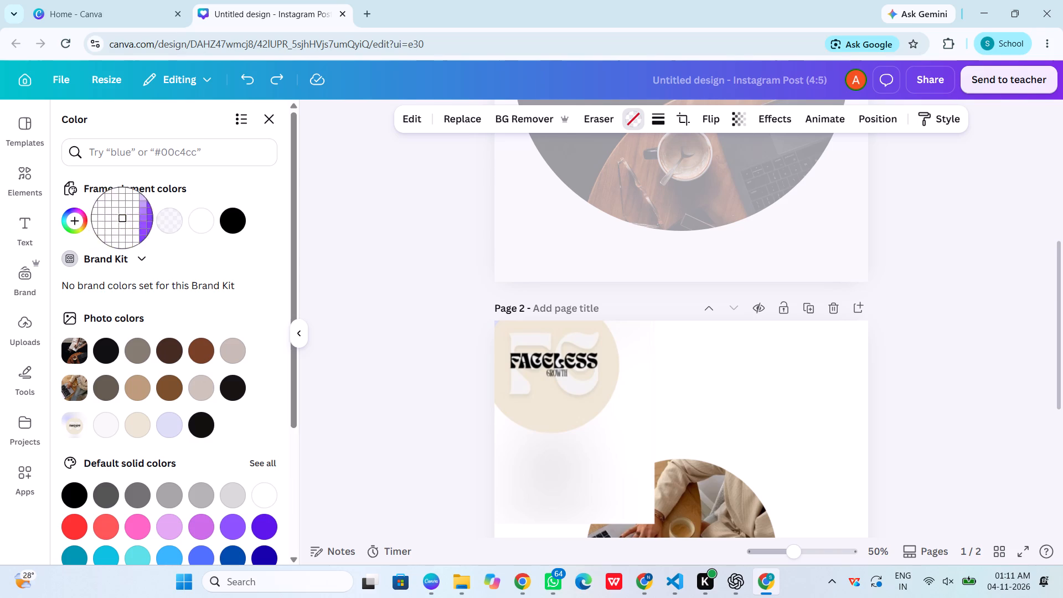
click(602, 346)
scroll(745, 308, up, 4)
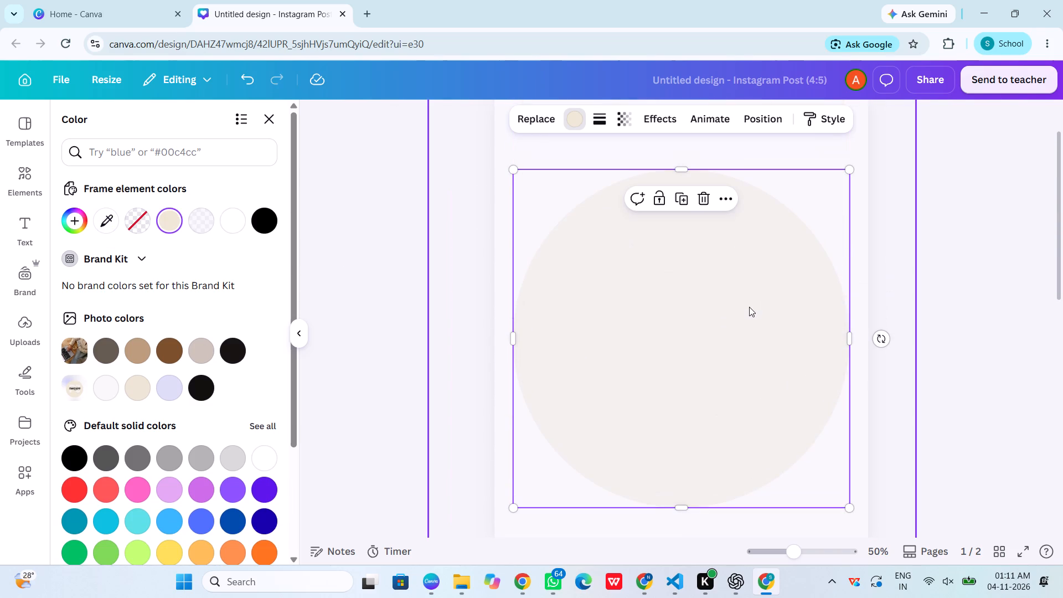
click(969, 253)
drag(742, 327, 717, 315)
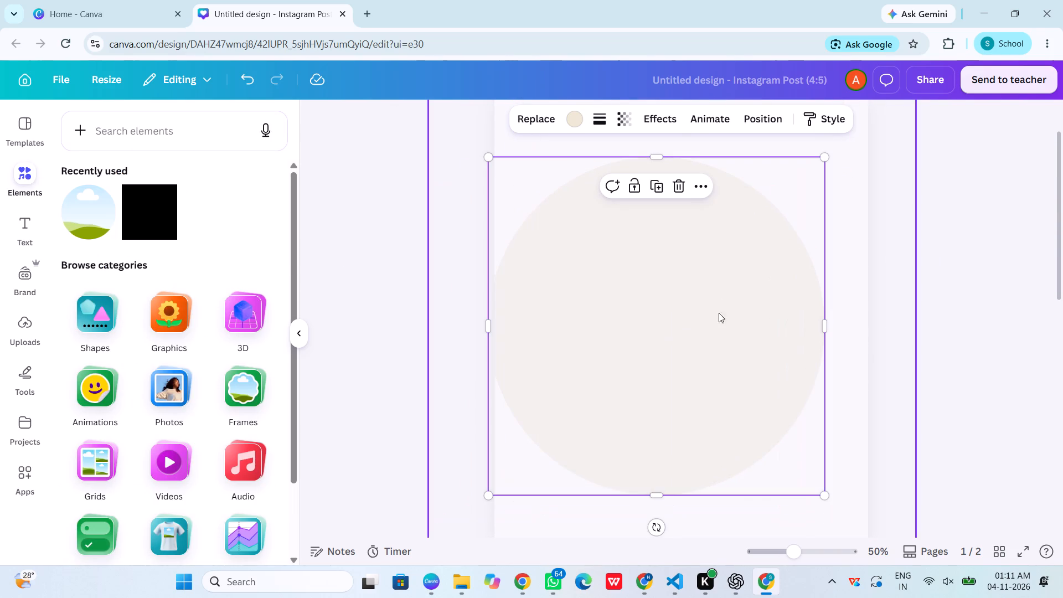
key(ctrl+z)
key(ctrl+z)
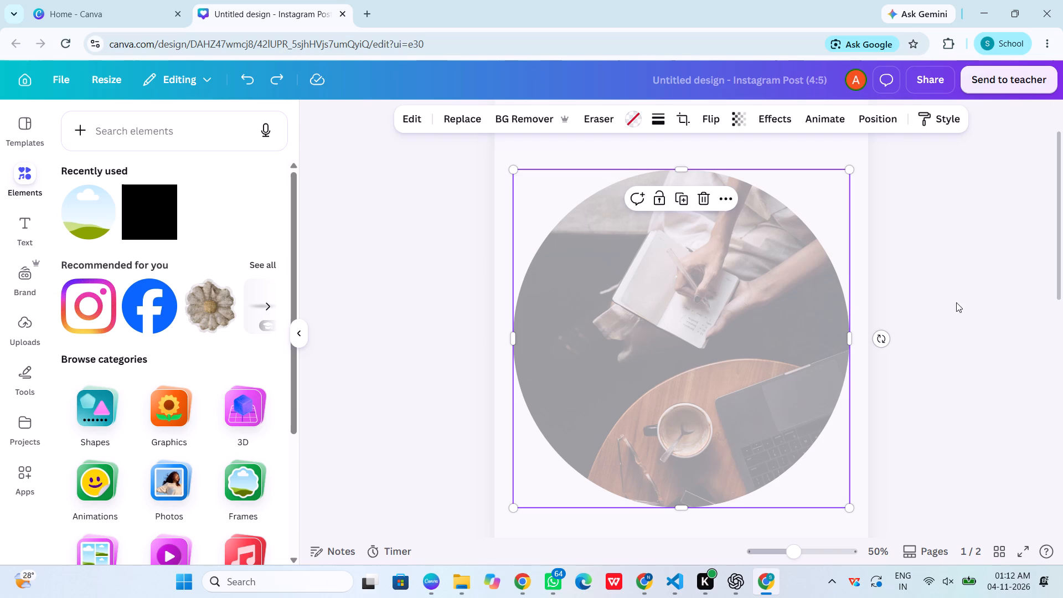
Shrink the semi-transparent overlay on page 1 and place it over the lower part of the circular photo.
click(956, 302)
drag(608, 301, 460, 380)
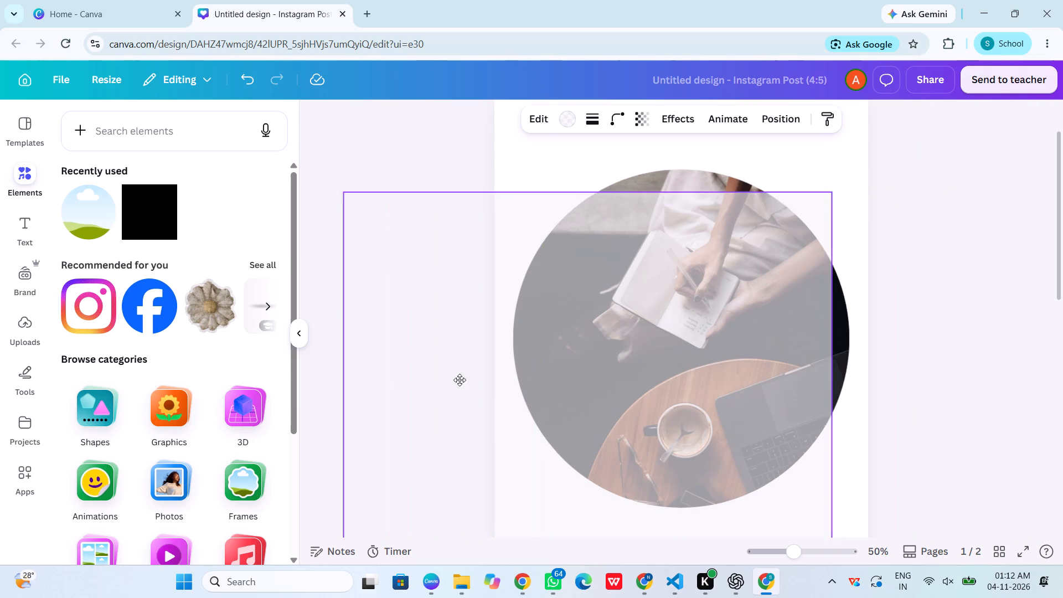
drag(460, 380, 460, 378)
shift+drag(767, 169, 586, 392)
scroll(700, 312, down, 4)
drag(544, 257, 749, 243)
scroll(941, 213, up, 3)
scroll(878, 243, down, 2)
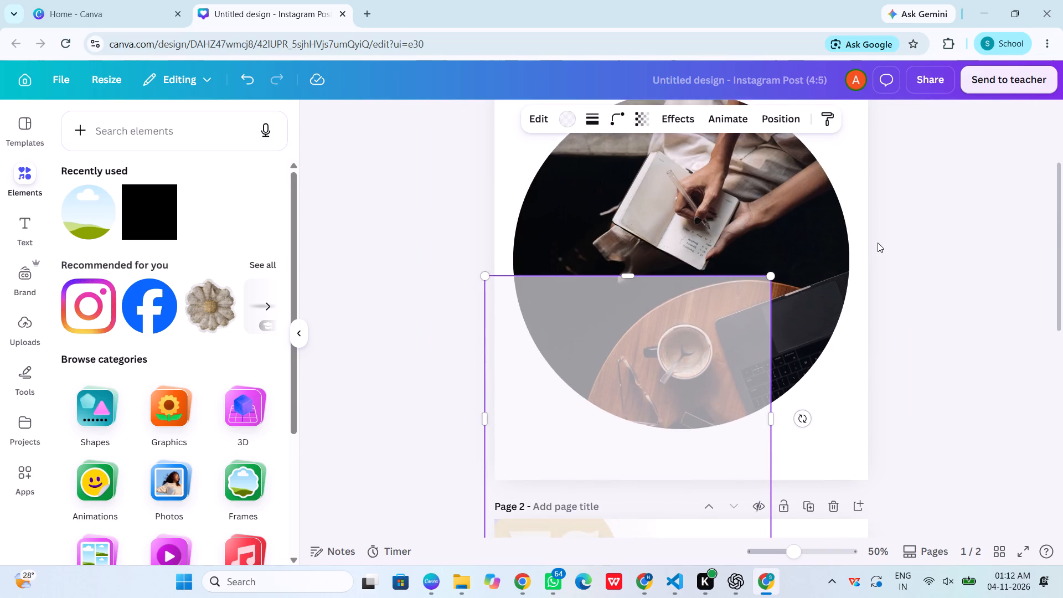
Recolour page 1's overlay with the beige sampled from the circle in the Faceless Growth image.
click(562, 124)
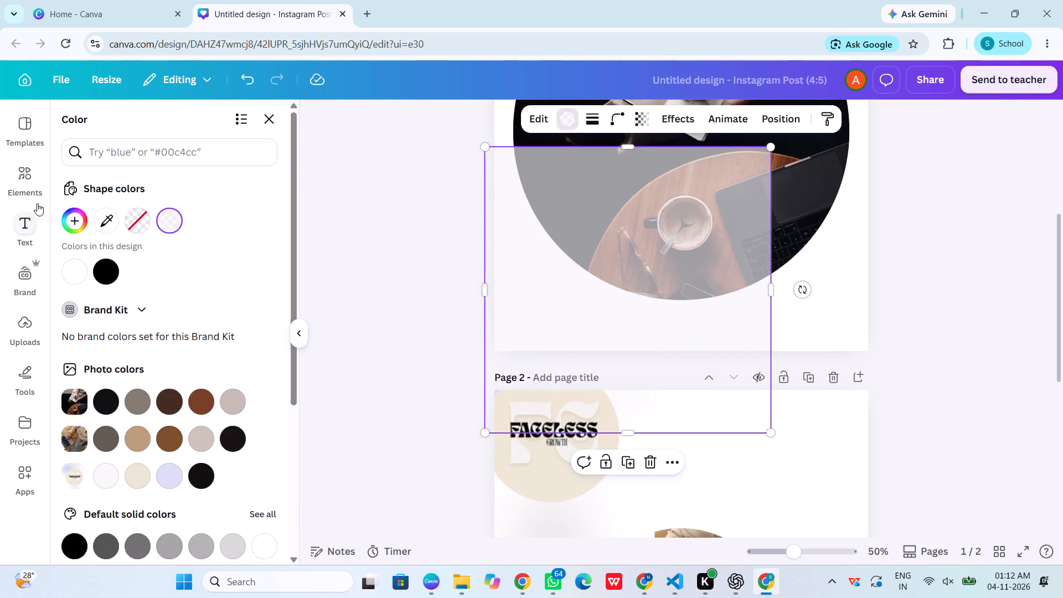
click(108, 229)
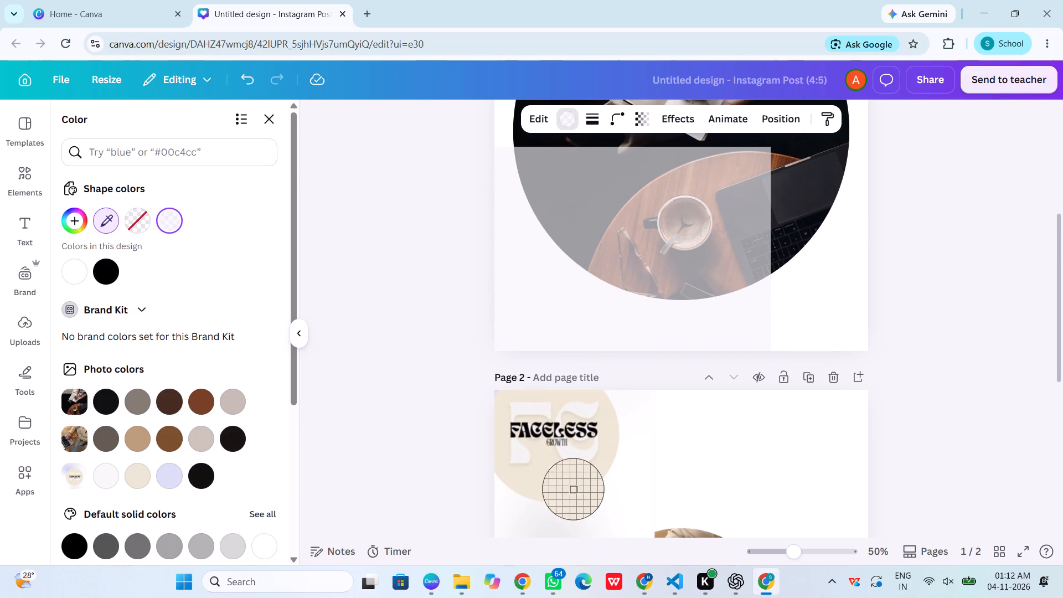
click(571, 490)
click(1015, 358)
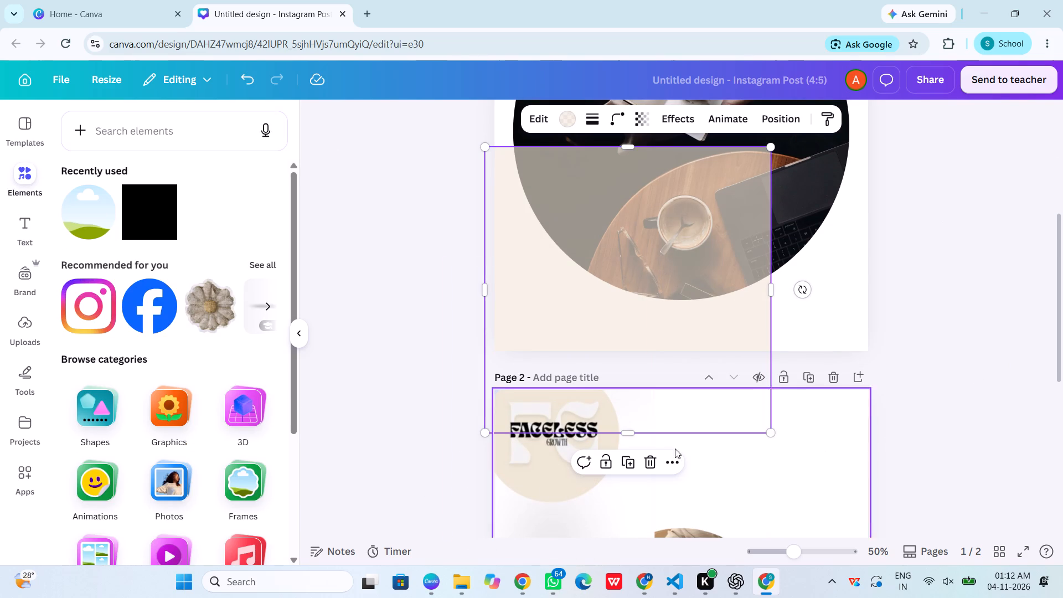
Delete the Faceless Growth image from page 2.
drag(542, 475, 521, 503)
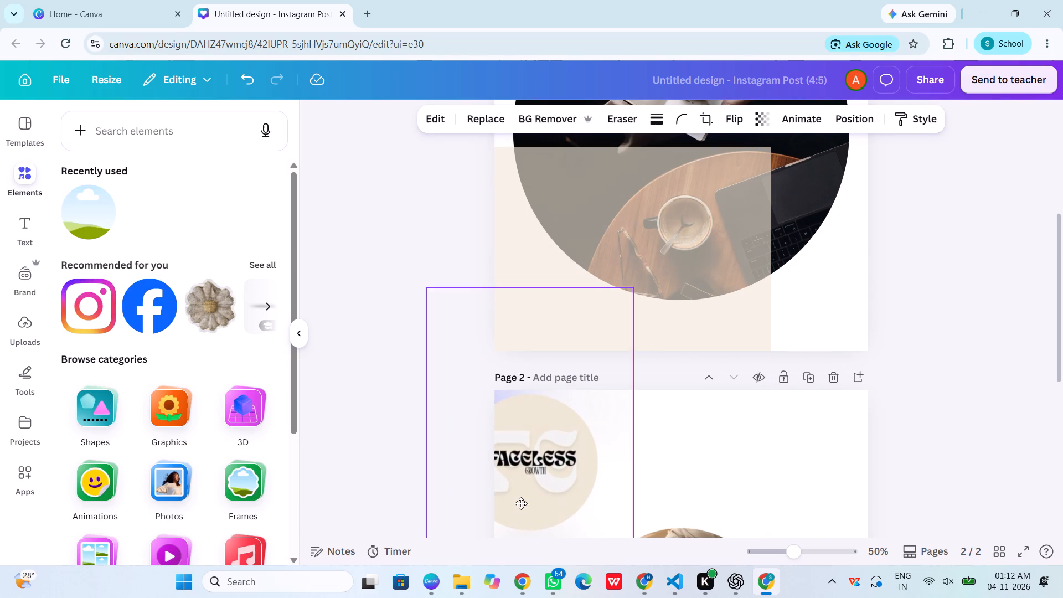
drag(521, 503, 521, 504)
key(Delete)
Centre the beige overlay over page 1's circular photo and enlarge it to cover the whole circle.
scroll(652, 358, up, 3)
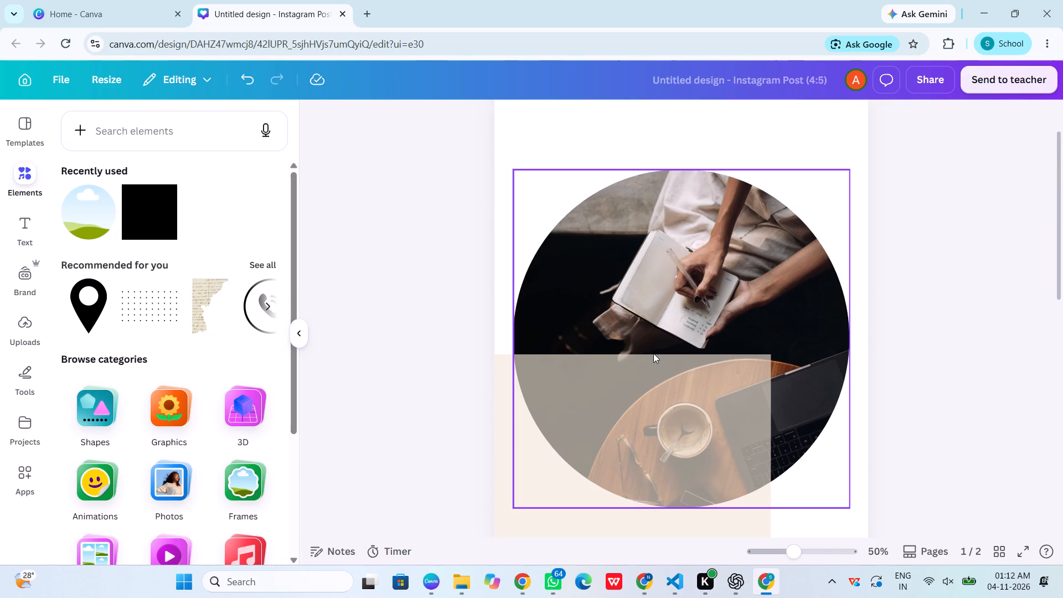
drag(658, 420, 713, 265)
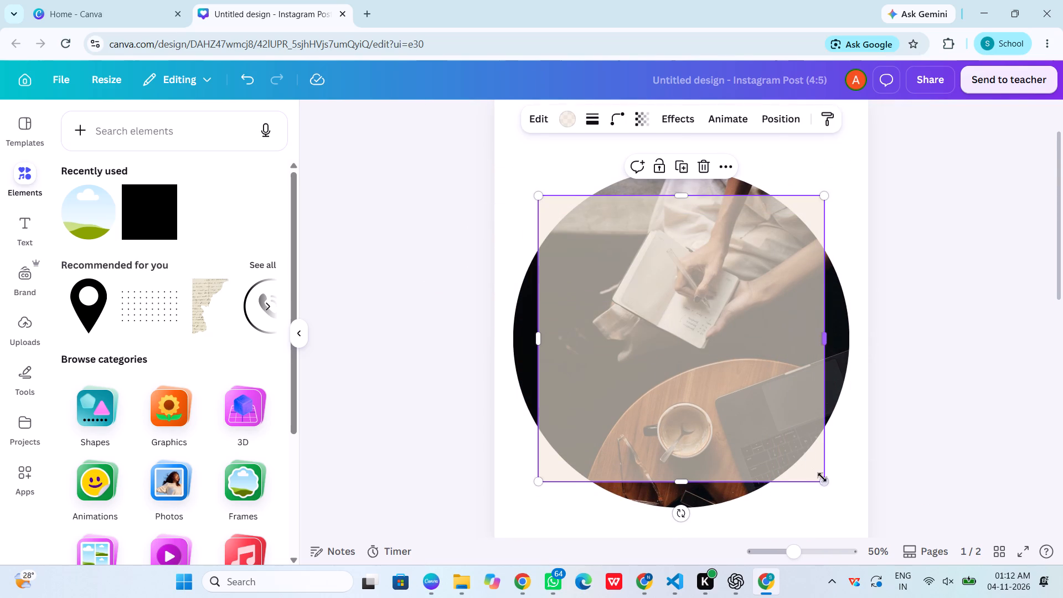
shift+drag(822, 482, 859, 517)
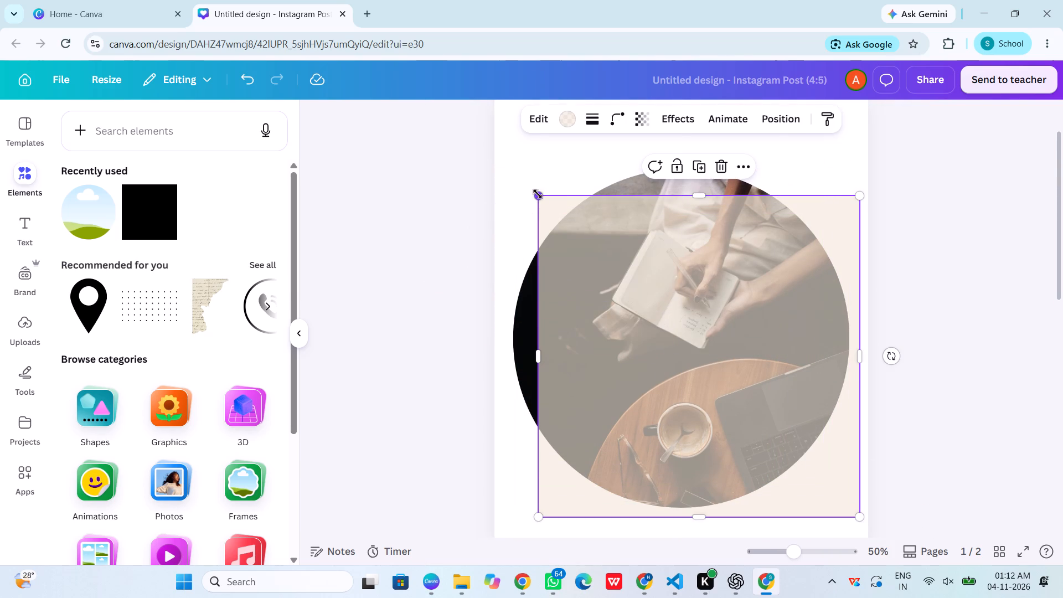
shift+drag(543, 198, 487, 123)
click(1000, 319)
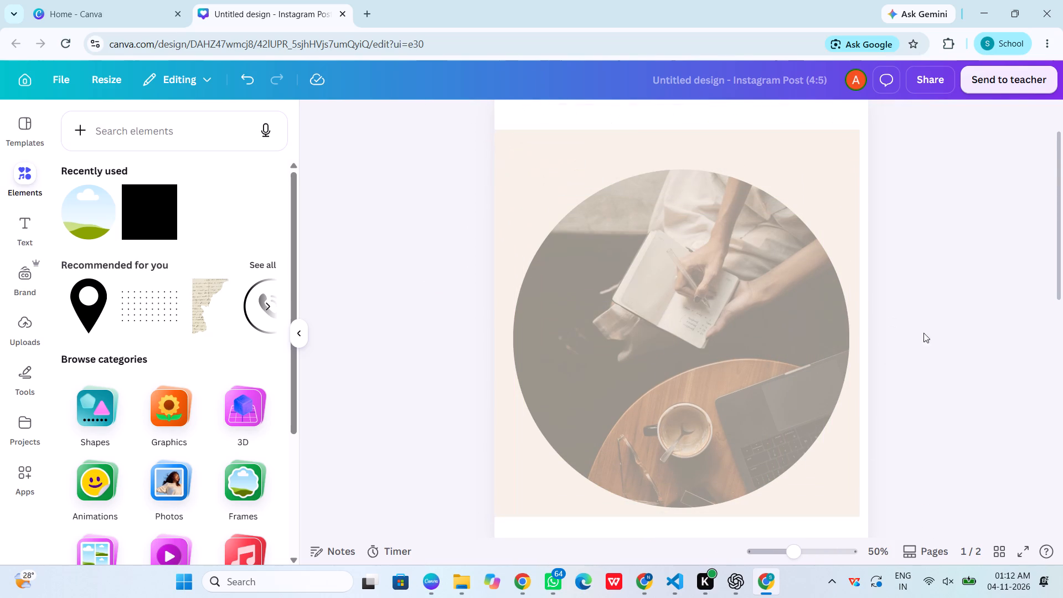
Copy the beige overlay from page 1 and paste it onto page 2.
click(773, 378)
key(ctrl+c)
scroll(760, 370, down, 4)
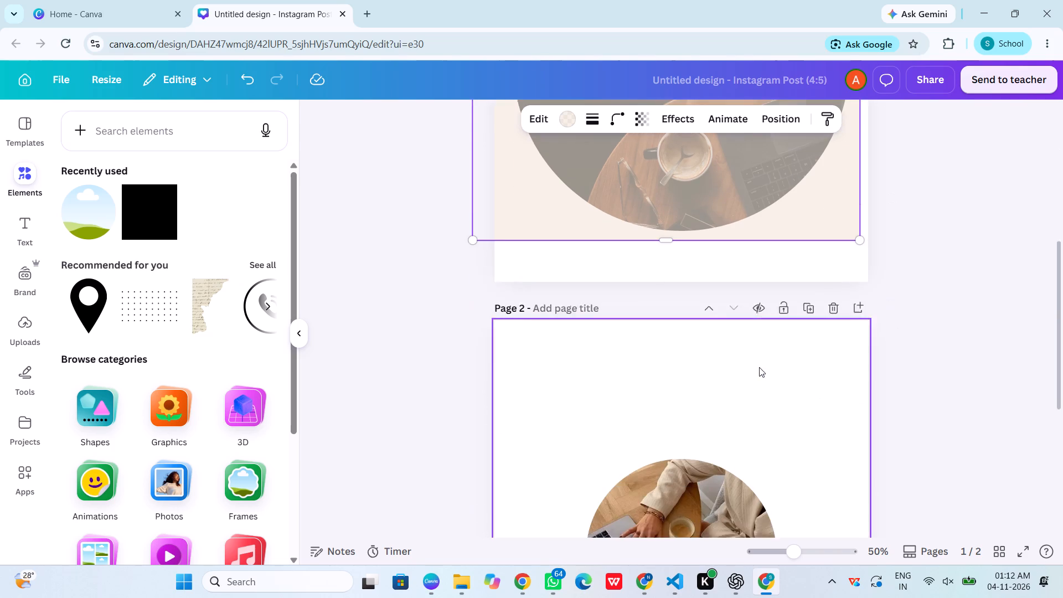
scroll(759, 367, down, 3)
key(ctrl+v)
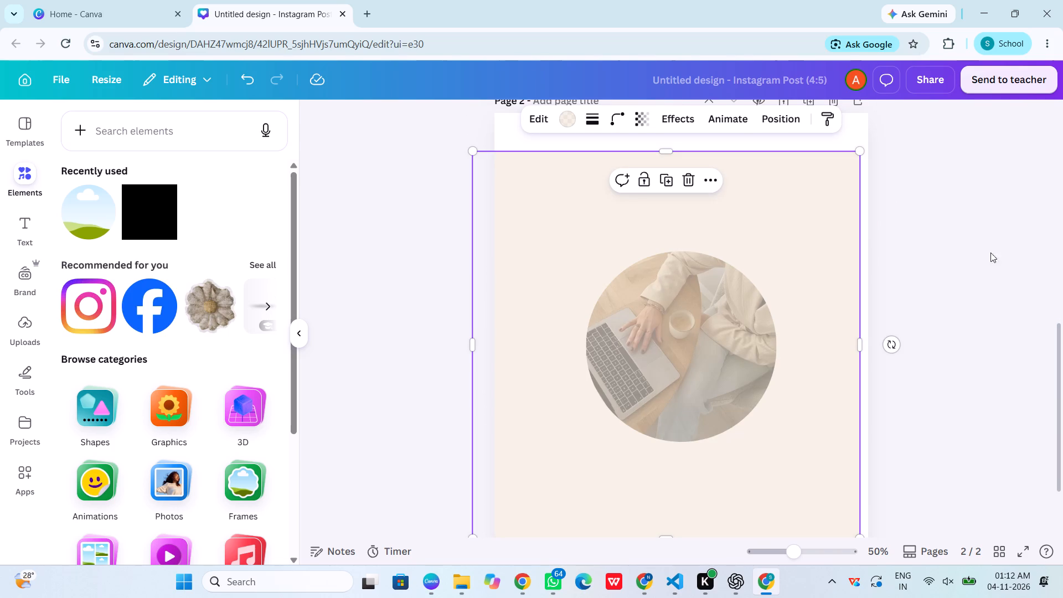
Resize and centre the pasted overlay so it covers the laptop-and-coffee circle photo on page 2, and deselect it.
shift+drag(859, 152, 680, 379)
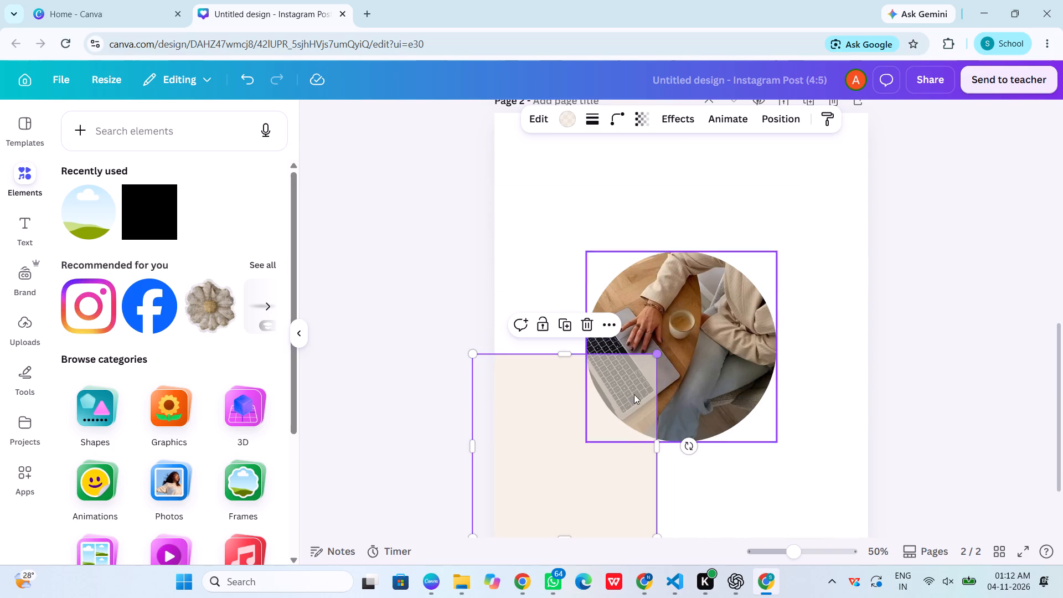
drag(575, 483, 639, 422)
click(686, 381)
shift+drag(721, 292, 824, 216)
click(994, 326)
drag(723, 403, 734, 401)
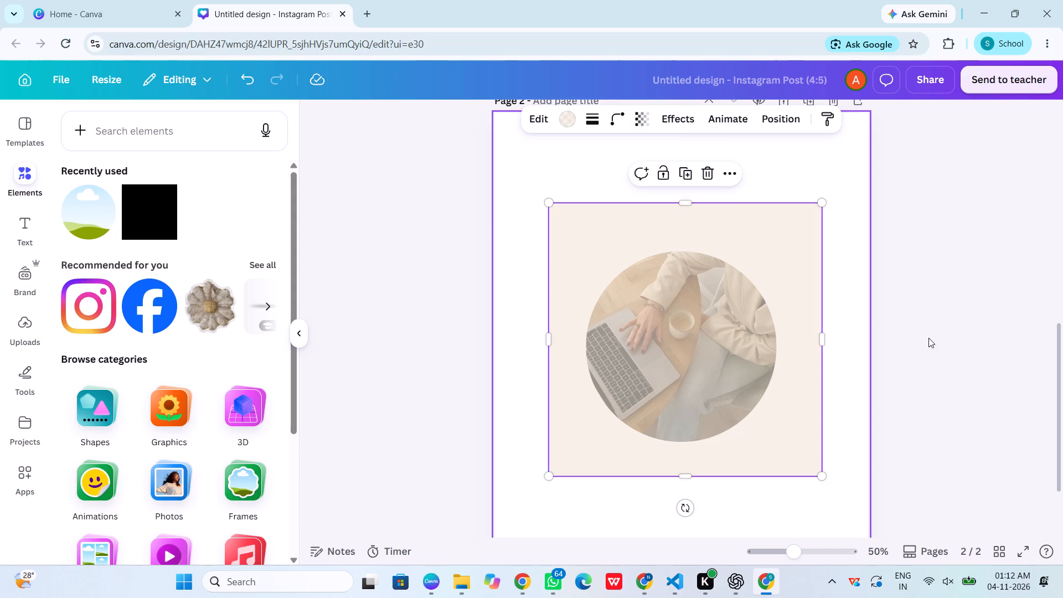
click(972, 328)
Add a text box reading "Start With Me" over the circular photo on page 1.
scroll(973, 328, up, 8)
scroll(973, 328, down, 2)
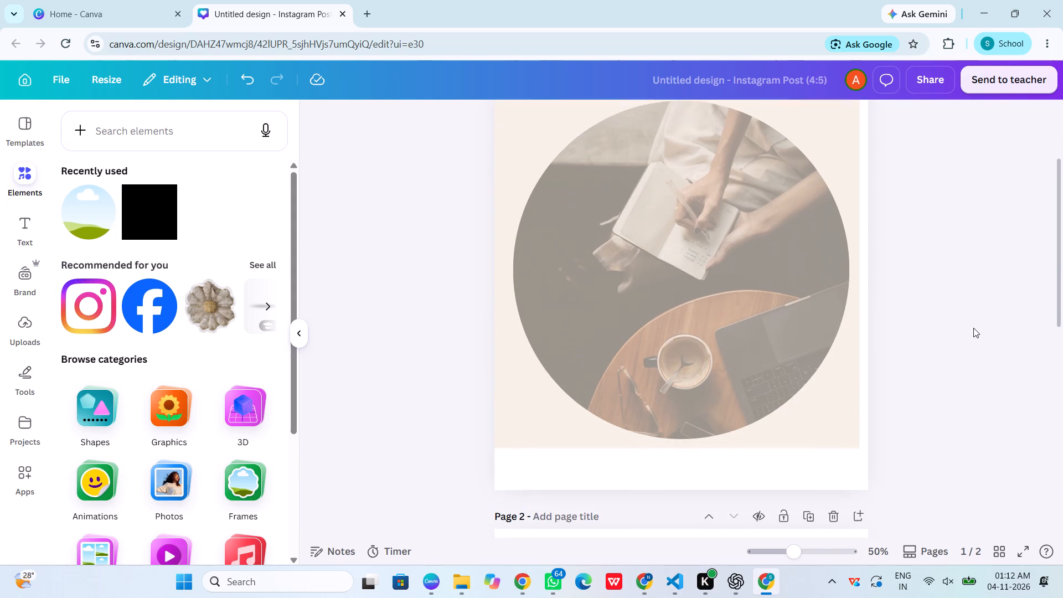
click(27, 225)
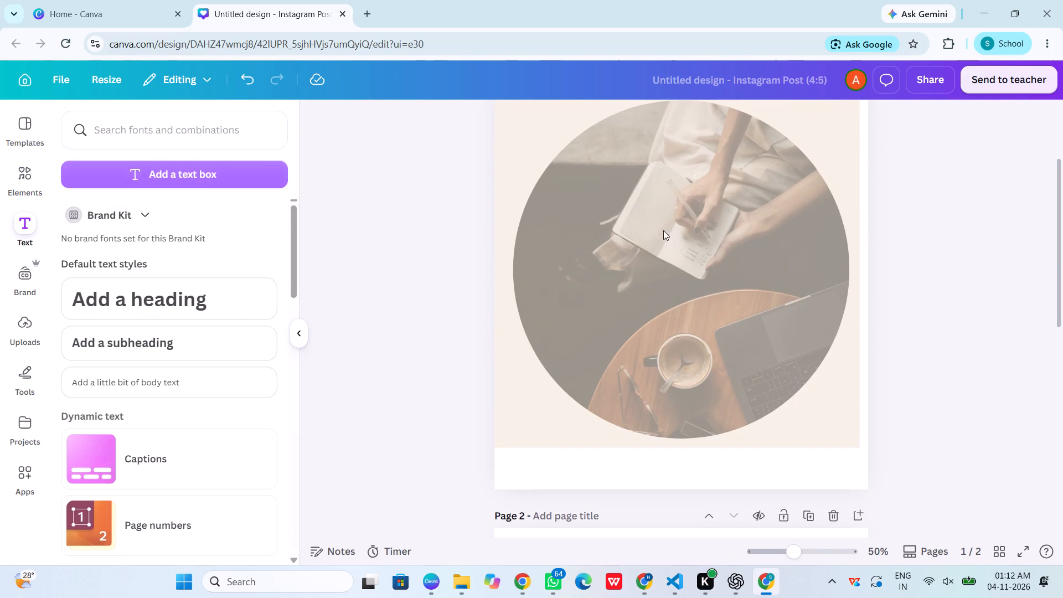
click(140, 172)
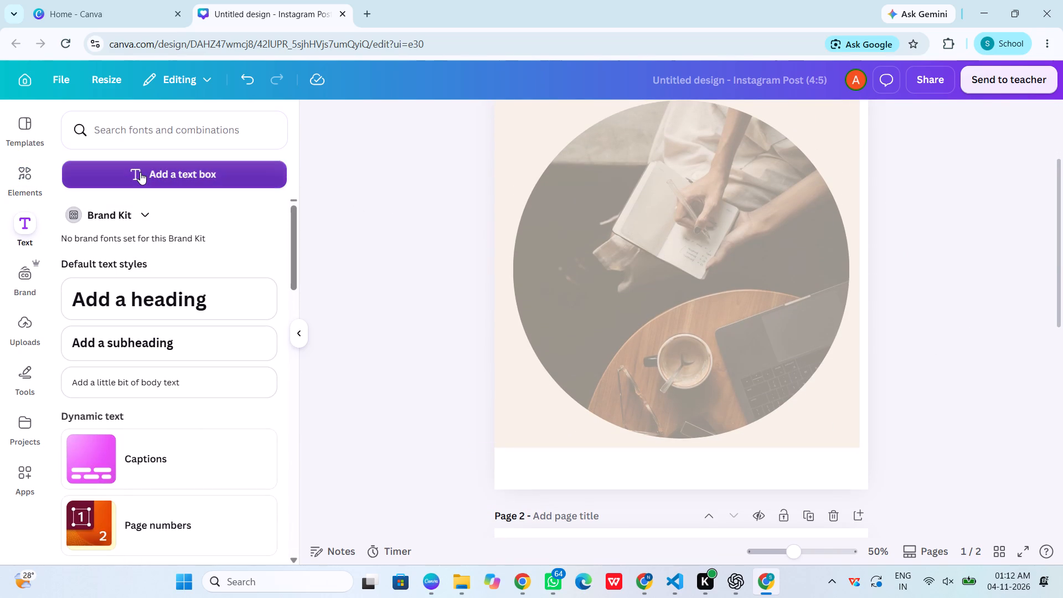
text(Start)
key(space)
key(w)
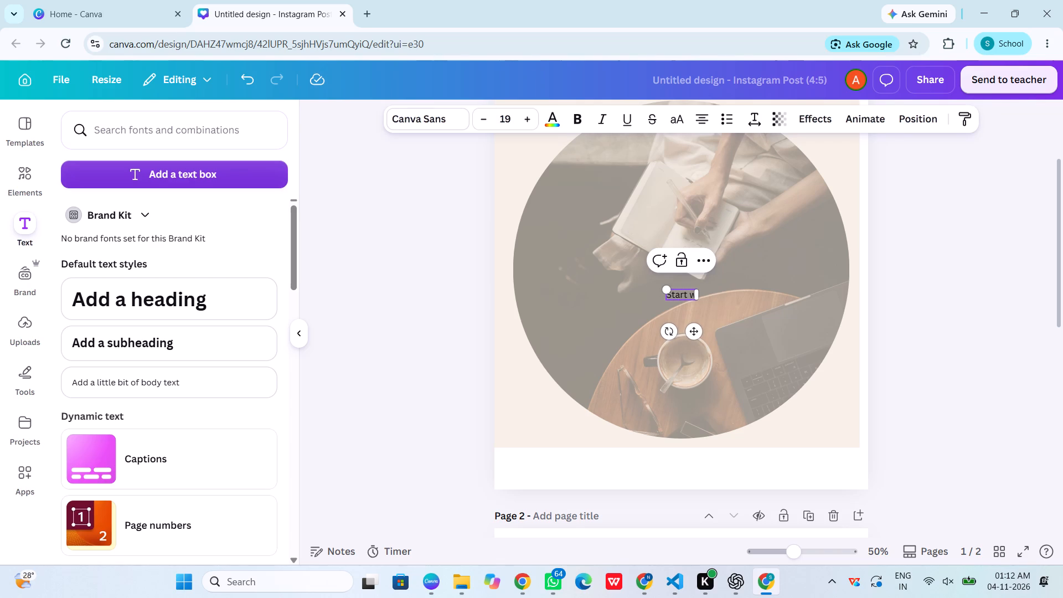
key(shift+BackSpace)
text(With)
key(space)
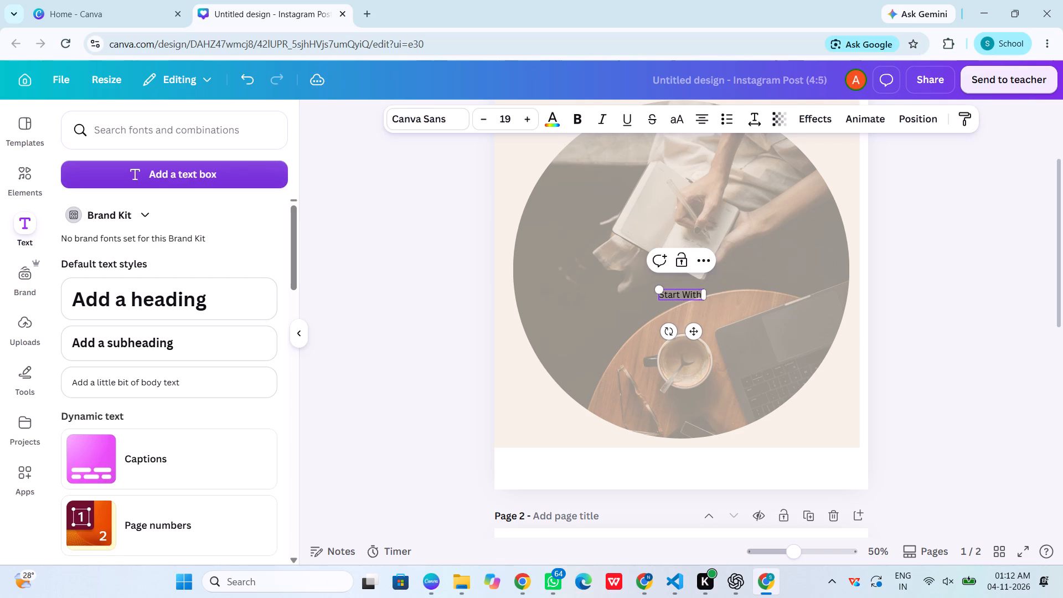
text(Me)
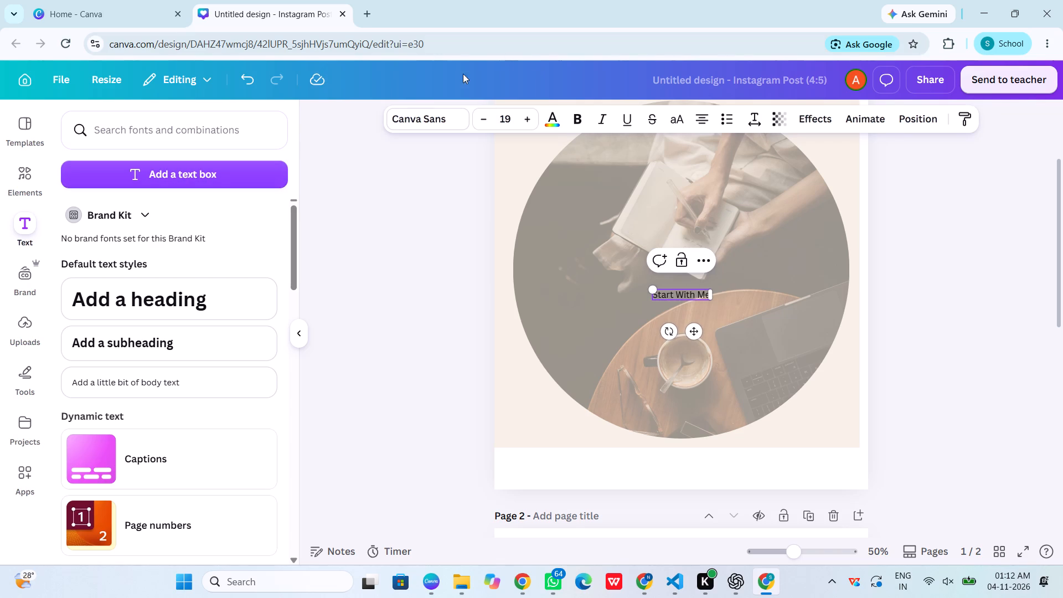
Search the fonts for "calligraphy" and apply Lucida Calligraphy to the "Start With Me" text.
click(426, 113)
click(155, 194)
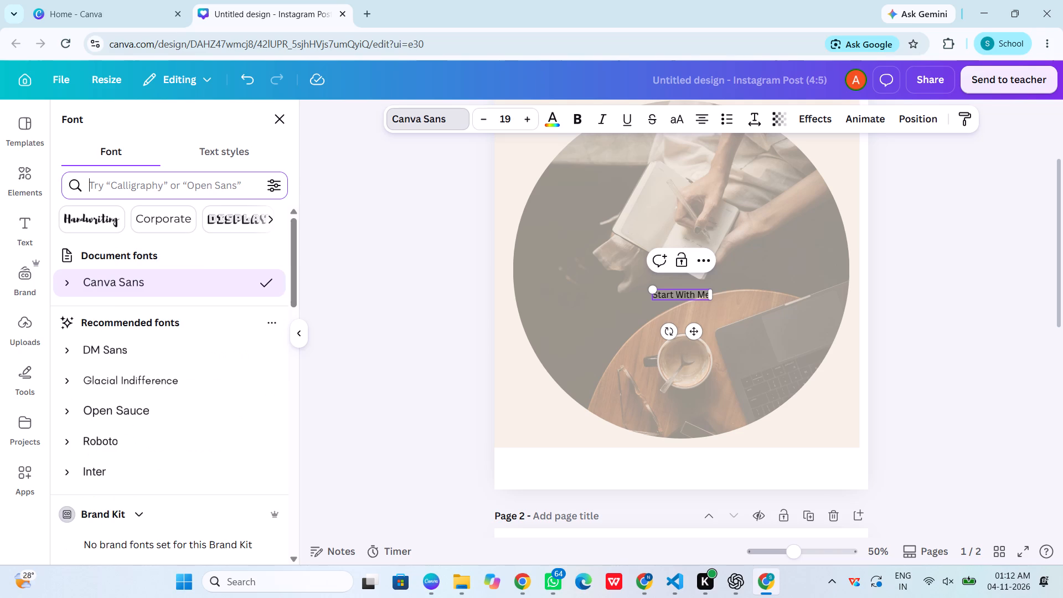
text(calligrap)
text(hy)
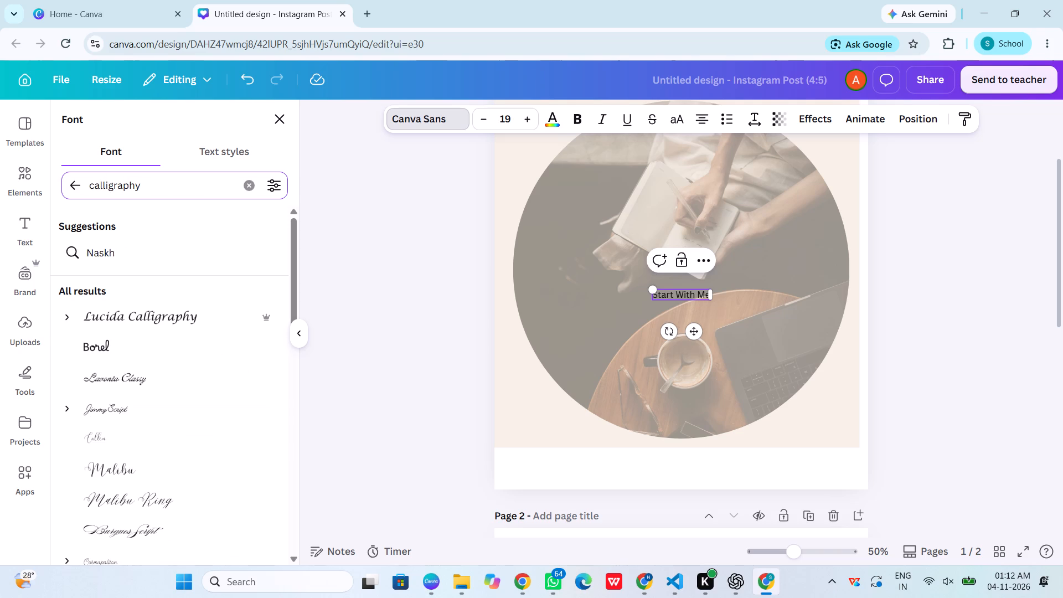
click(173, 318)
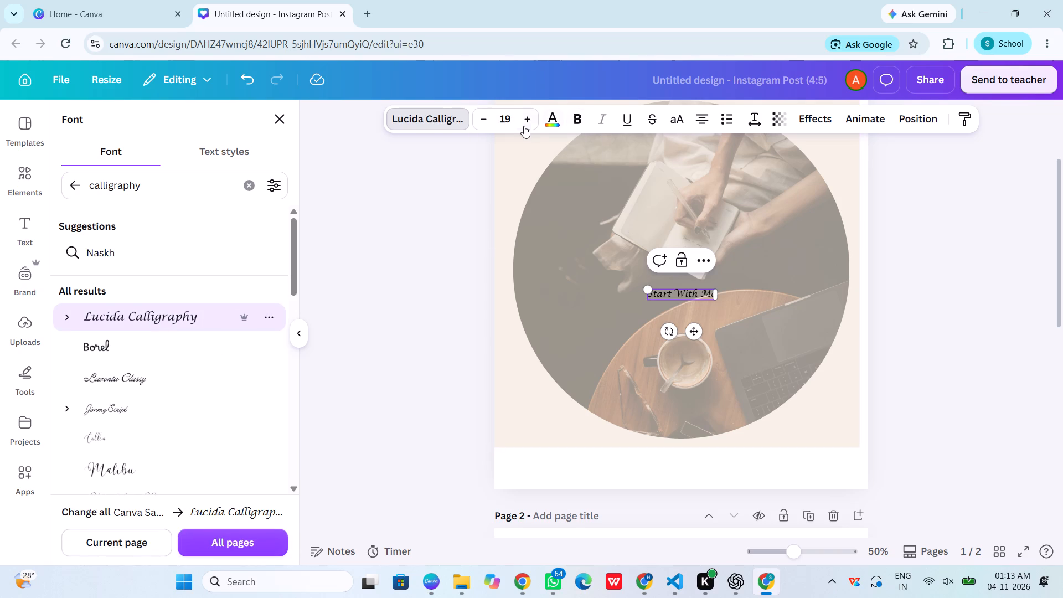
Enlarge the "Start With Me" text, trying size 50 and settling on 75.
click(506, 123)
text(50)
key(Return)
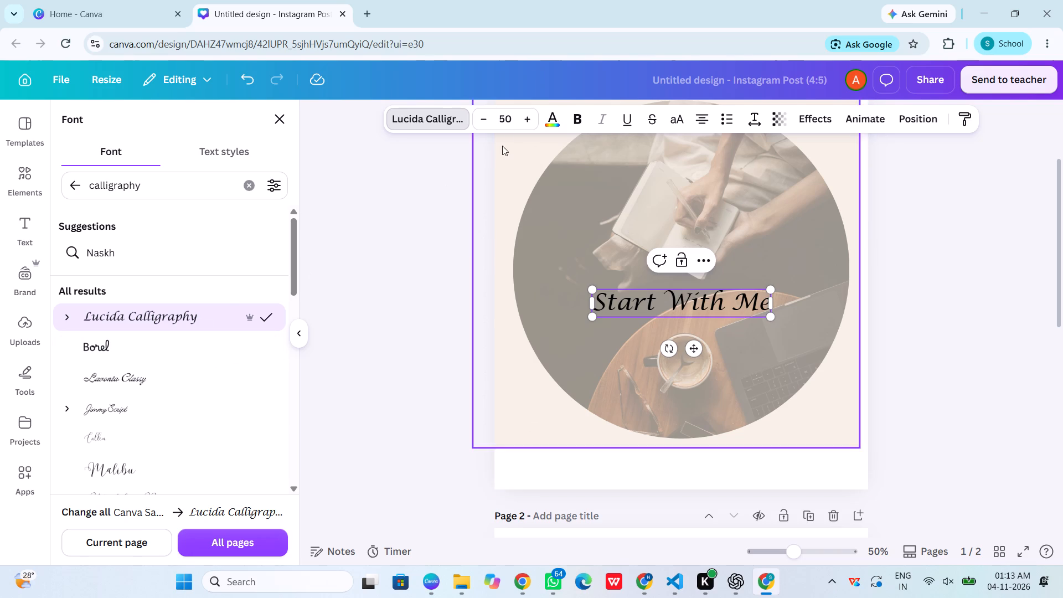
click(512, 122)
text(90)
key(BackSpace)
key(BackSpace)
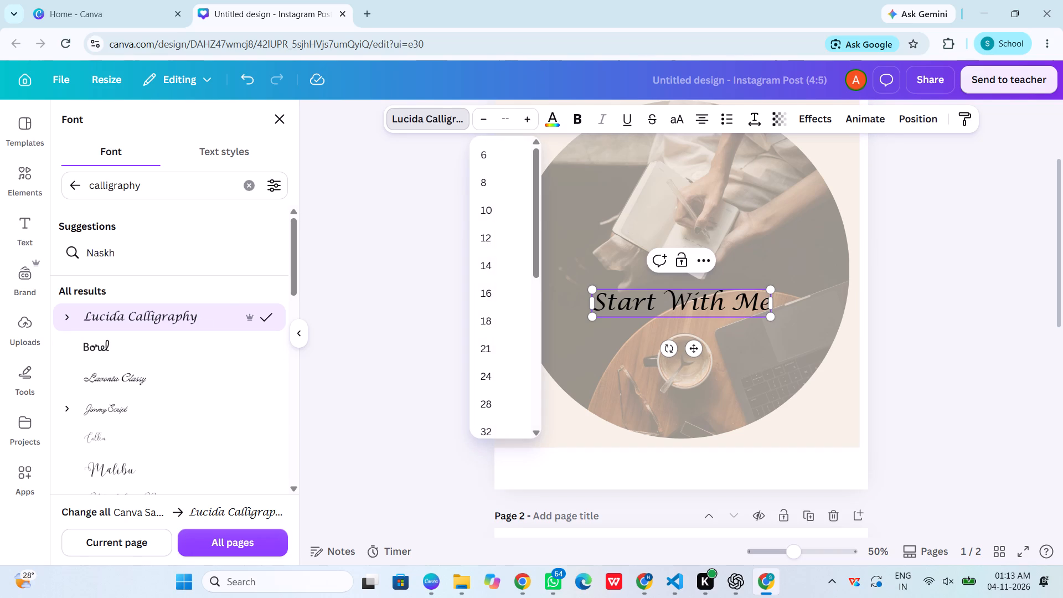
text(75)
key(Return)
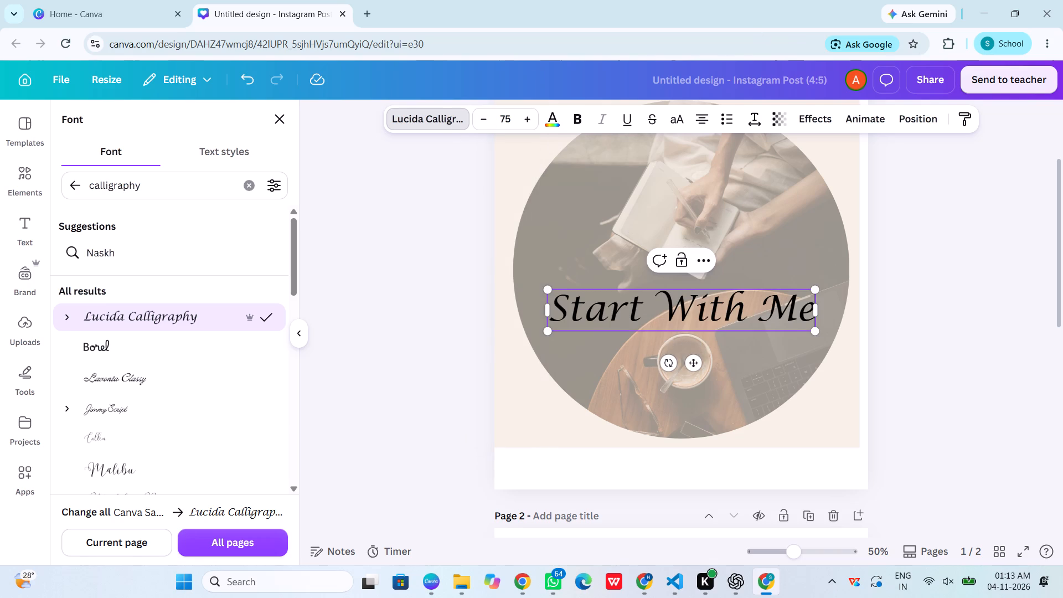
Move the "Start With Me" text up towards the middle of page 1's circular photo.
scroll(1014, 378, up, 2)
scroll(1010, 396, down, 2)
drag(724, 316, 707, 275)
click(922, 344)
click(997, 342)
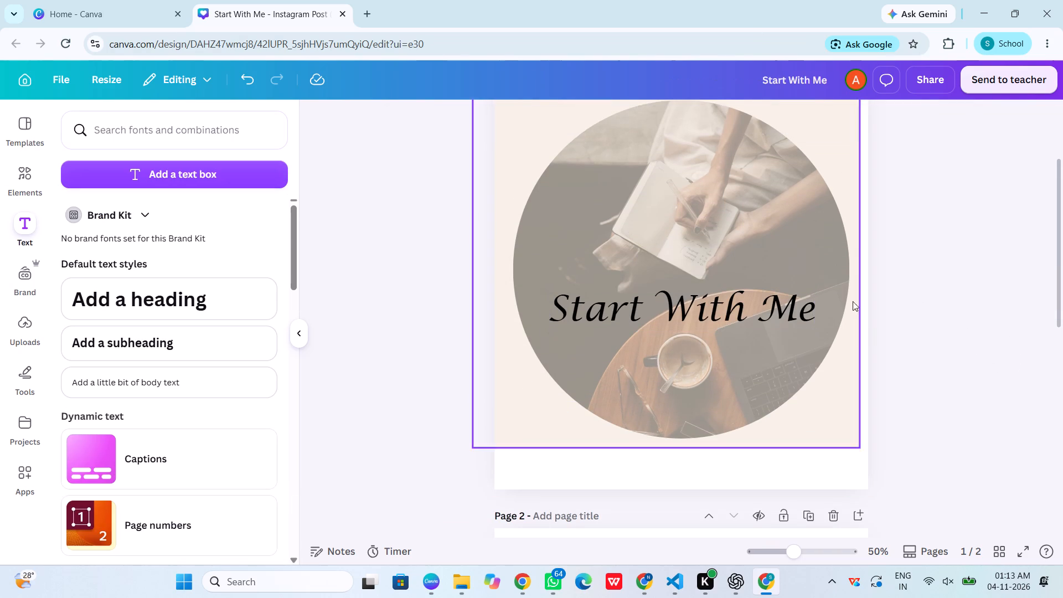
drag(684, 317, 697, 286)
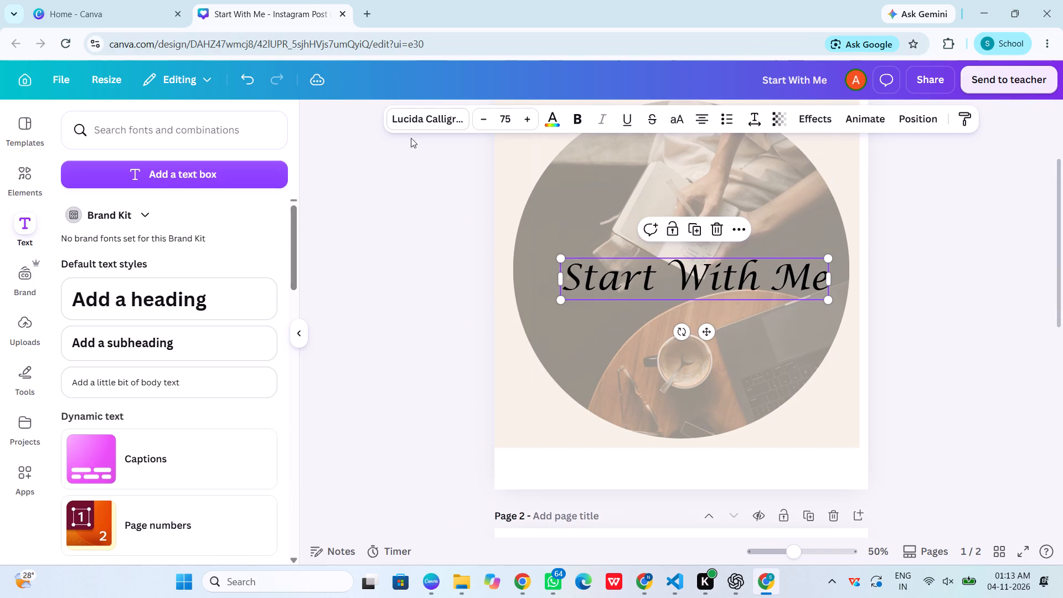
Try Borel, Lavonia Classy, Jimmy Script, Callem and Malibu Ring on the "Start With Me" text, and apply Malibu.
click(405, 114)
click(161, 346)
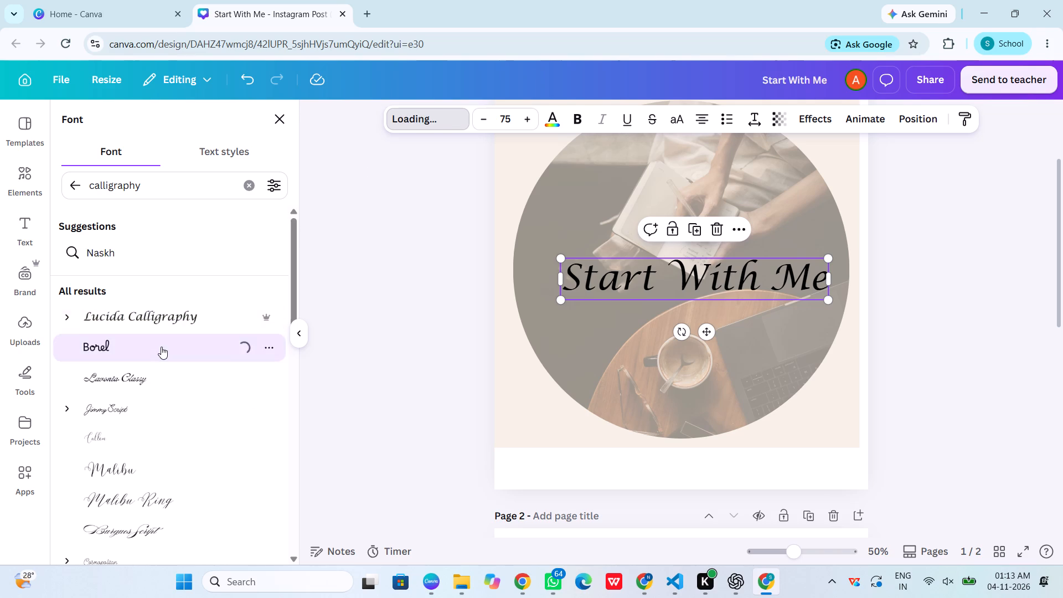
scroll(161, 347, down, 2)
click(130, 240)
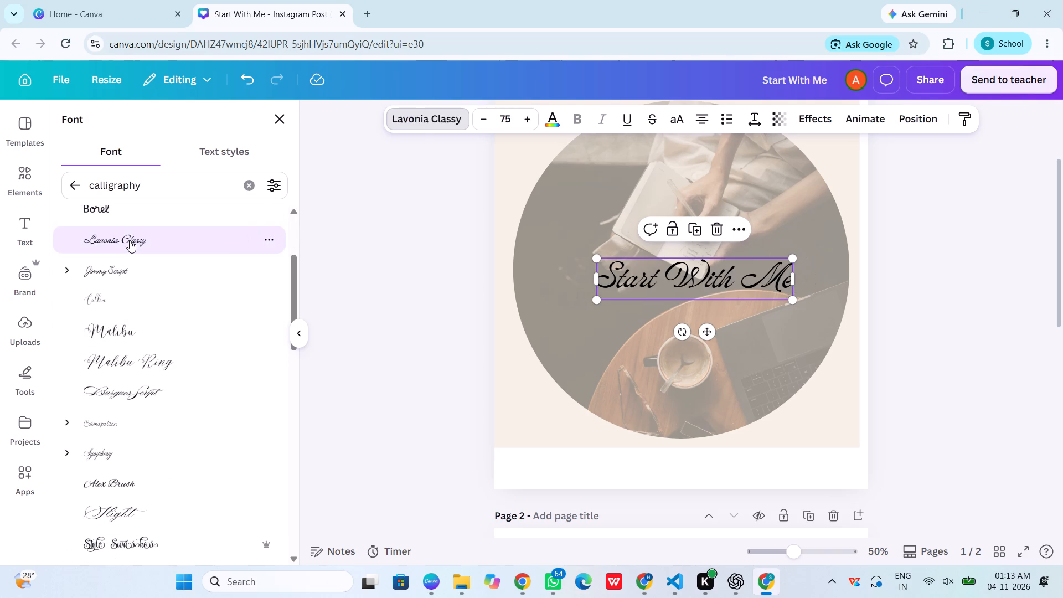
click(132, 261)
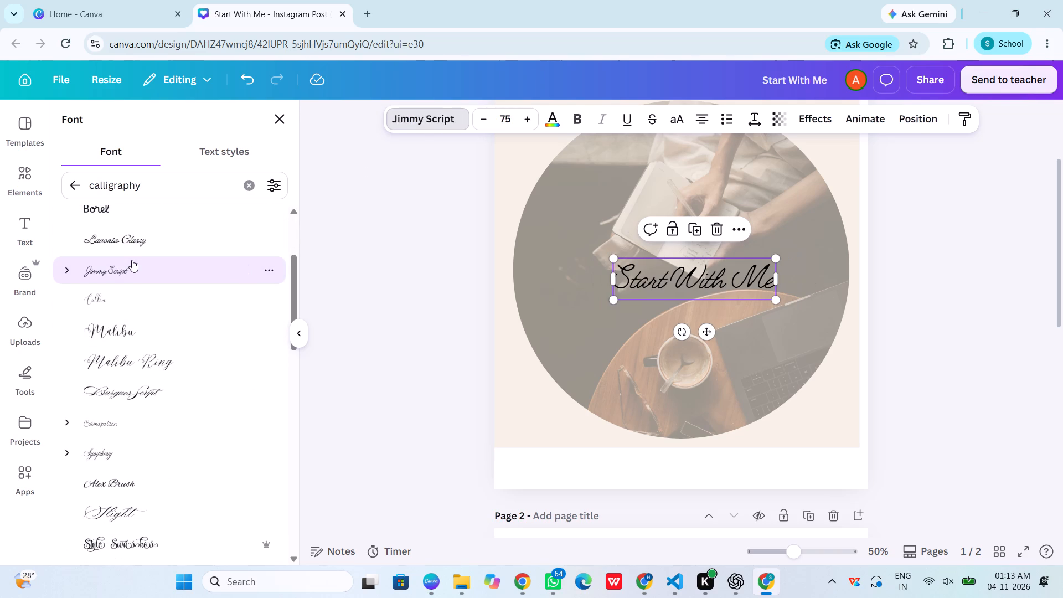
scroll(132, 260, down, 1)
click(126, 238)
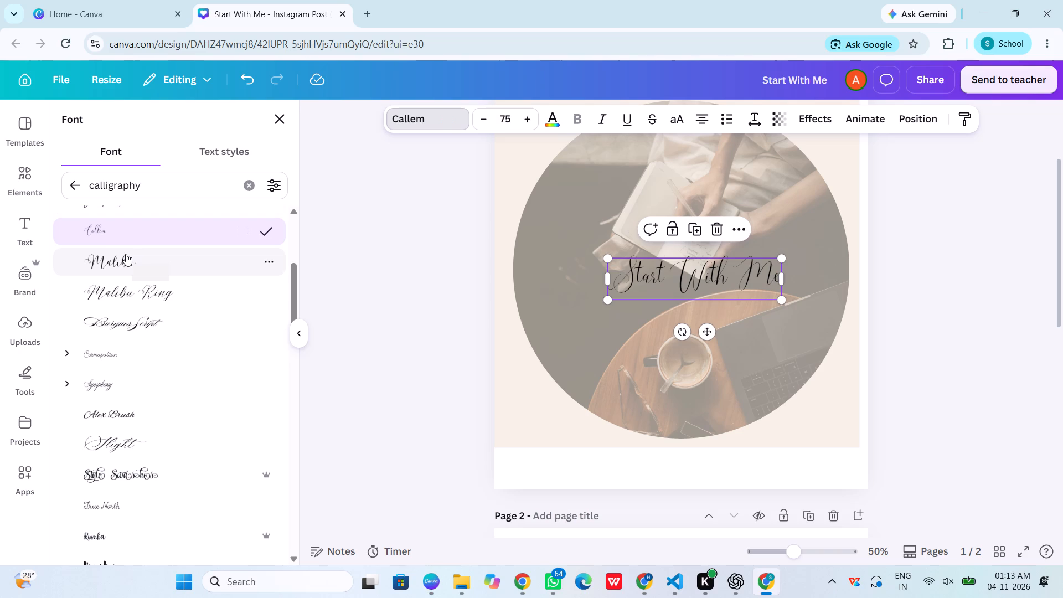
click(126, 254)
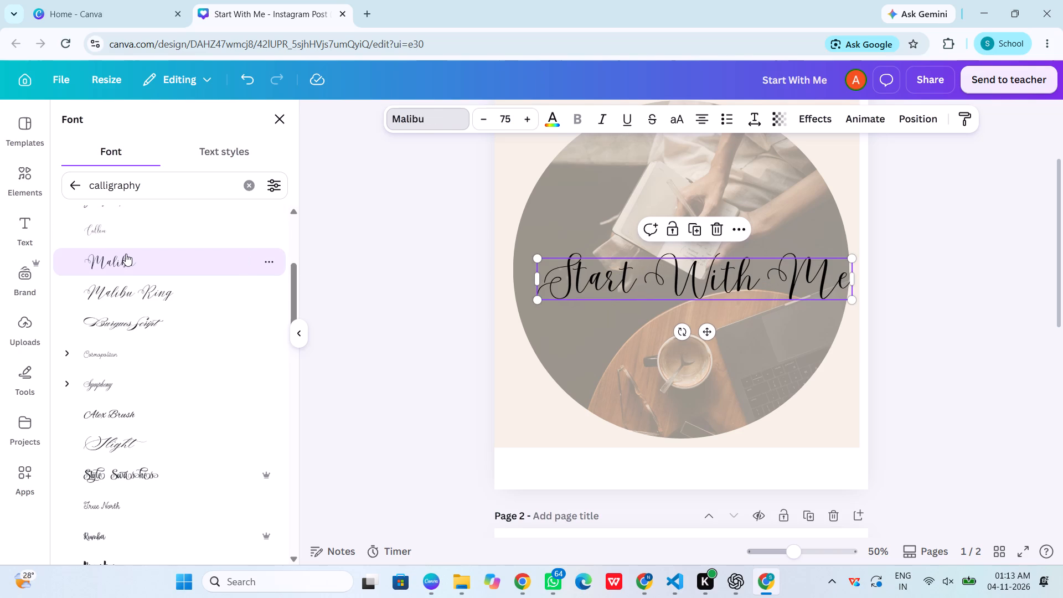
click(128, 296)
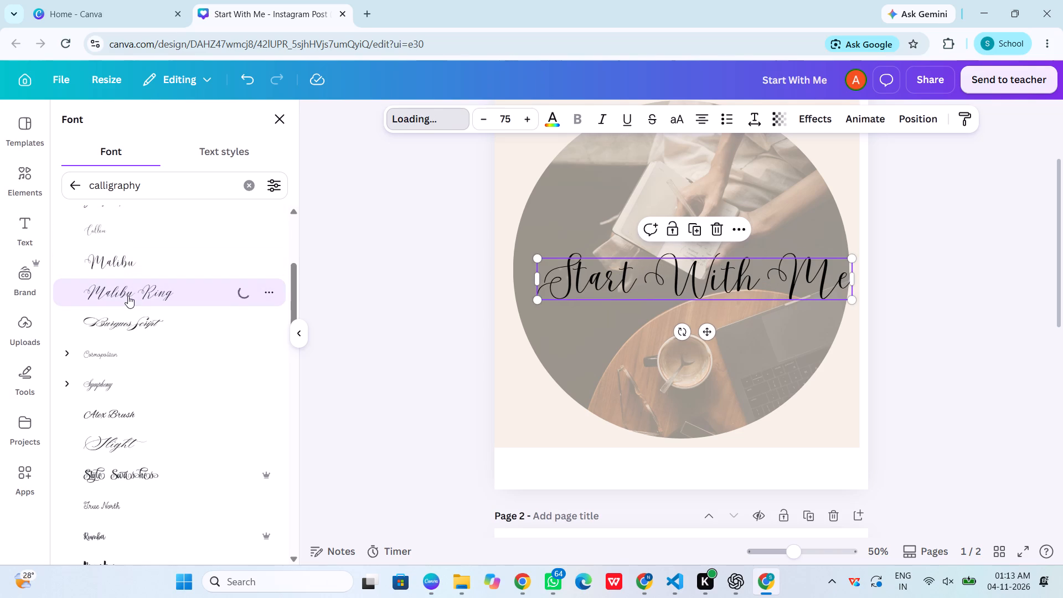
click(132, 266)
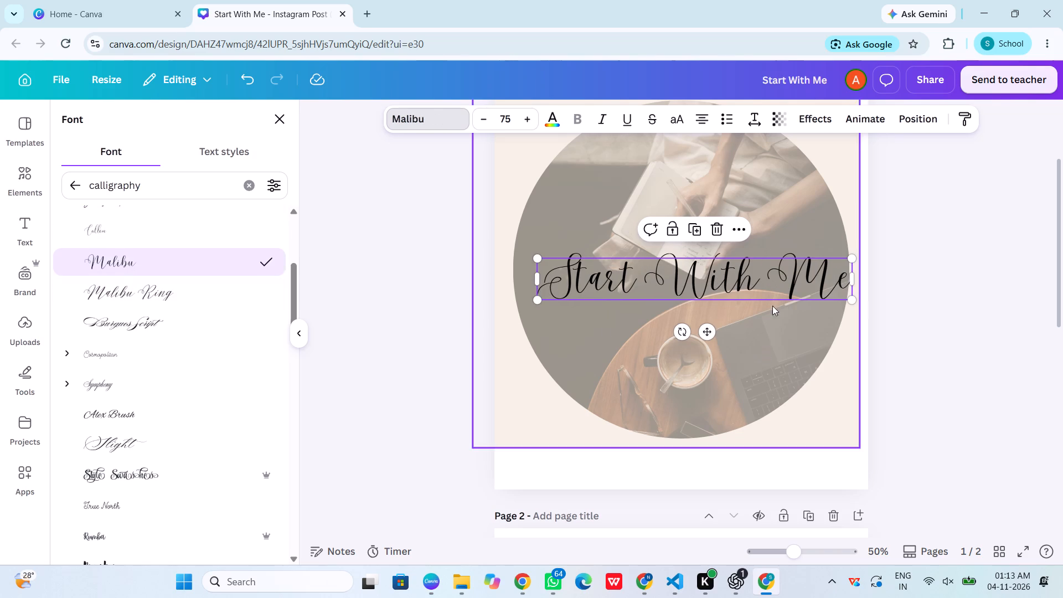
Break the text onto two lines so that "Me" sits below "Start With", and deselect it.
click(759, 279)
key(Return)
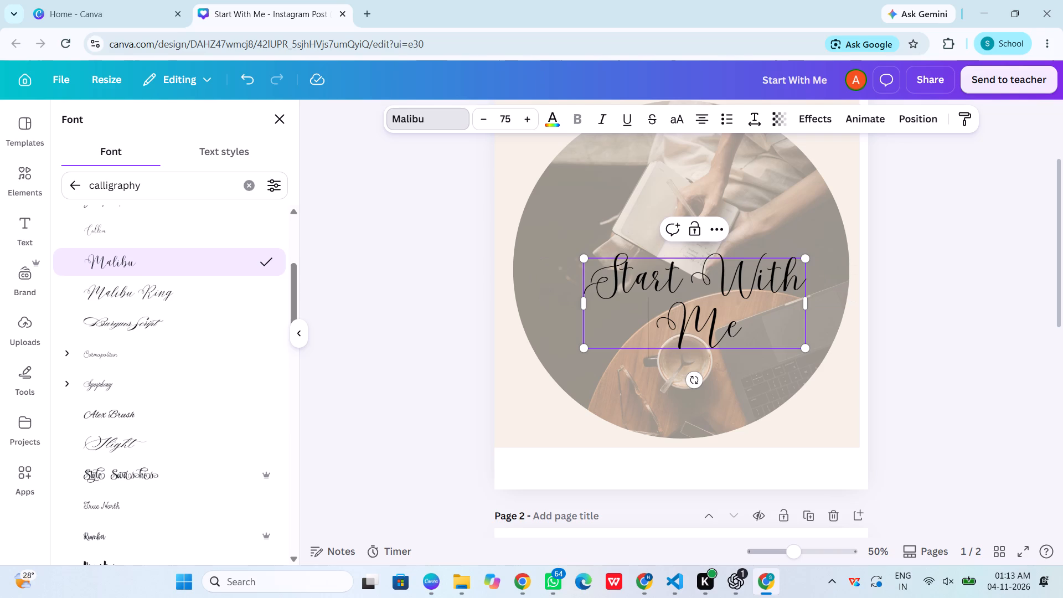
click(935, 272)
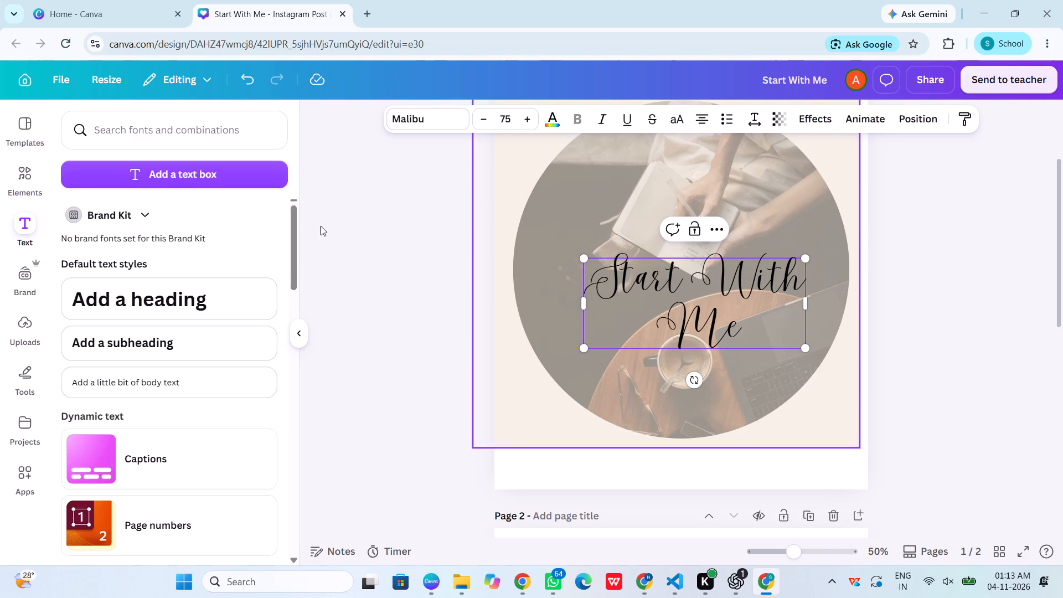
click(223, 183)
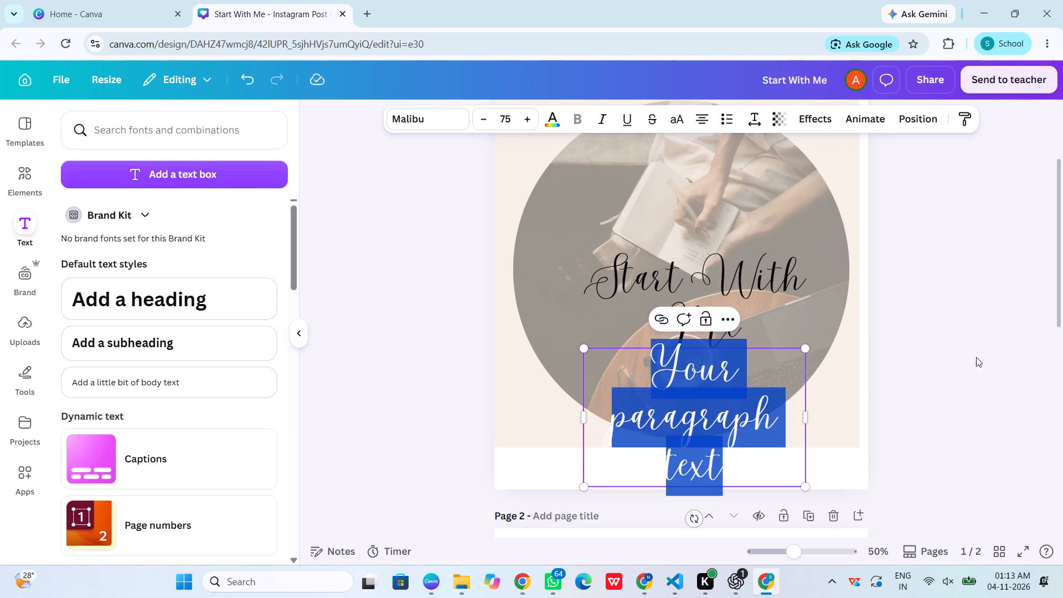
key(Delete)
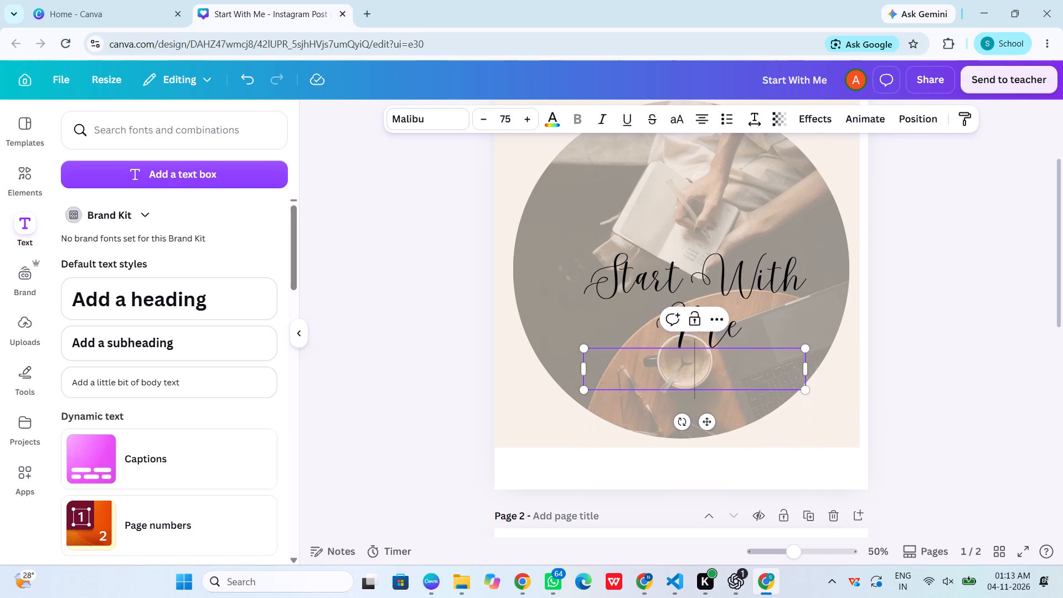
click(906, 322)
Move the two-line "Start With Me" text up to the centre of the circular photo.
drag(684, 290, 674, 251)
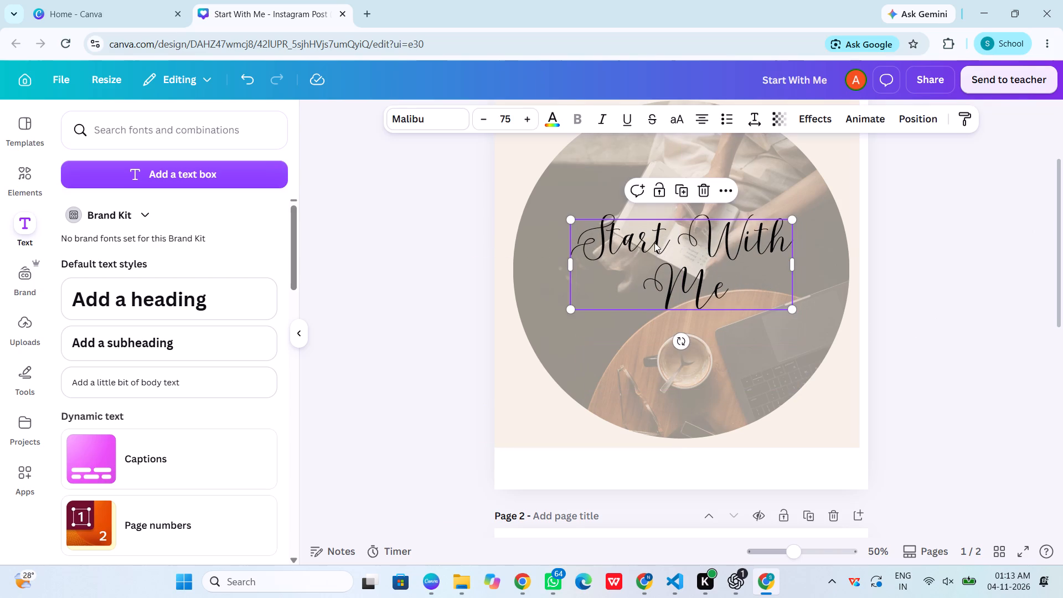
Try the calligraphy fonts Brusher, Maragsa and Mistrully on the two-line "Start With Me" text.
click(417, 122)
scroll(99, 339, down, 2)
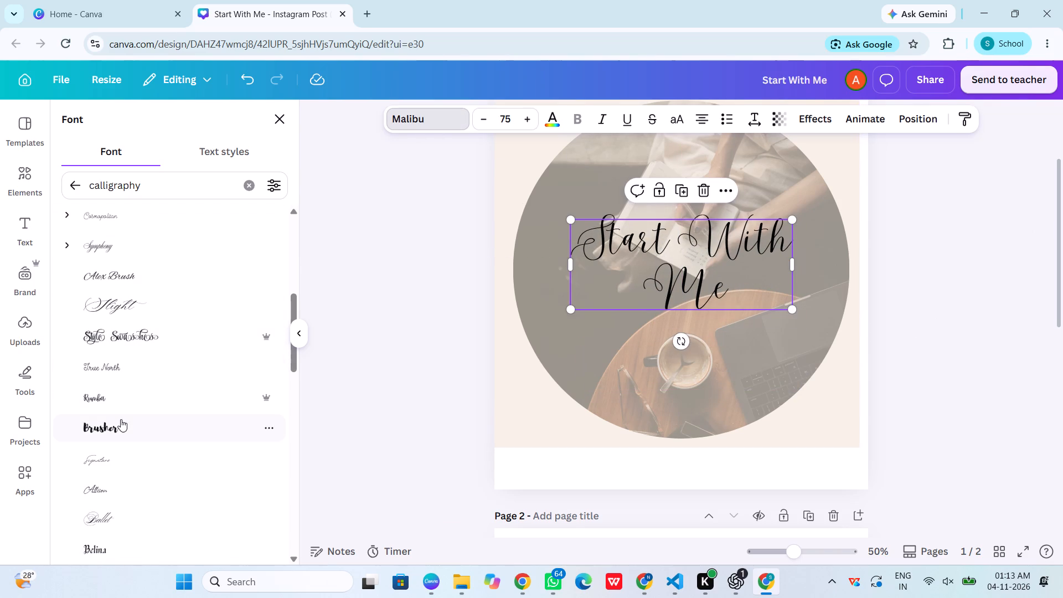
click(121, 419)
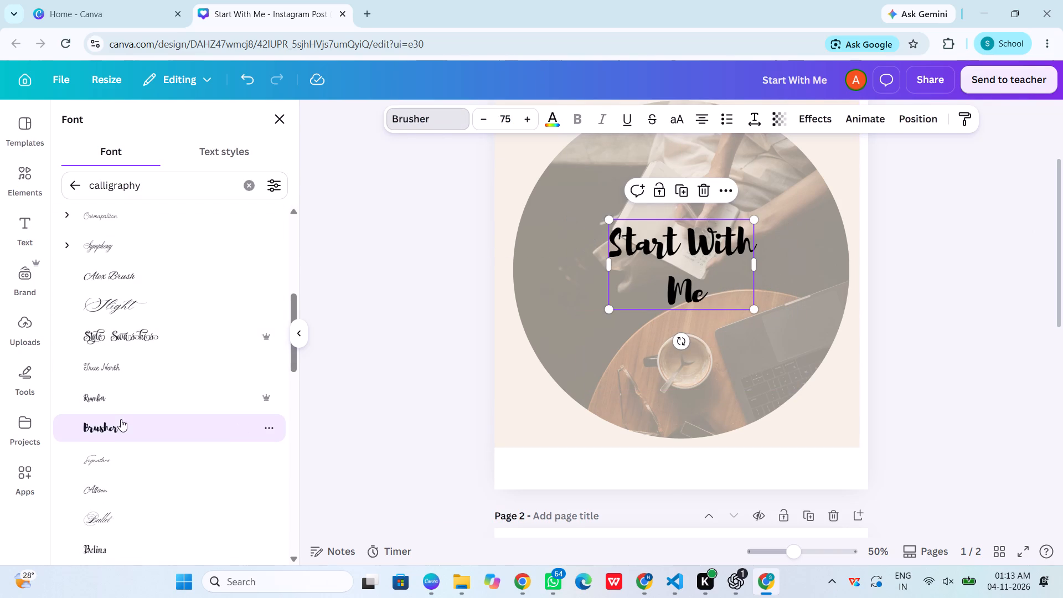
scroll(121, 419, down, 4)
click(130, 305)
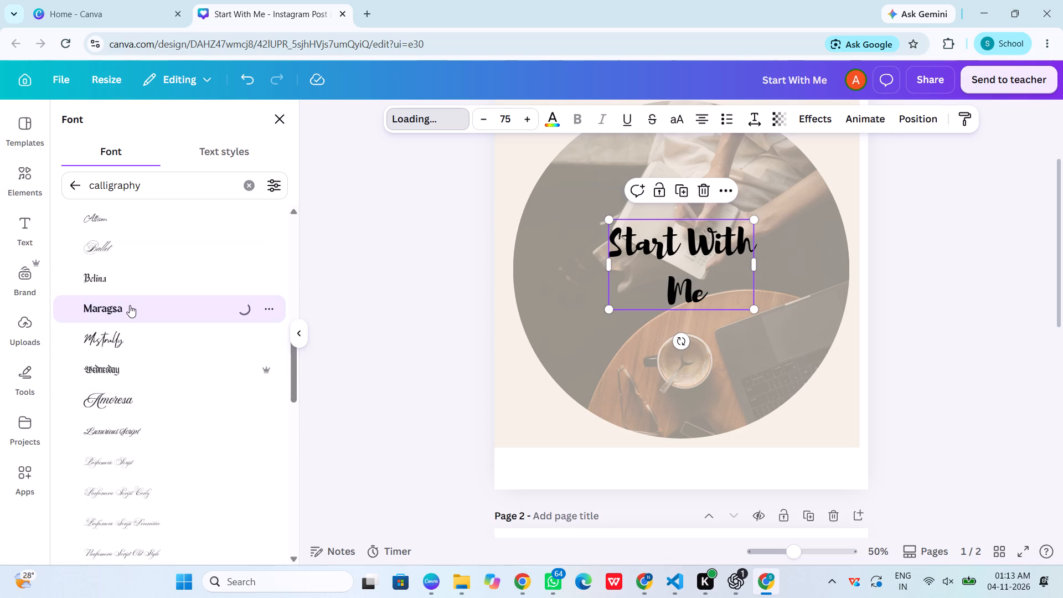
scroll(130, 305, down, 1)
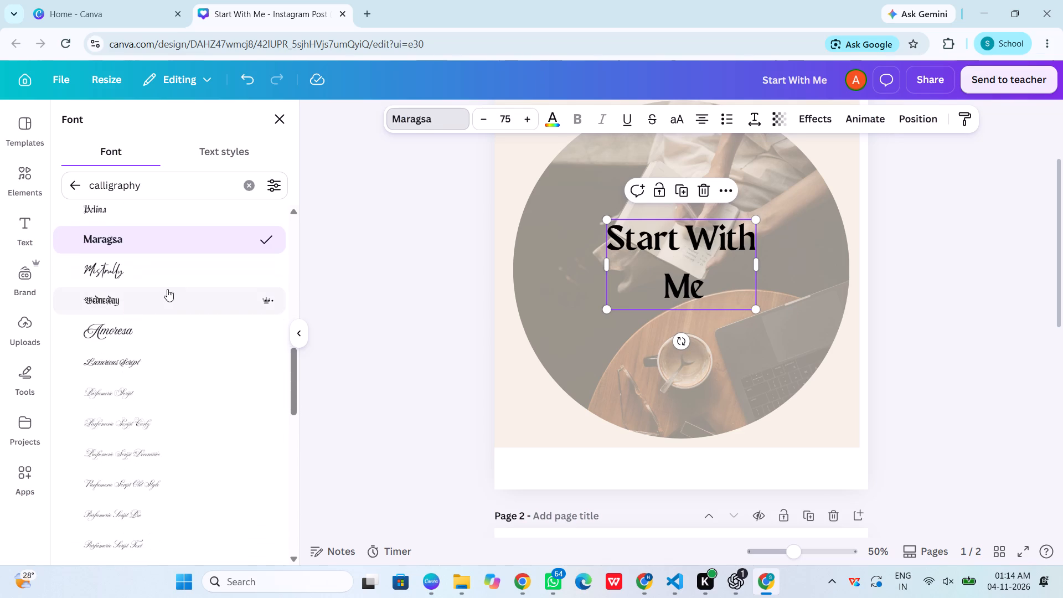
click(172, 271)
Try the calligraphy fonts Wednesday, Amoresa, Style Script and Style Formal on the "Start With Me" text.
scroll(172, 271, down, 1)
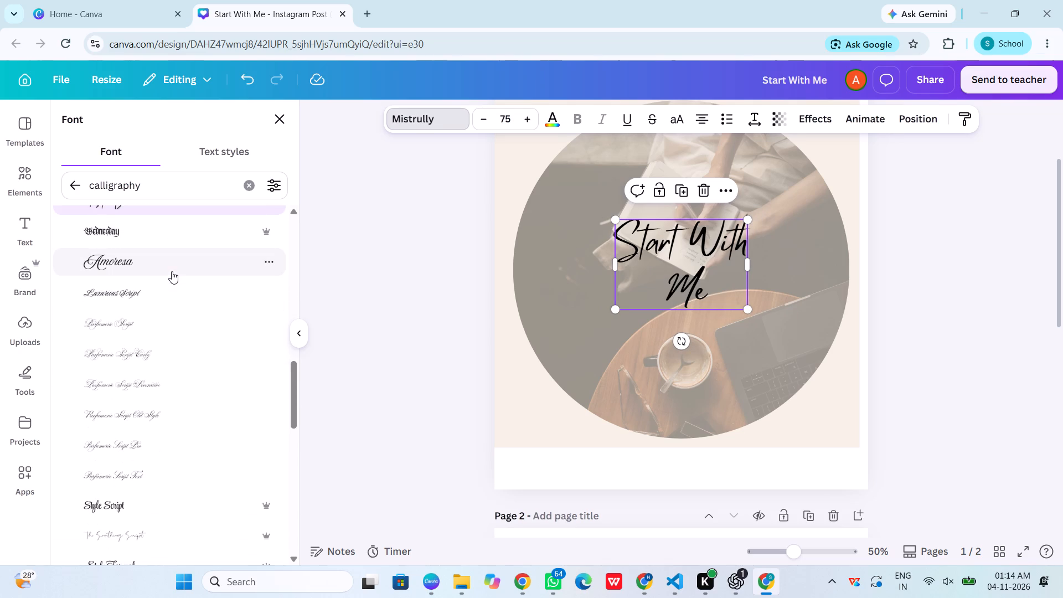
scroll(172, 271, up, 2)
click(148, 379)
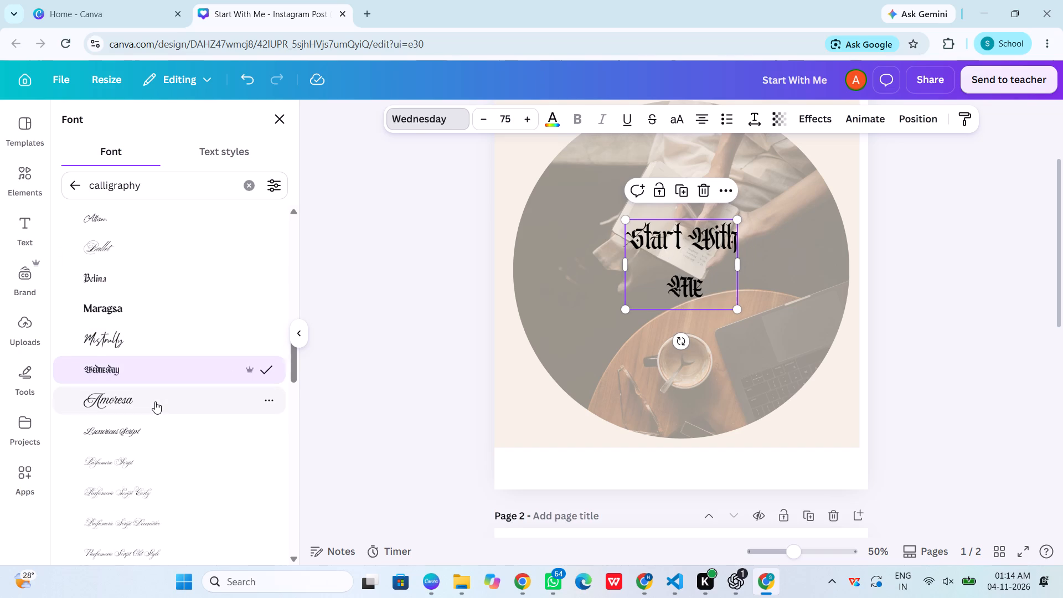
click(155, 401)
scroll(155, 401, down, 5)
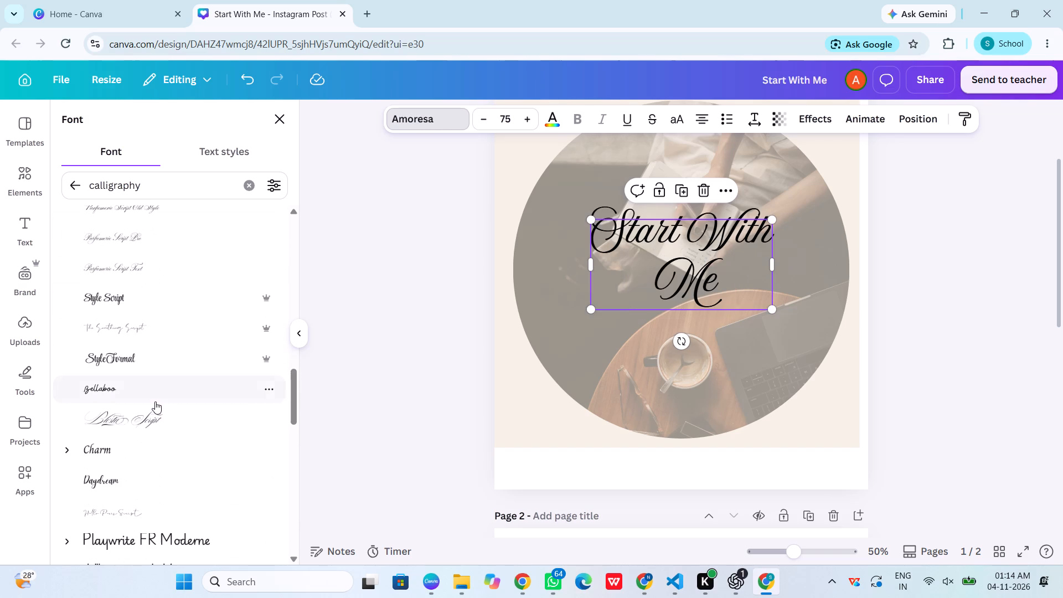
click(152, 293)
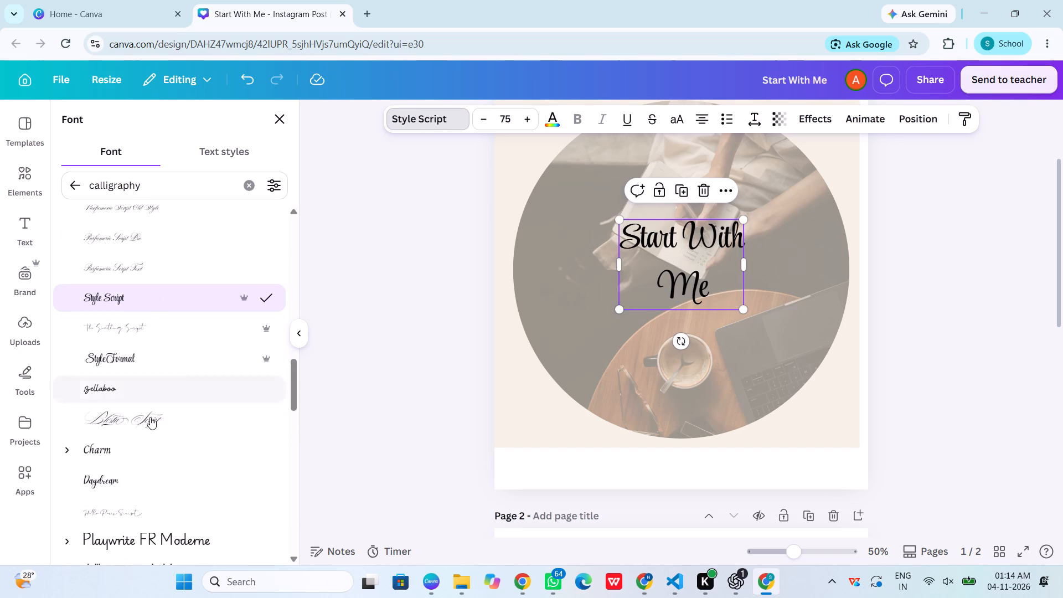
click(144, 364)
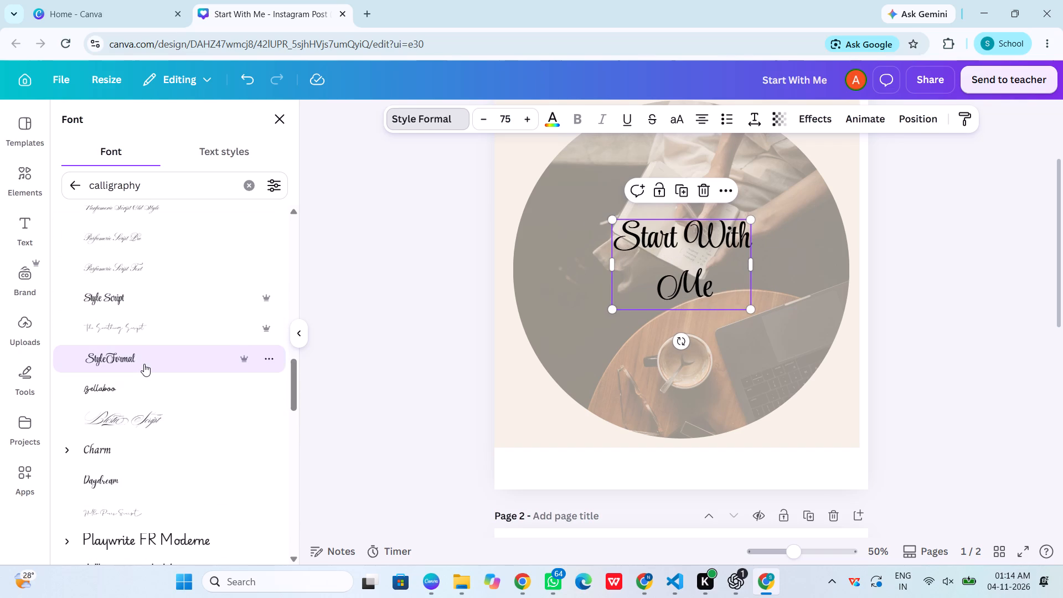
Search the fonts for "bold" instead of calligraphy.
click(244, 189)
text(bold)
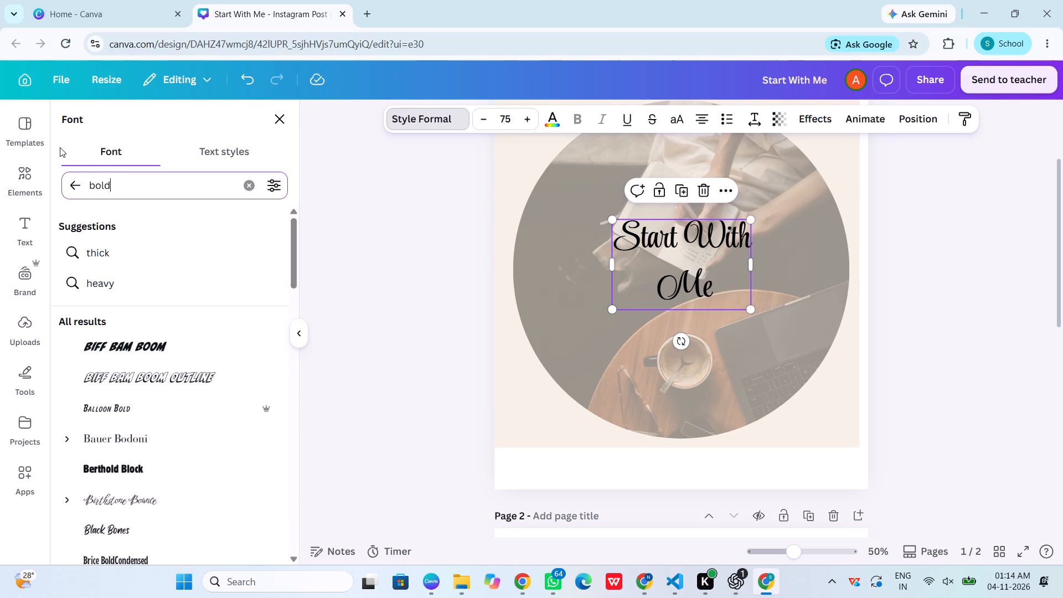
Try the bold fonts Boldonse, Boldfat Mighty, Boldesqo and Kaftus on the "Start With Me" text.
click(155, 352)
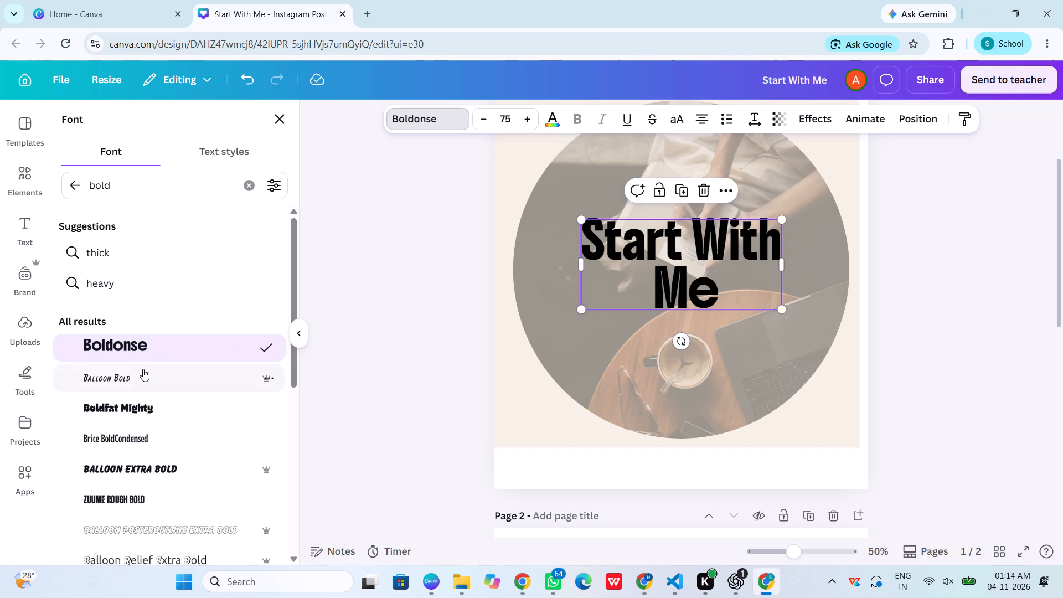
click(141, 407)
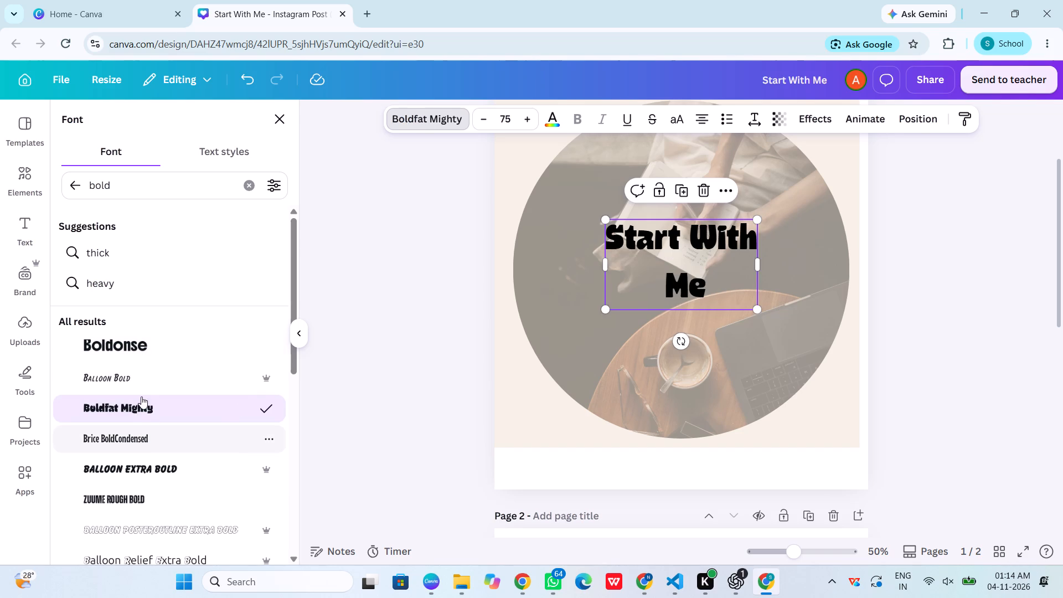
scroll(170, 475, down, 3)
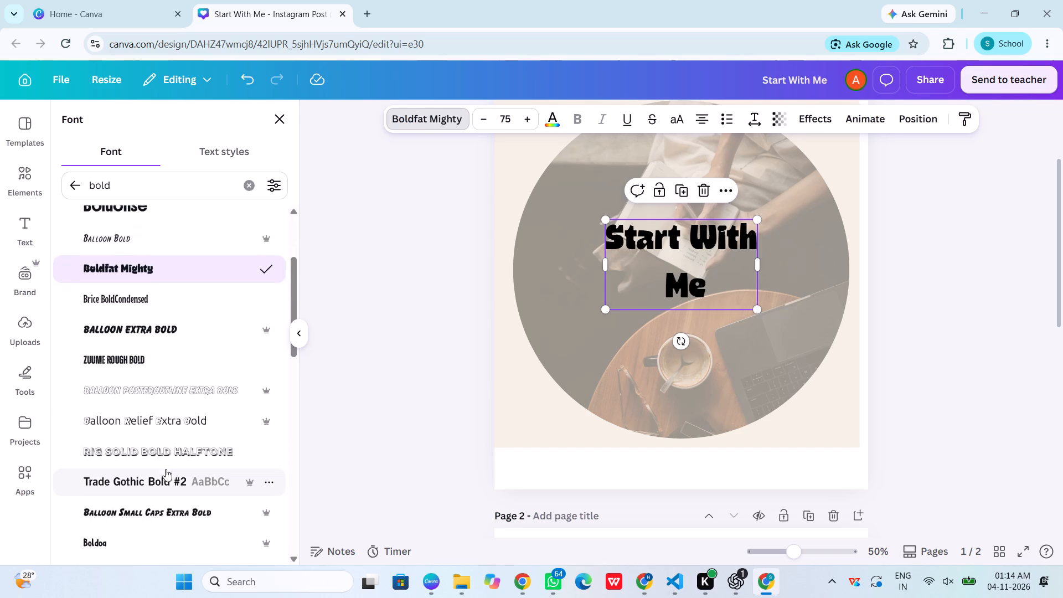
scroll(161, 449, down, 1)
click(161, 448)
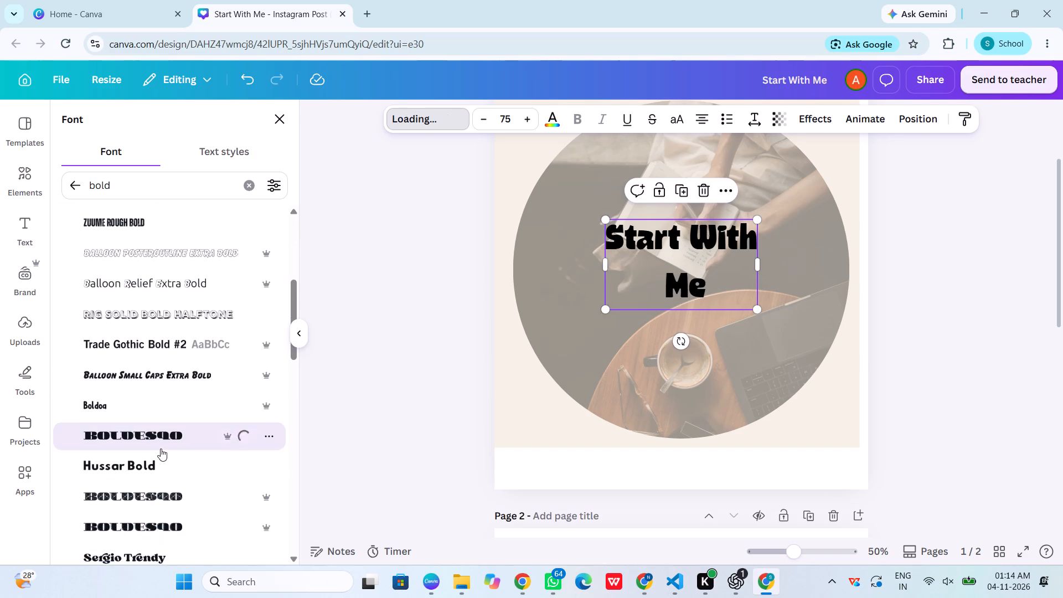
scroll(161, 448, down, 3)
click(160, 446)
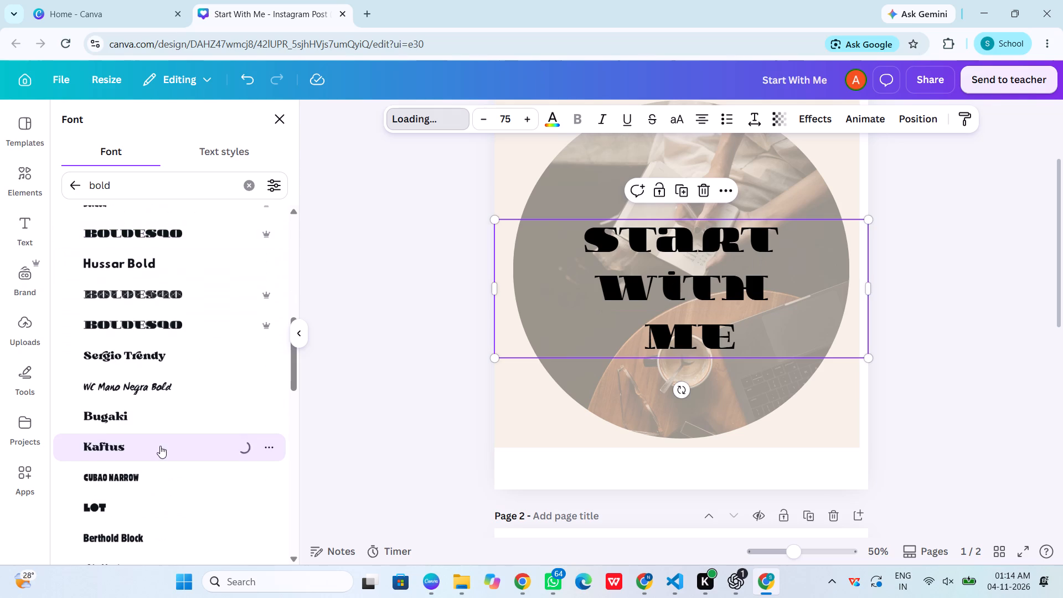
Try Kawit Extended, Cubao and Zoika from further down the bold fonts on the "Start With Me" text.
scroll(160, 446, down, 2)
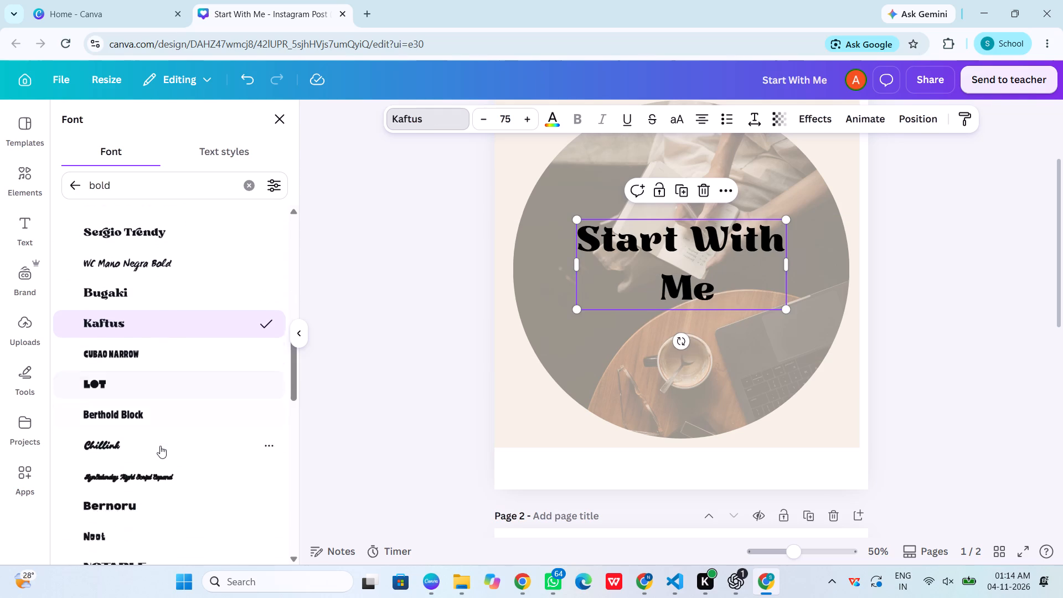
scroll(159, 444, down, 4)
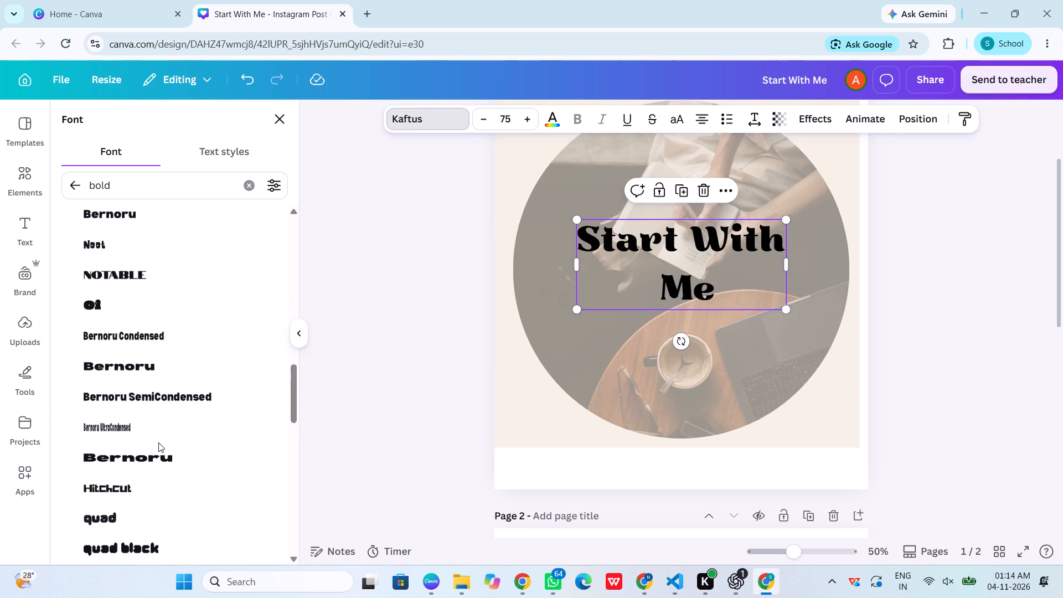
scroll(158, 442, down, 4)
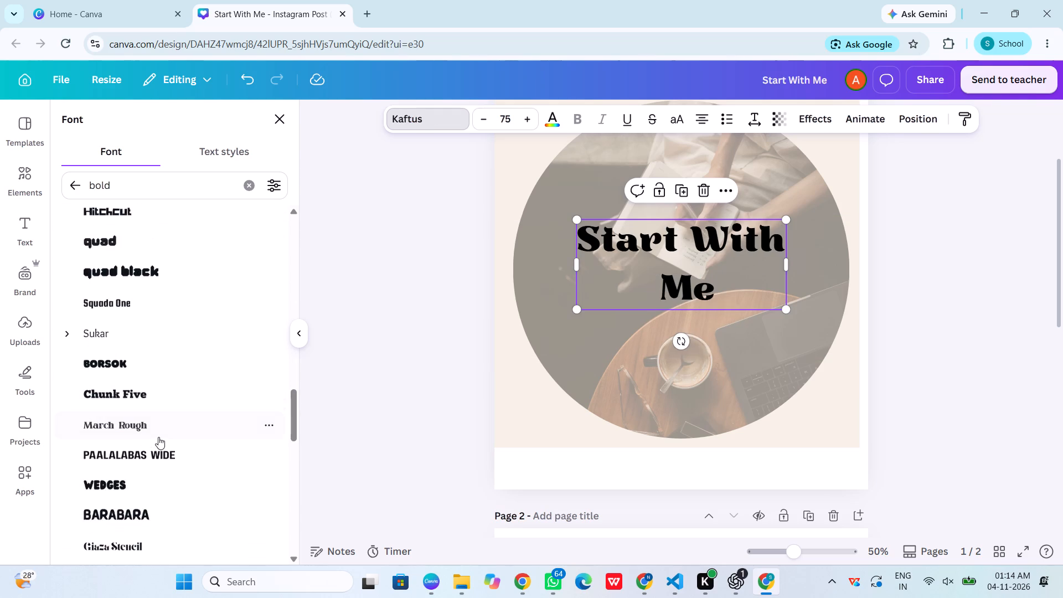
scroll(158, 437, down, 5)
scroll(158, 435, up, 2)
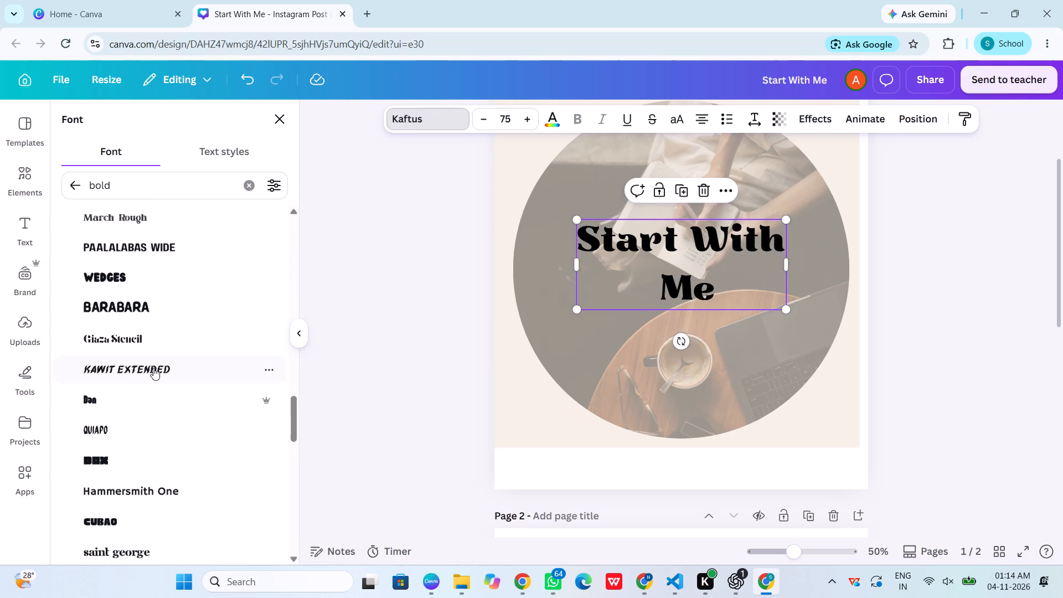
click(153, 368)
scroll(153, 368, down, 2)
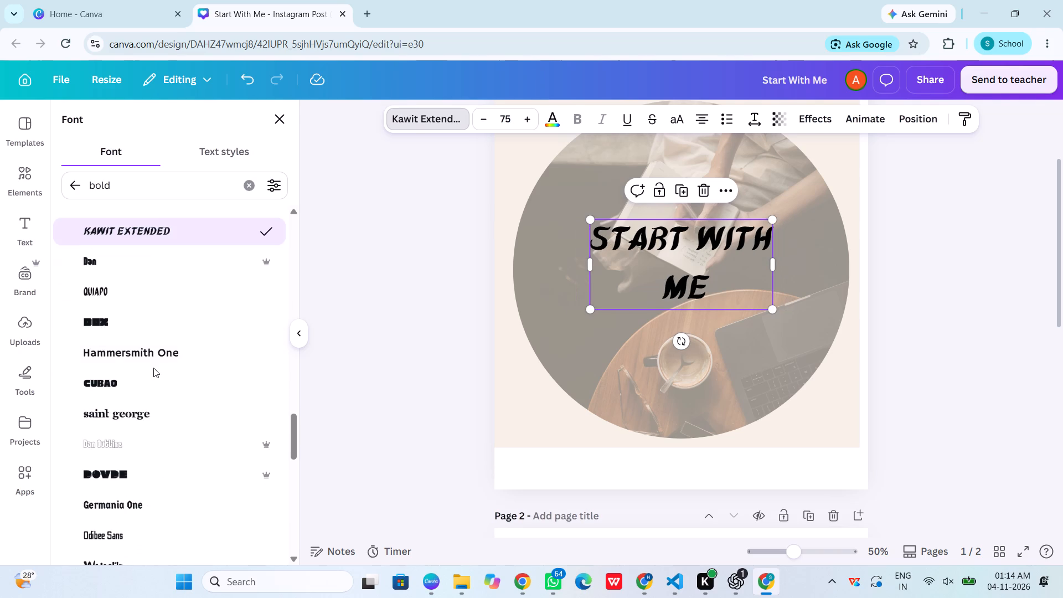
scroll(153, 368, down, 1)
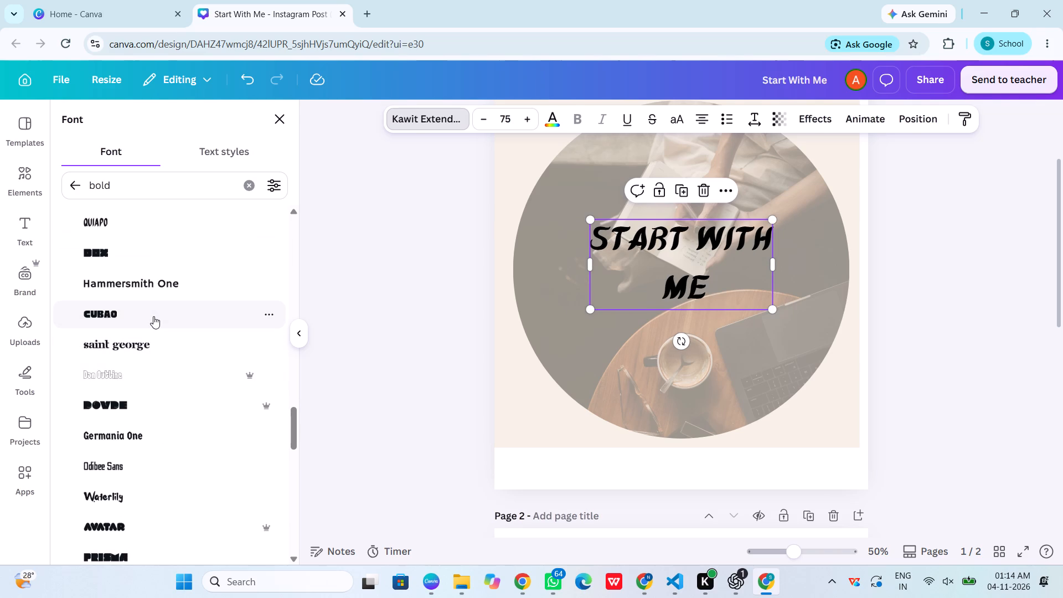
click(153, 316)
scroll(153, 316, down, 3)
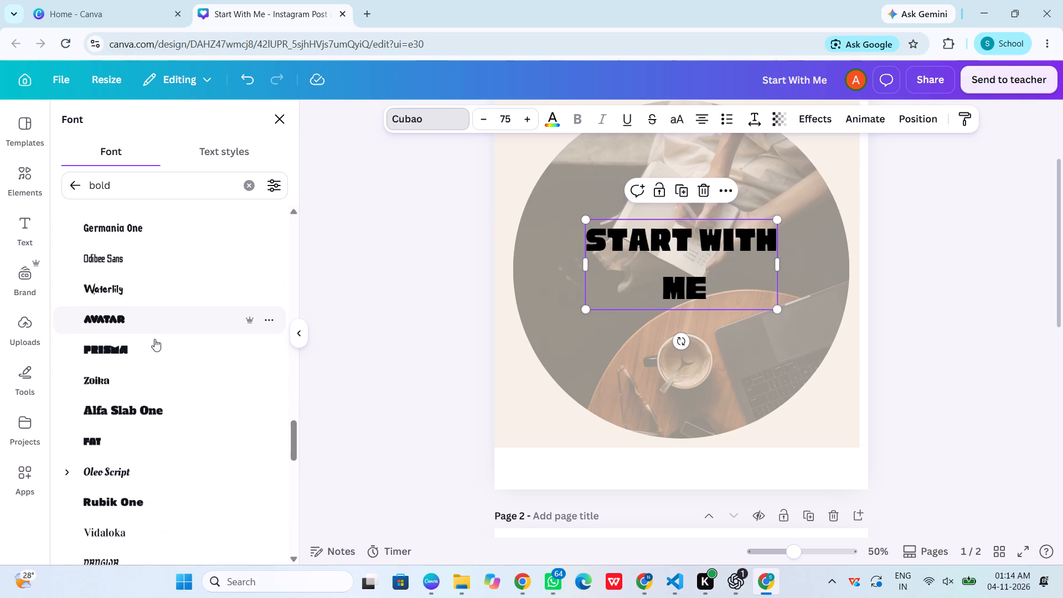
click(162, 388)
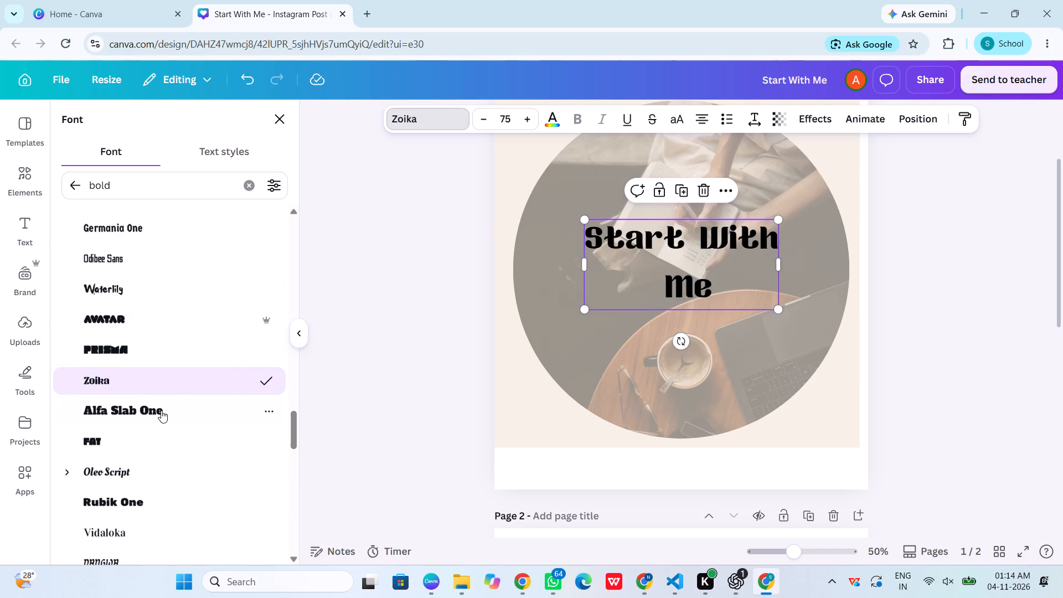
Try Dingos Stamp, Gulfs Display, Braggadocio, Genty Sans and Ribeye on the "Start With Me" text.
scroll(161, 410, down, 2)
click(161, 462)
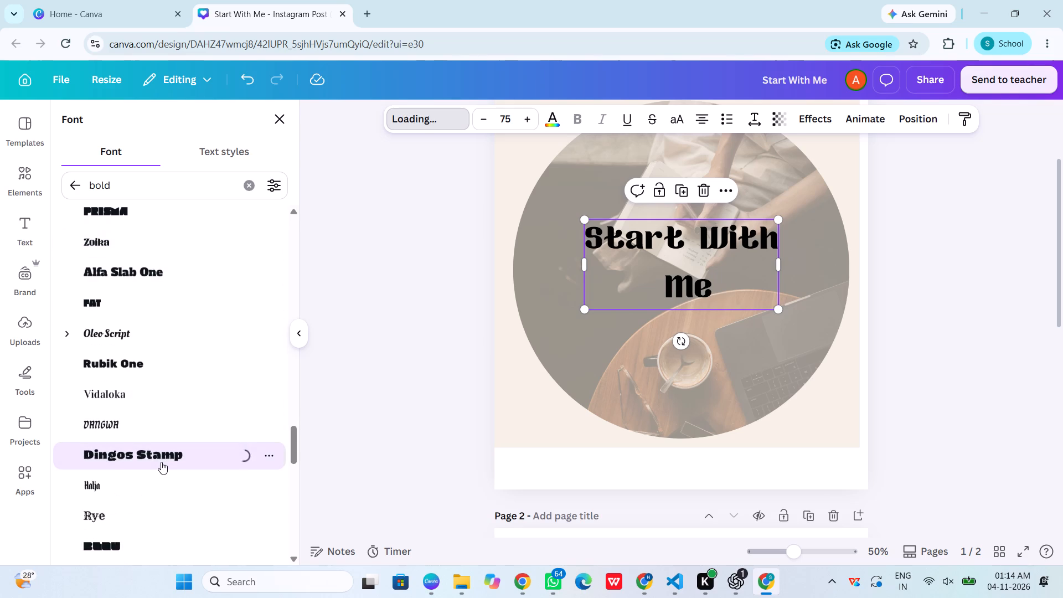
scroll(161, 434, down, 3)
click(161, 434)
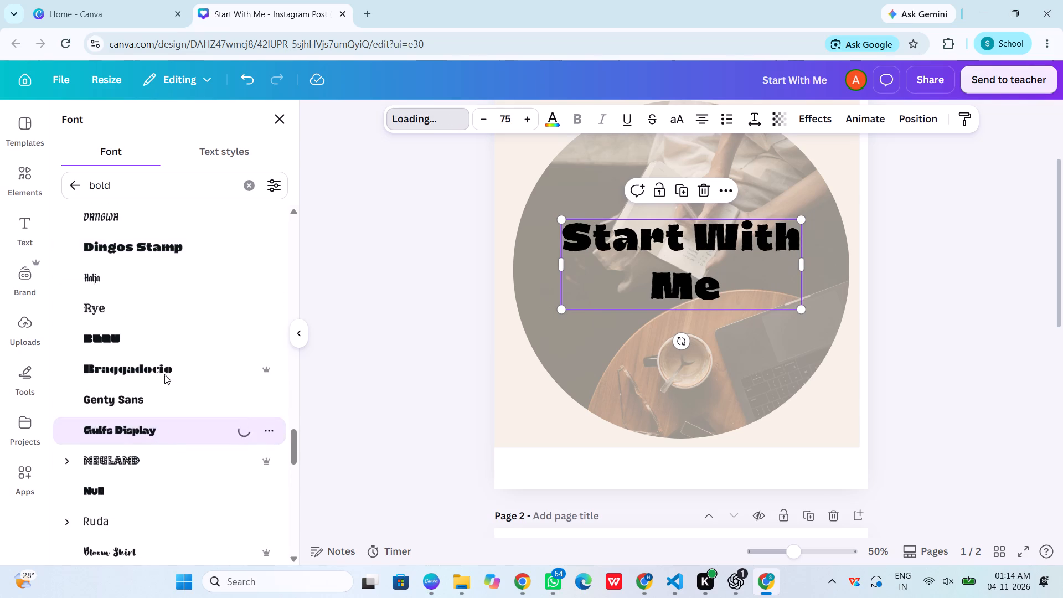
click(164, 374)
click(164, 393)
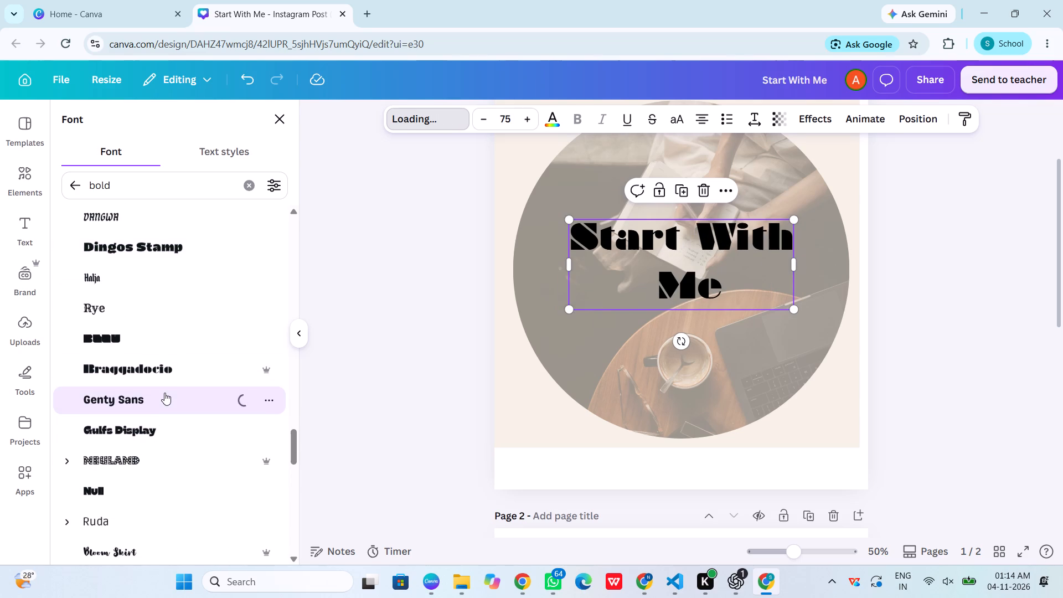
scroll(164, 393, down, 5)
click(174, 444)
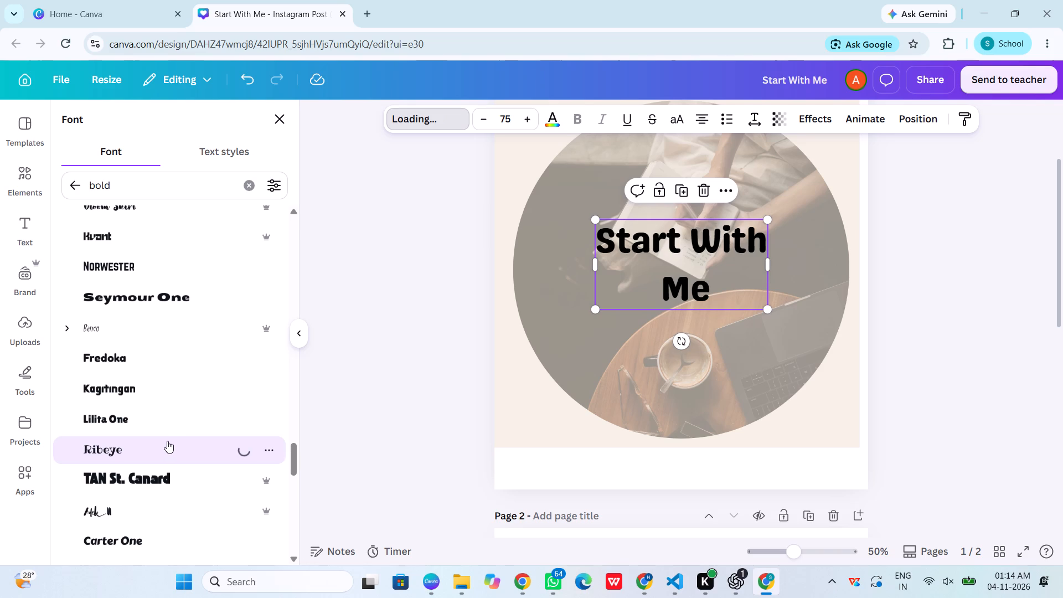
Compare Capitaly Script and Entropic Brush from the bold fonts on the "Start With Me" text, and apply Capitaly Script.
scroll(167, 403, down, 5)
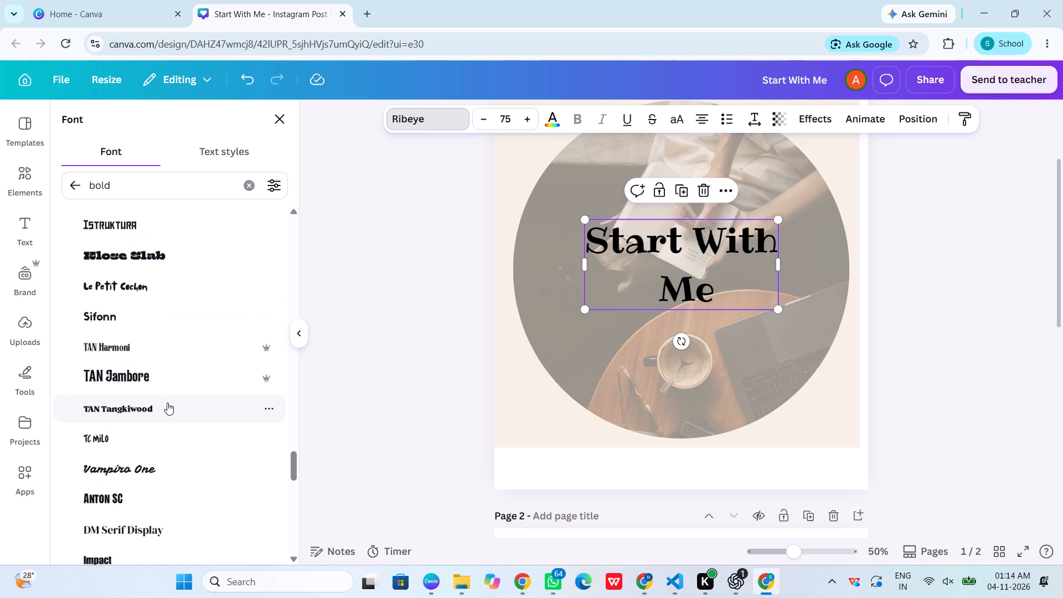
scroll(167, 403, down, 6)
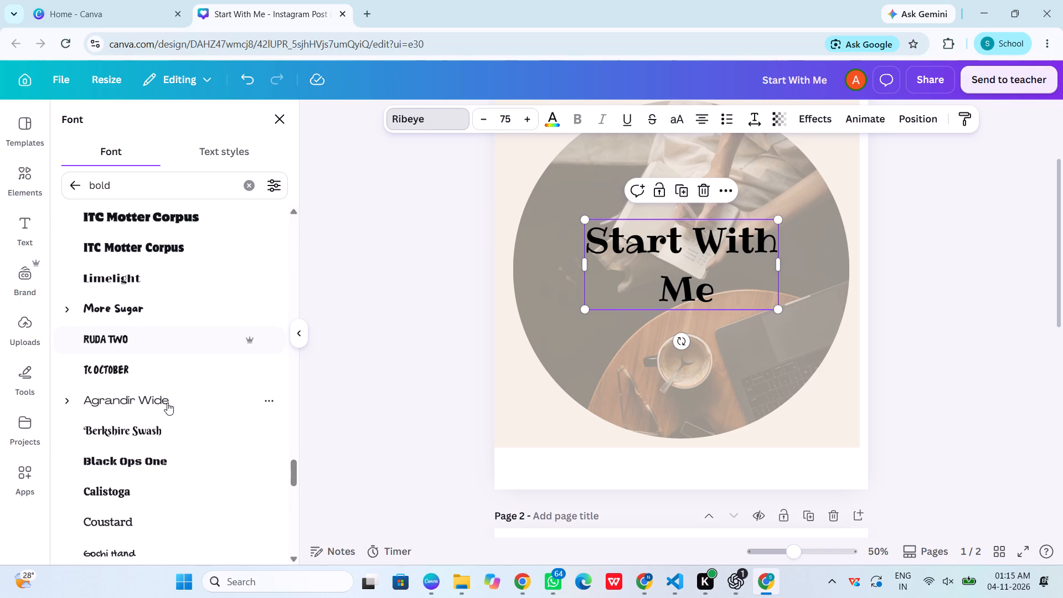
scroll(167, 403, down, 1)
scroll(167, 400, up, 2)
scroll(167, 396, down, 1)
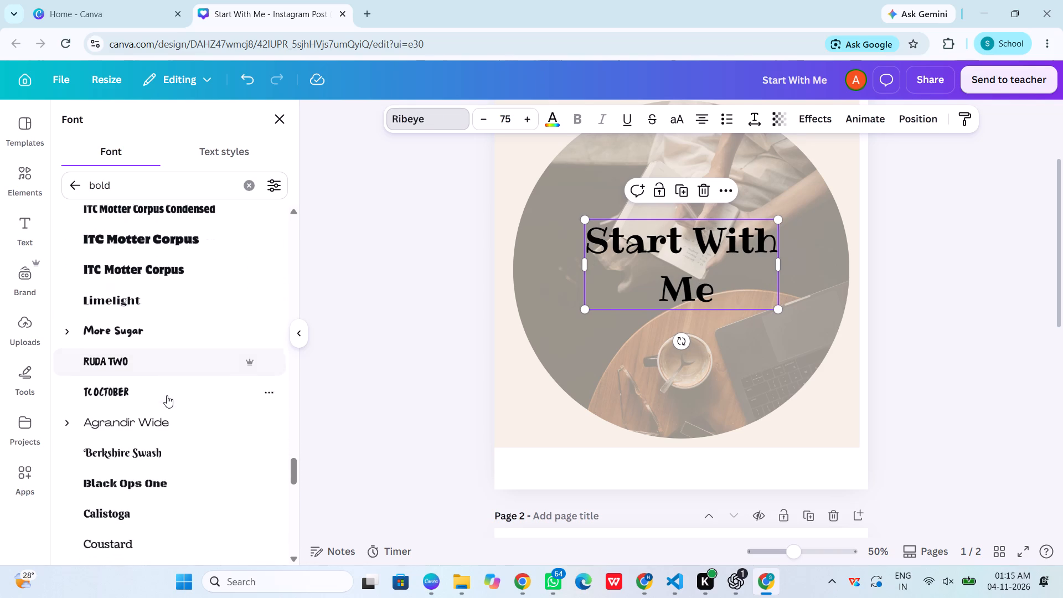
scroll(166, 395, down, 7)
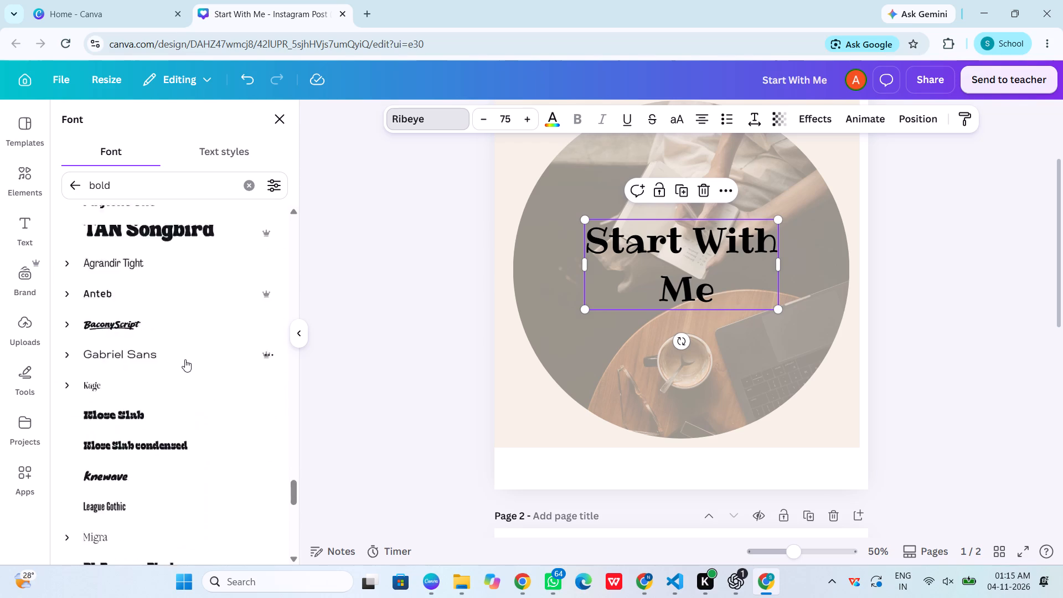
scroll(185, 359, down, 5)
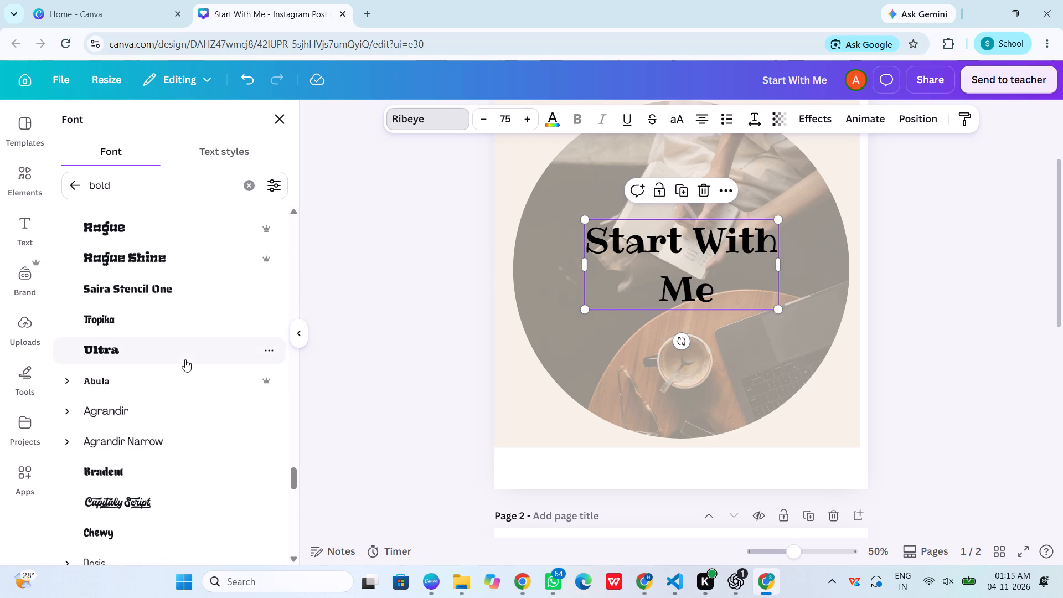
scroll(185, 359, down, 2)
click(185, 357)
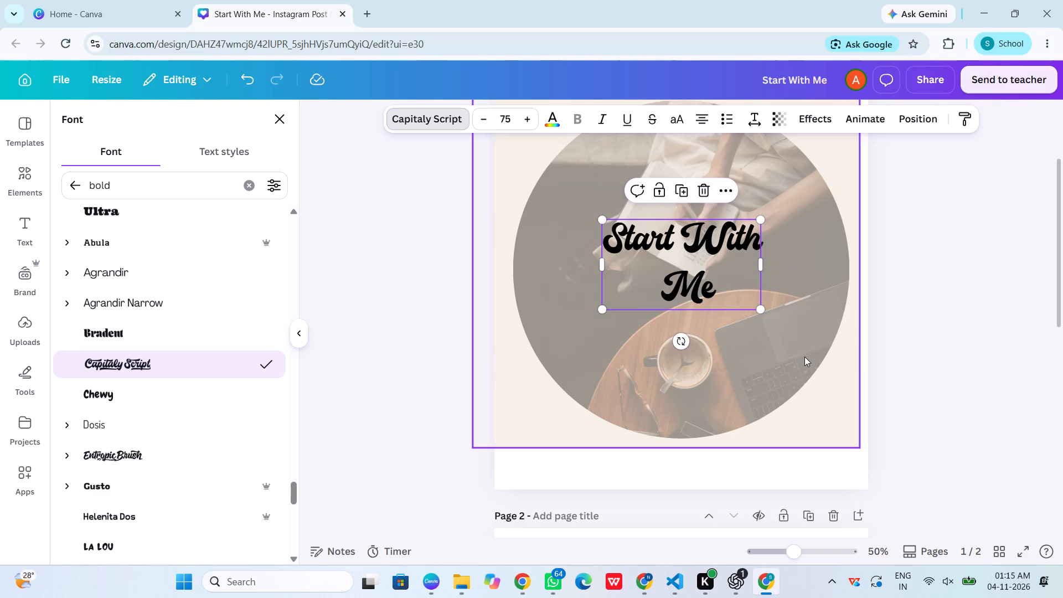
click(192, 455)
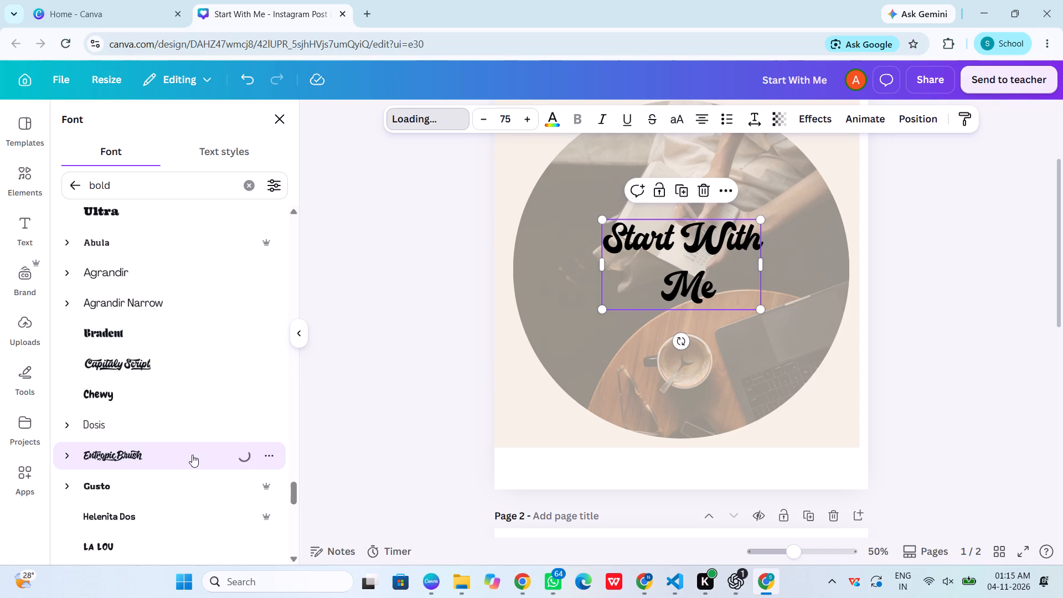
click(179, 355)
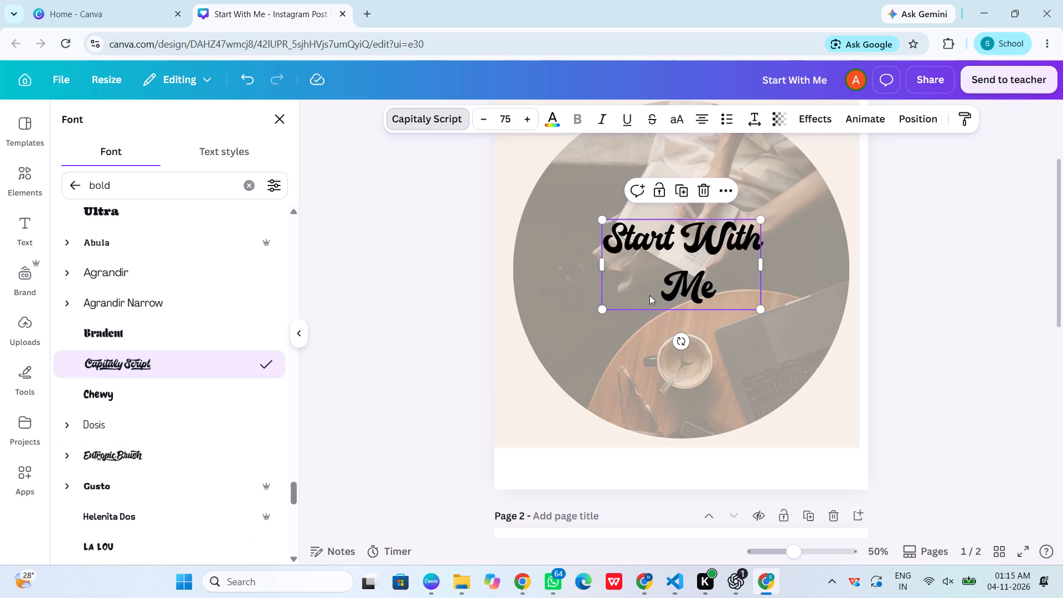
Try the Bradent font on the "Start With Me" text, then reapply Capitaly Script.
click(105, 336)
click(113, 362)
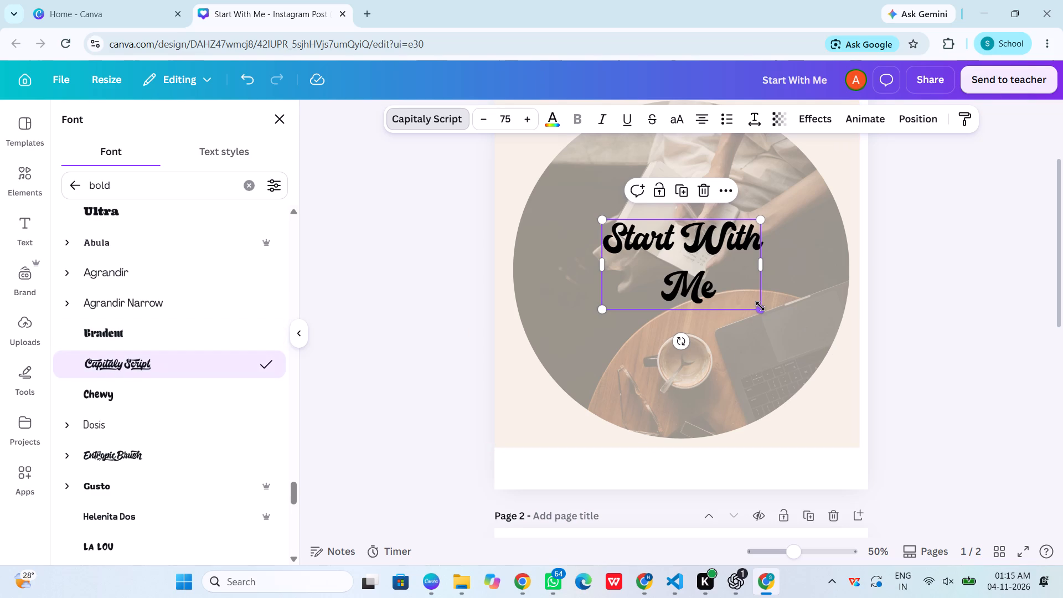
Enlarge the "Start With Me" title on page 1 to about size 114 and centre it over the circular photo.
shift+drag(760, 306, 931, 490)
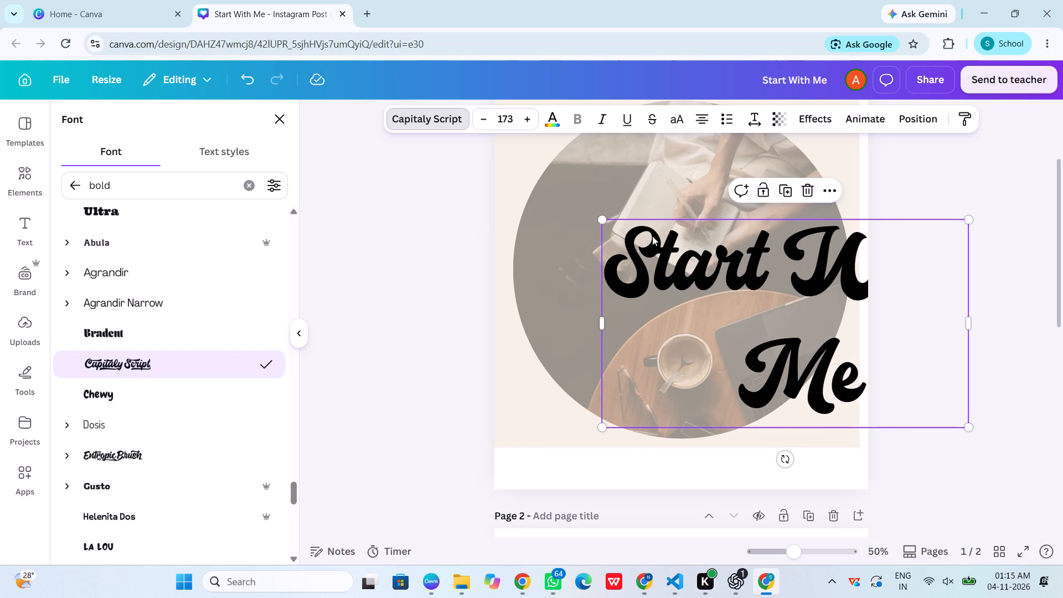
shift+drag(602, 219, 715, 310)
drag(850, 341, 805, 321)
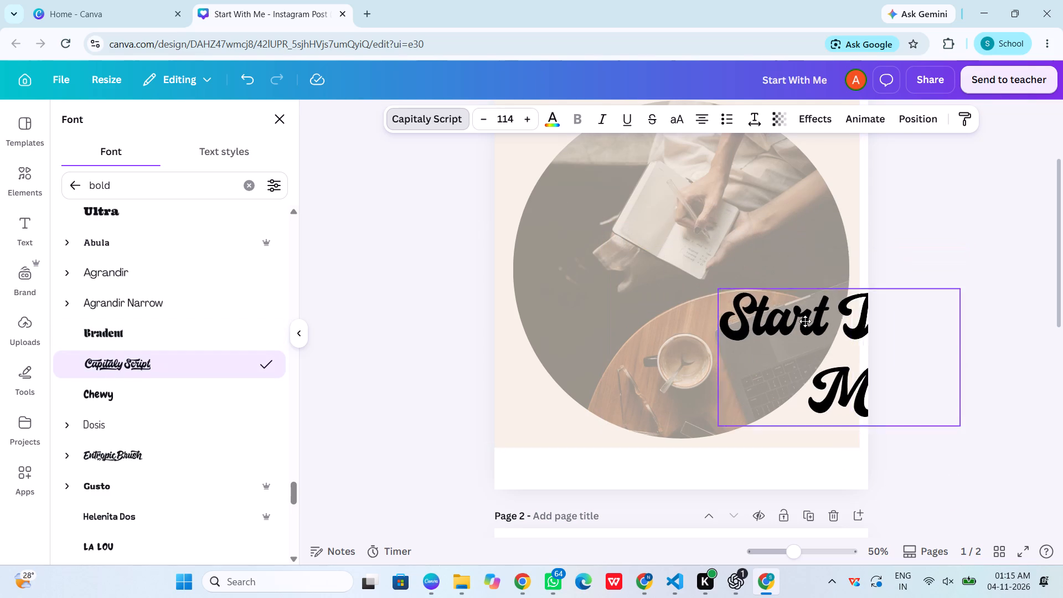
drag(805, 321, 685, 267)
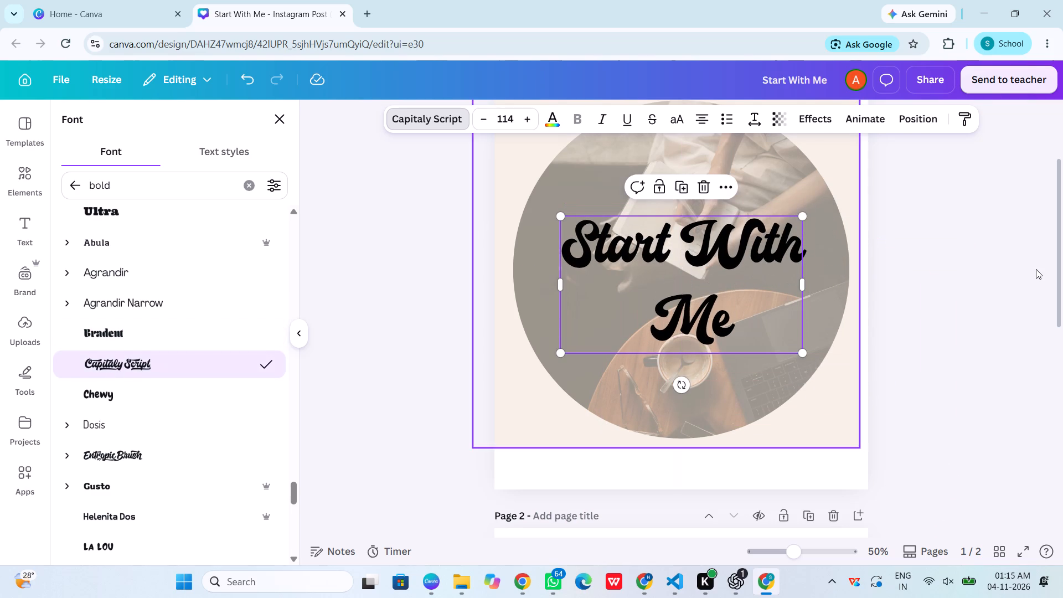
click(1036, 269)
Copy the "Start With Me" title from page 1 and paste it onto page 2.
key(ctrl+minus)
key(ctrl+minus)
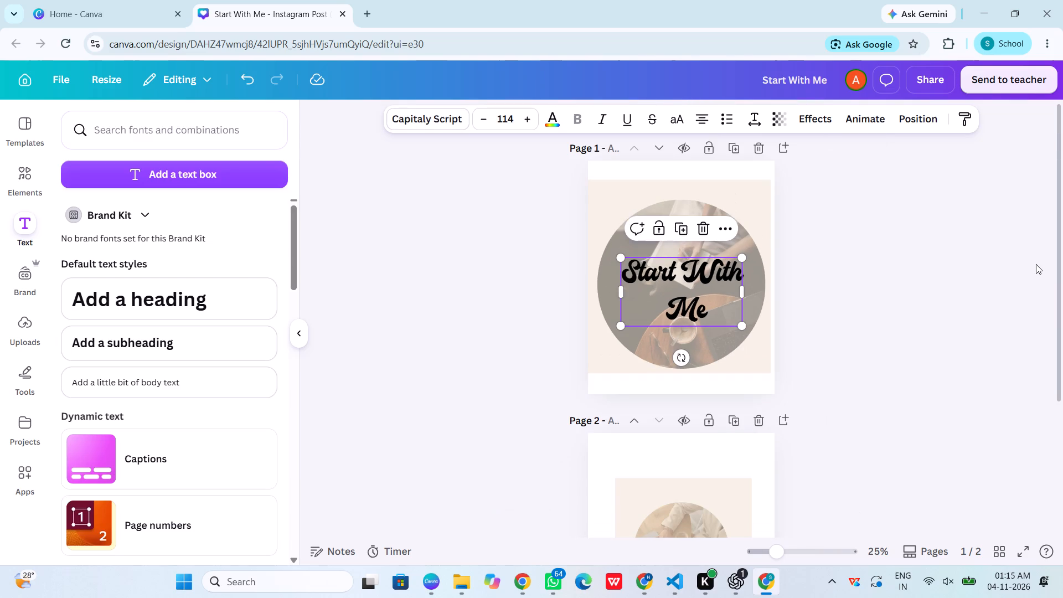
scroll(934, 280, down, 3)
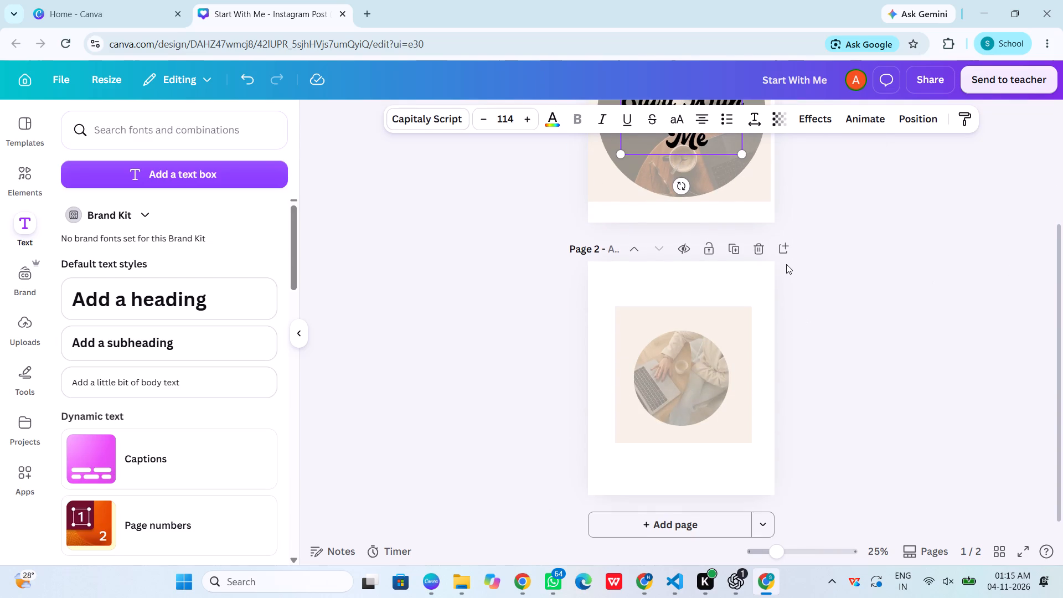
scroll(786, 264, up, 3)
click(723, 283)
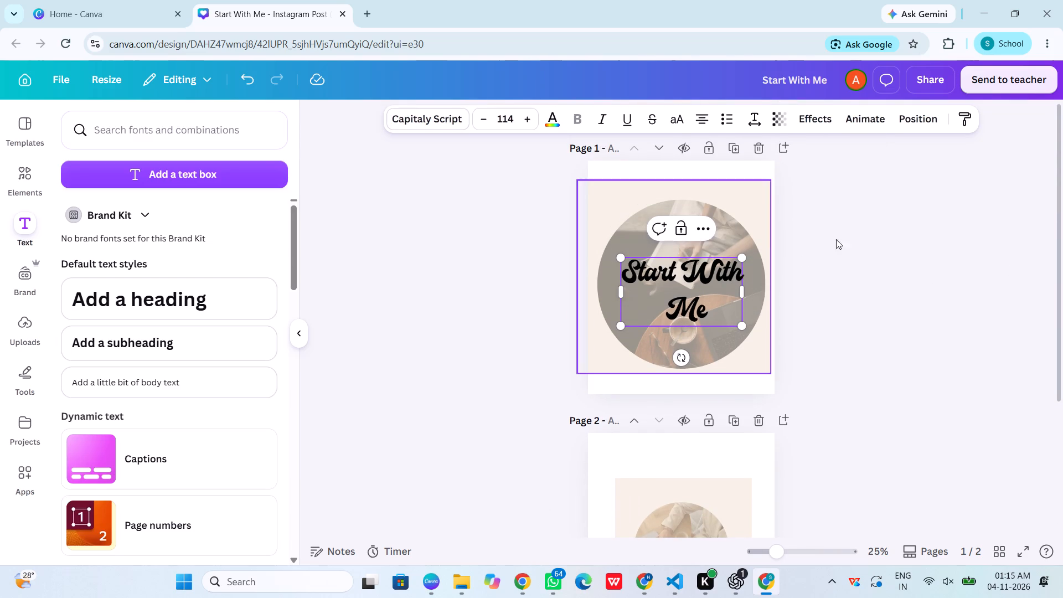
key(ctrl+c)
scroll(860, 230, down, 4)
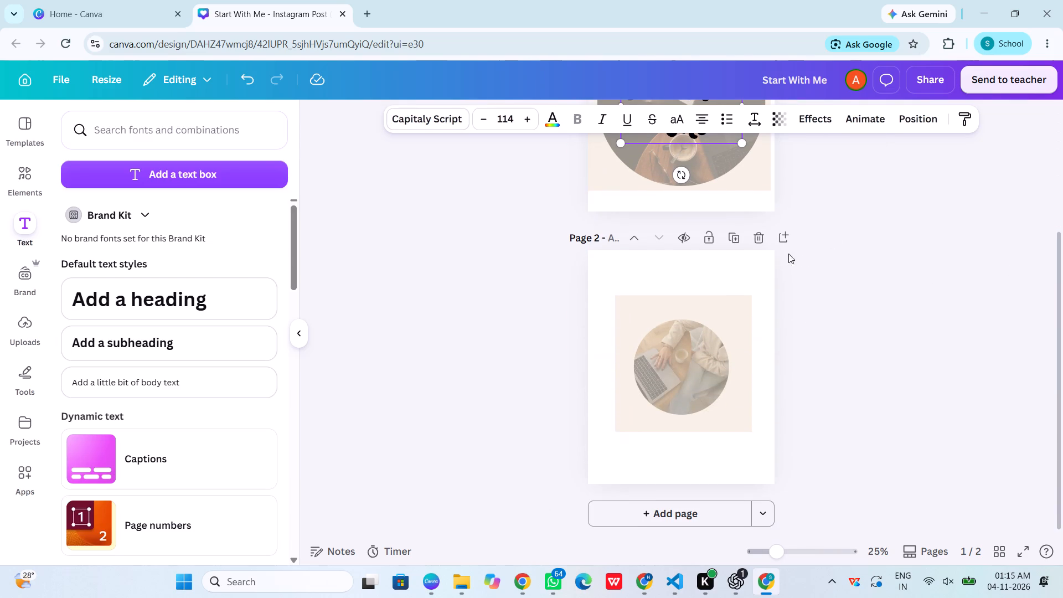
click(738, 332)
key(ctrl+v)
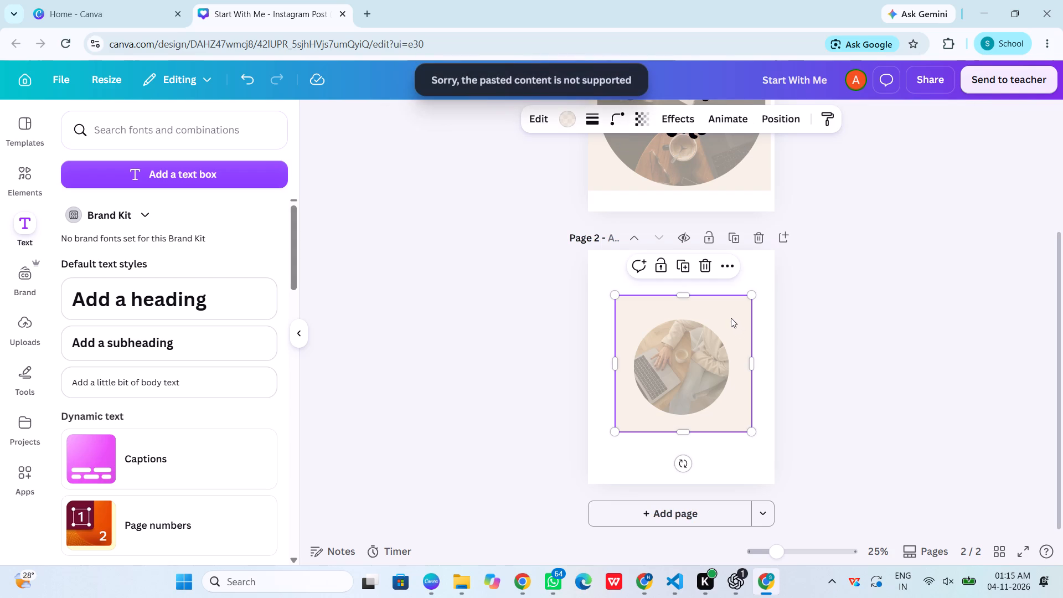
scroll(674, 310, up, 2)
click(674, 276)
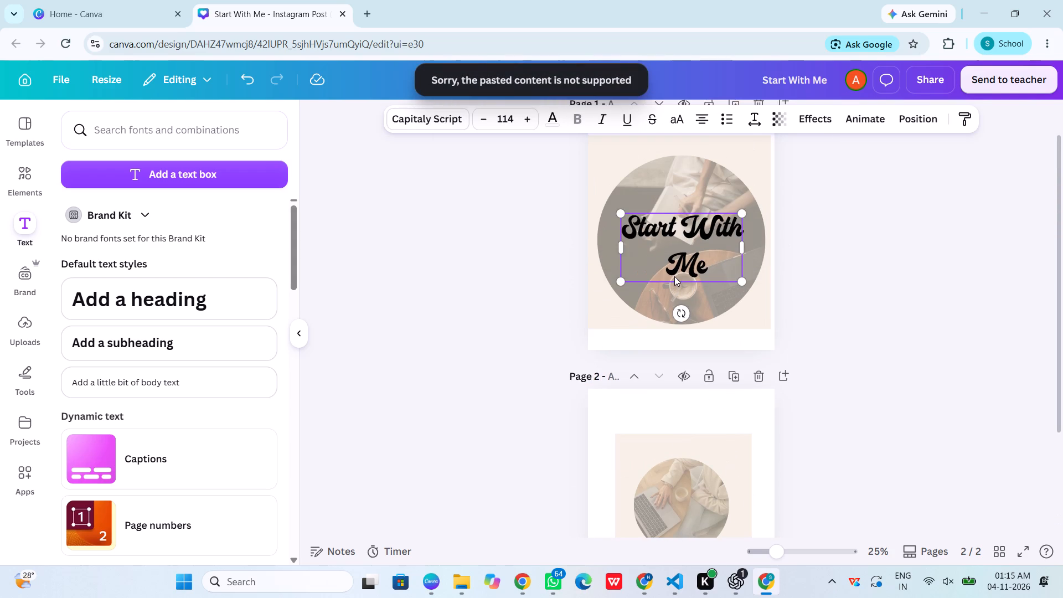
key(ctrl+c)
scroll(674, 276, down, 3)
click(675, 330)
key(ctrl+v)
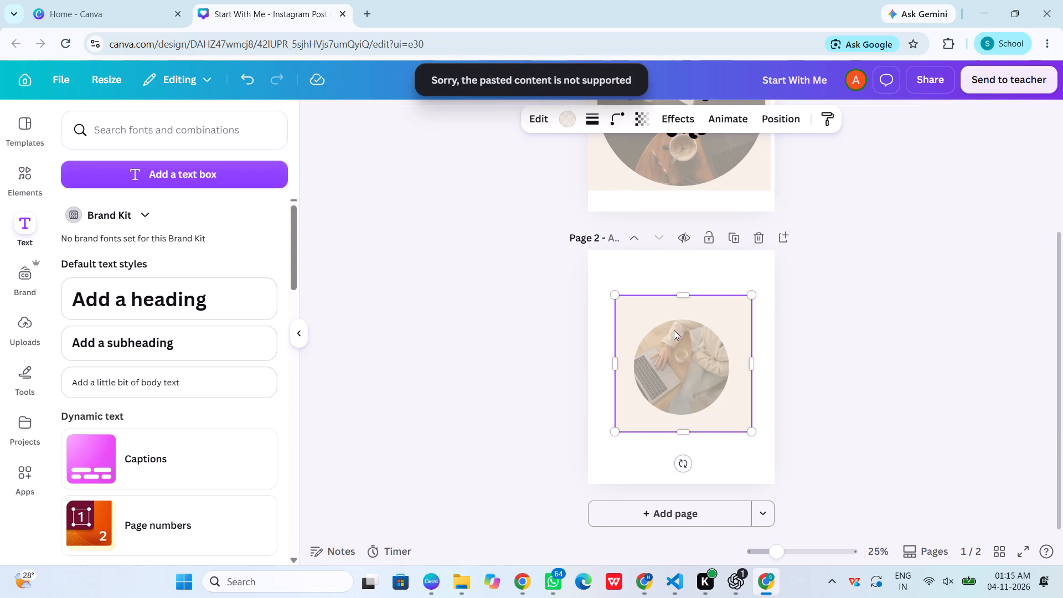
scroll(799, 308, down, 1)
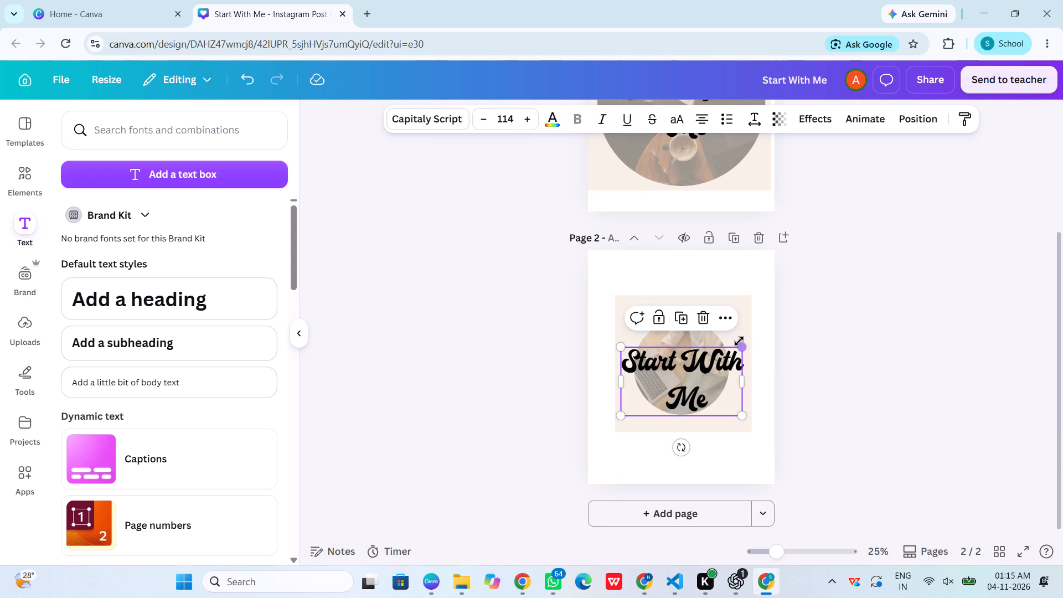
Shrink the "Start With Me" title on page 2 to about size 73.6 and place it over the middle of the circular photo.
shift+drag(743, 346, 715, 375)
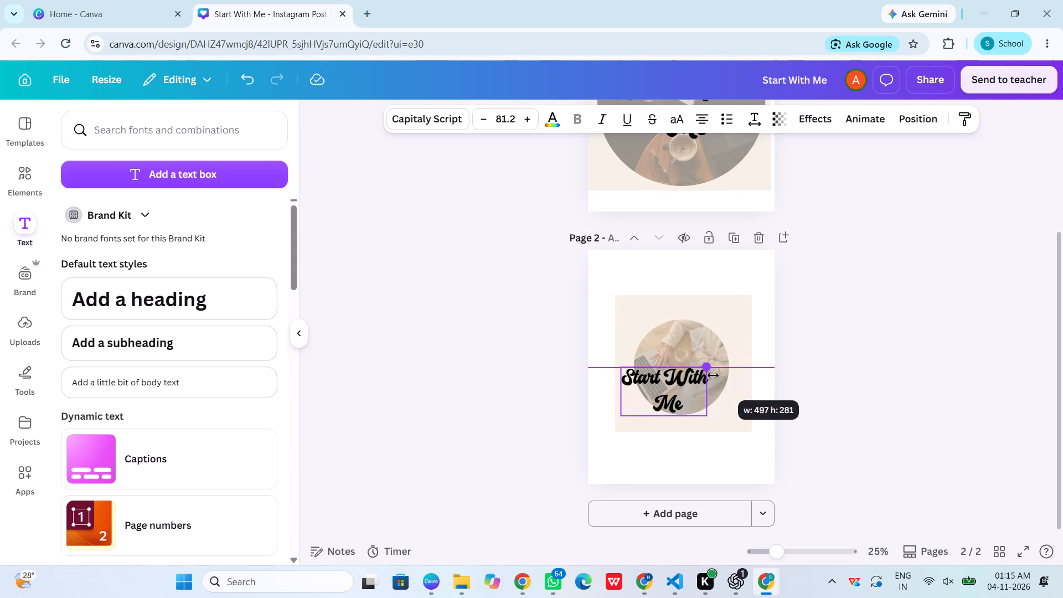
drag(660, 394, 678, 370)
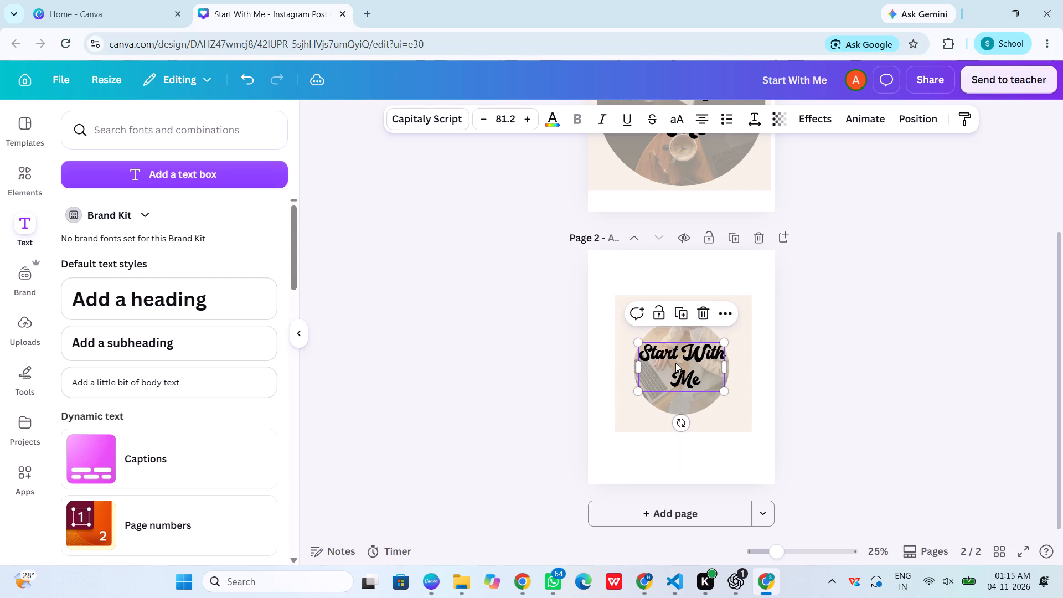
key(ctrl+plus)
key(ctrl+plus)
key(ctrl+plus)
scroll(673, 364, down, 3)
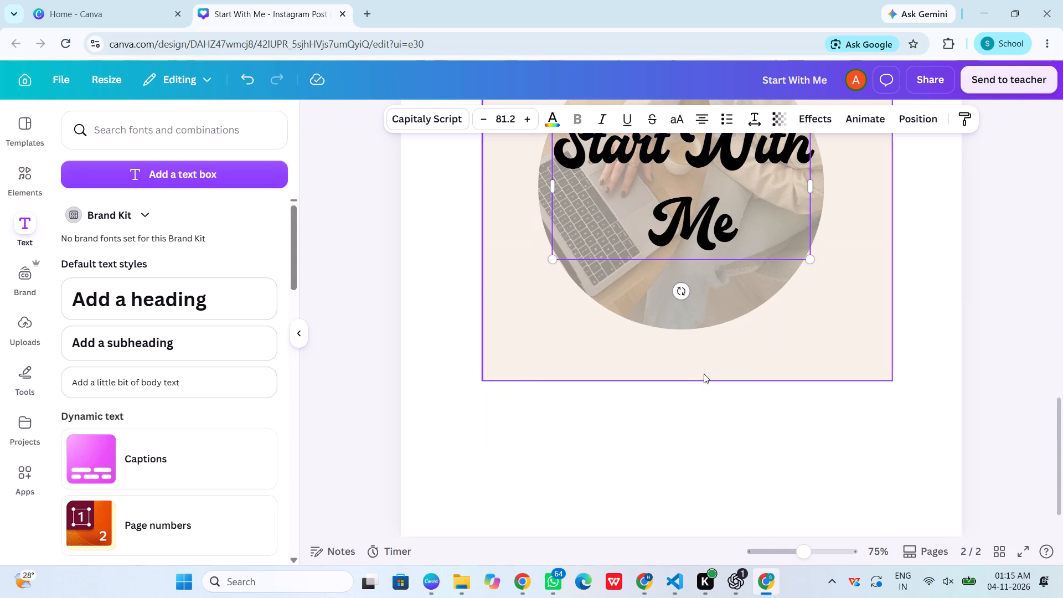
scroll(931, 256, up, 1)
click(1062, 327)
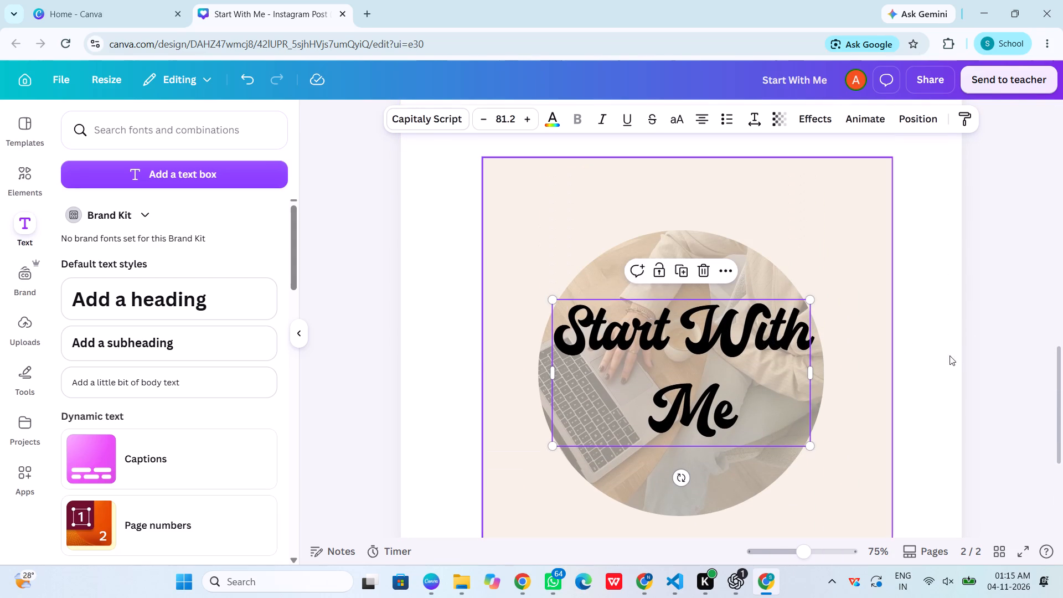
click(994, 334)
drag(724, 335, 718, 337)
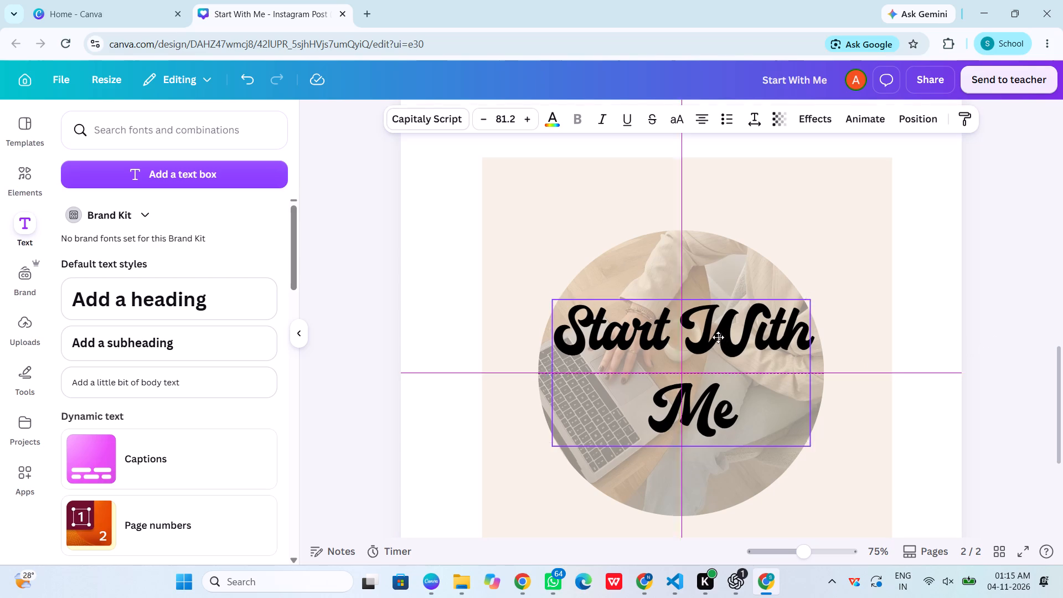
drag(718, 337, 714, 356)
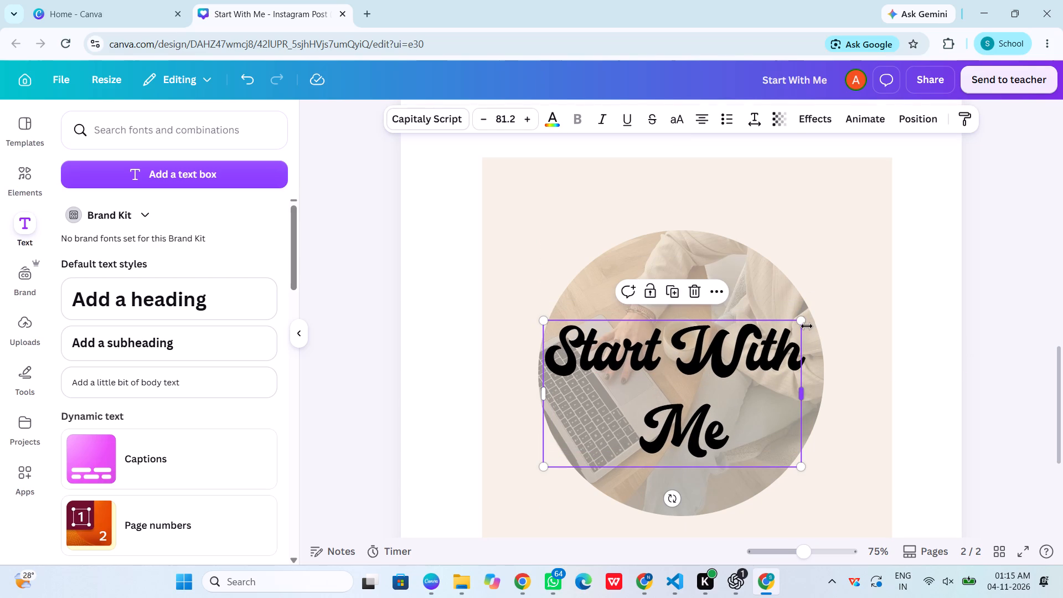
shift+drag(806, 321, 786, 343)
drag(662, 355, 669, 355)
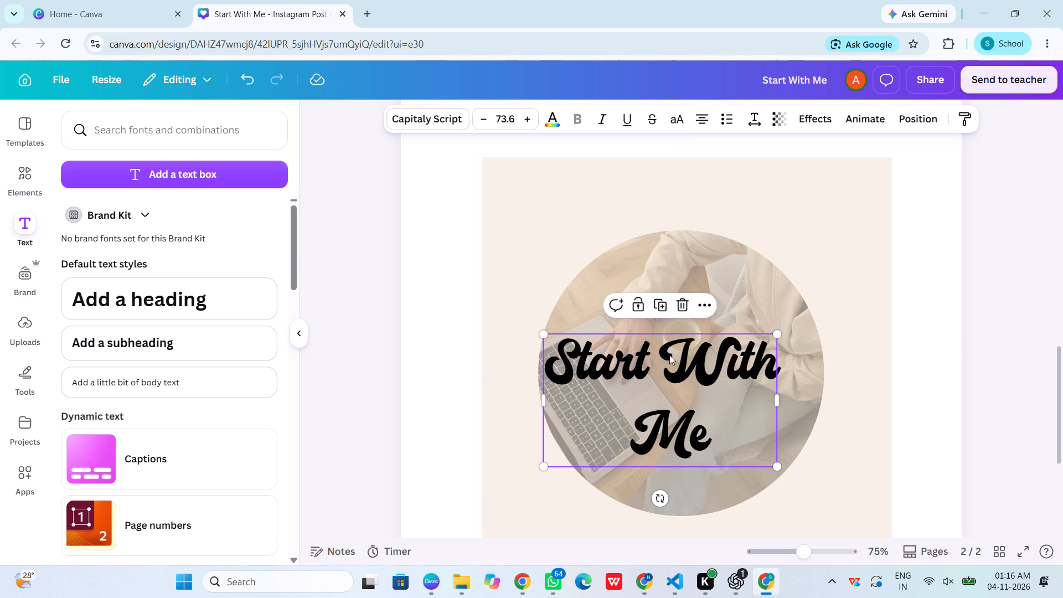
drag(669, 355, 691, 332)
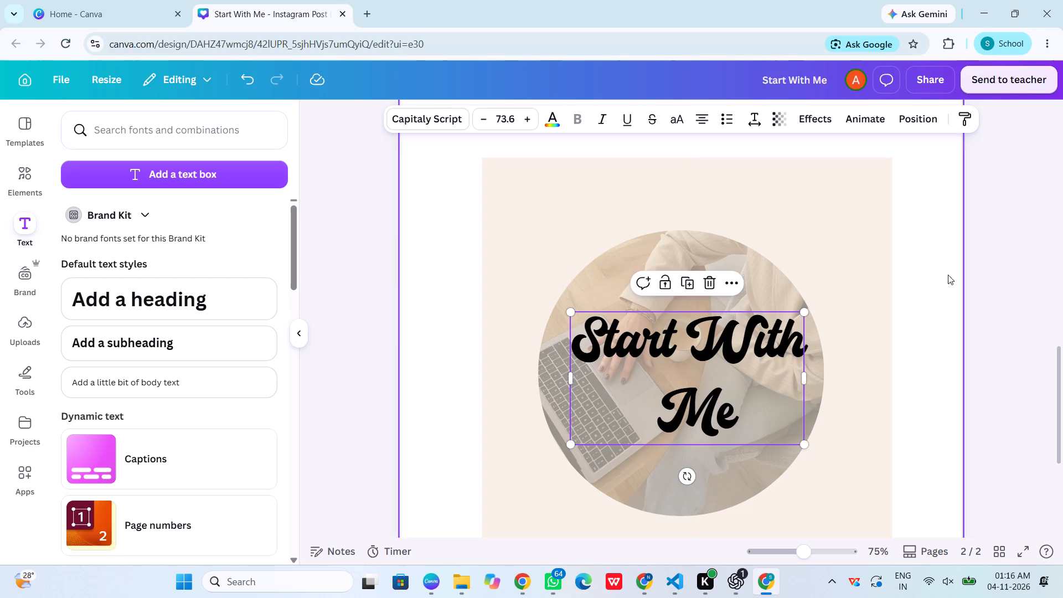
click(987, 261)
Add a new blank page after page 2.
scroll(987, 261, down, 3)
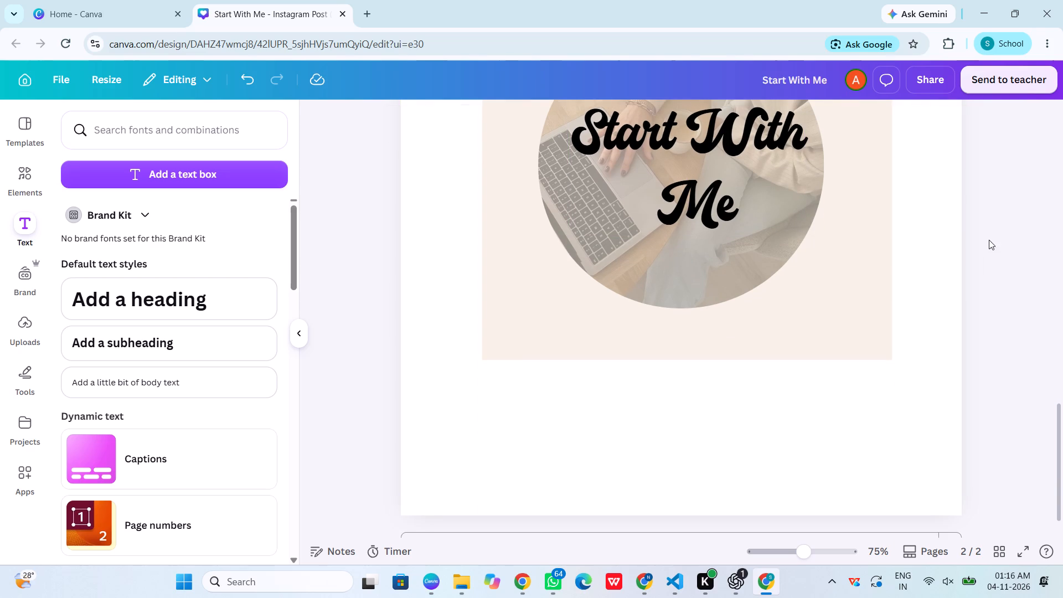
scroll(772, 282, down, 7)
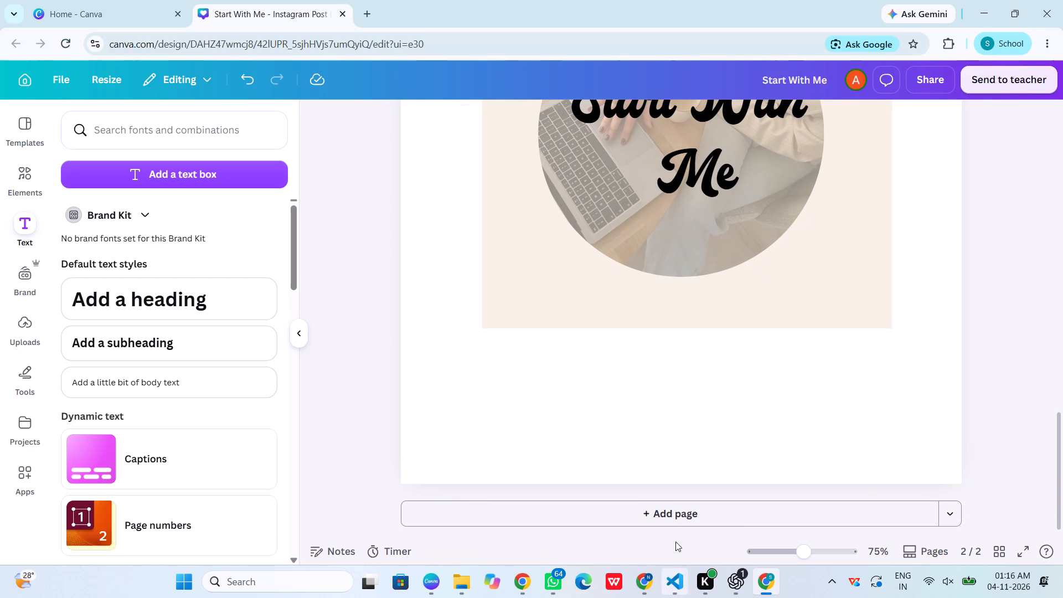
click(674, 521)
Select the beige square on page 2 and check its context options and transparency setting.
scroll(679, 482, up, 12)
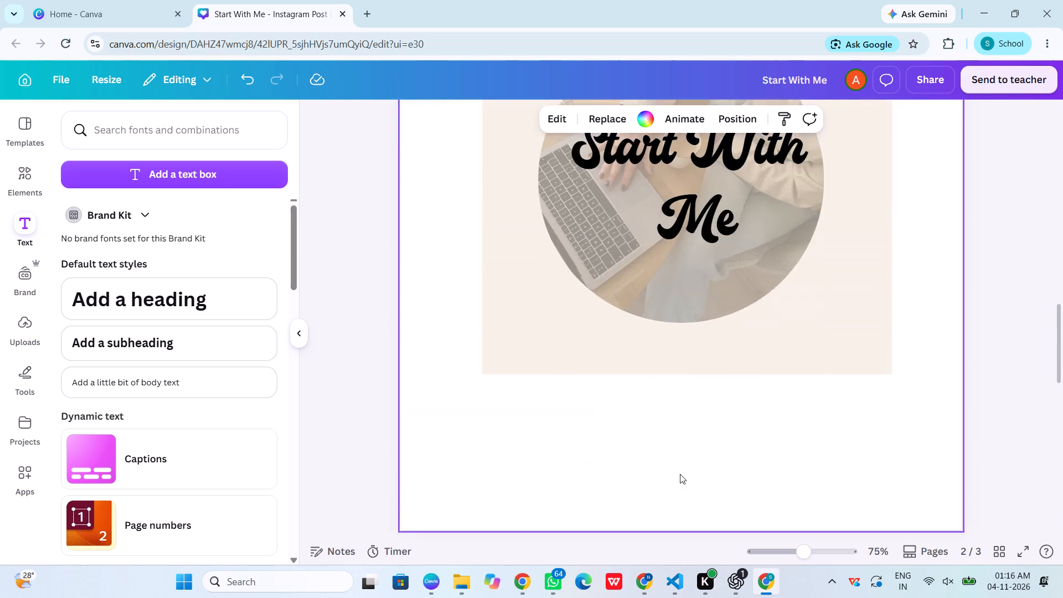
scroll(680, 474, up, 4)
scroll(716, 424, down, 5)
scroll(716, 424, up, 3)
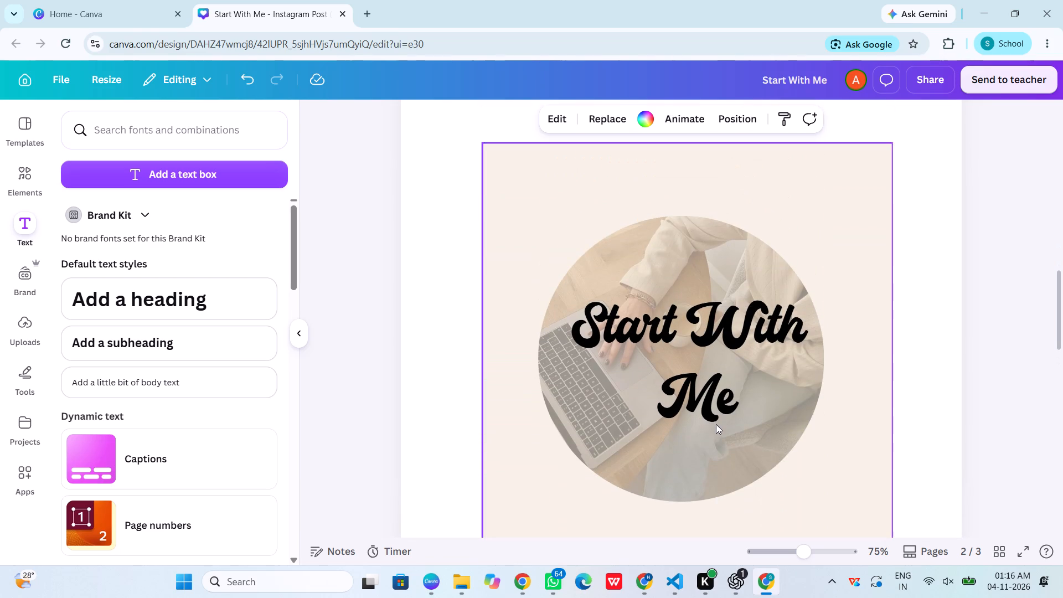
click(818, 249)
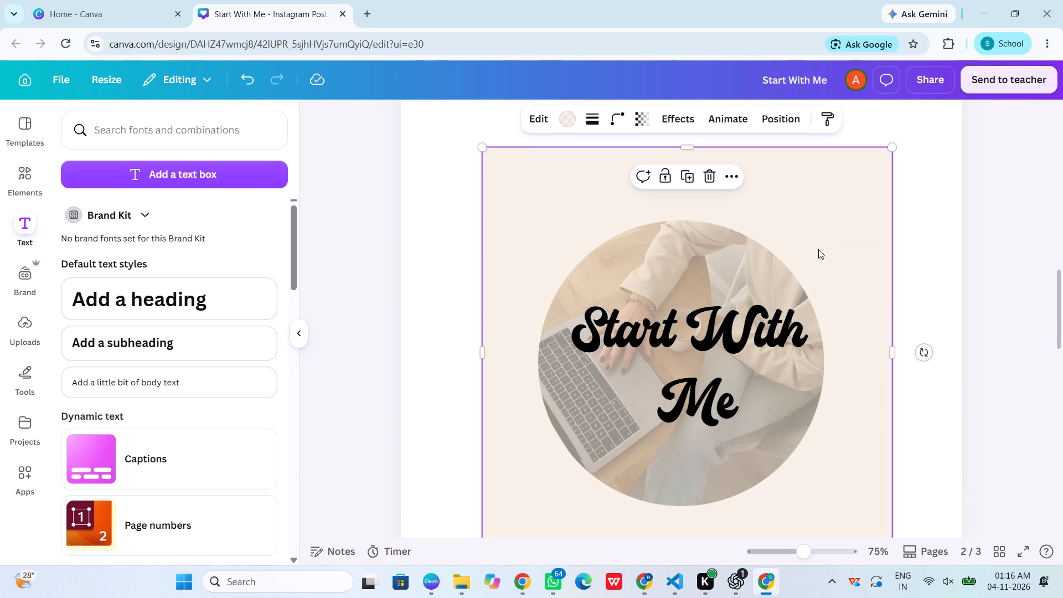
right_click(818, 249)
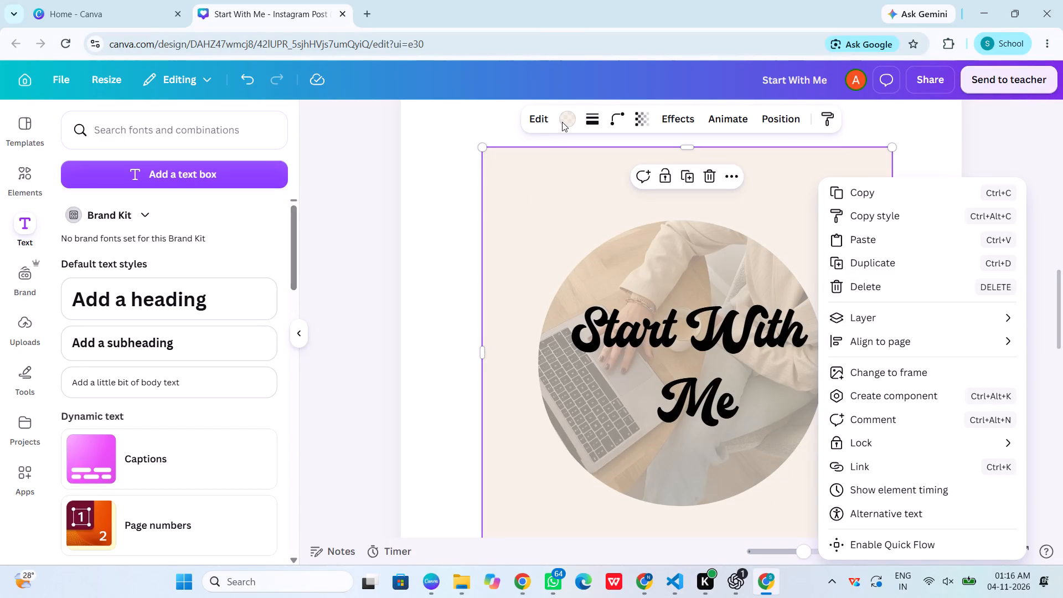
click(642, 123)
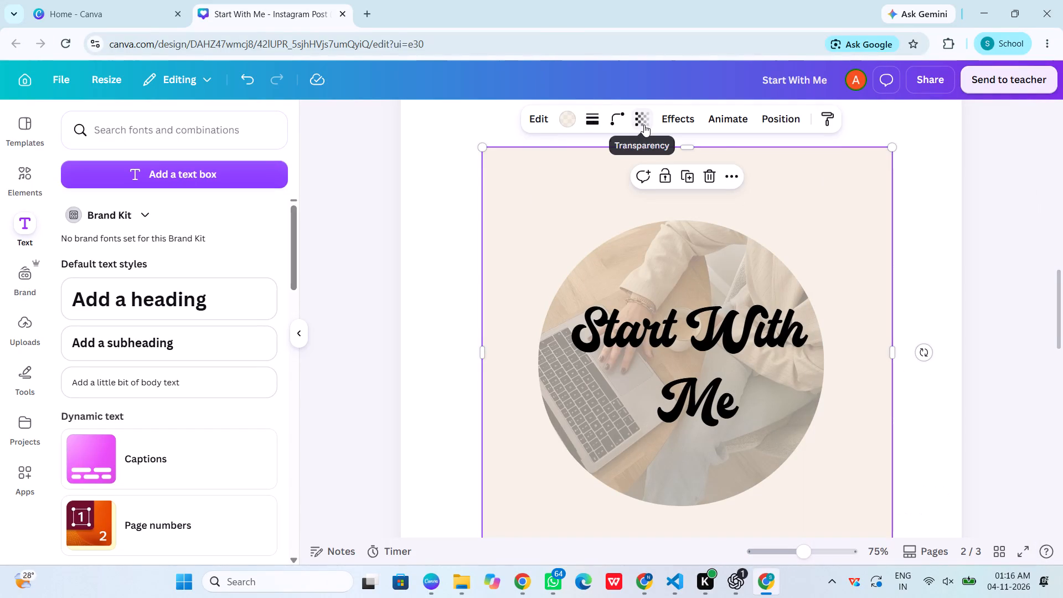
click(644, 125)
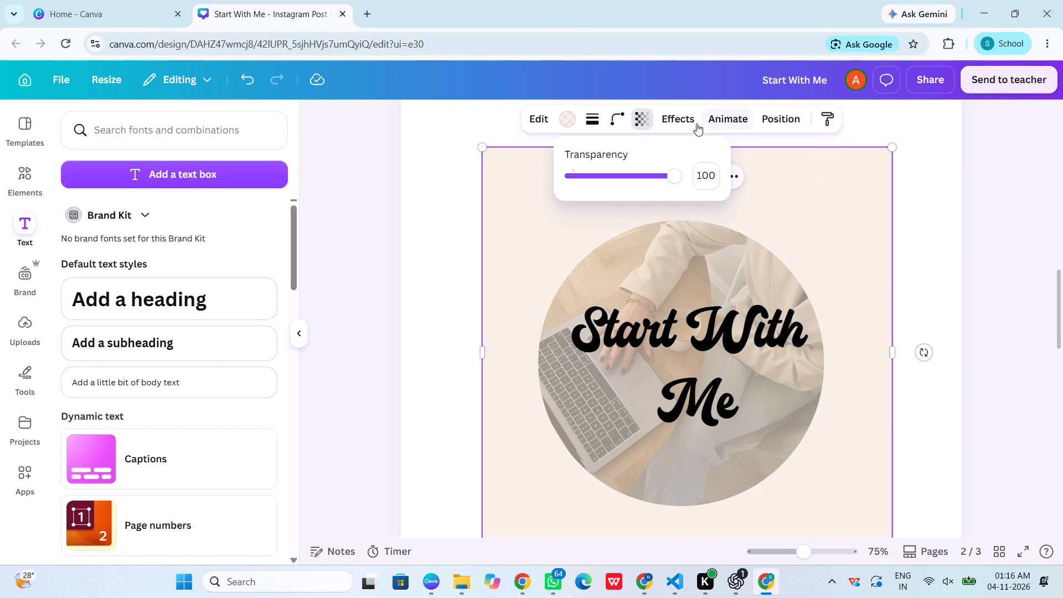
Browse the basic and advanced shape effects available for the beige square on page 2.
click(688, 123)
scroll(109, 395, down, 4)
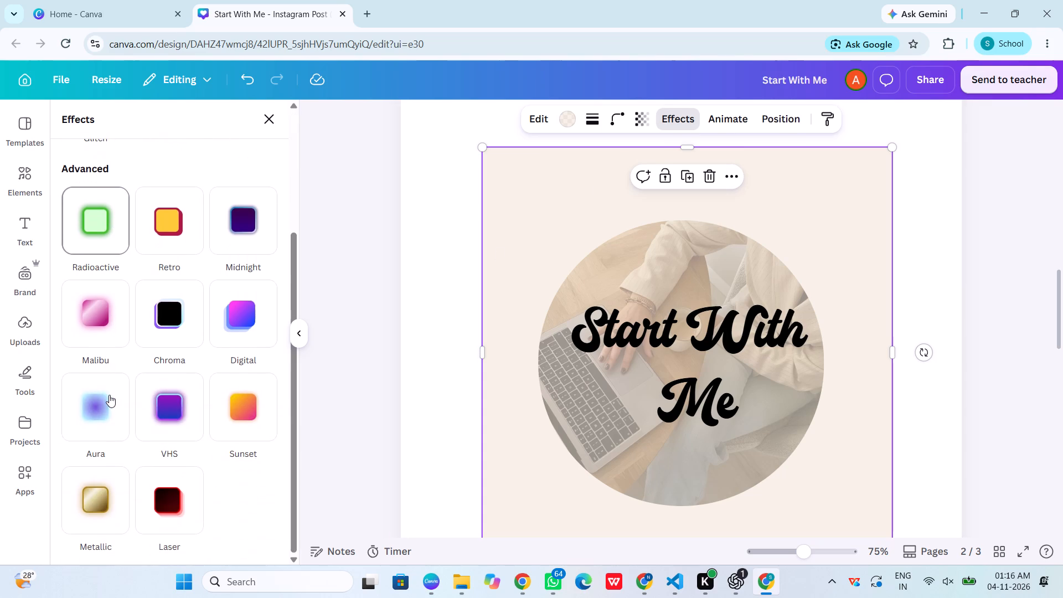
scroll(109, 395, down, 6)
scroll(108, 383, up, 2)
scroll(108, 383, down, 1)
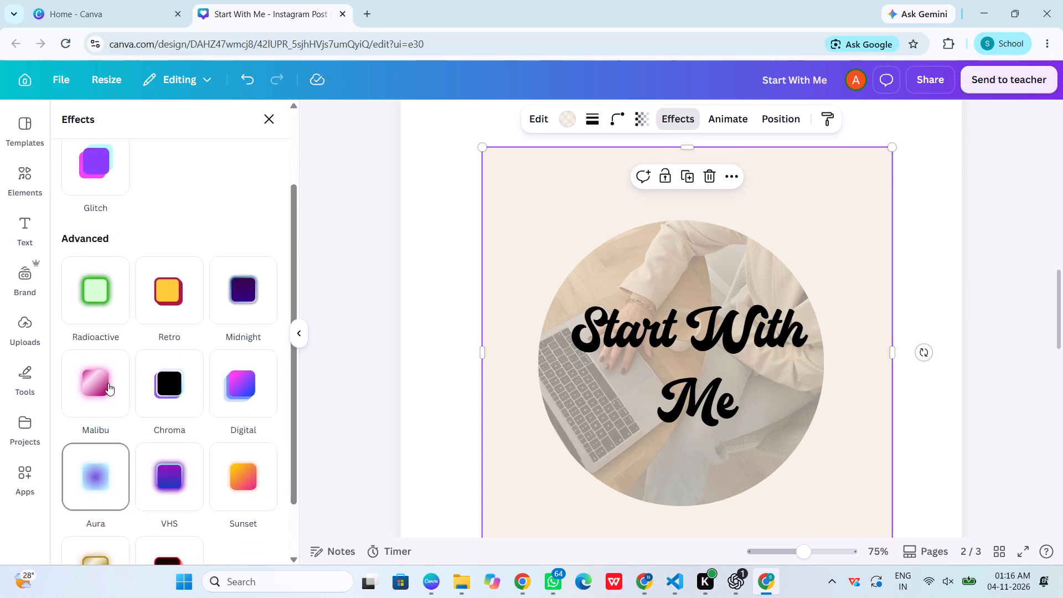
scroll(108, 383, up, 8)
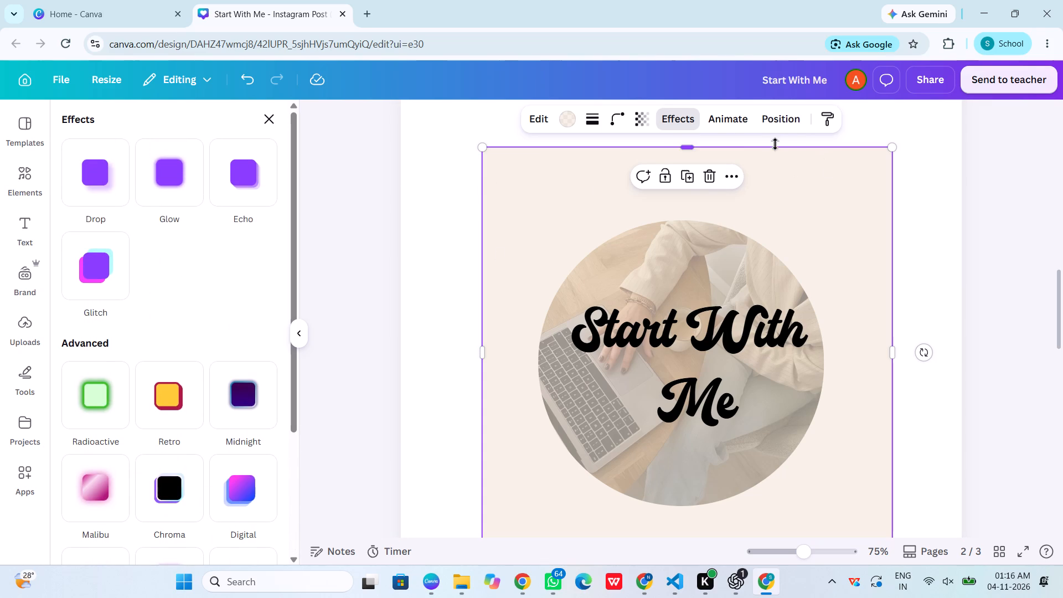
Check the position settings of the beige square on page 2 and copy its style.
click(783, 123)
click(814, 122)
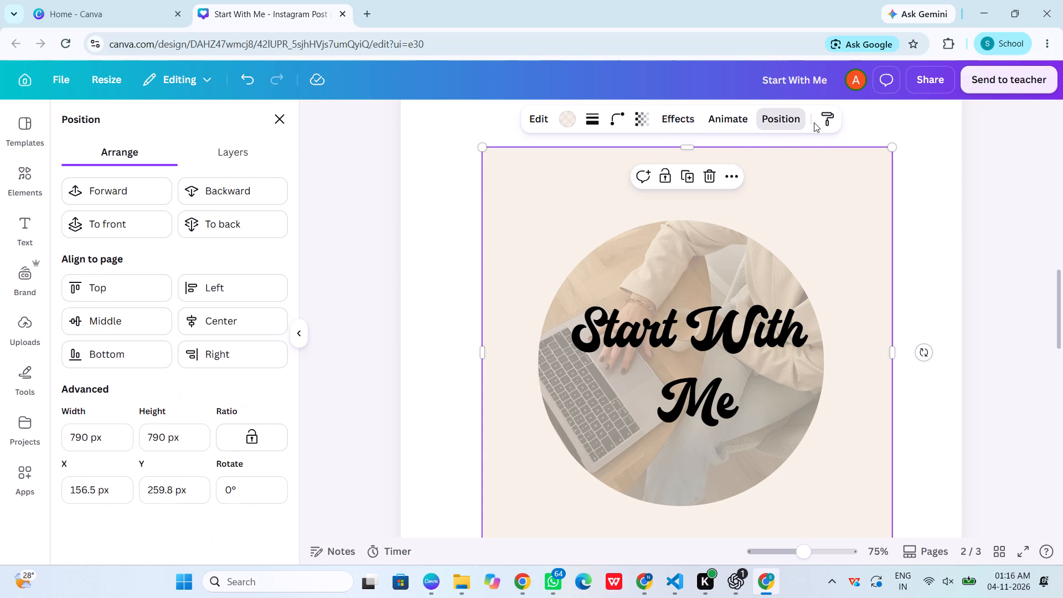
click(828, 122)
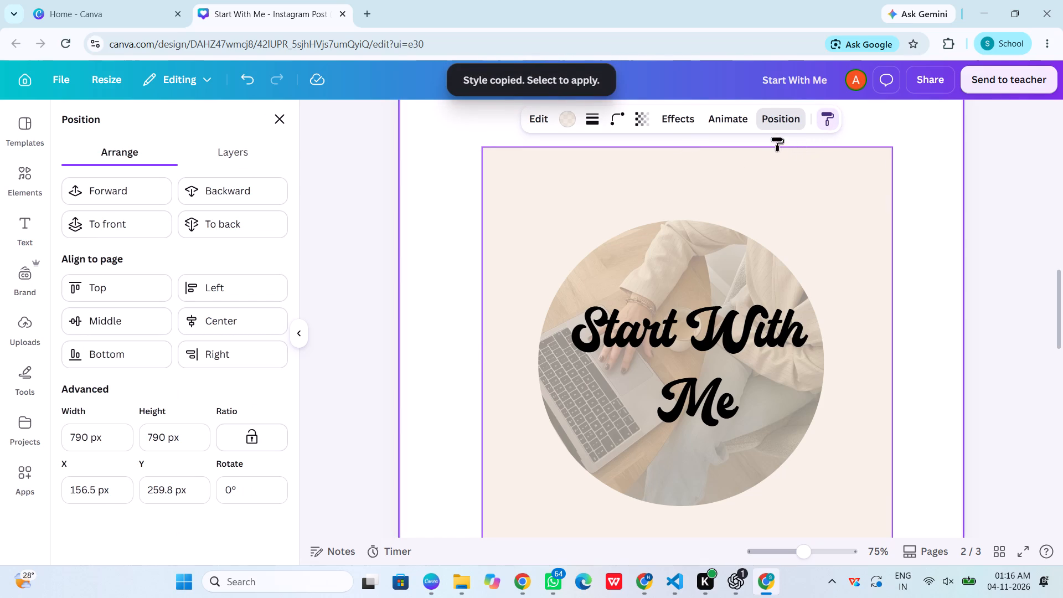
Browse the element animations and recheck the effects available for the beige square on page 2.
click(731, 116)
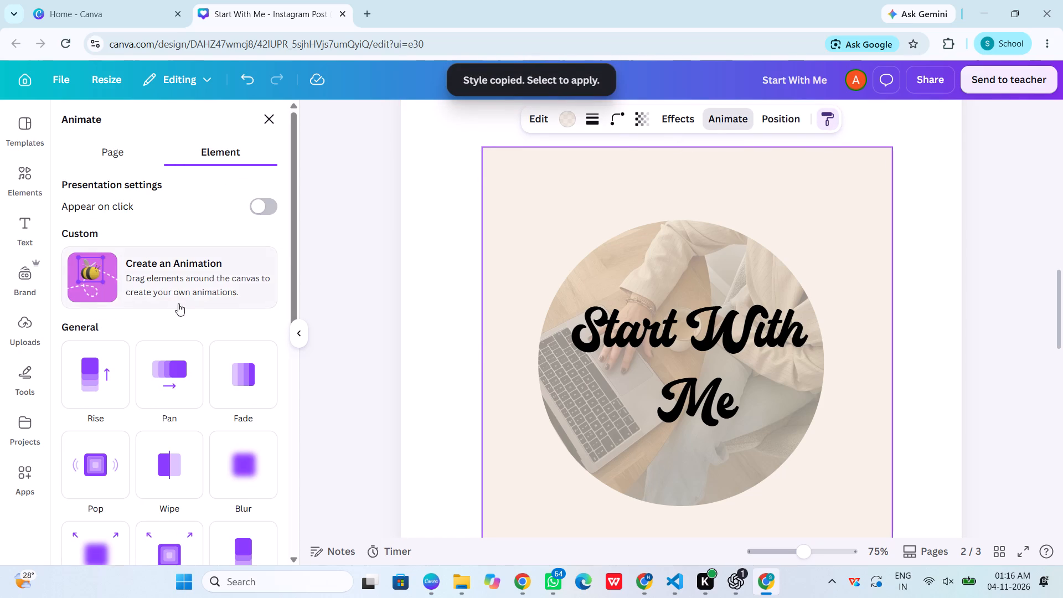
scroll(178, 303, down, 14)
scroll(178, 303, up, 12)
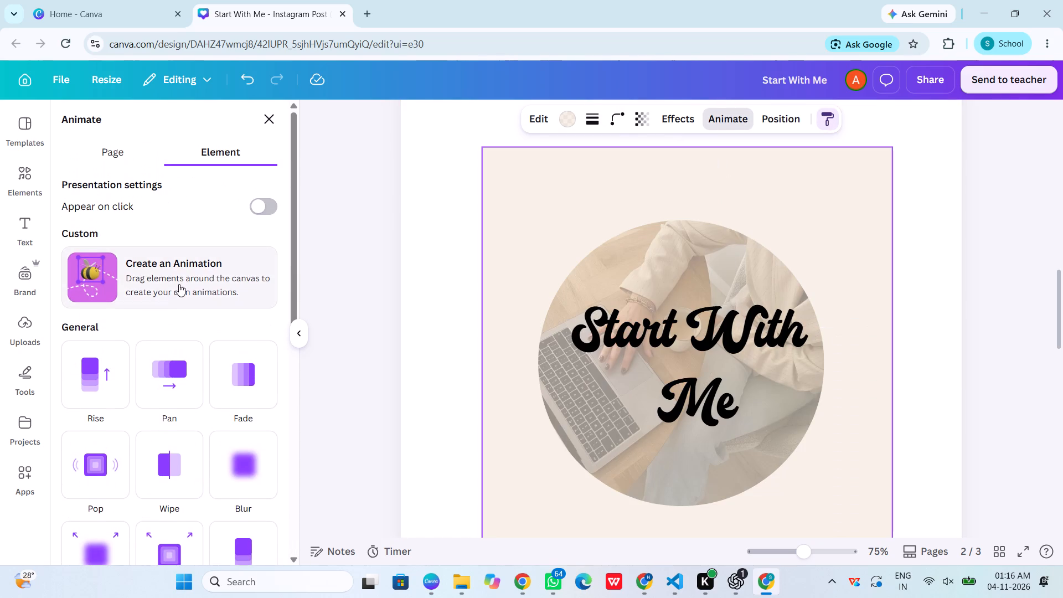
click(682, 132)
click(678, 124)
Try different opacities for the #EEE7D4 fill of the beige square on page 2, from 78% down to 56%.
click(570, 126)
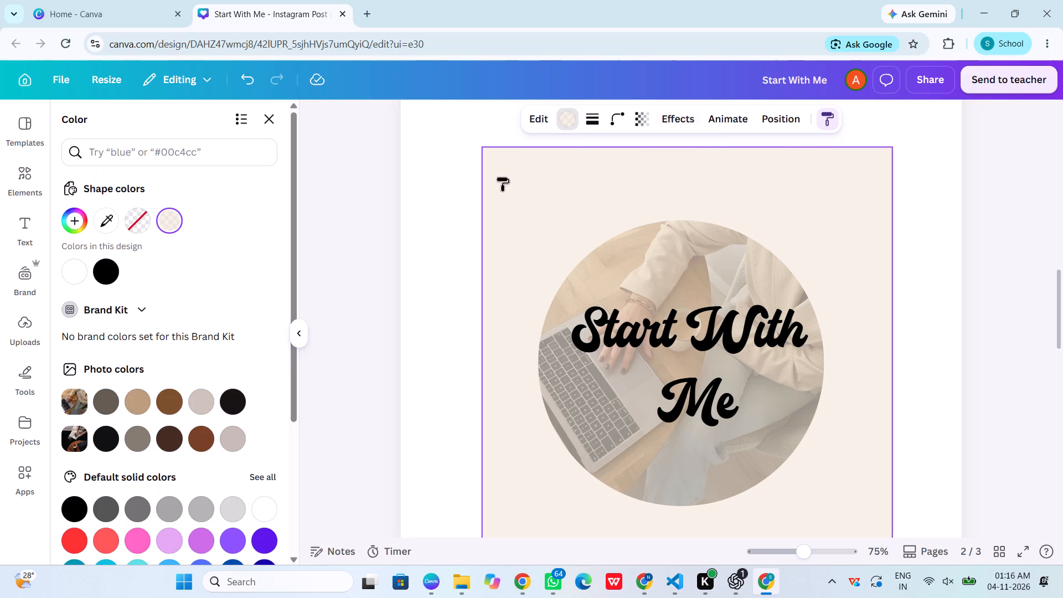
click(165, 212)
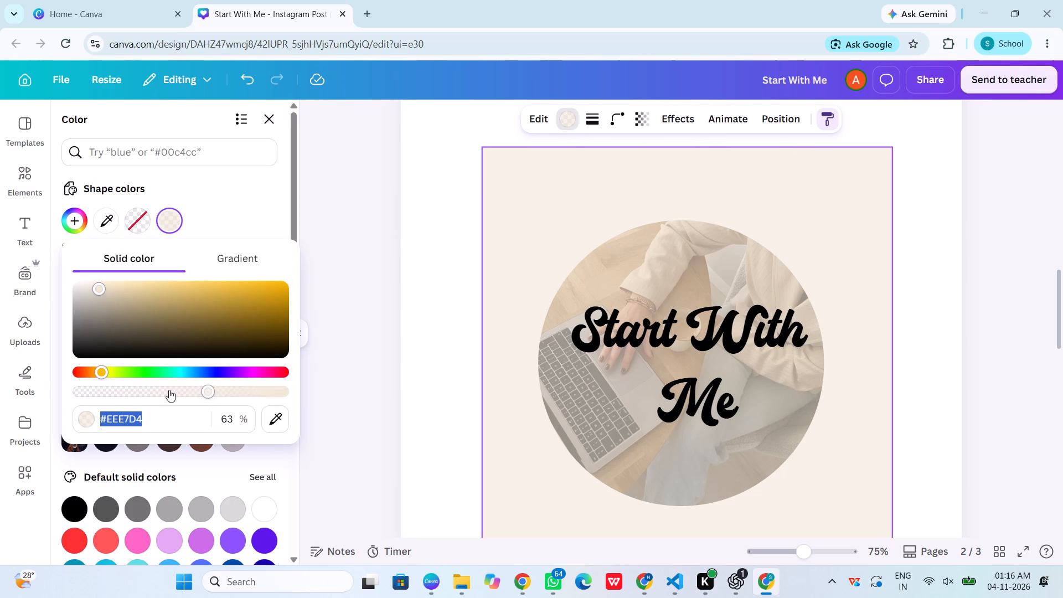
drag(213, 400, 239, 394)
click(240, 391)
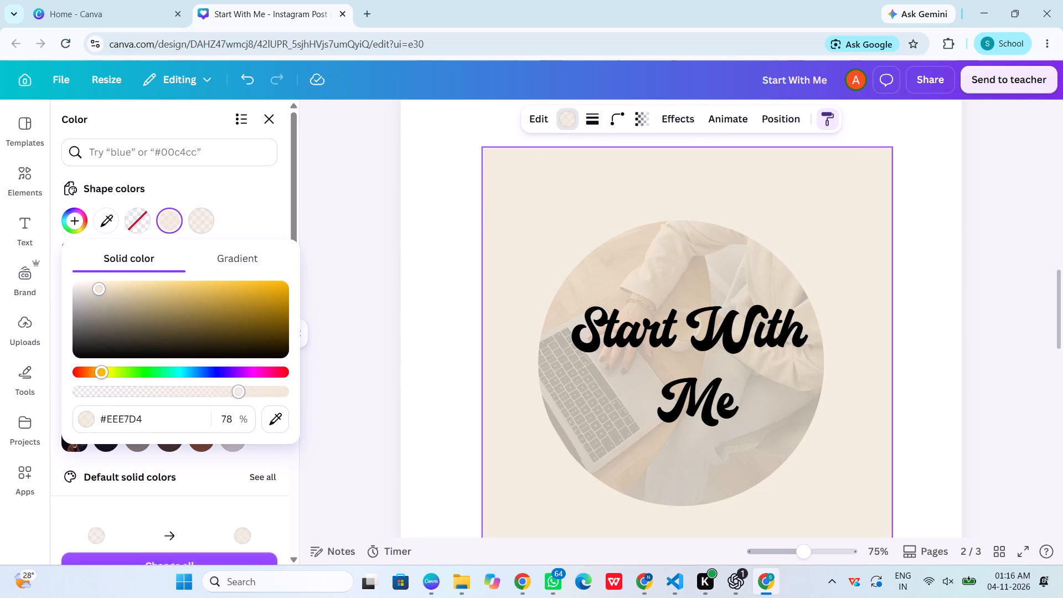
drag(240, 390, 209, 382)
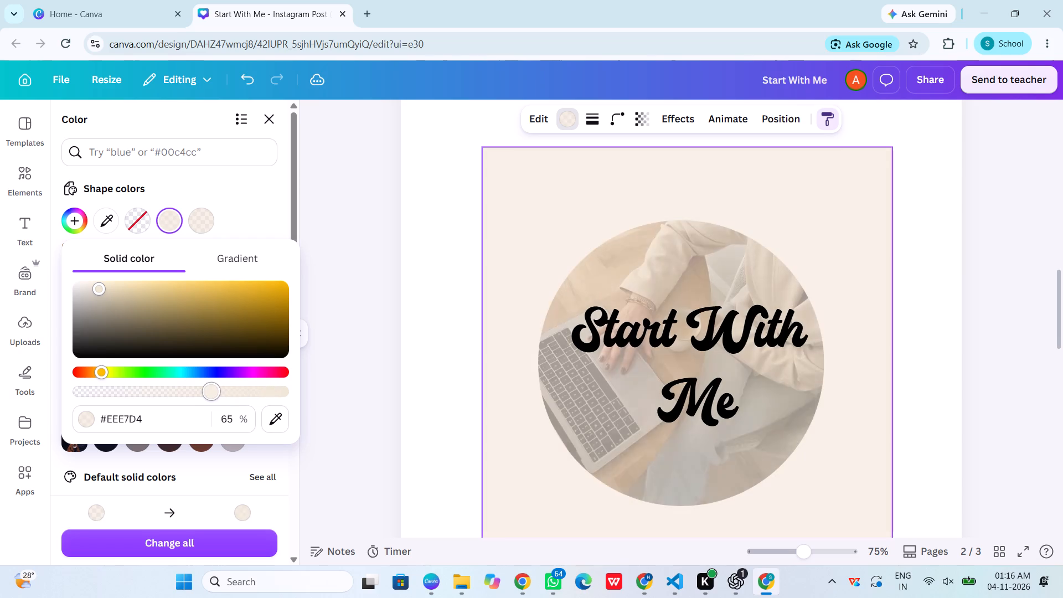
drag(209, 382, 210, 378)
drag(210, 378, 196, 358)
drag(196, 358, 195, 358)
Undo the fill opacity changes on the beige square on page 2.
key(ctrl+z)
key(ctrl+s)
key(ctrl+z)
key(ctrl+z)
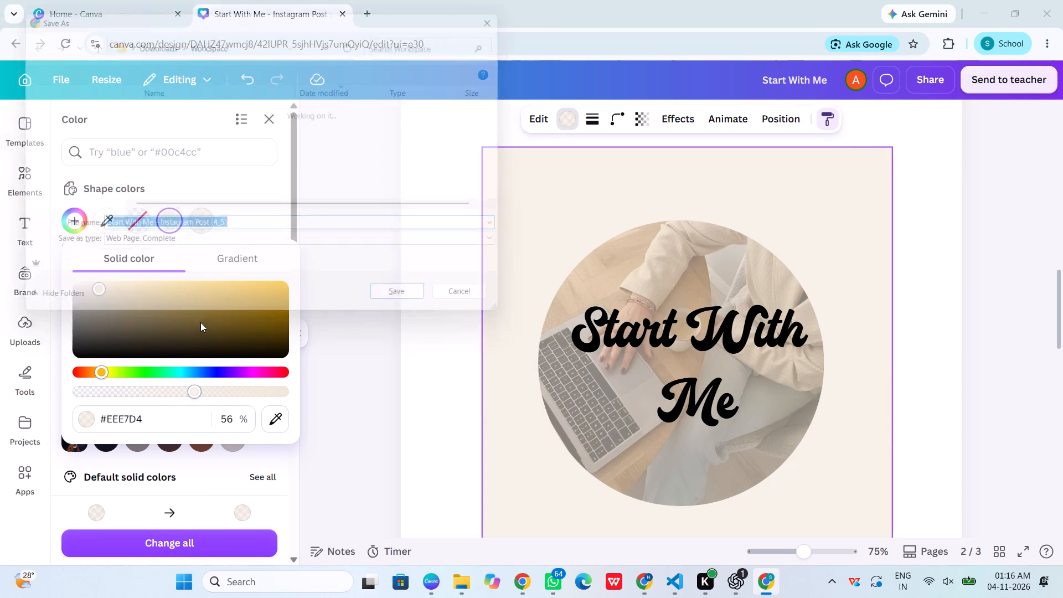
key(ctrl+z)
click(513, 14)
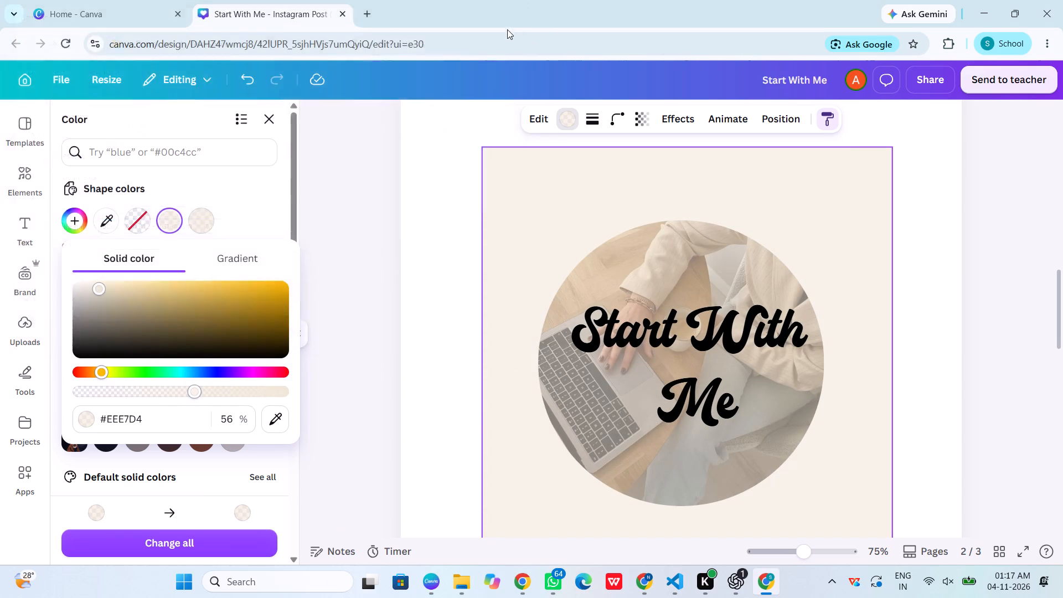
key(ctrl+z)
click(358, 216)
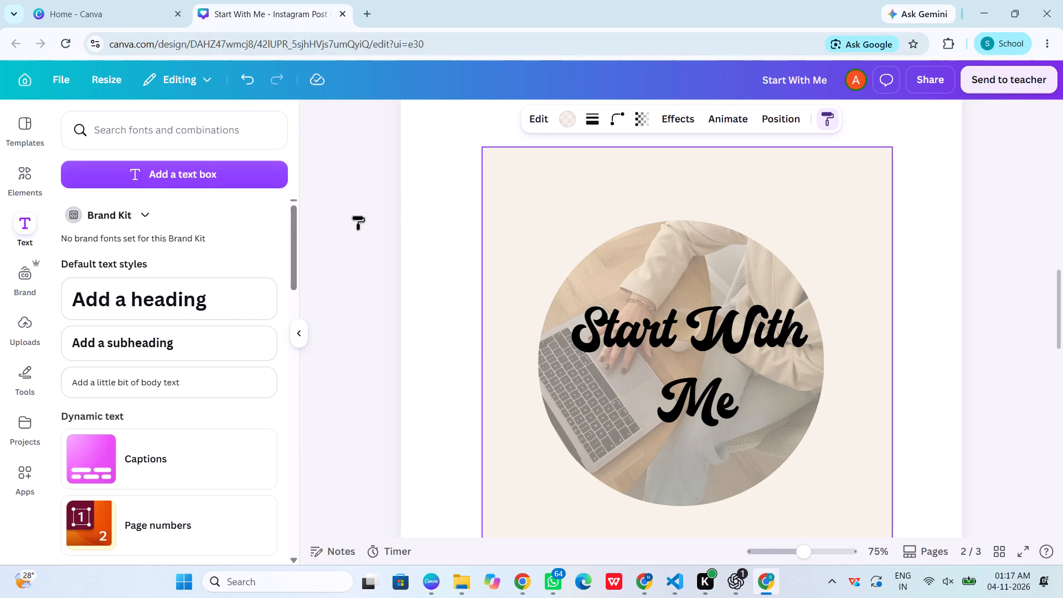
Keep undoing the recent edits, back past the added third page and the "Start With Me" title on page 2.
key(ctrl+z)
key(ctrl+z)
key(ctrl+z)
key(ctrl+z)
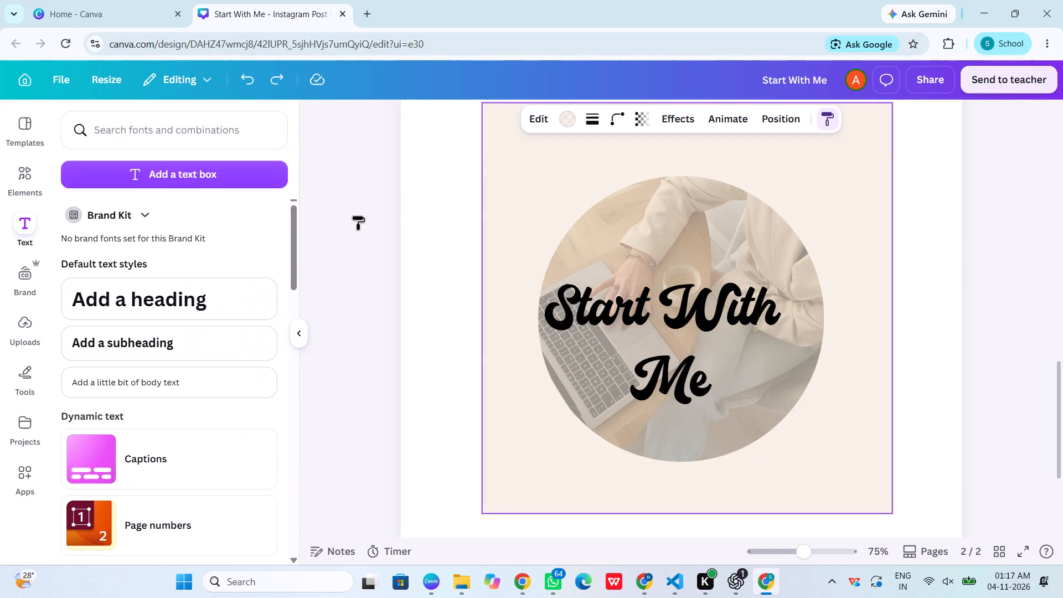
key(ctrl+z)
key(ctrl+z)
key(ctrl+z)
key(ctrl+z)
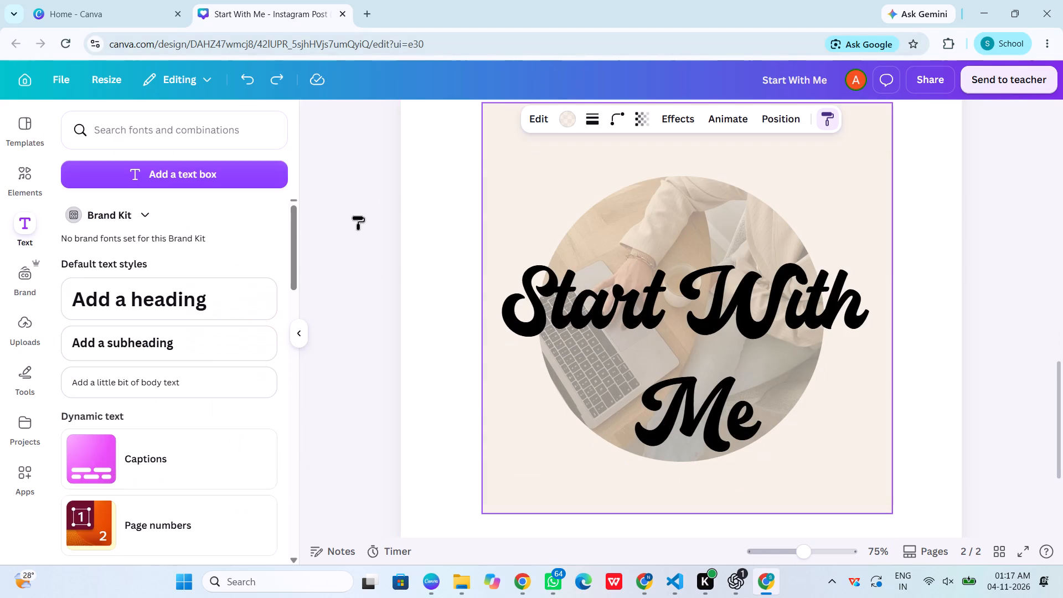
key(ctrl+z)
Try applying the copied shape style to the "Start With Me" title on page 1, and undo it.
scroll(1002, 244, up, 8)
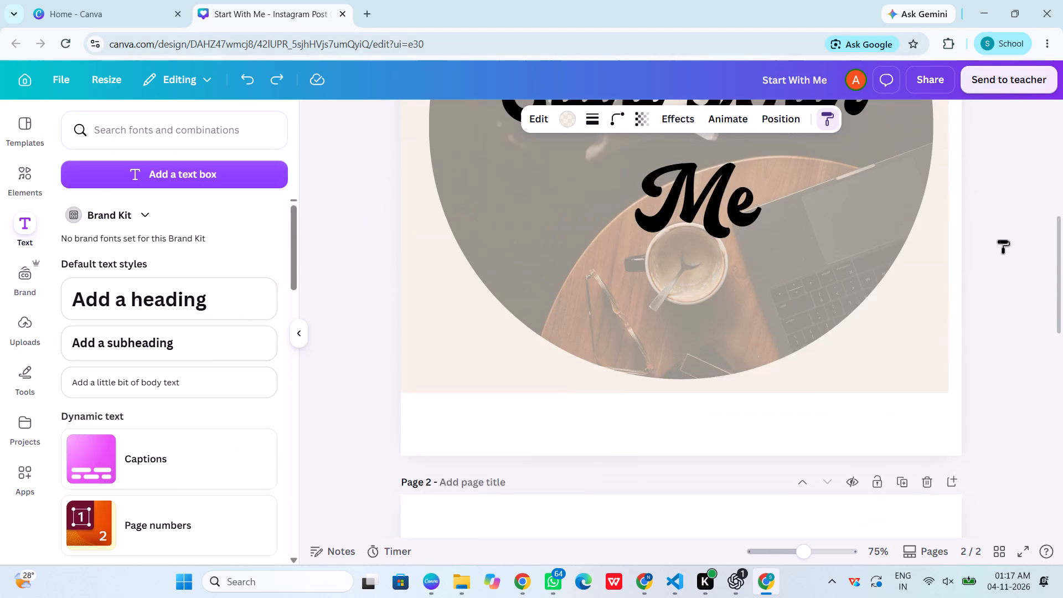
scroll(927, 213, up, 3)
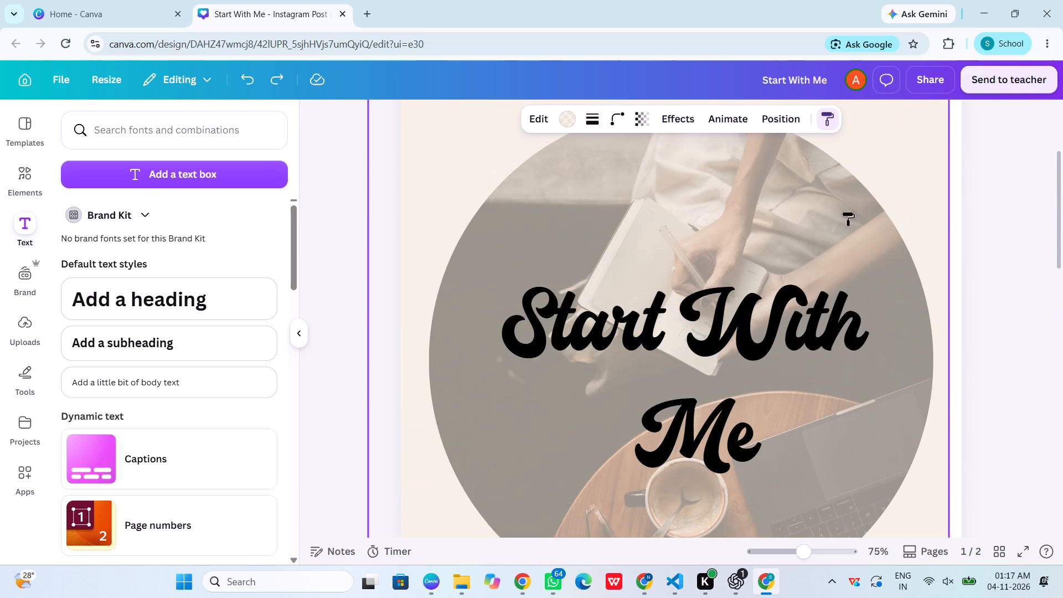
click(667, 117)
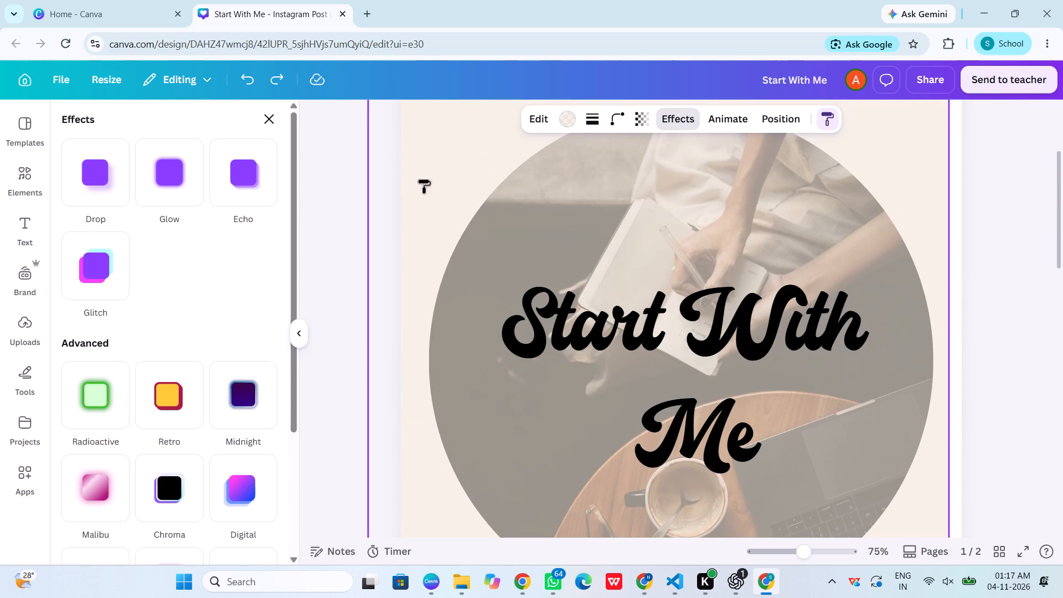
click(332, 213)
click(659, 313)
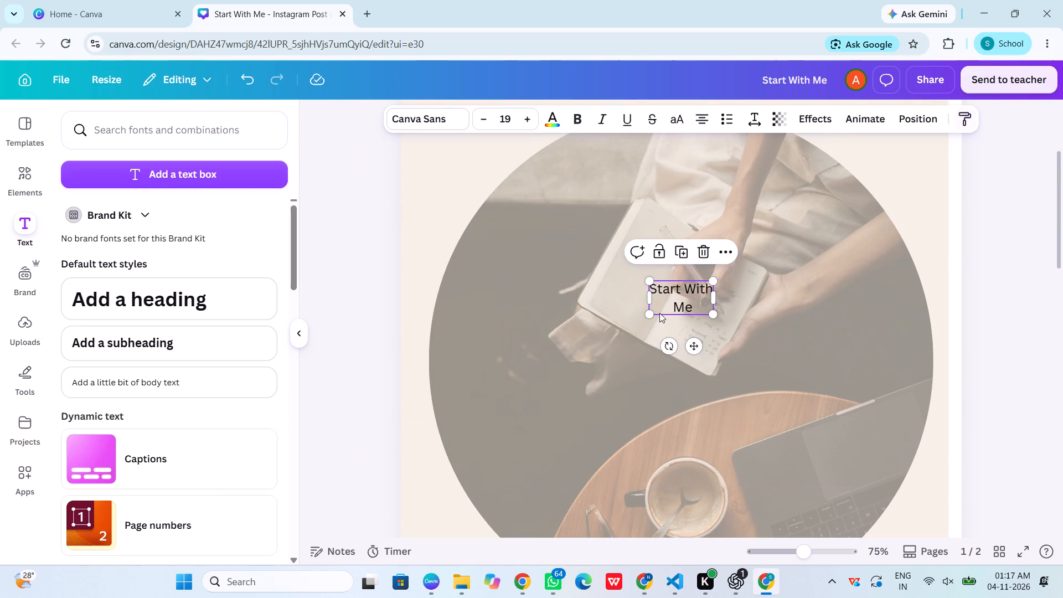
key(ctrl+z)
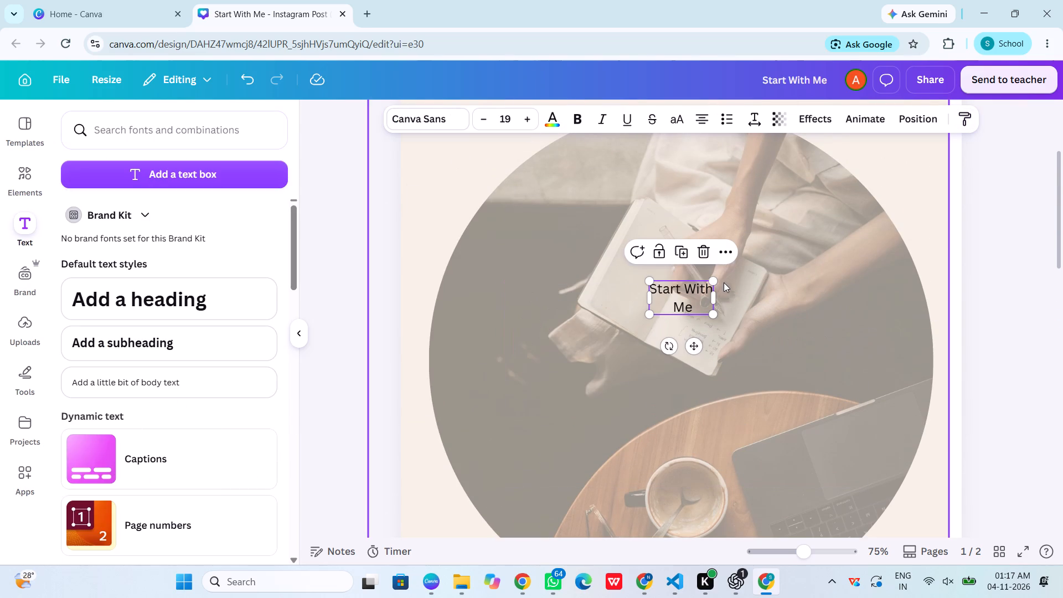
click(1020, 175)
Add a new blank page after page 2.
scroll(1021, 185, down, 2)
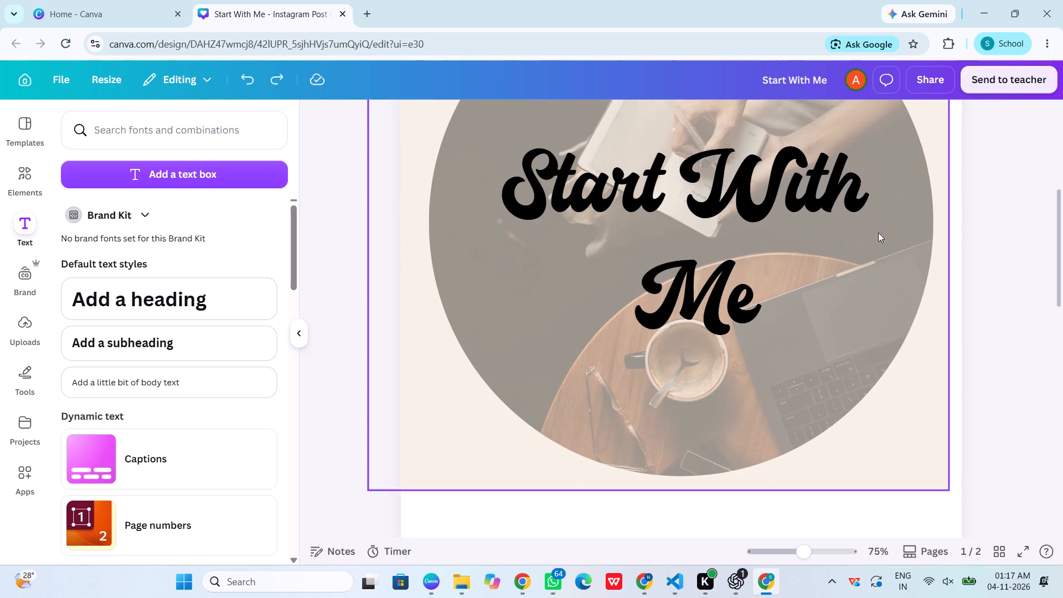
scroll(659, 241, down, 2)
scroll(659, 241, up, 4)
scroll(659, 241, down, 7)
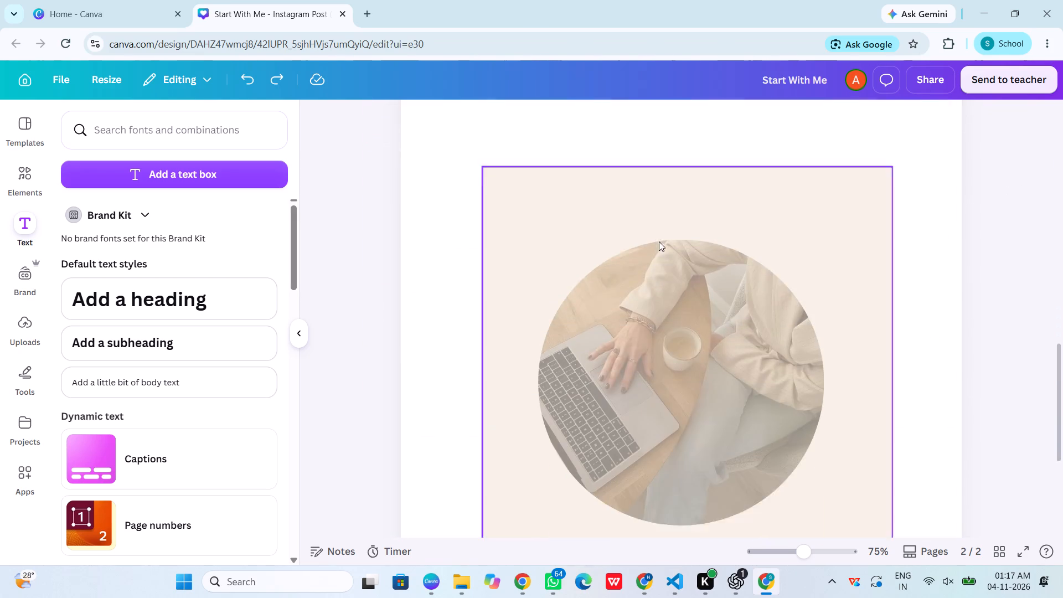
scroll(659, 241, down, 5)
click(663, 504)
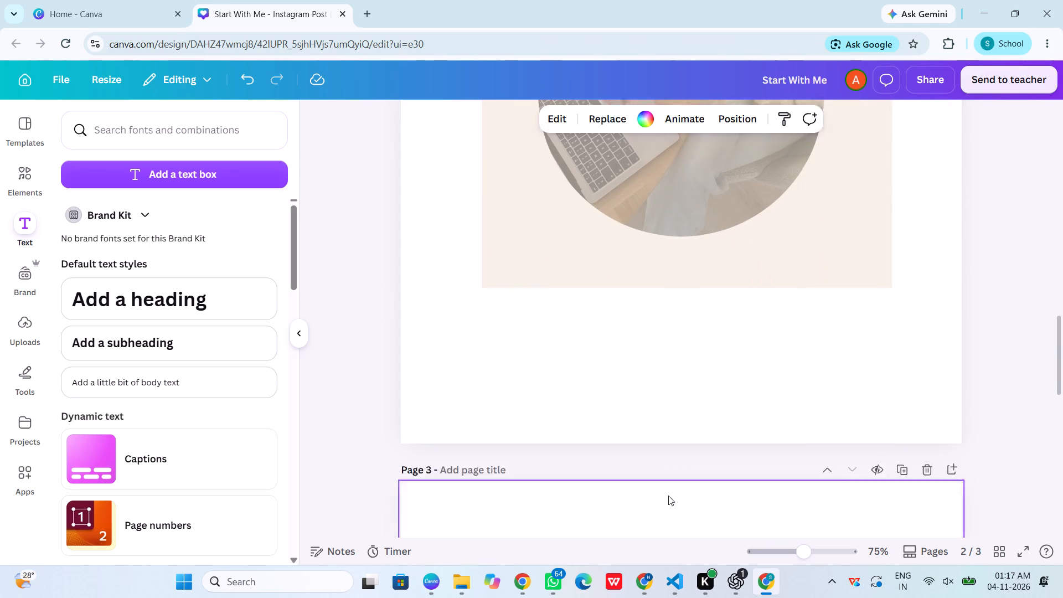
Group the beige square overlay and the "Start With Me" title on page 1.
scroll(704, 410, up, 4)
scroll(704, 395, down, 4)
scroll(705, 390, up, 14)
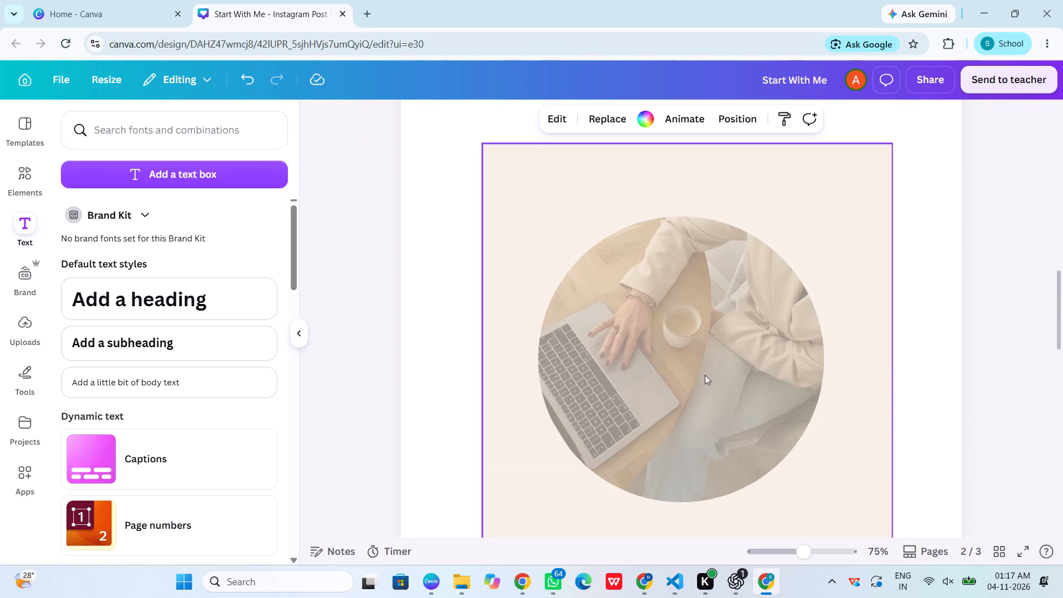
click(705, 374)
scroll(705, 368, up, 7)
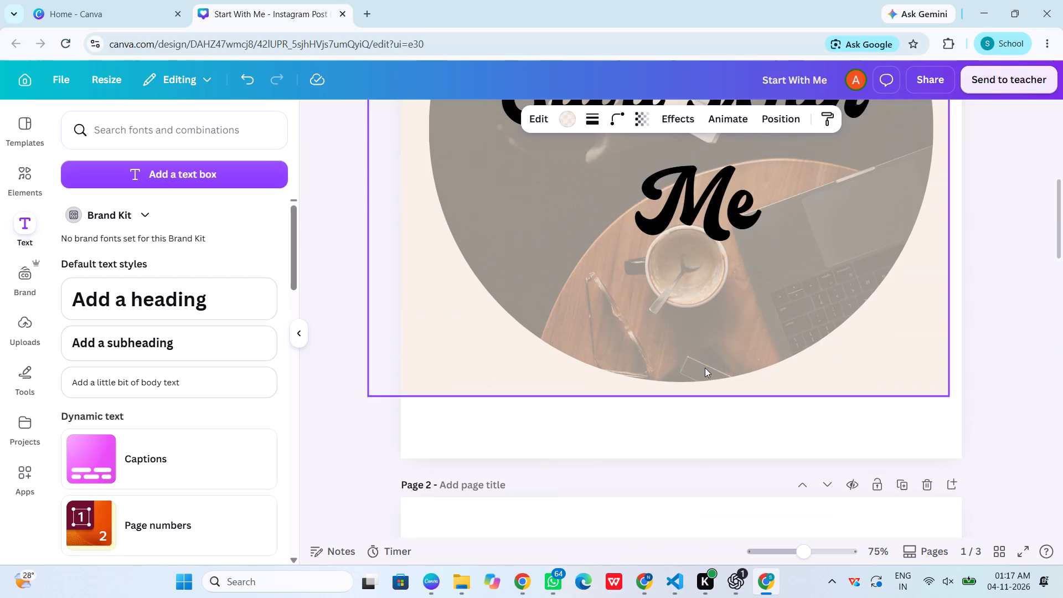
shift+click(711, 201)
shift+click(727, 316)
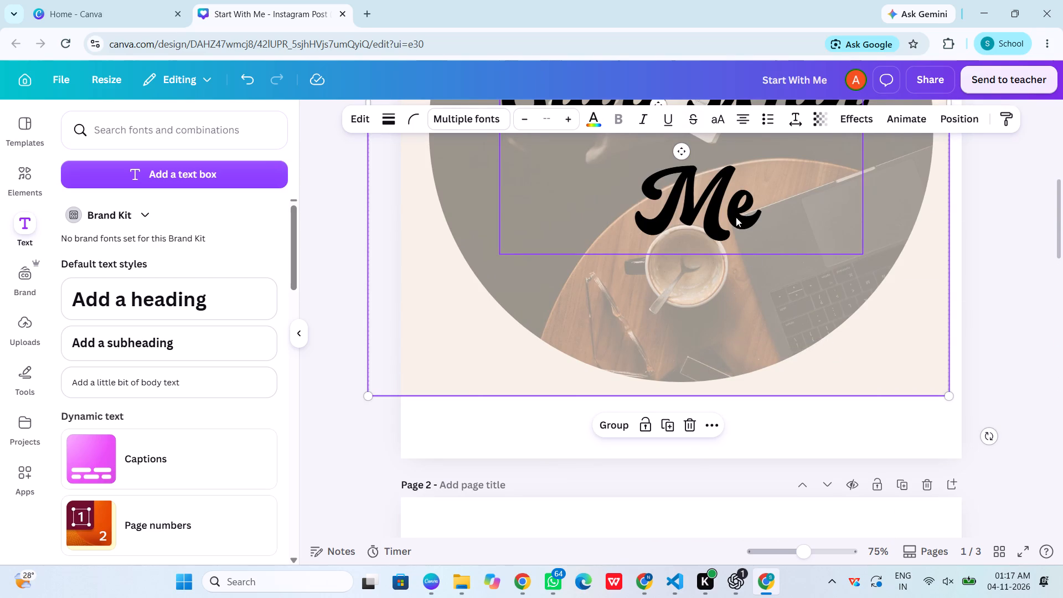
click(615, 437)
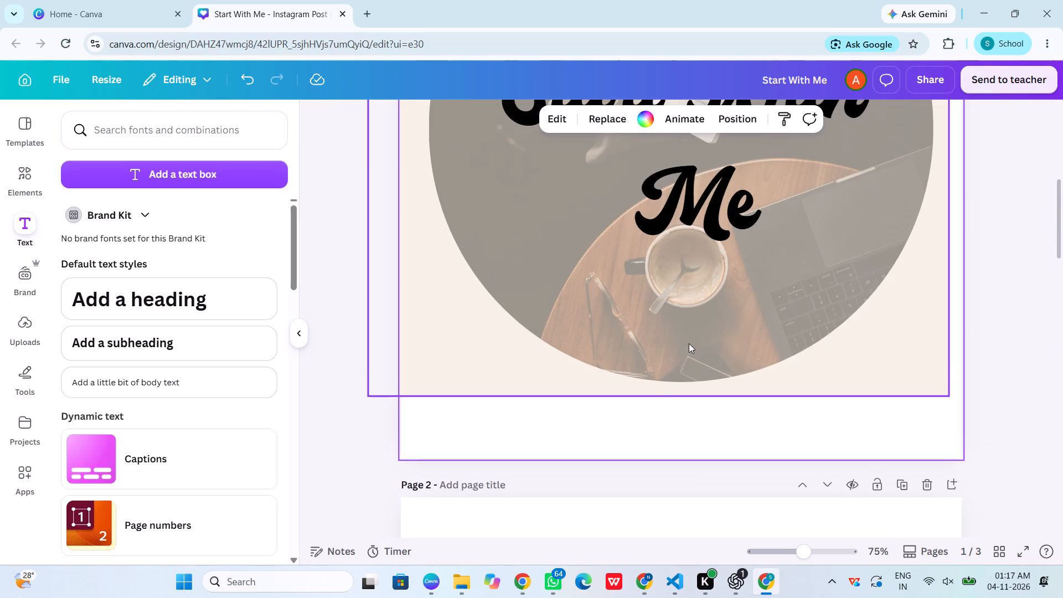
click(689, 343)
scroll(687, 353, up, 3)
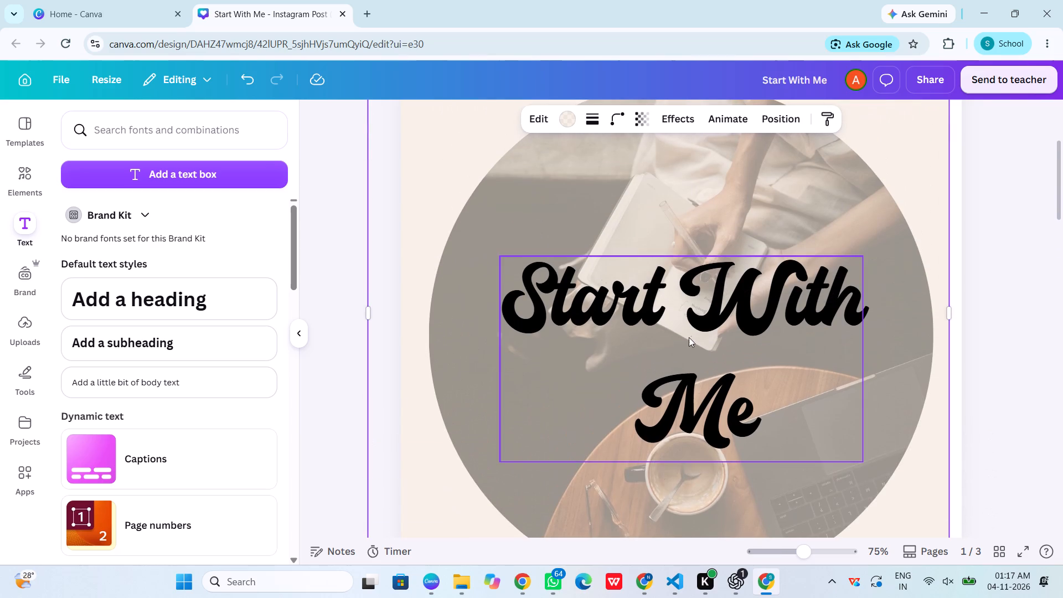
click(689, 329)
shift+scroll(697, 354, down, 1)
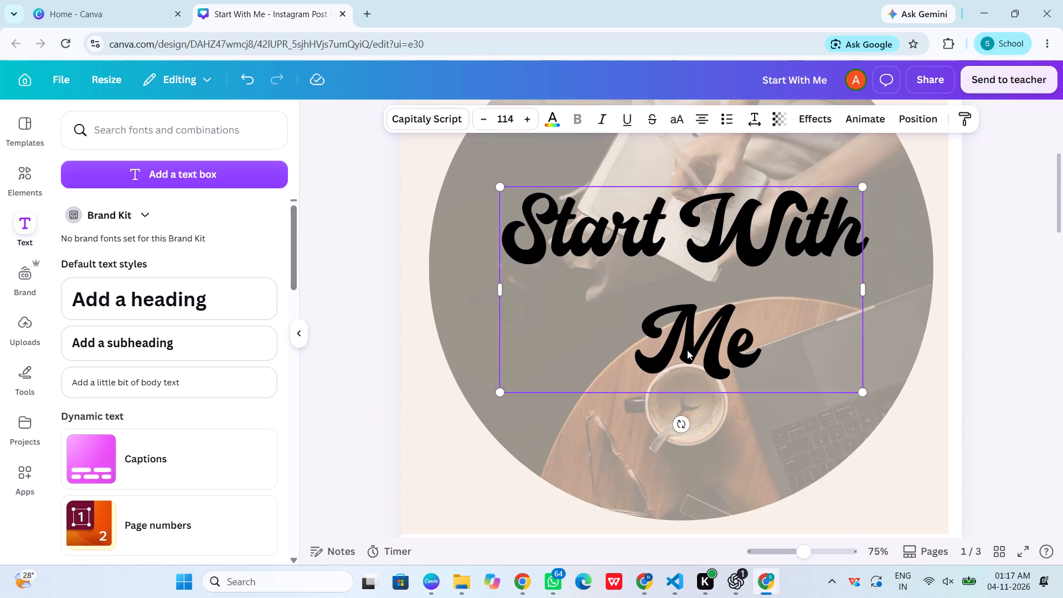
shift+scroll(684, 349, down, 1)
shift+click(679, 406)
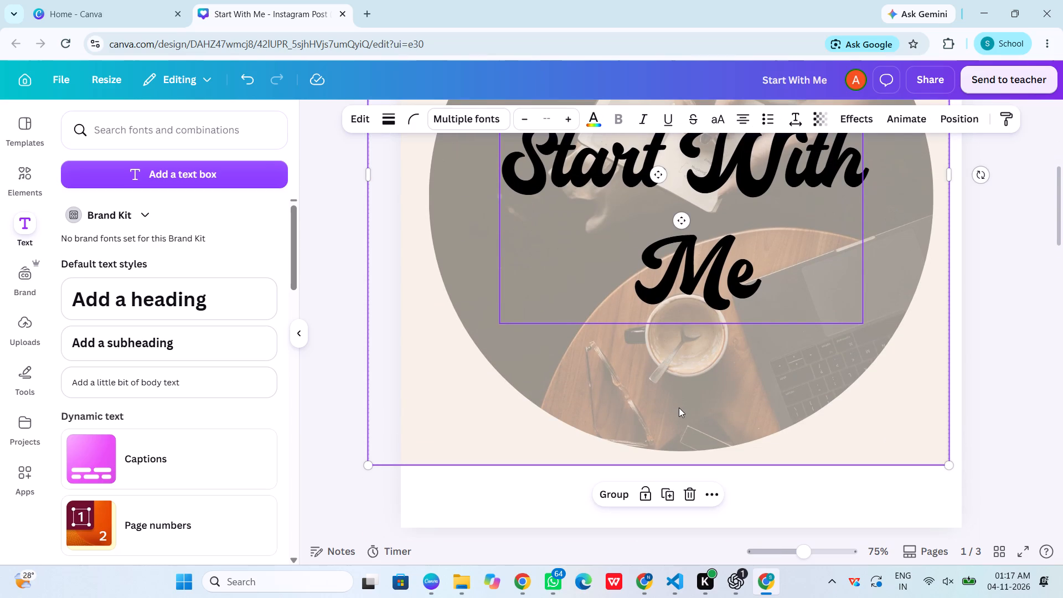
click(622, 494)
Copy the grouped beige overlay and title from page 1 and paste it onto blank page 3.
scroll(620, 460, down, 11)
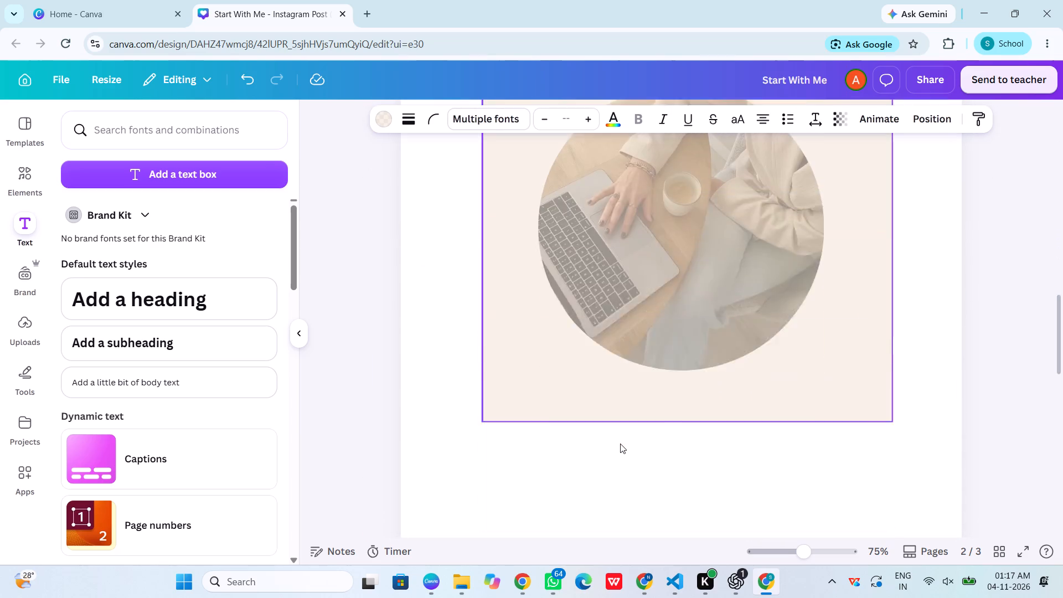
scroll(620, 444, down, 3)
scroll(621, 436, up, 14)
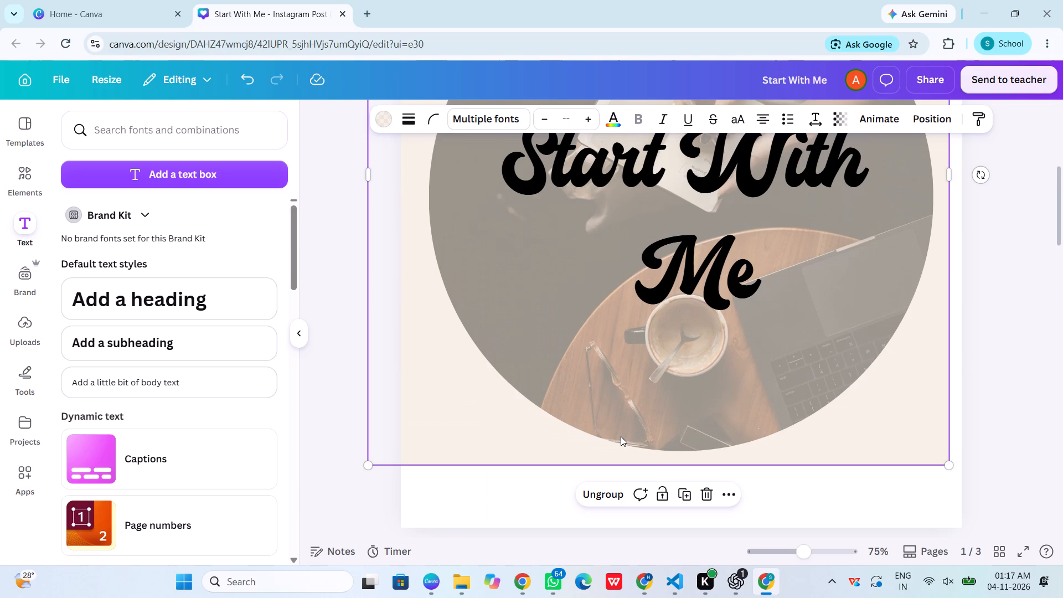
key(ctrl+c)
scroll(621, 436, down, 16)
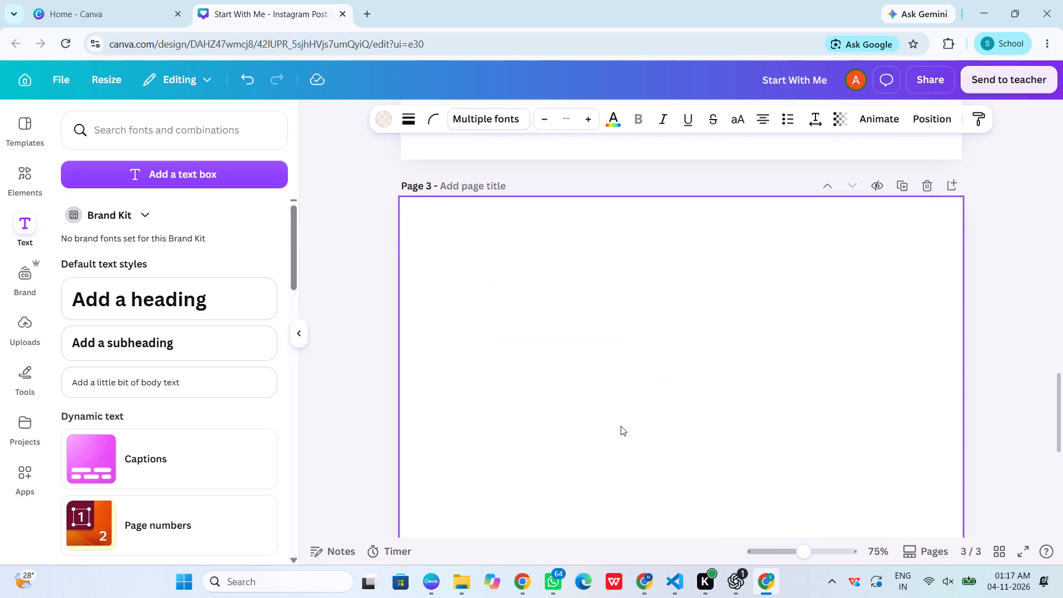
key(ctrl+v)
key(ctrl+g)
scroll(621, 425, up, 3)
scroll(621, 425, down, 9)
scroll(621, 425, up, 3)
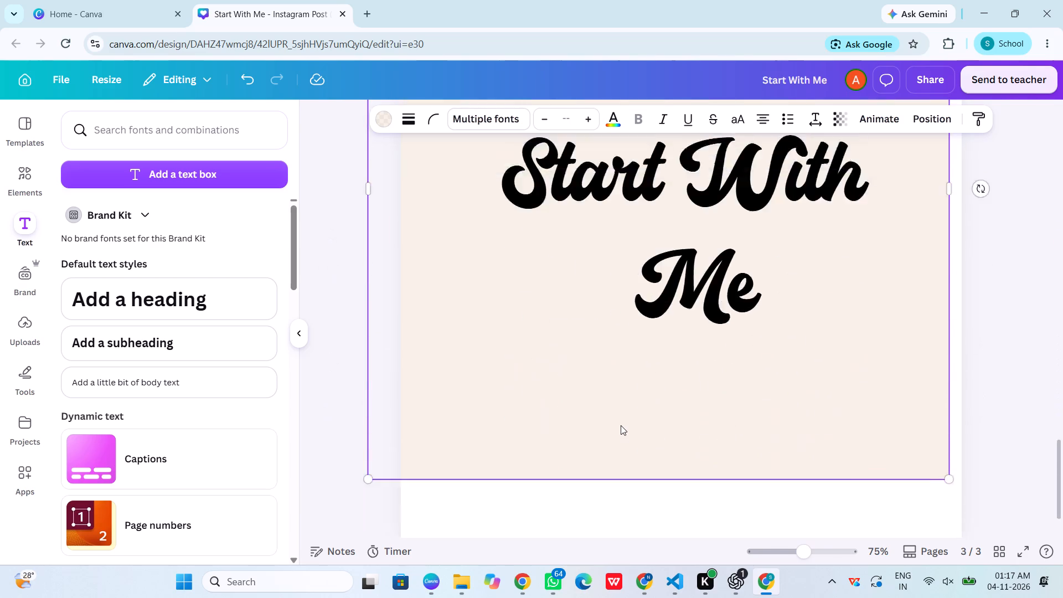
Move the grouped beige overlay and title lower on page 1 to uncover the top of the circular workspace photo.
scroll(621, 425, up, 20)
scroll(621, 425, up, 1)
drag(654, 362, 655, 524)
click(799, 164)
ctrl+click(793, 218)
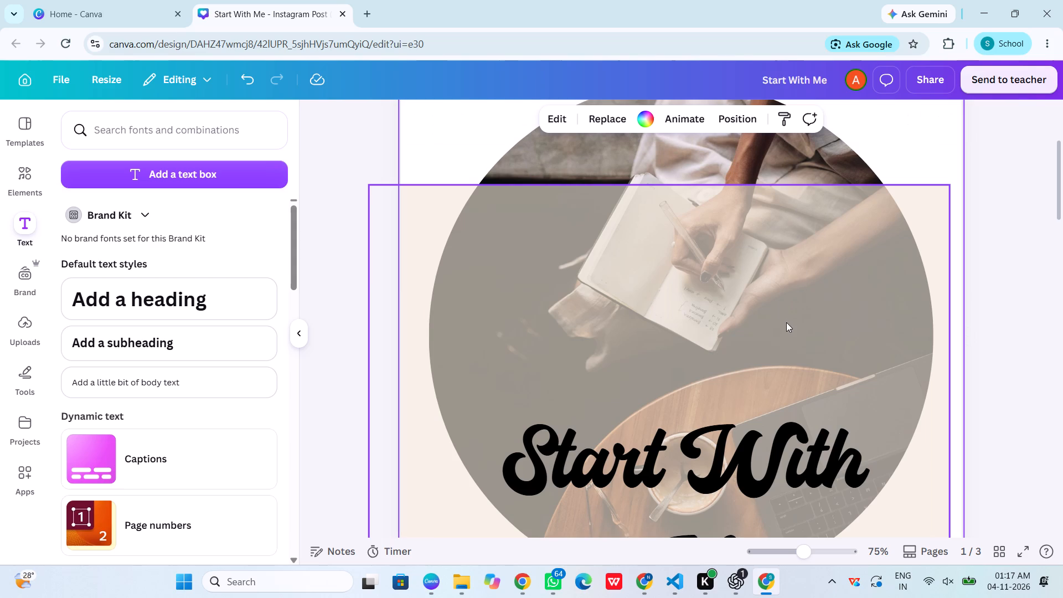
shift+drag(786, 322, 789, 151)
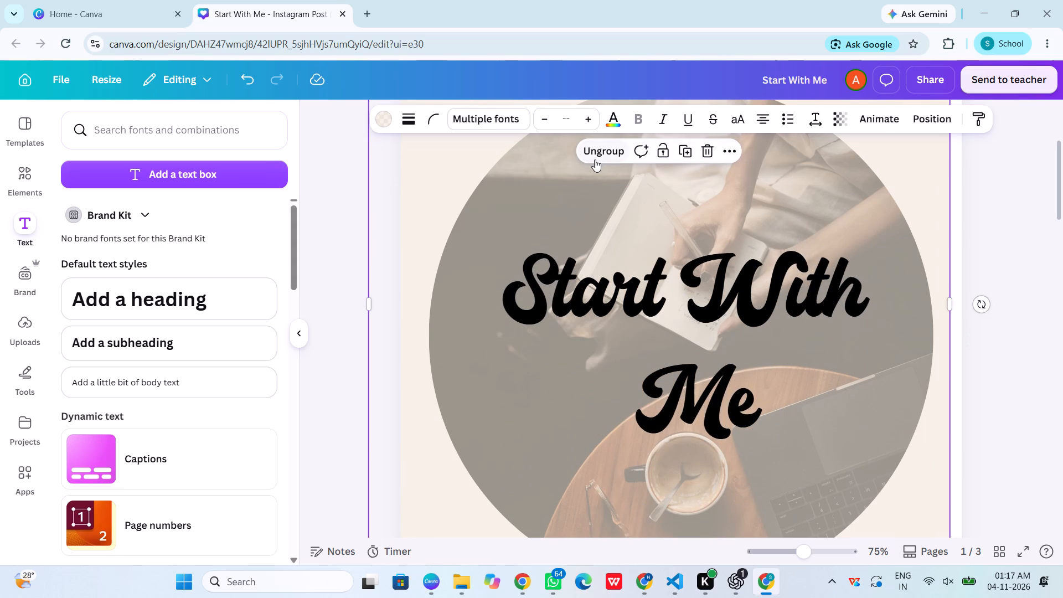
scroll(742, 261, down, 4)
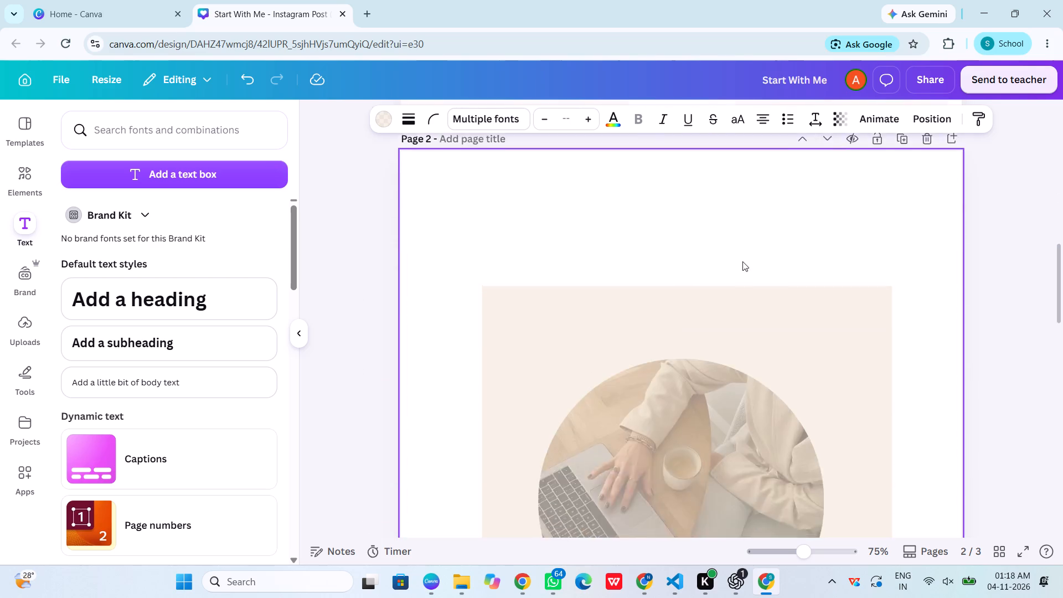
scroll(742, 261, up, 8)
drag(742, 261, 730, 515)
Copy the circular workspace photo from page 1 and paste it onto page 3.
click(731, 346)
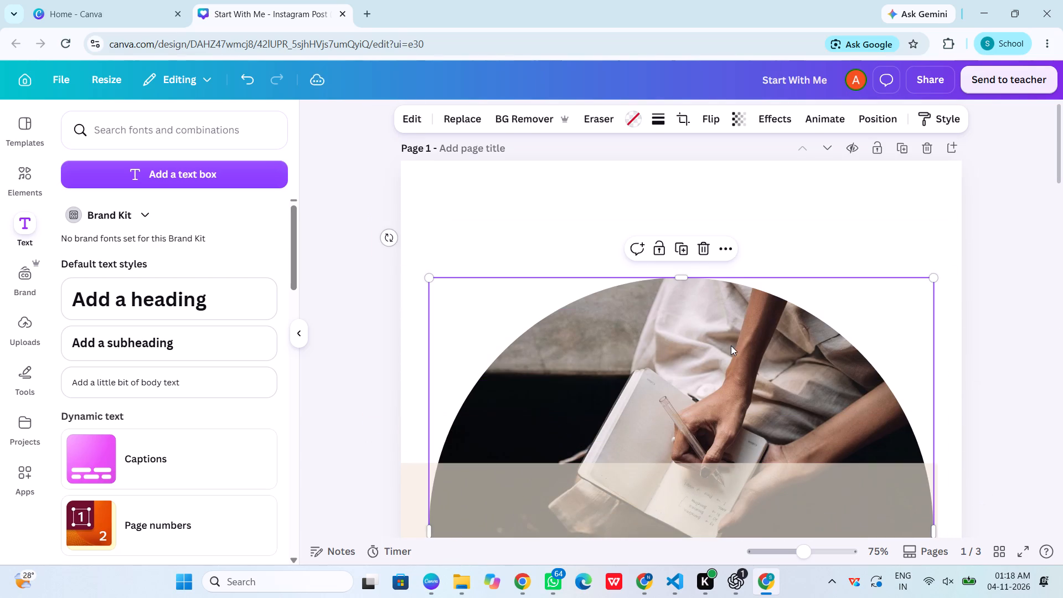
key(ctrl+c)
scroll(731, 345, down, 20)
scroll(731, 345, down, 3)
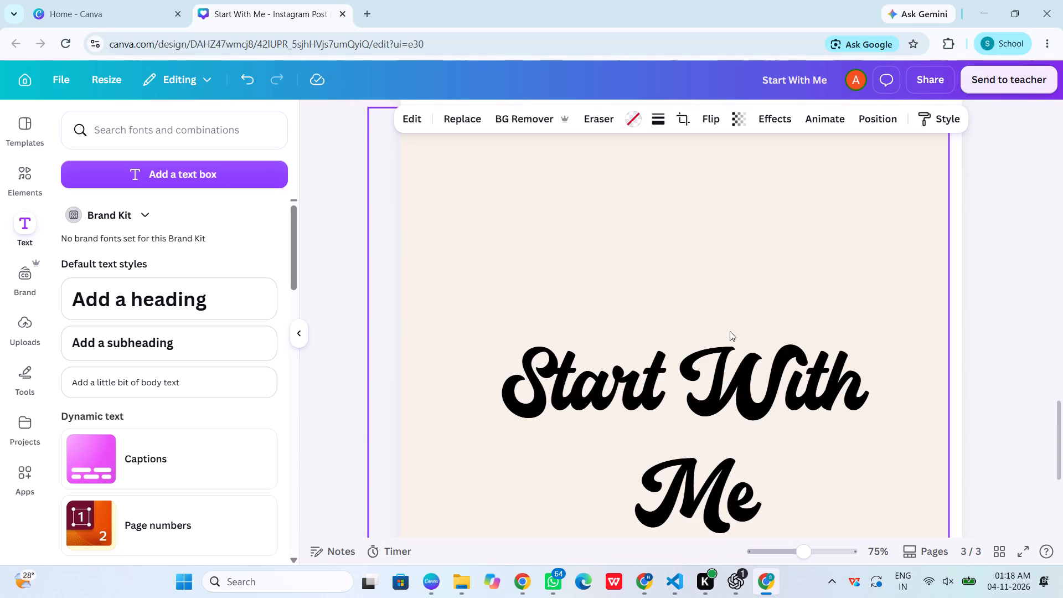
key(ctrl+v)
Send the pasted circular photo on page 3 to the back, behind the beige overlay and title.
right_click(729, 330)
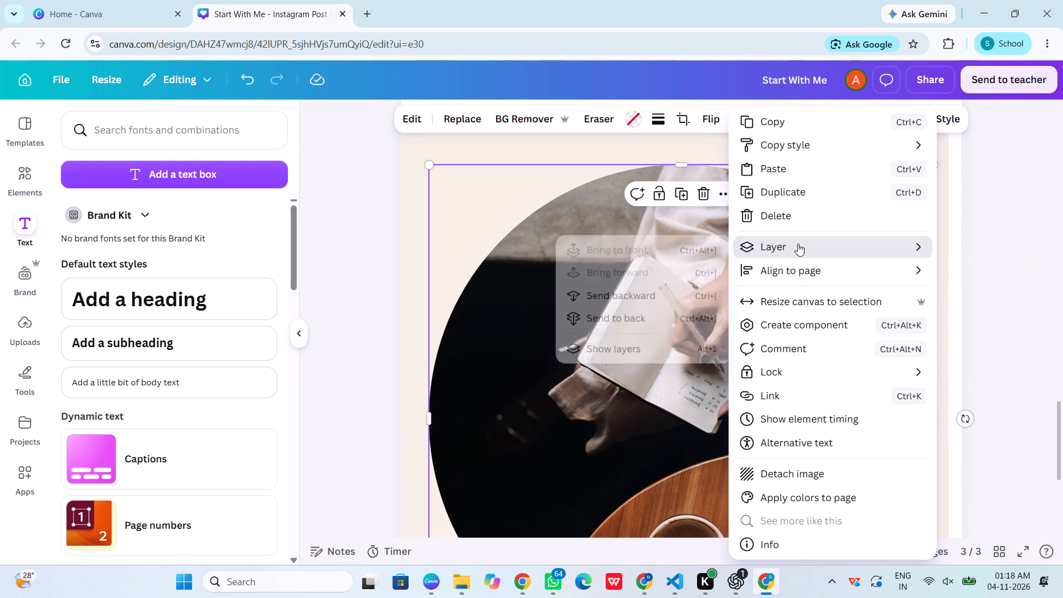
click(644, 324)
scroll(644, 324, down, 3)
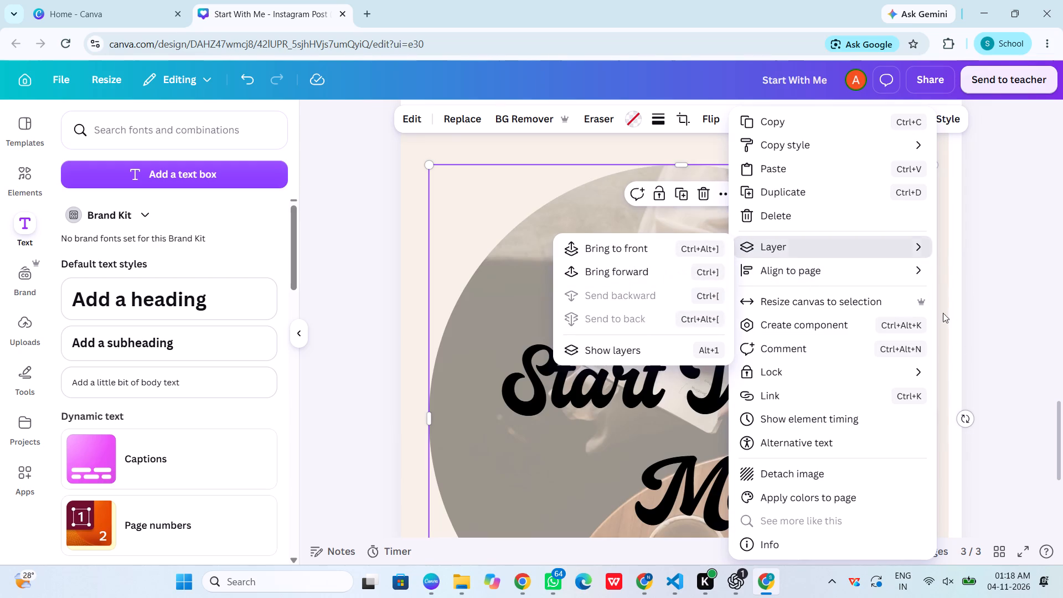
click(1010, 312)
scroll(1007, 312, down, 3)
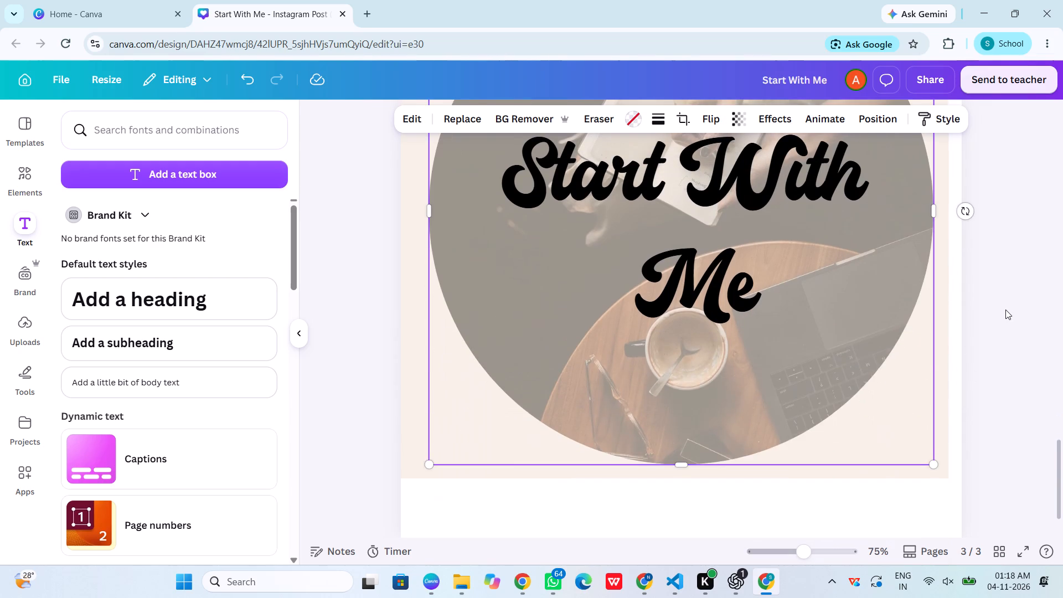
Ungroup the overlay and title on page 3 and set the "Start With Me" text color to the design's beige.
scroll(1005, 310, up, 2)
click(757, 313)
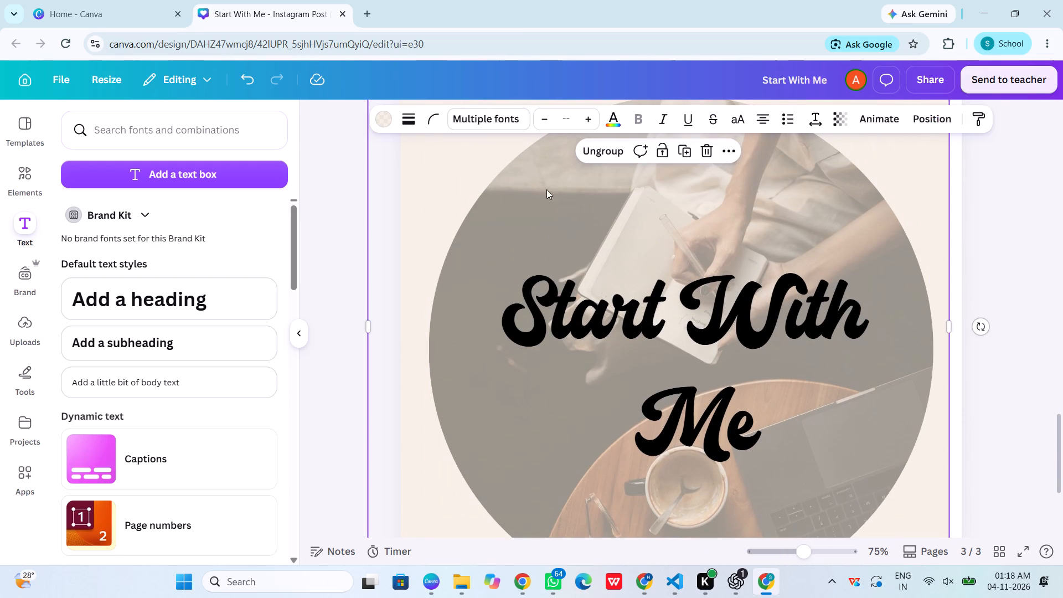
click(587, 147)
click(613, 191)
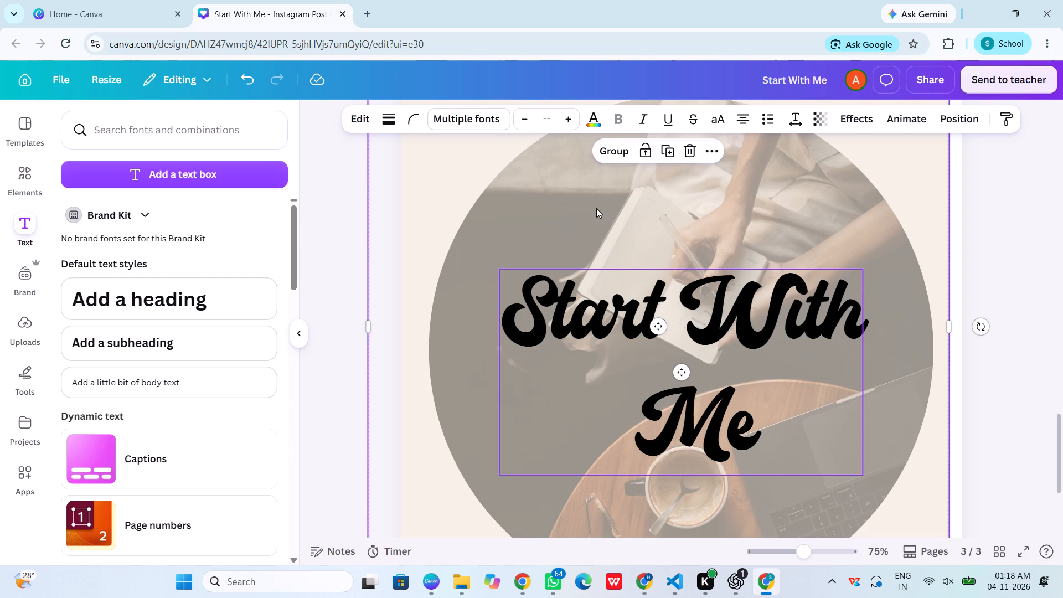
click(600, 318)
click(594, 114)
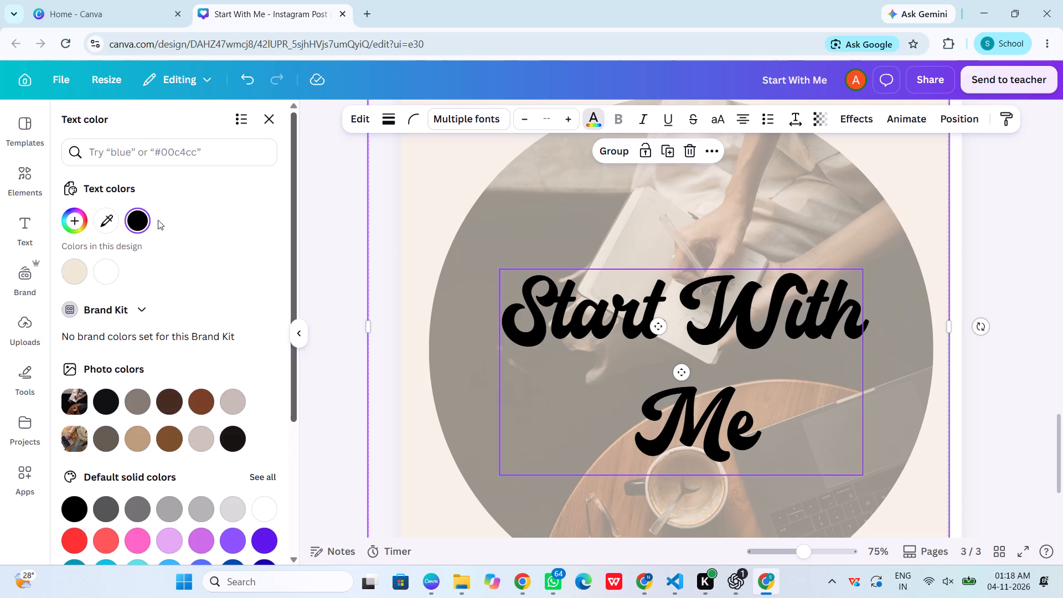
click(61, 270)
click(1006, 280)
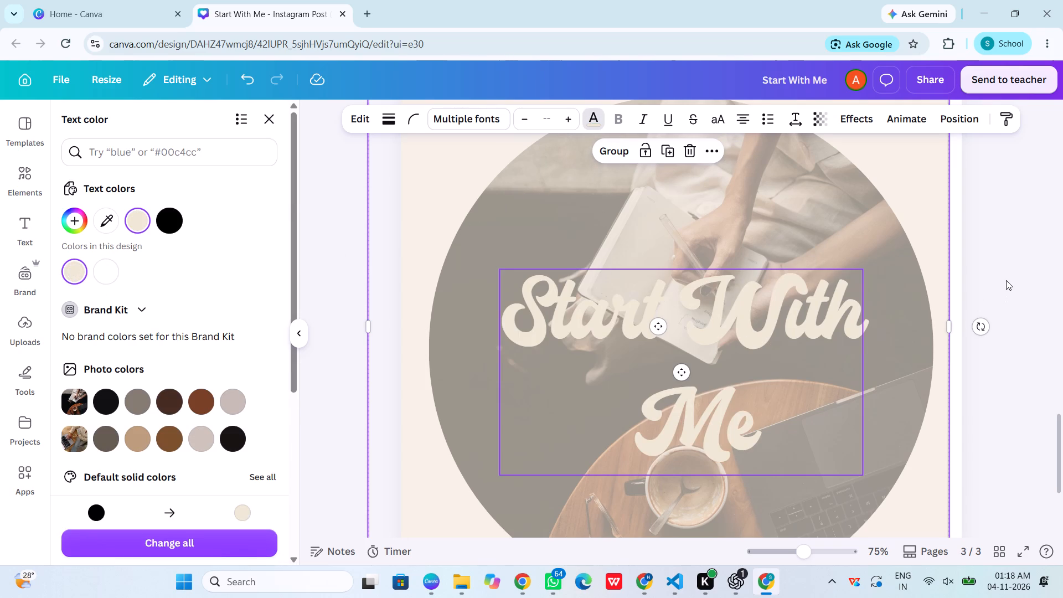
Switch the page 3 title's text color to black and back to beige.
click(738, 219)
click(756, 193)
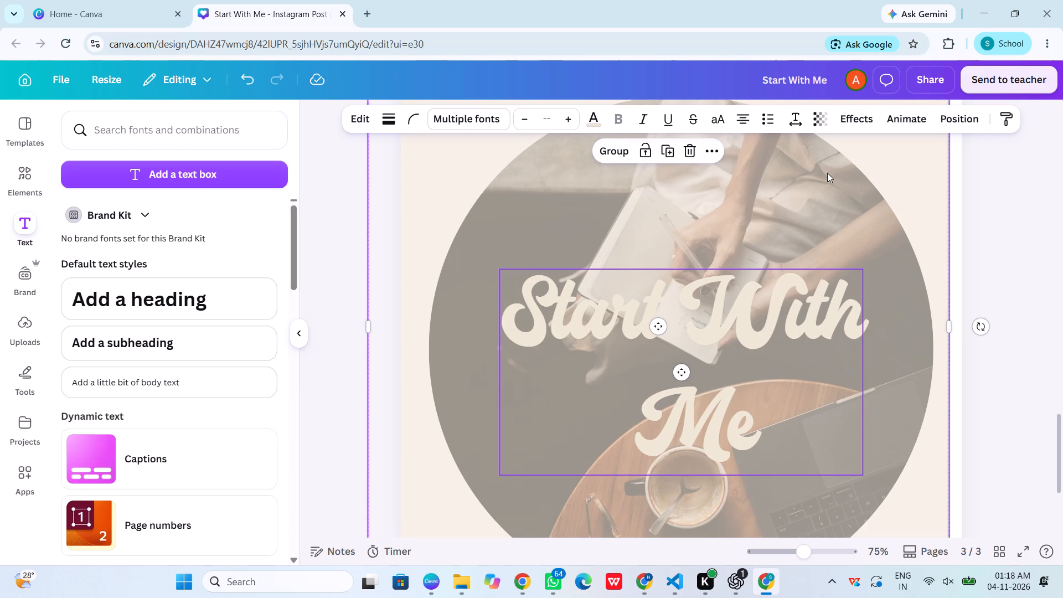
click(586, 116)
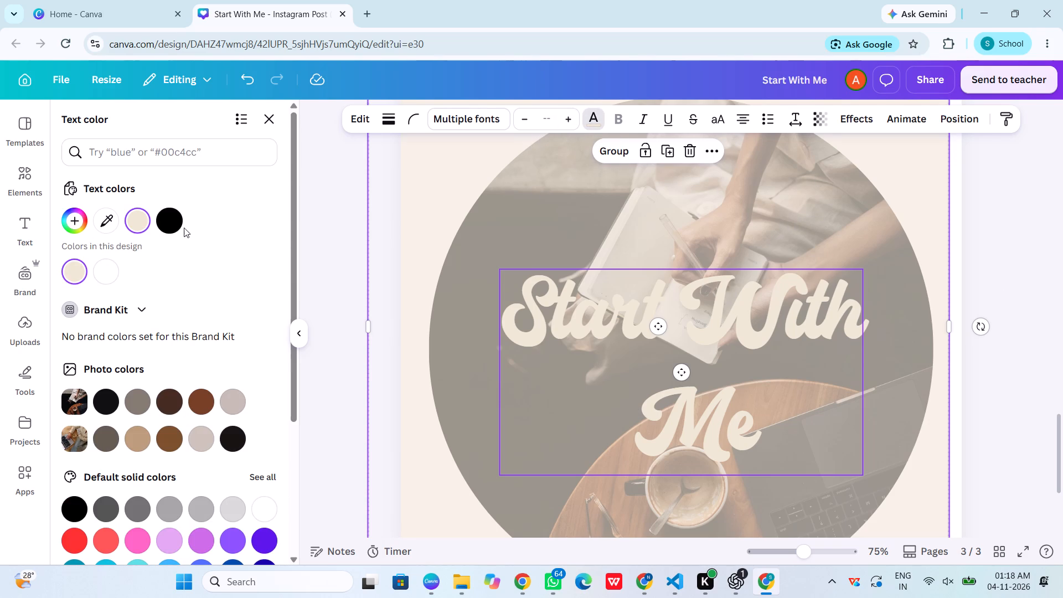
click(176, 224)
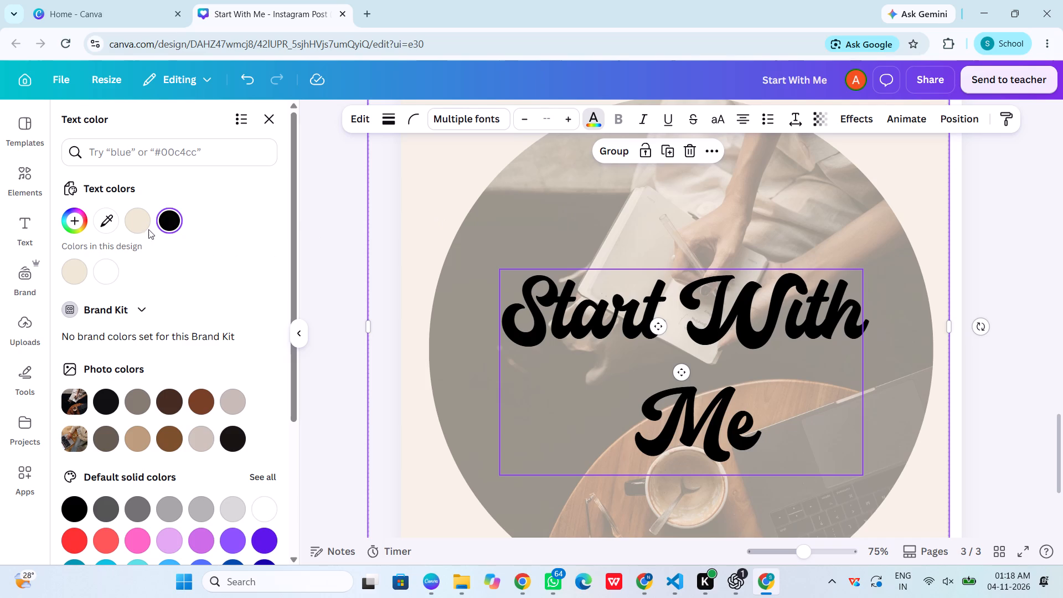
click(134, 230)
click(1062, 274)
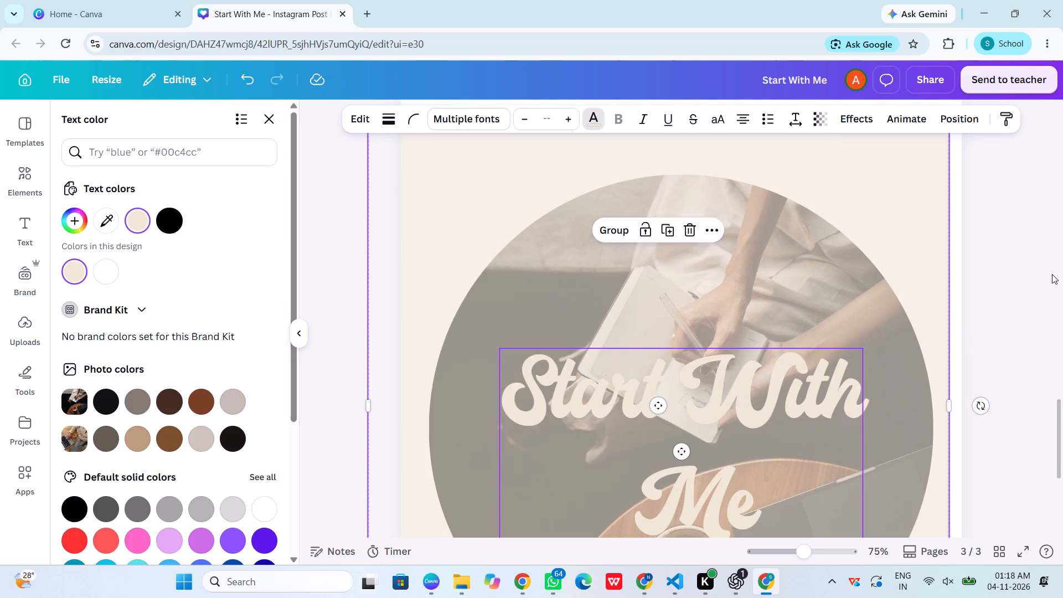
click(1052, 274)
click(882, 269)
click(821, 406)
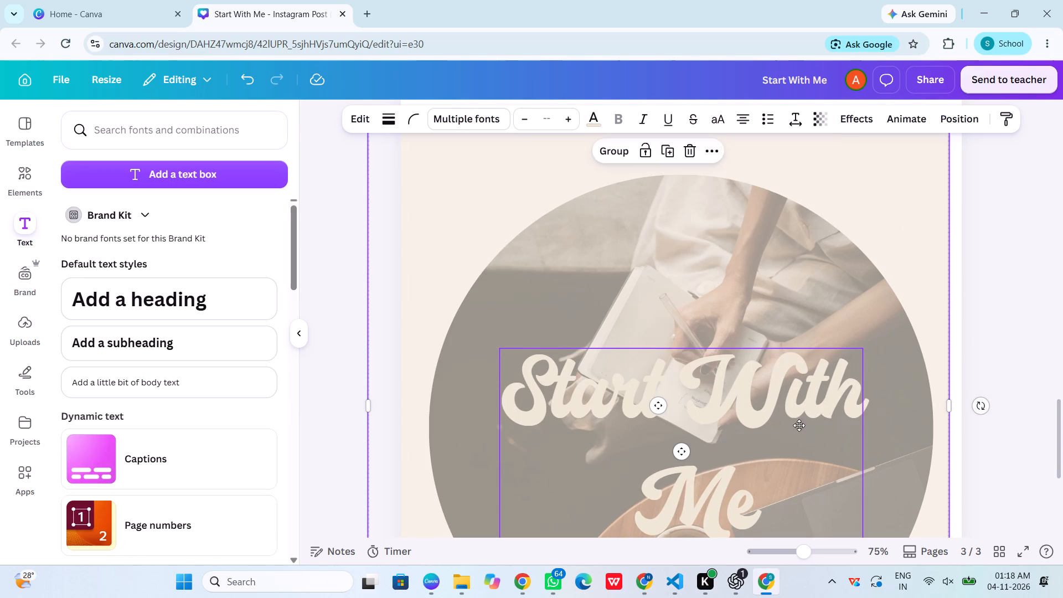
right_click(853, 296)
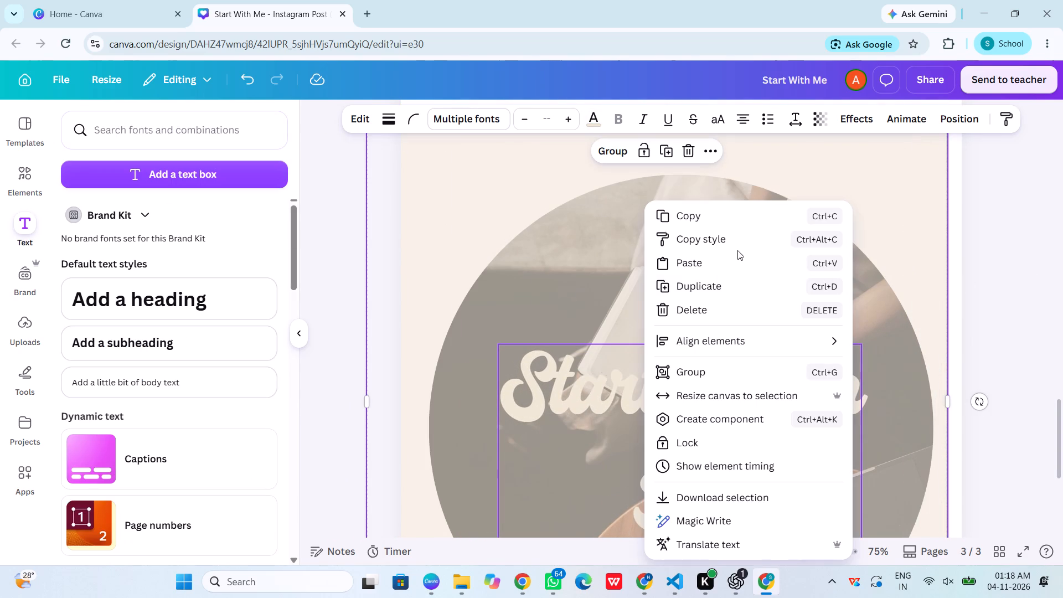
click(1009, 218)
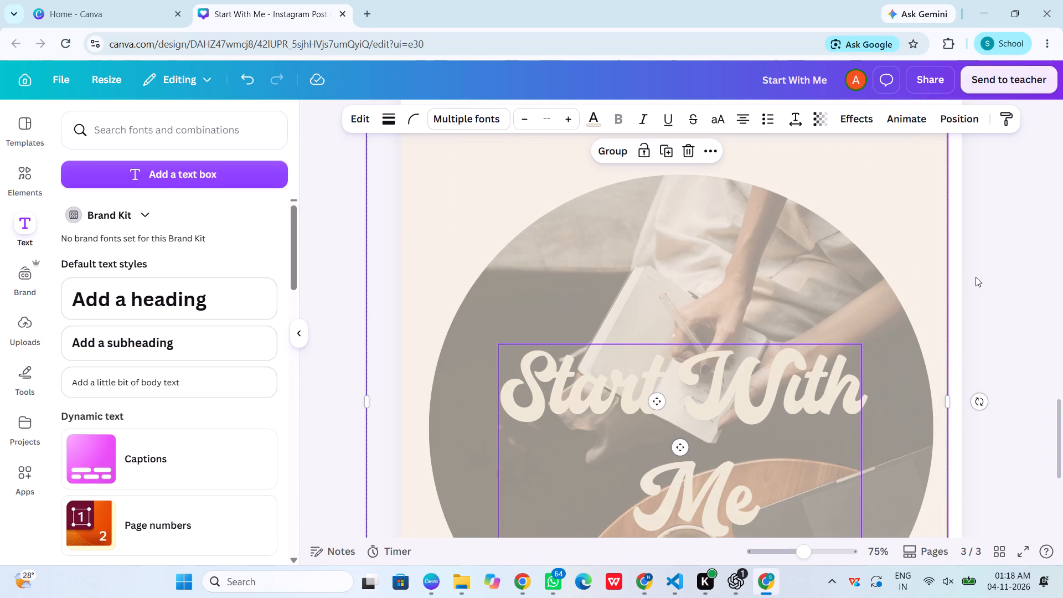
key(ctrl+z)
Delete the beige overlay and the "Start With Me" title from page 3.
scroll(976, 277, up, 1)
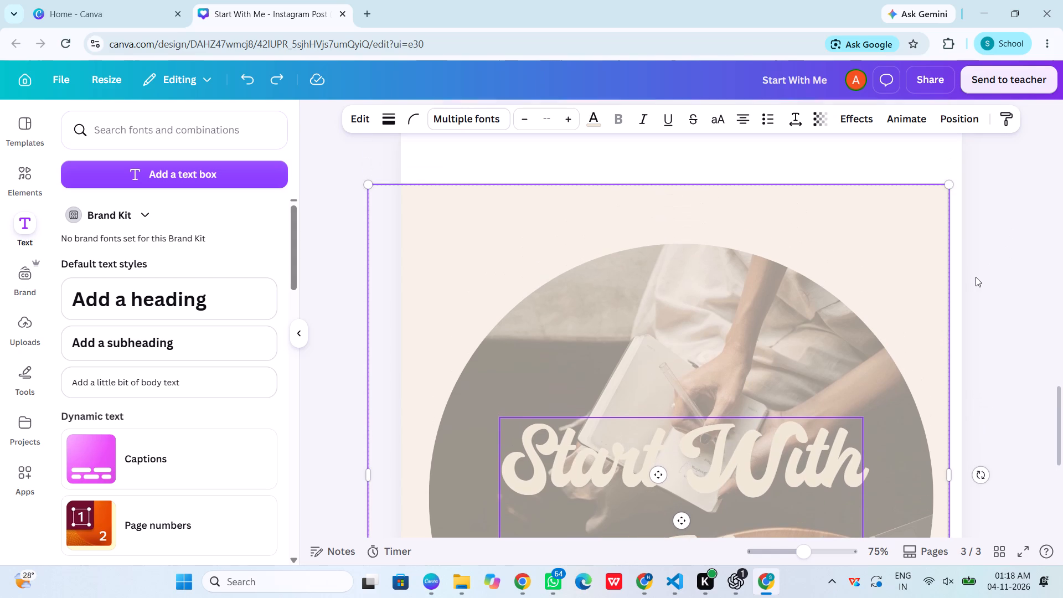
key(Delete)
Ungroup the beige overlay and title on page 1 and move both lower, past the page's bottom edge.
scroll(976, 277, up, 10)
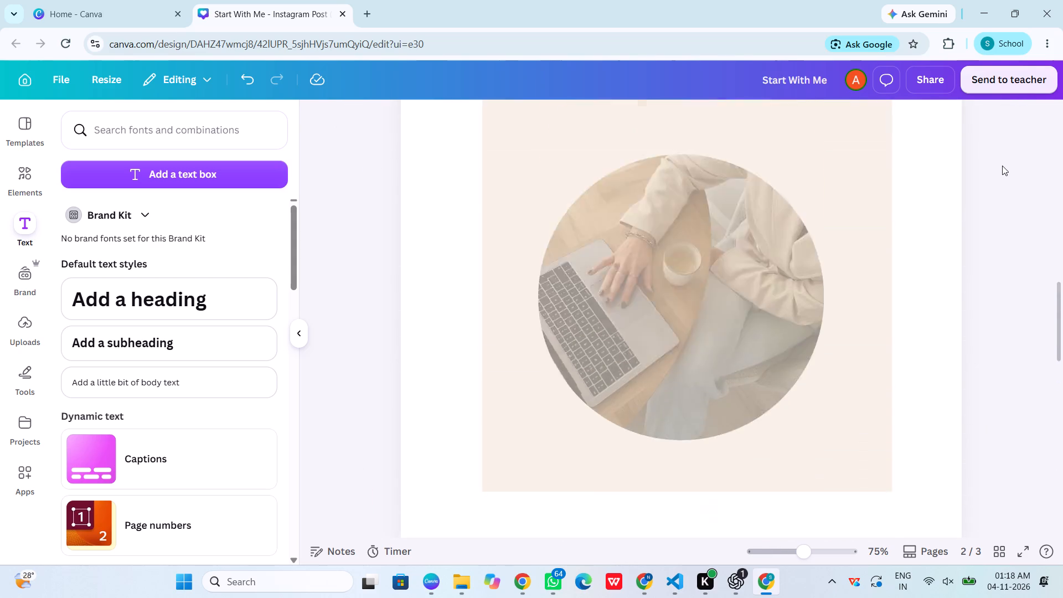
scroll(1002, 166, up, 8)
click(758, 327)
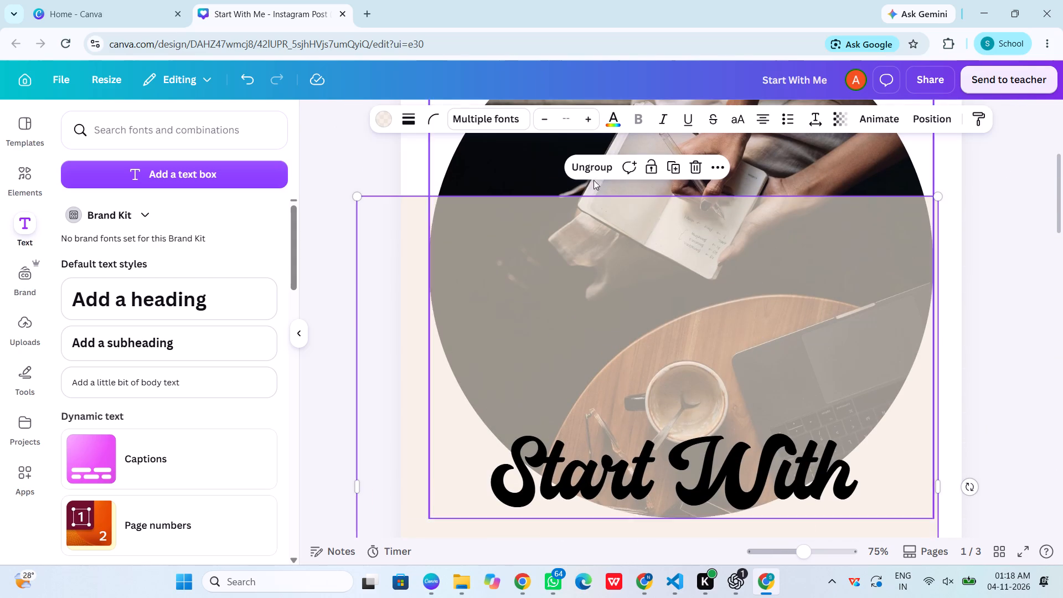
click(579, 171)
scroll(616, 184, down, 7)
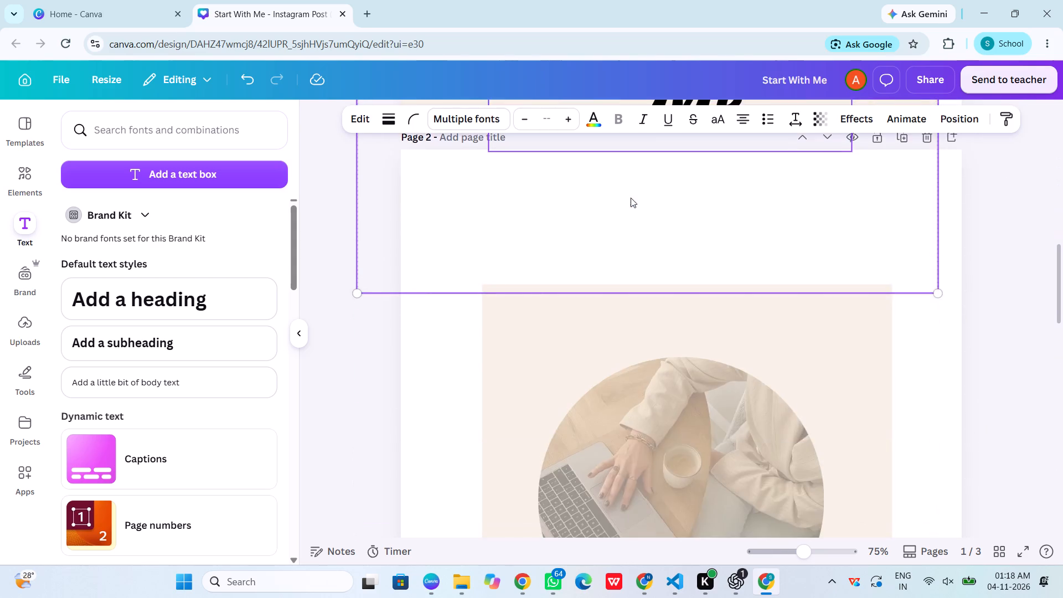
scroll(631, 198, up, 4)
drag(672, 252, 655, 529)
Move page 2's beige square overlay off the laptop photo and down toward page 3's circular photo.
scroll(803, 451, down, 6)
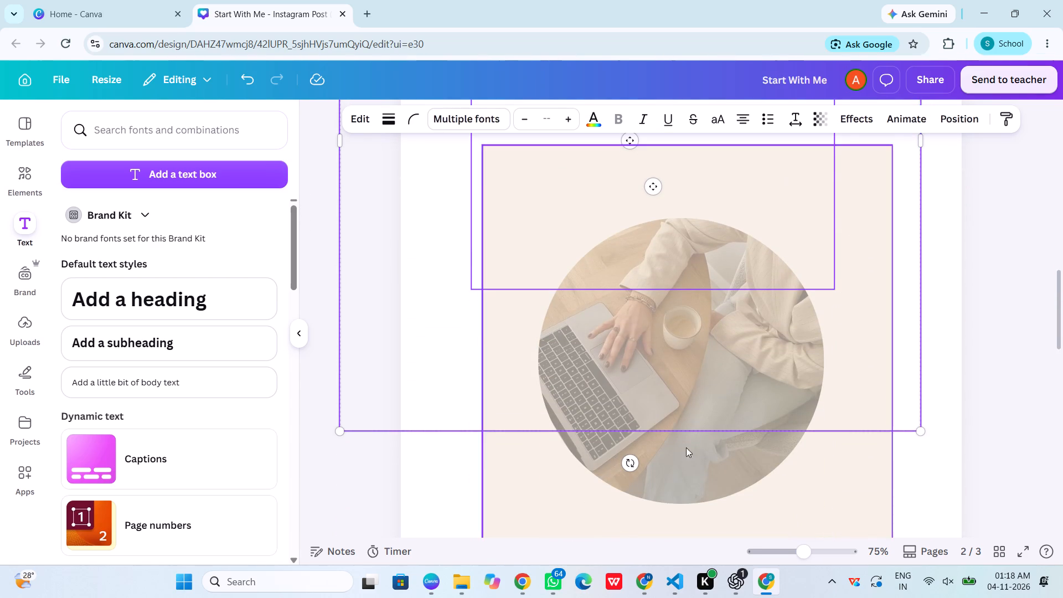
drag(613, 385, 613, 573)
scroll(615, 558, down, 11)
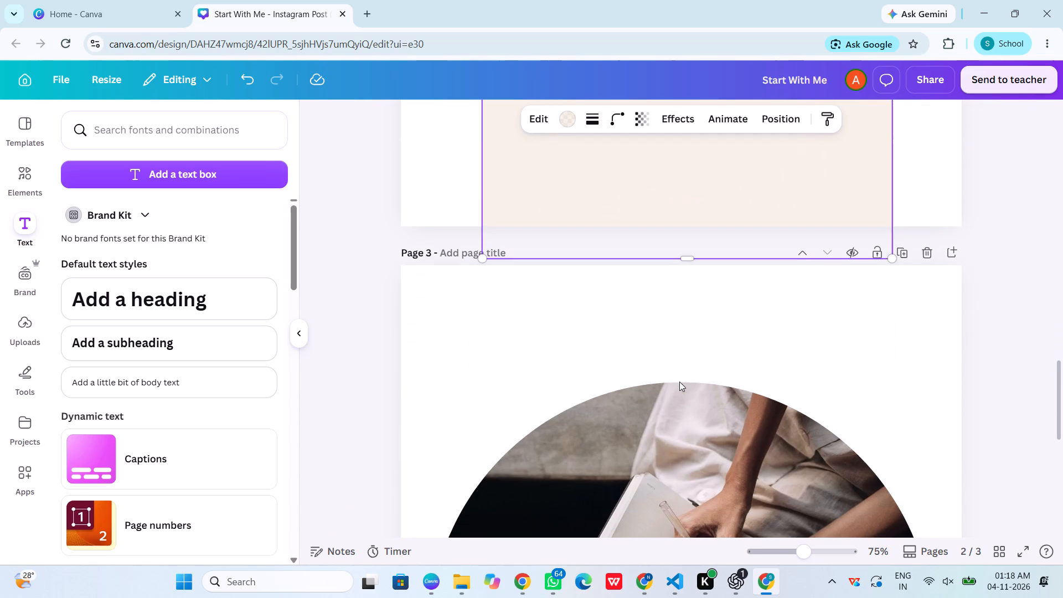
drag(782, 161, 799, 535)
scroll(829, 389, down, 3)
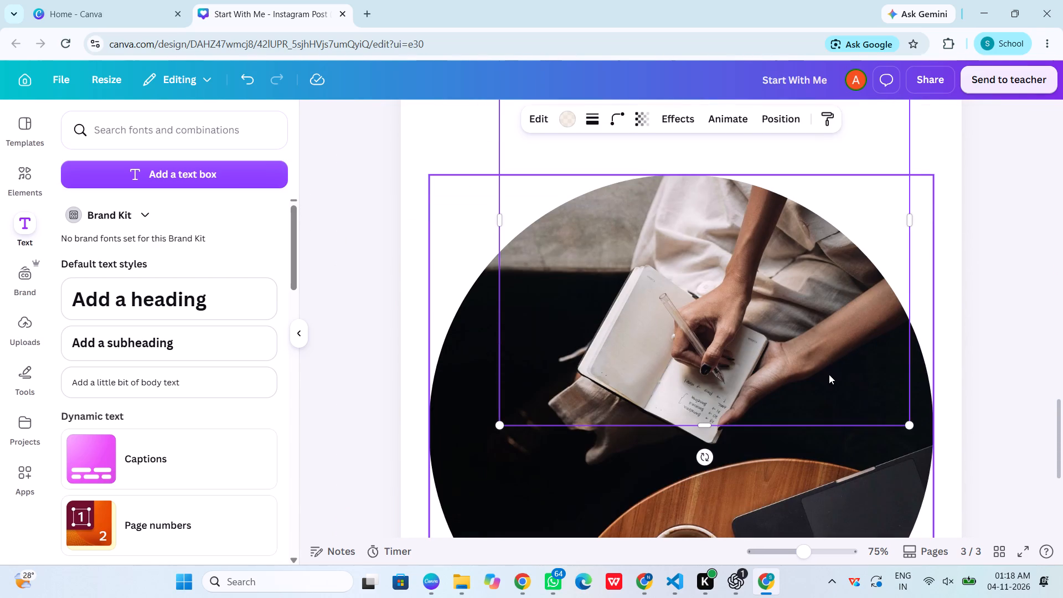
Move the circular photo on page 3 up and to the right, partly past the page's right edge.
right_click(834, 329)
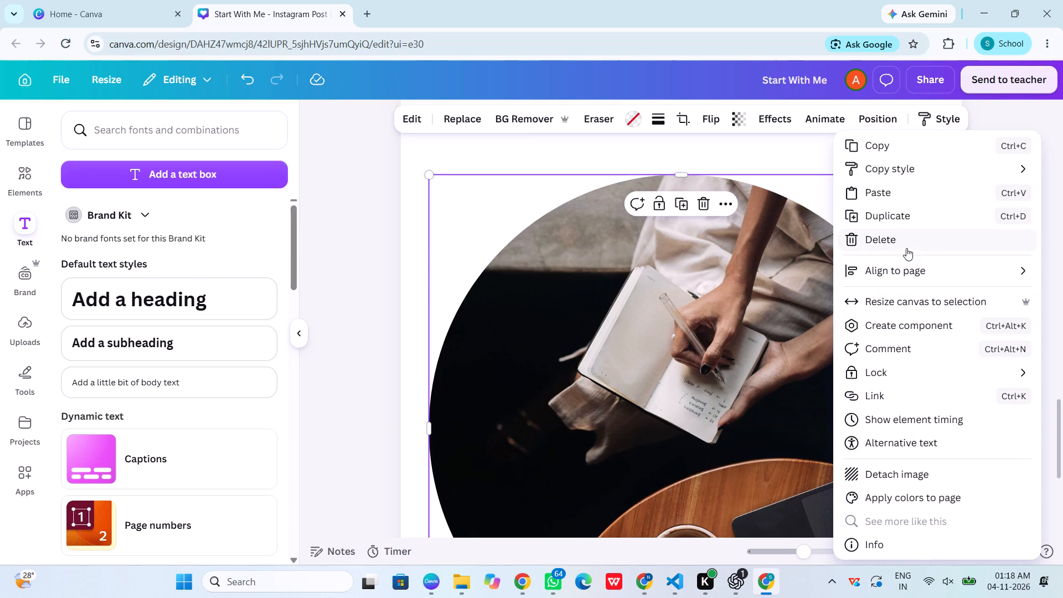
click(714, 343)
scroll(714, 343, up, 3)
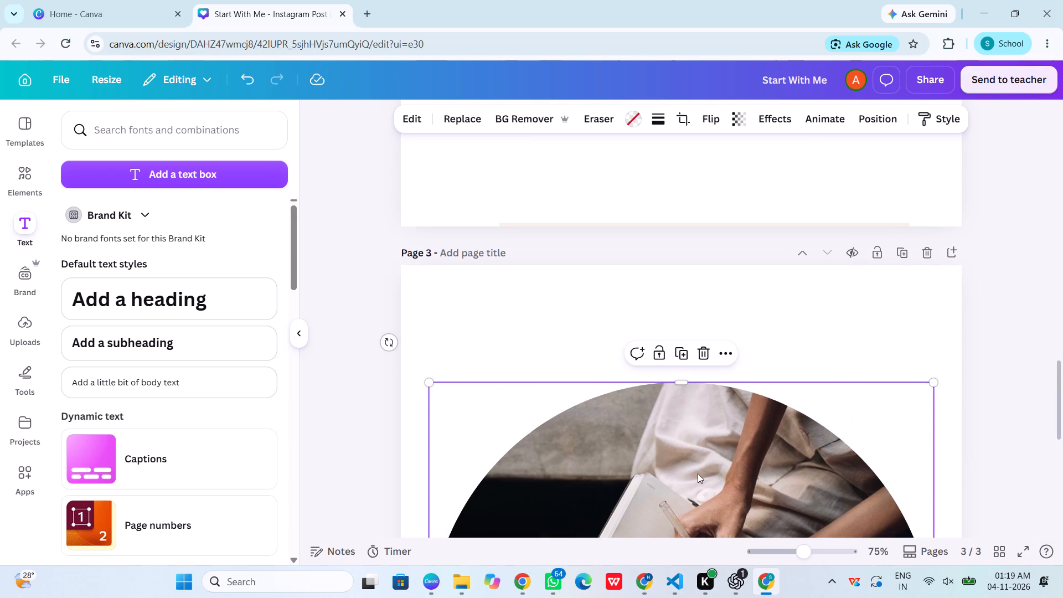
drag(698, 473, 858, 406)
Stretch the beige square overlay's top edge upward and move it back over page 2's circular laptop photo.
click(754, 223)
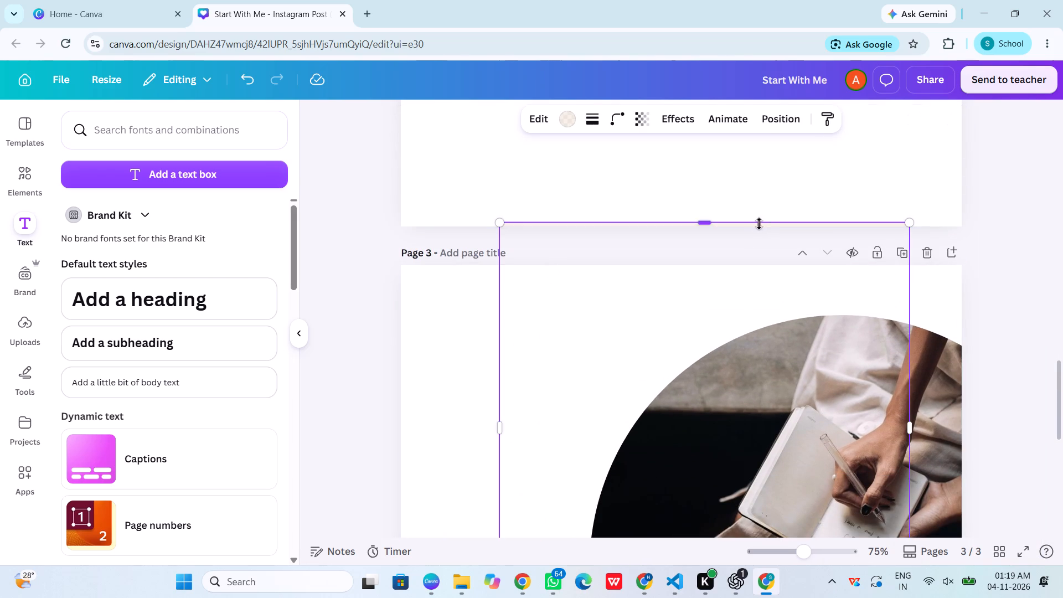
right_click(785, 228)
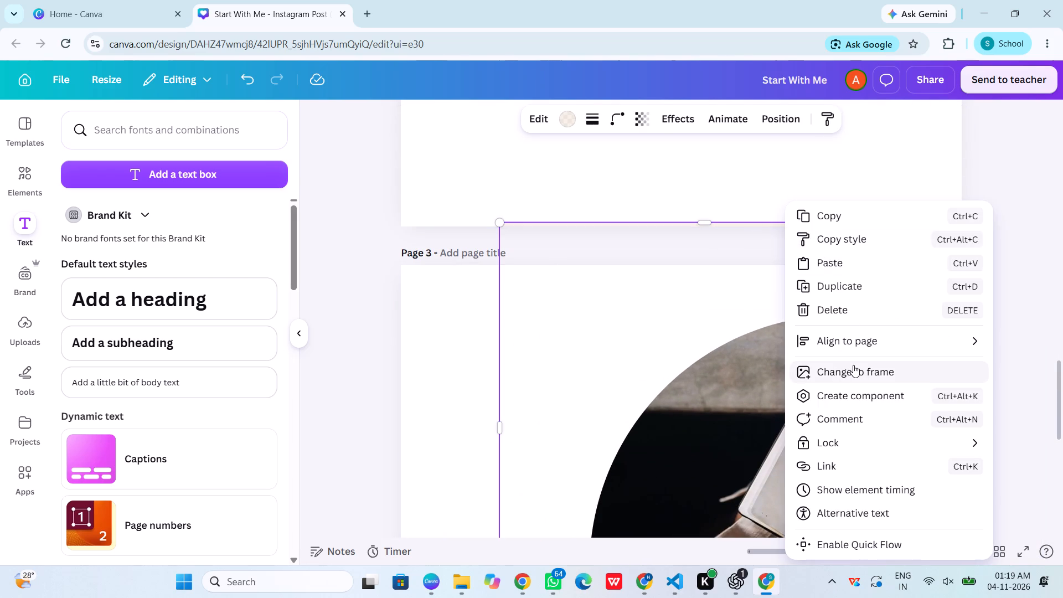
drag(677, 240, 675, 133)
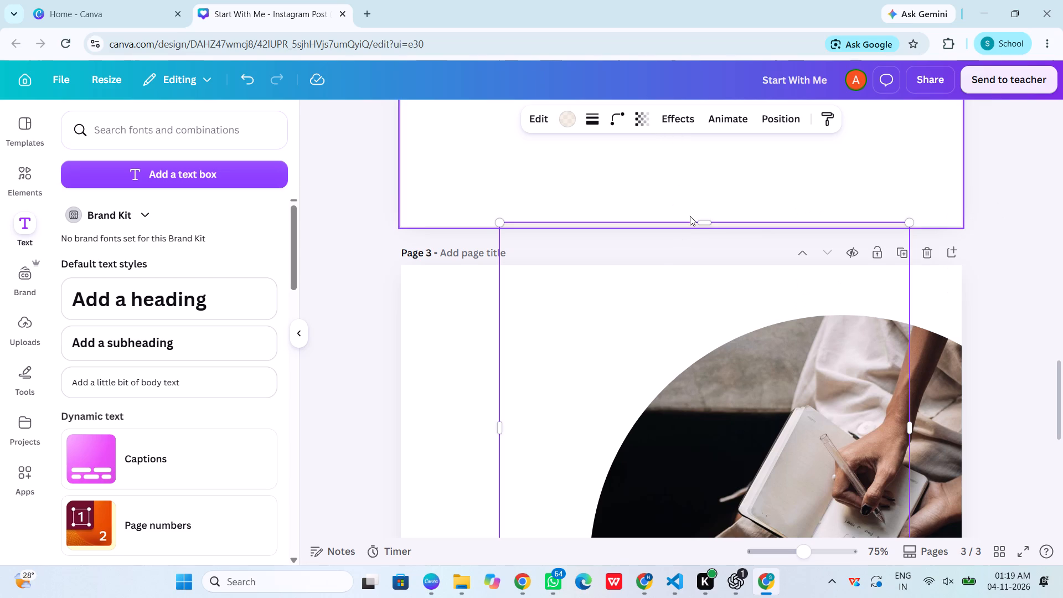
drag(704, 221, 703, 162)
drag(693, 185, 601, 130)
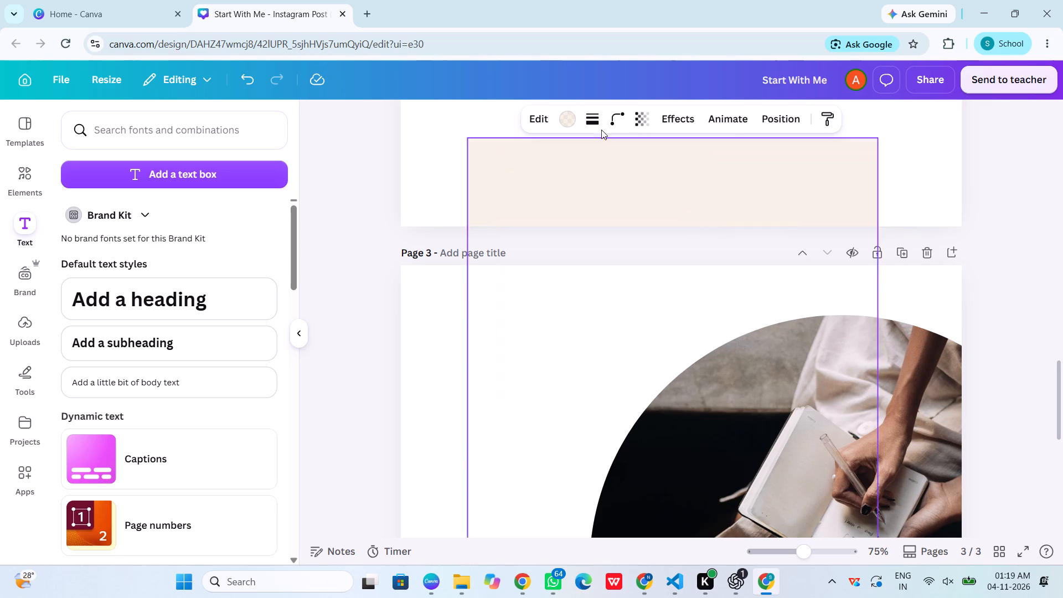
drag(601, 130, 558, 102)
scroll(610, 285, down, 2)
scroll(614, 306, up, 8)
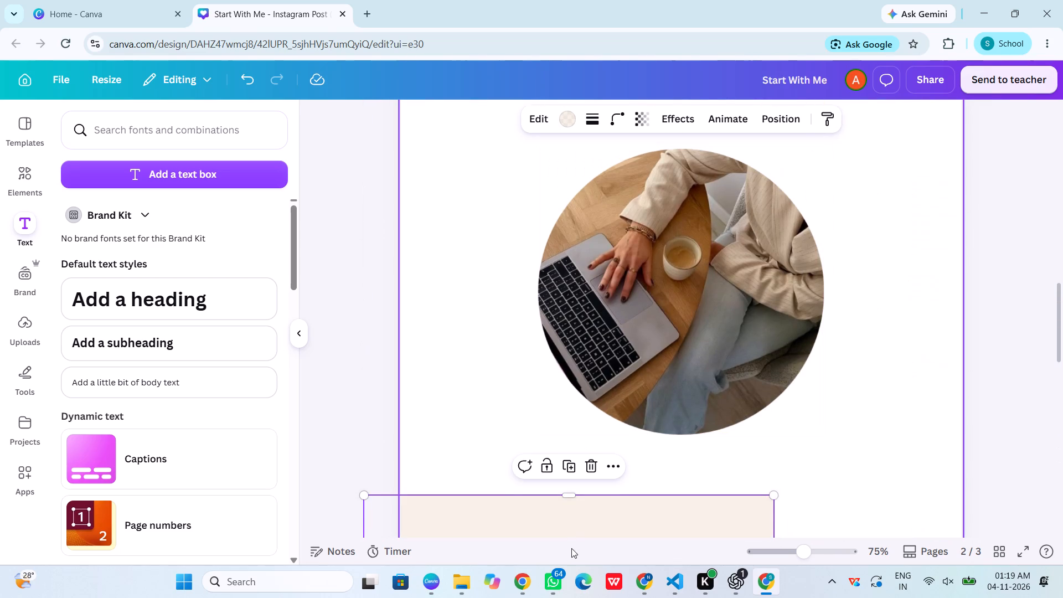
drag(577, 519, 693, 88)
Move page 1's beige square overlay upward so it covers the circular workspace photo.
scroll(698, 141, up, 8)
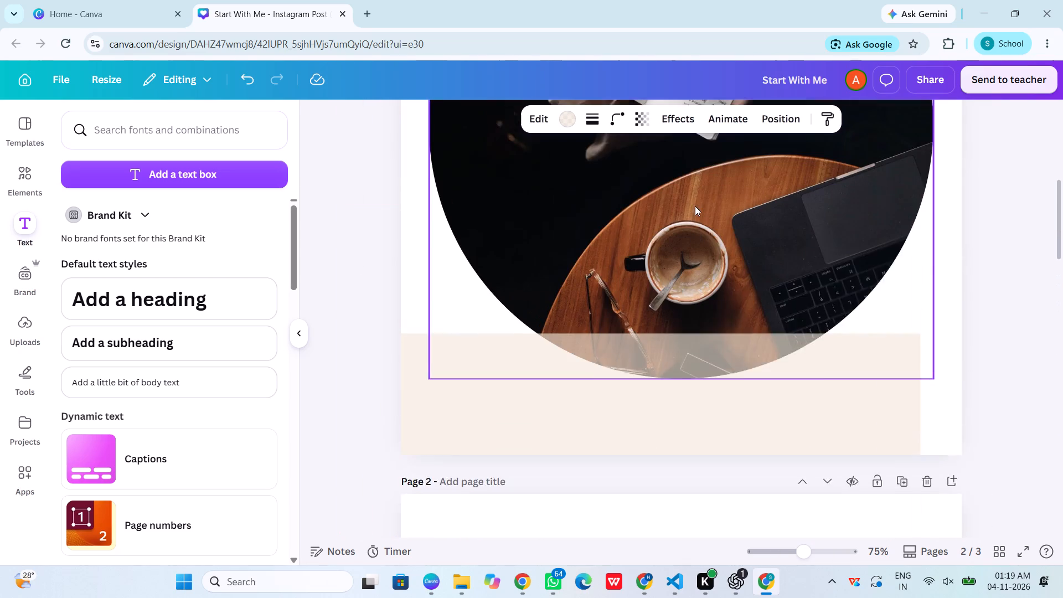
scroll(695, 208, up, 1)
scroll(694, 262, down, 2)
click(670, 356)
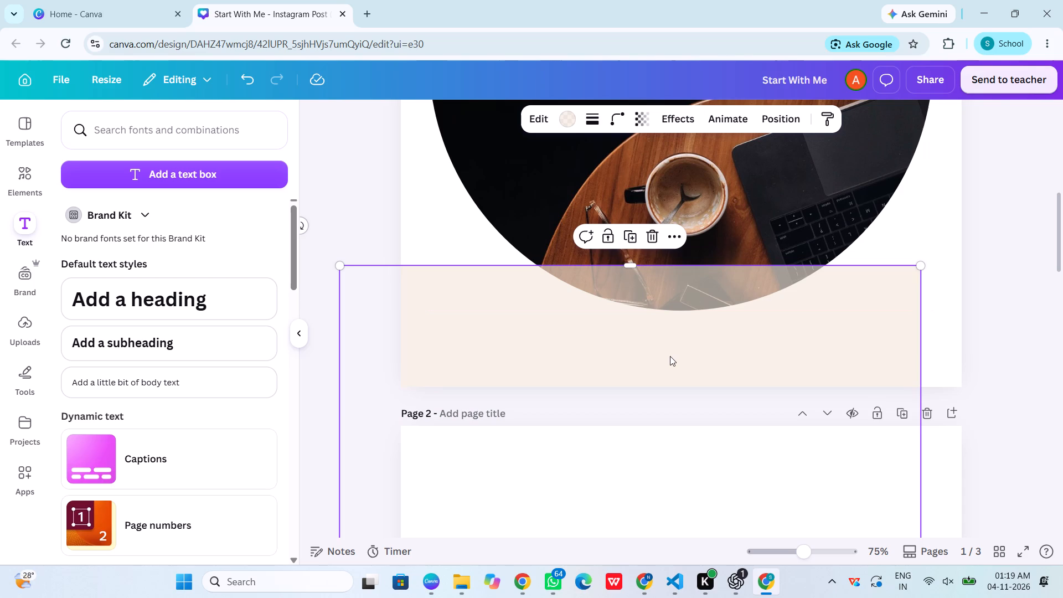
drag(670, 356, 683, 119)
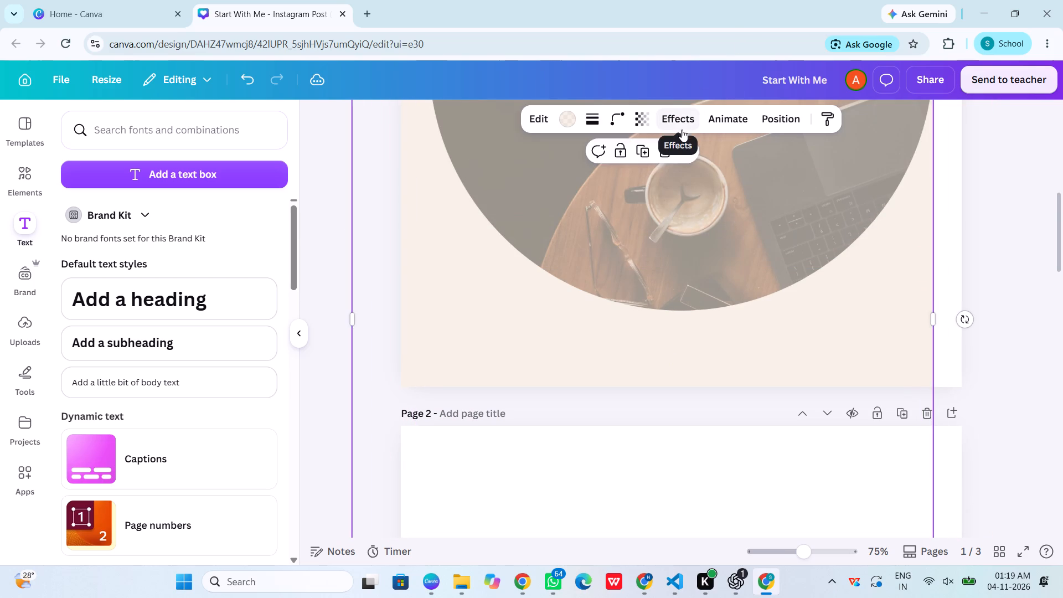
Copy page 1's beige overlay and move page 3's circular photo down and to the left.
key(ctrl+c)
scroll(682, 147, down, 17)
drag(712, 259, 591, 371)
Undo the recent series of overlay, title and photo edits across the three pages.
key(ctrl+minus)
key(ctrl+minus)
key(ctrl+minus)
key(ctrl+minus)
key(ctrl+minus)
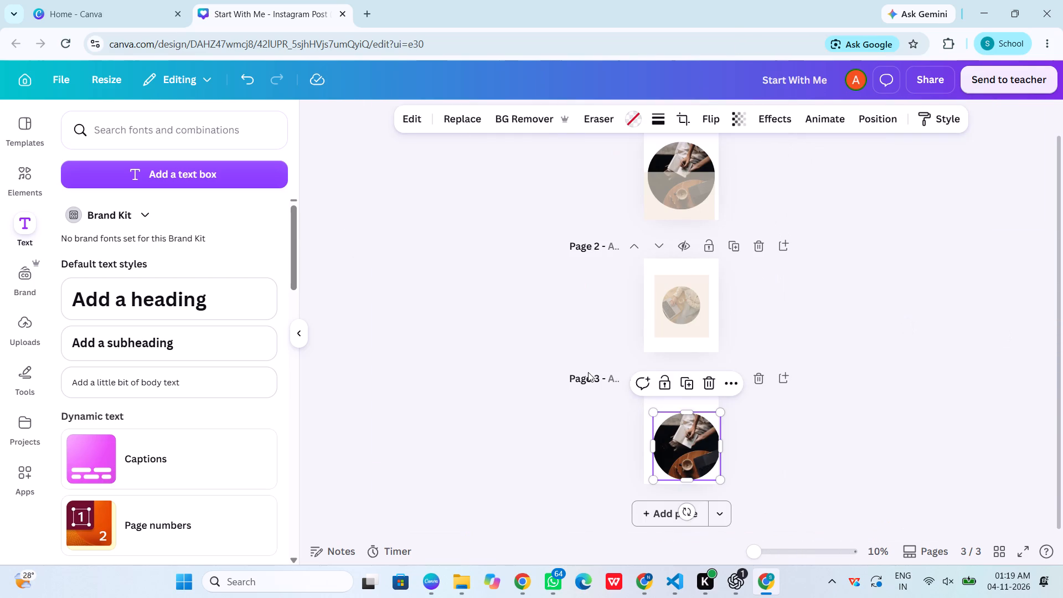
key(ctrl+z)
key(ctrl+z)
key(ctrl+z)
key(ctrl+z)
key(ctrl+z)
key(ctrl+z)
key(ctrl+z)
key(ctrl+z)
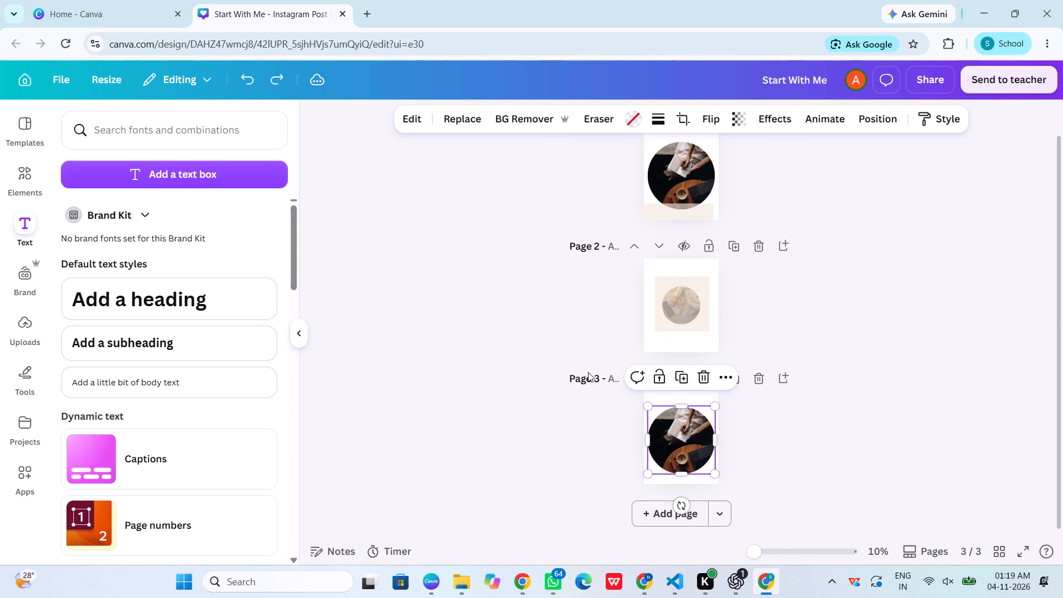
key(ctrl+z)
key(ctrl+z)
key(ctrl+z)
key(ctrl+z)
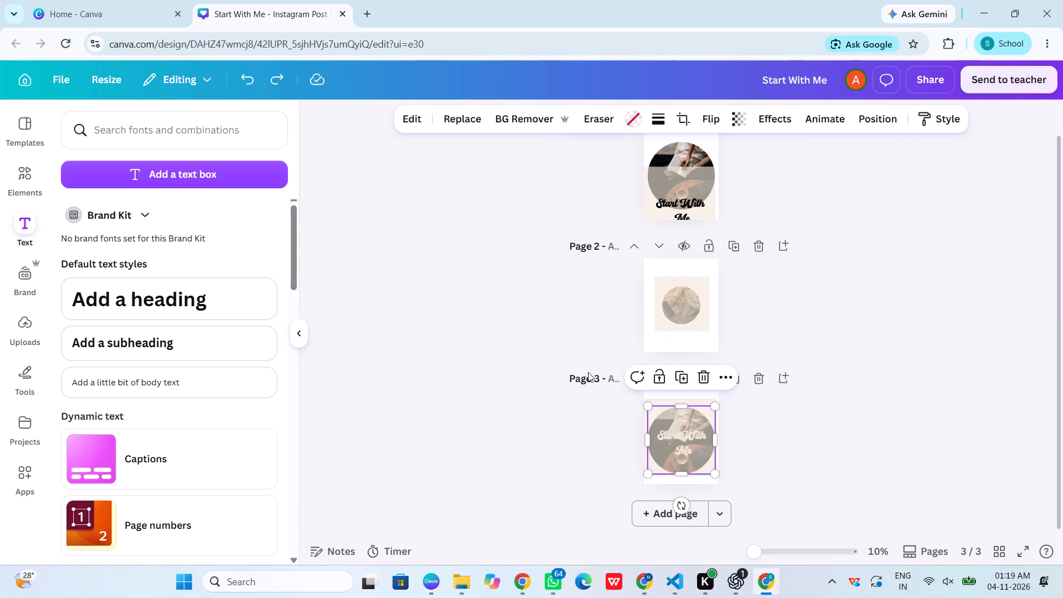
key(ctrl+z)
key(ctrl+z)
key(ctrl+z)
key(ctrl+z)
key(ctrl+z)
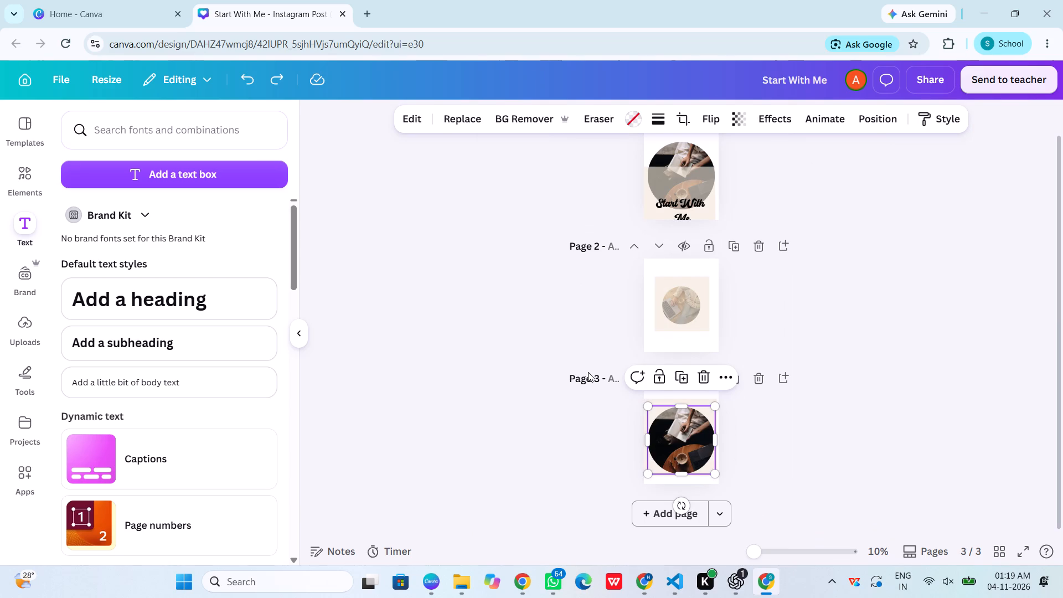
key(ctrl+z)
key(ctrl+z)
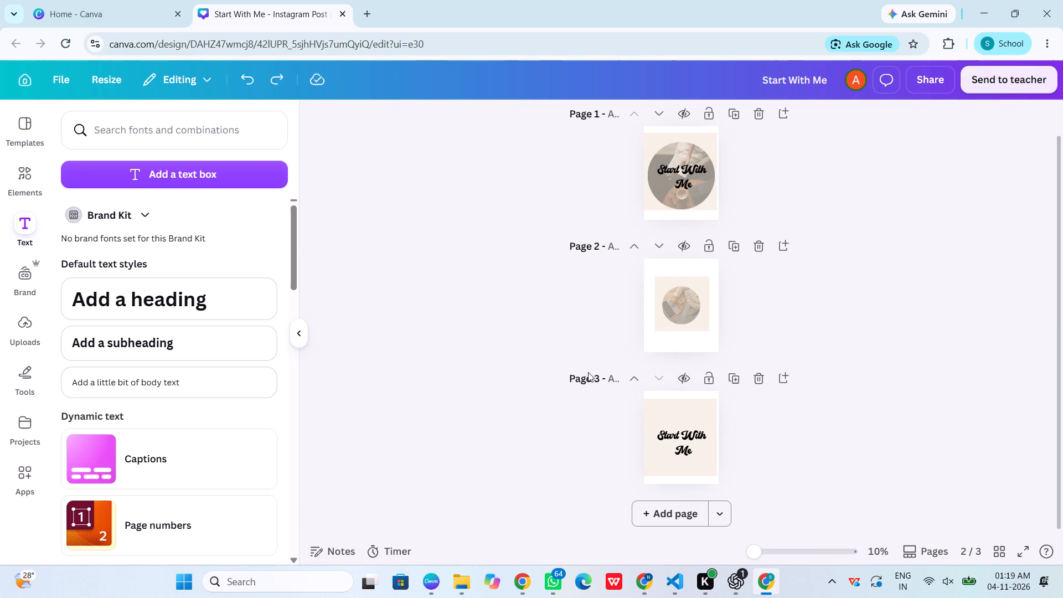
key(ctrl+z)
key(ctrl+z)
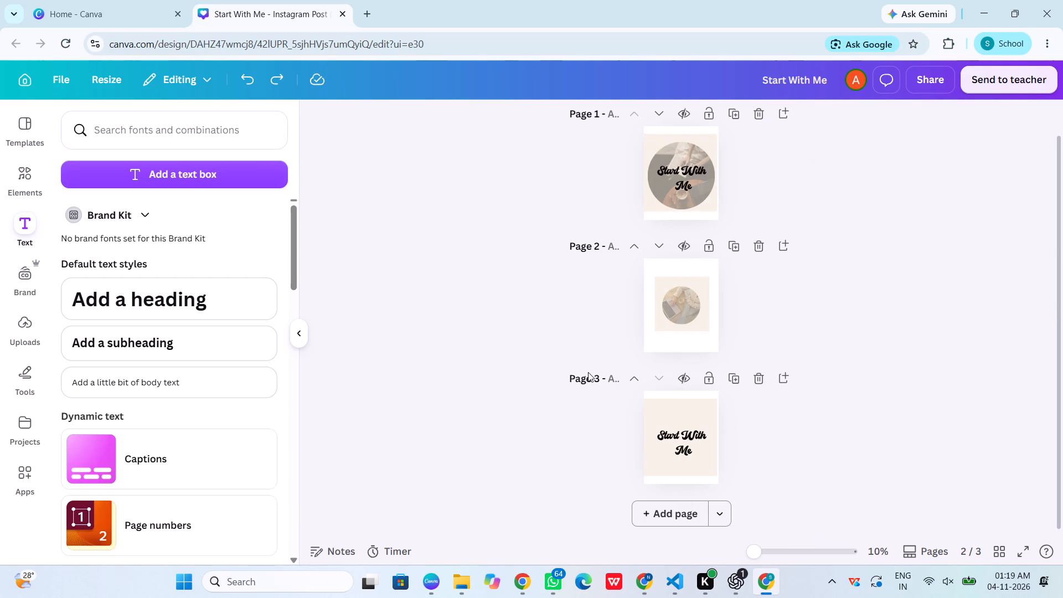
Undo the remaining page 3 edits until its beige overlay and title are gone and the page is blank.
key(ctrl+z)
key(ctrl+z)
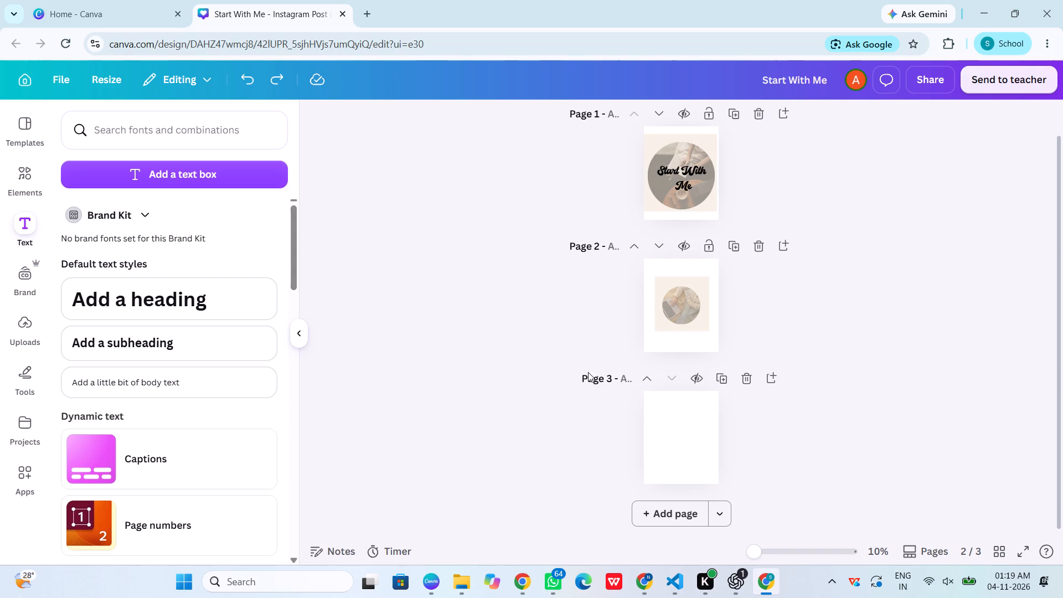
Copy the "Start With Me" title from page 1 onto the blank page 3.
key(ctrl+plus)
key(ctrl+plus)
scroll(588, 372, up, 2)
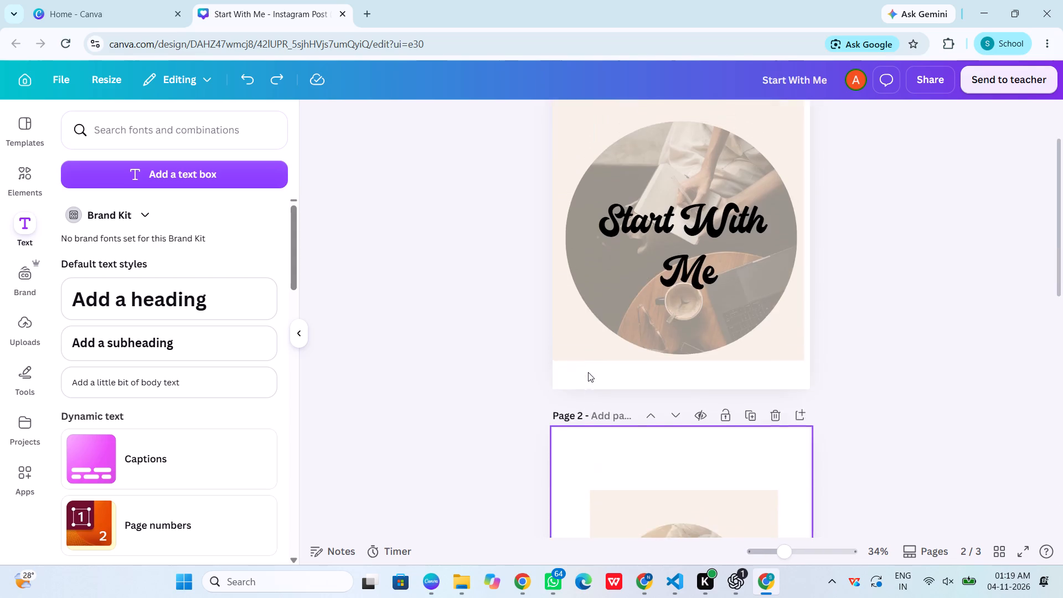
scroll(588, 372, up, 3)
click(688, 336)
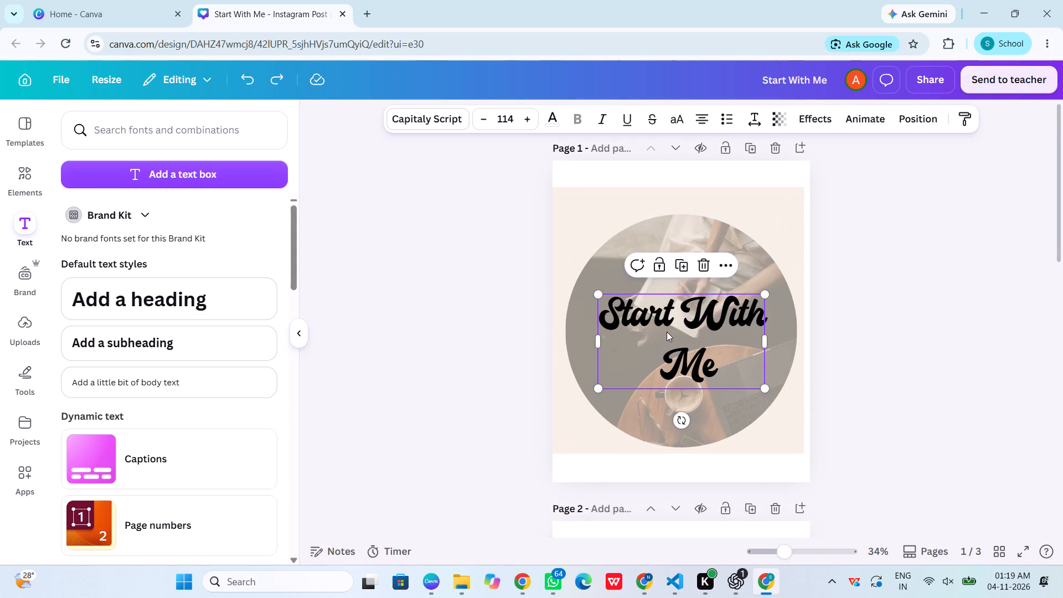
key(ctrl+c)
scroll(667, 332, down, 5)
scroll(667, 332, up, 1)
click(667, 332)
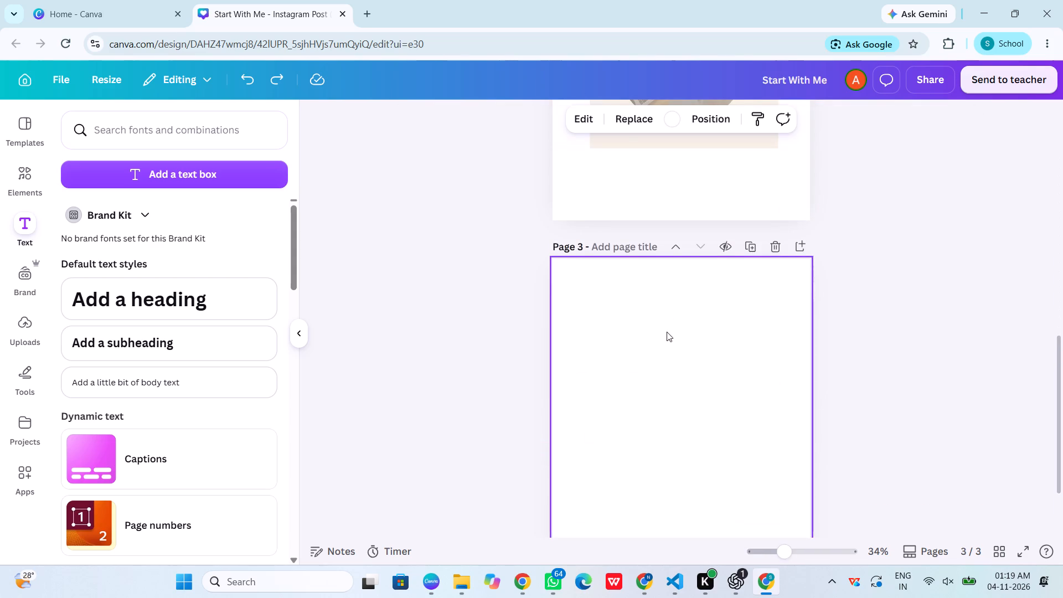
key(ctrl+v)
Copy page 1's semi-transparent beige square overlay onto page 3.
scroll(667, 332, up, 9)
click(725, 193)
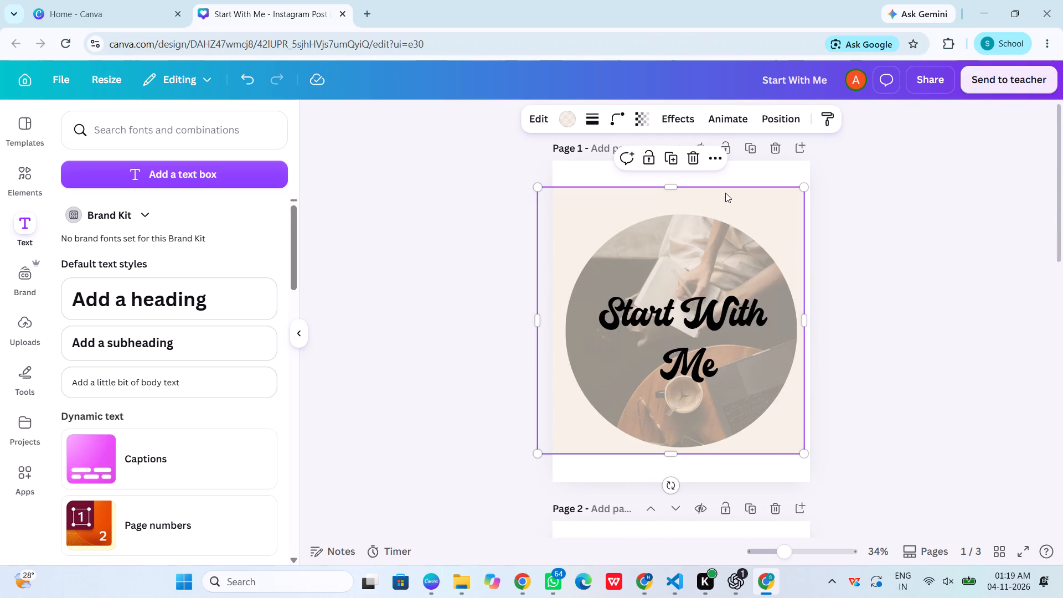
key(ctrl+c)
scroll(726, 199, down, 8)
click(744, 391)
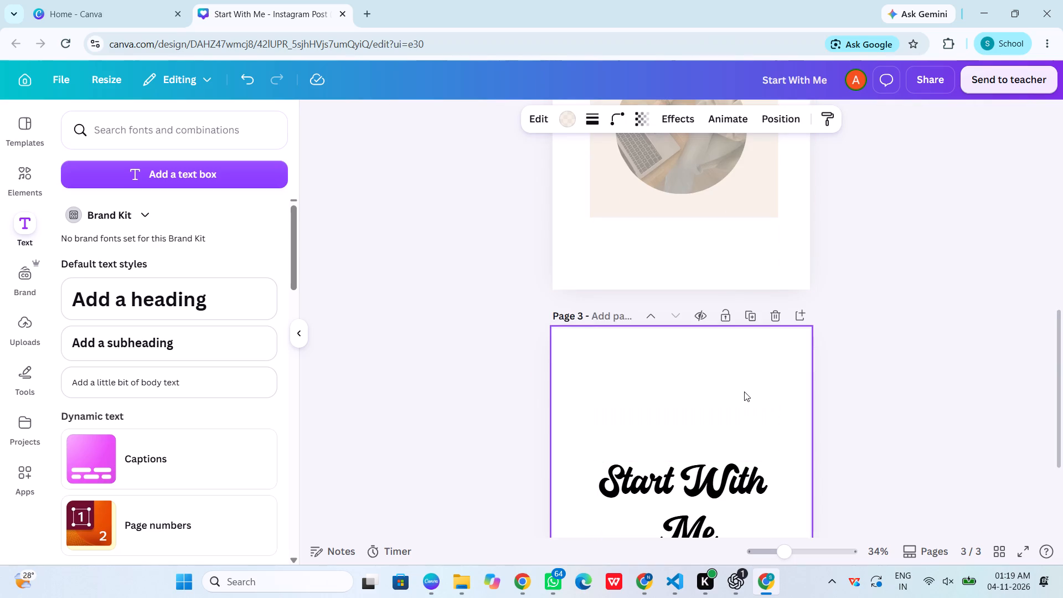
key(ctrl+v)
Move page 1's beige overlay straight down to uncover the top of the circular workspace photo.
scroll(744, 391, up, 14)
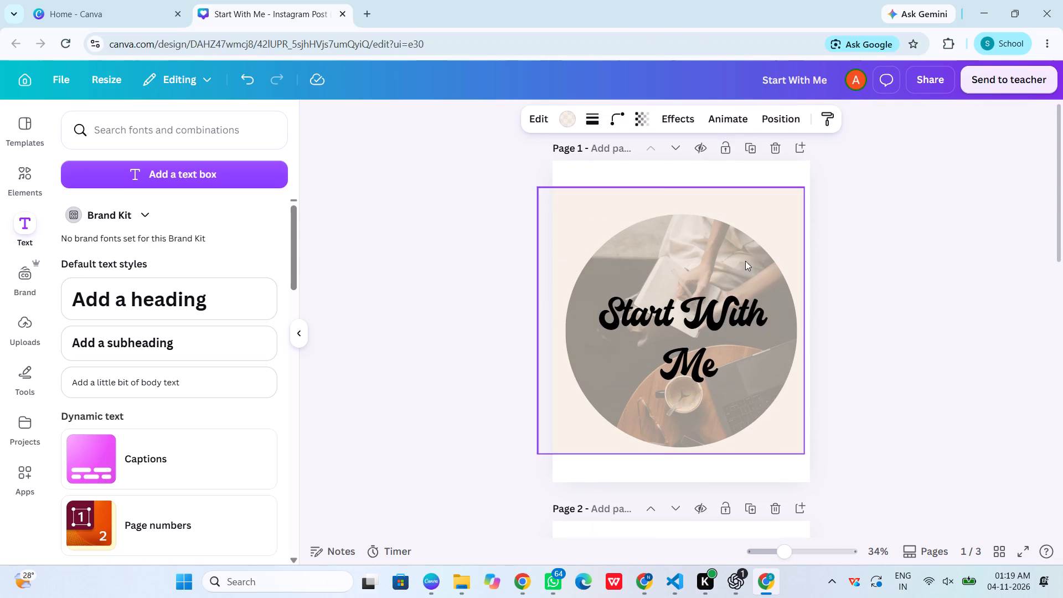
drag(748, 255, 748, 336)
Copy page 1's circular workspace photo onto page 3.
click(723, 236)
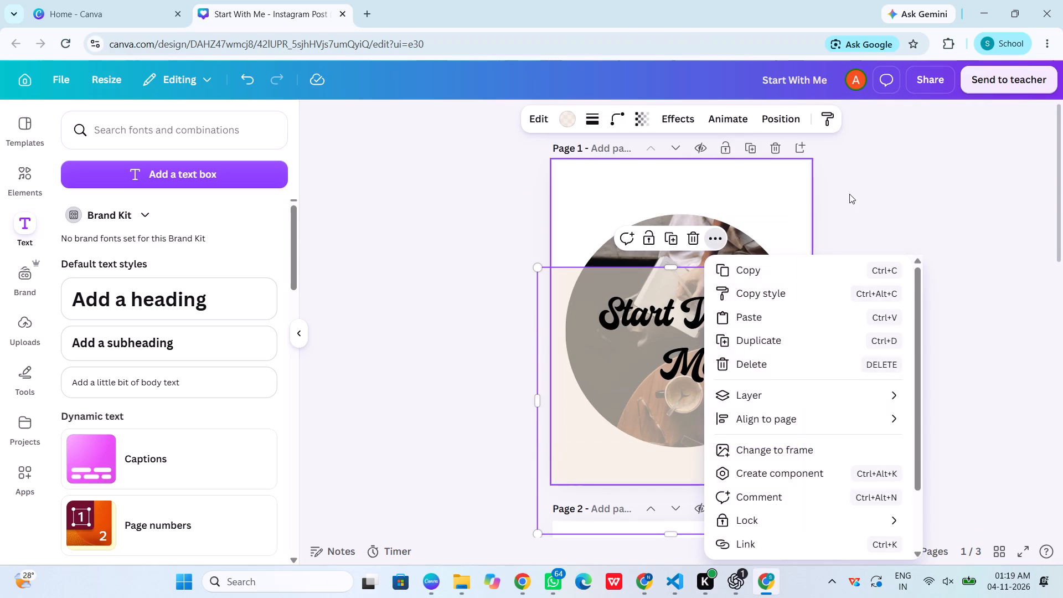
click(852, 190)
click(710, 236)
key(ctrl+c)
ctrl+scroll(710, 235, down, 5)
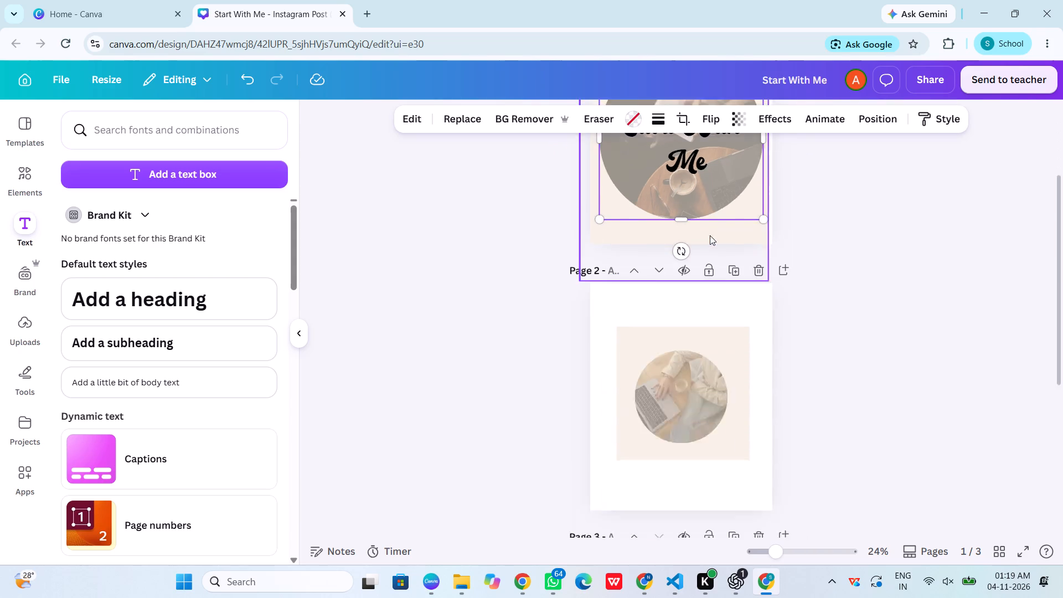
ctrl+scroll(710, 235, down, 9)
key(ctrl+v)
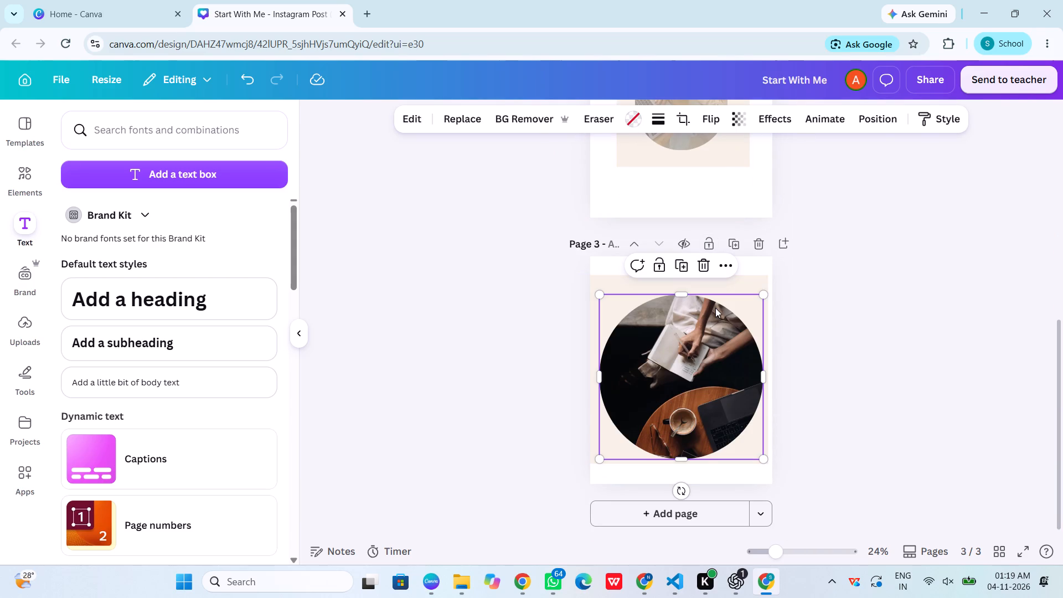
Send page 3's circular workspace photo to the back, behind the beige overlay and title.
right_click(709, 381)
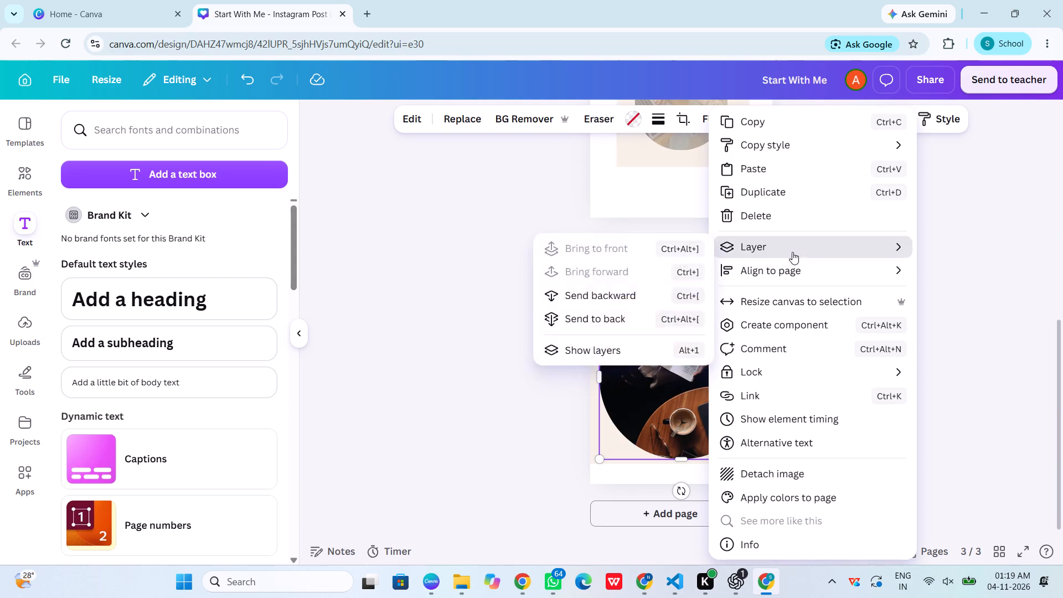
click(611, 317)
click(1007, 316)
Open the layer order options for page 3's circular workspace photo.
right_click(696, 385)
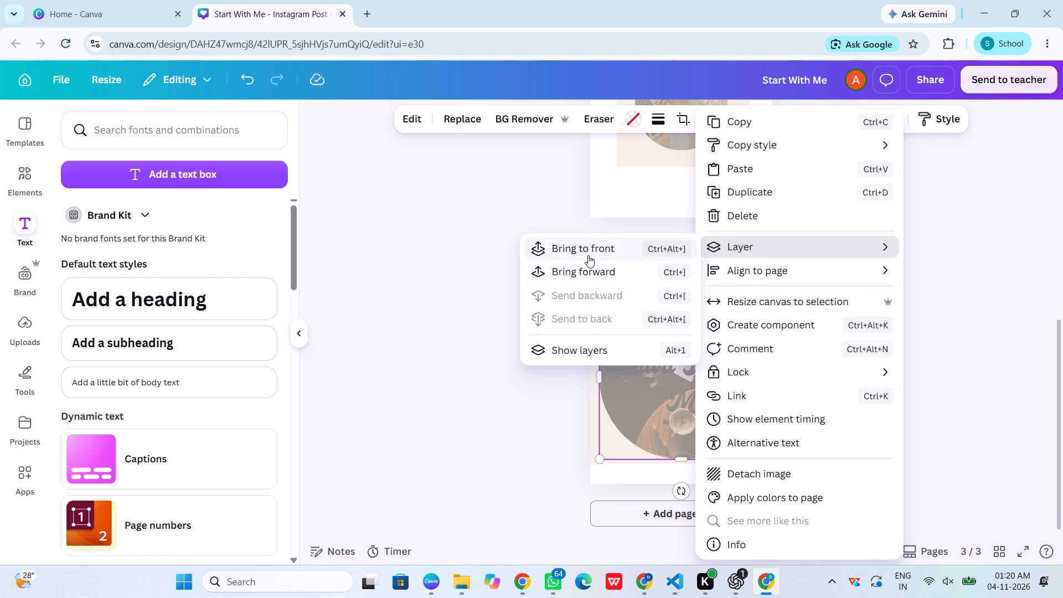
Send page 3's beige square overlay one layer backward, behind the "Start With Me" title, and centre it across the page width.
click(430, 337)
click(847, 310)
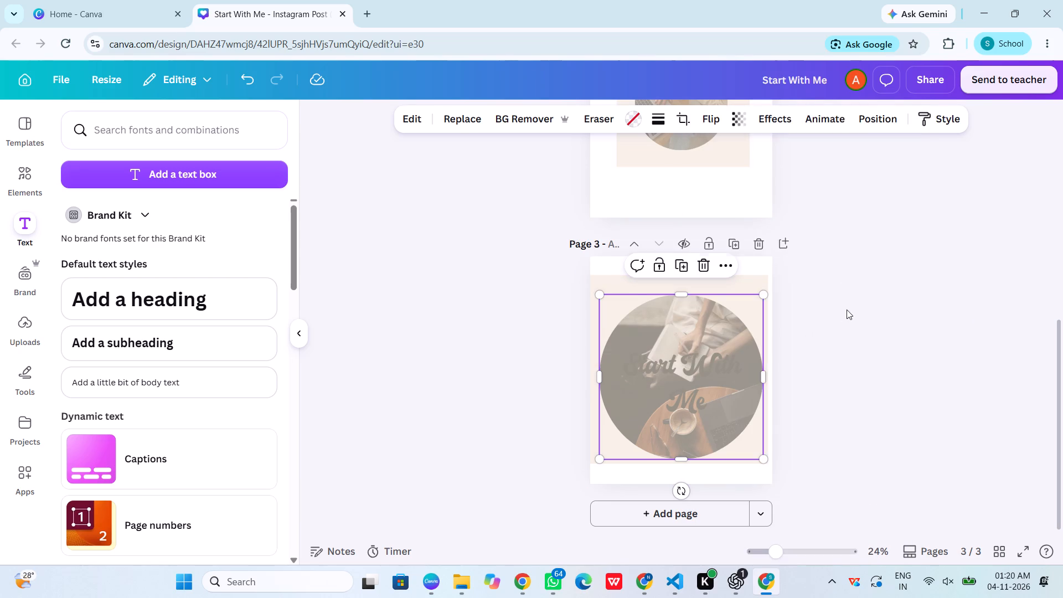
click(737, 288)
right_click(737, 288)
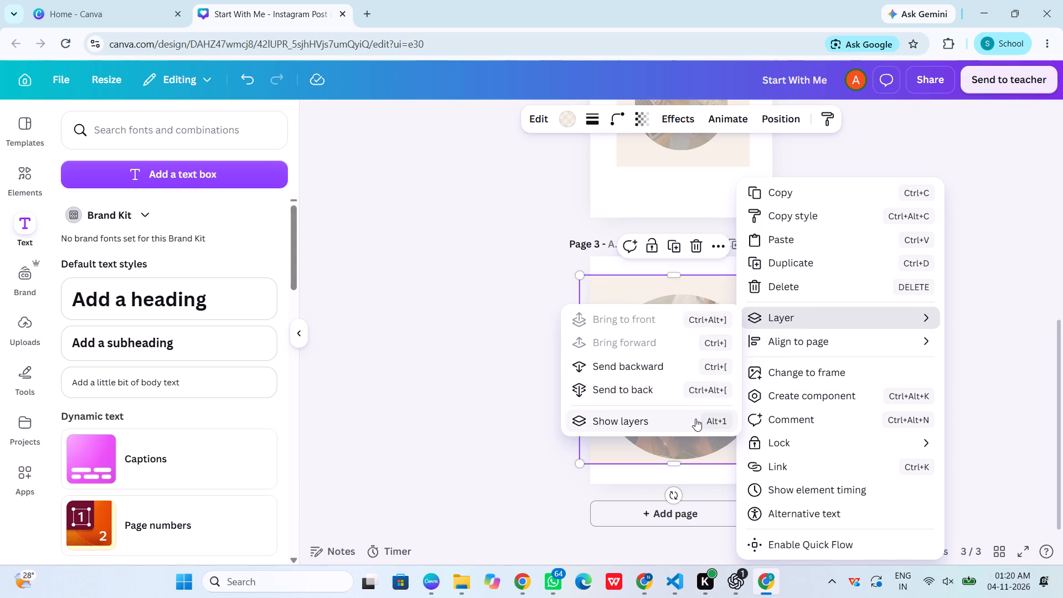
click(684, 374)
click(524, 388)
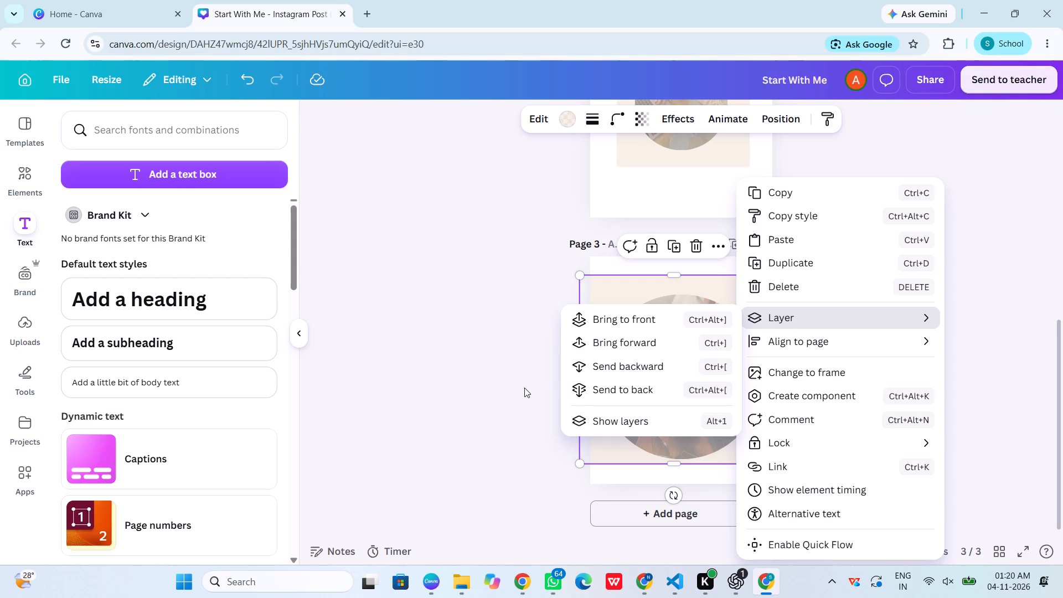
click(945, 367)
drag(757, 434, 765, 432)
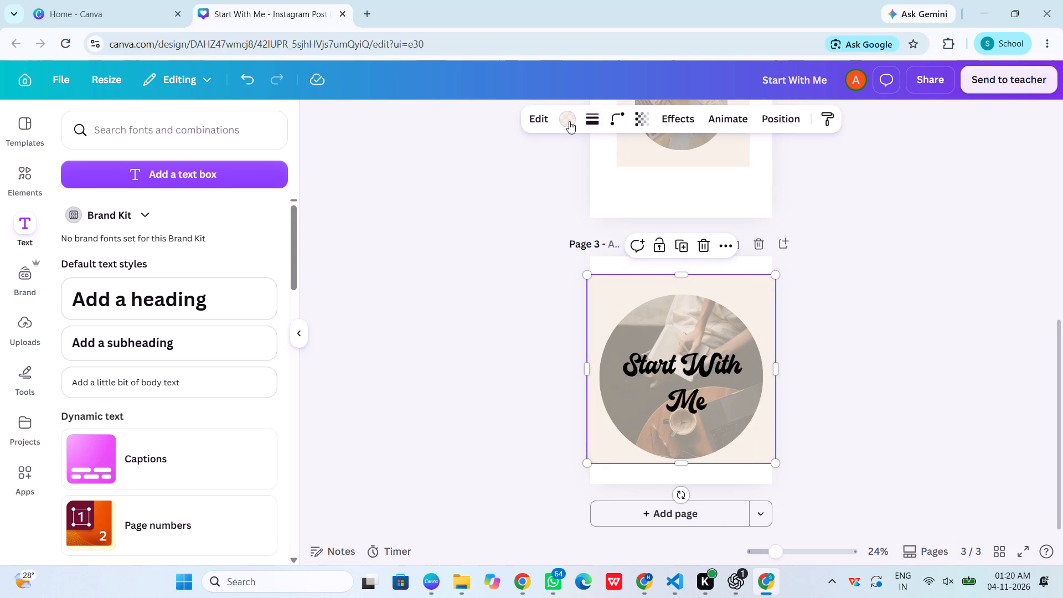
Recolour page 3's square overlay black and make it semi-transparent so the circular photo shows through.
click(569, 121)
click(106, 268)
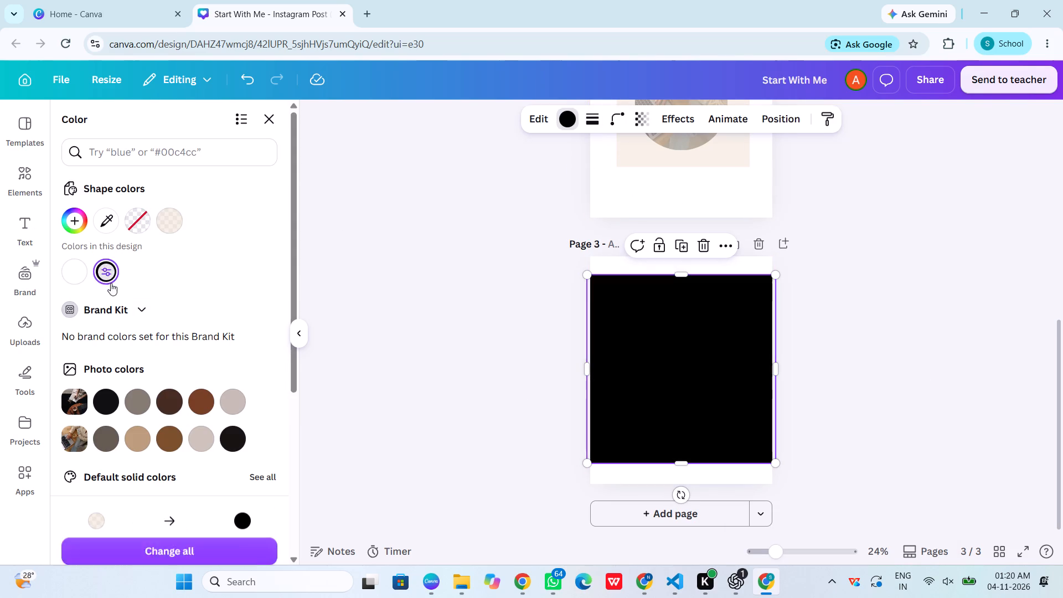
click(640, 123)
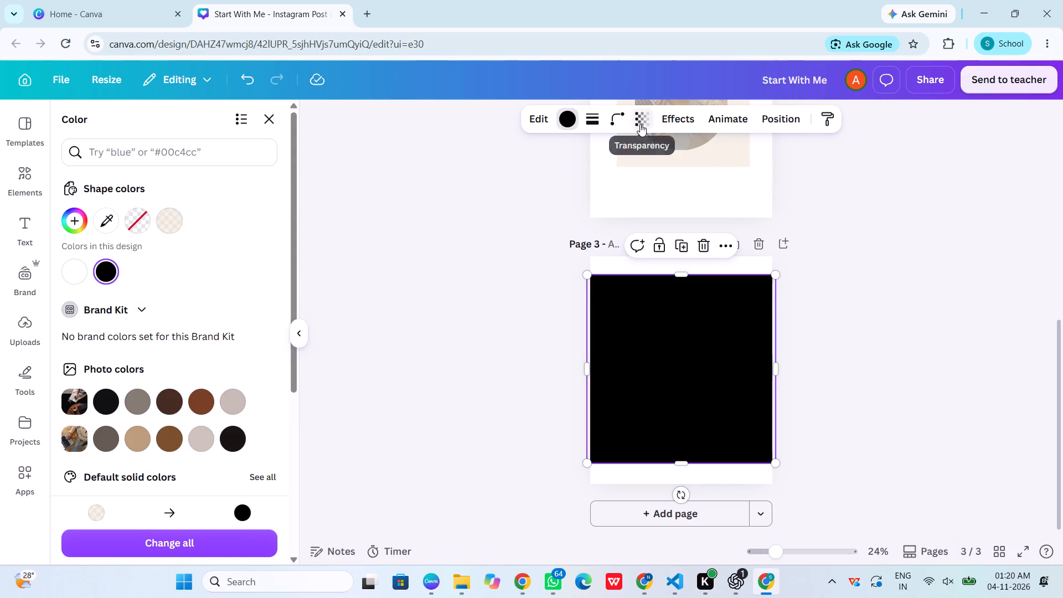
click(594, 179)
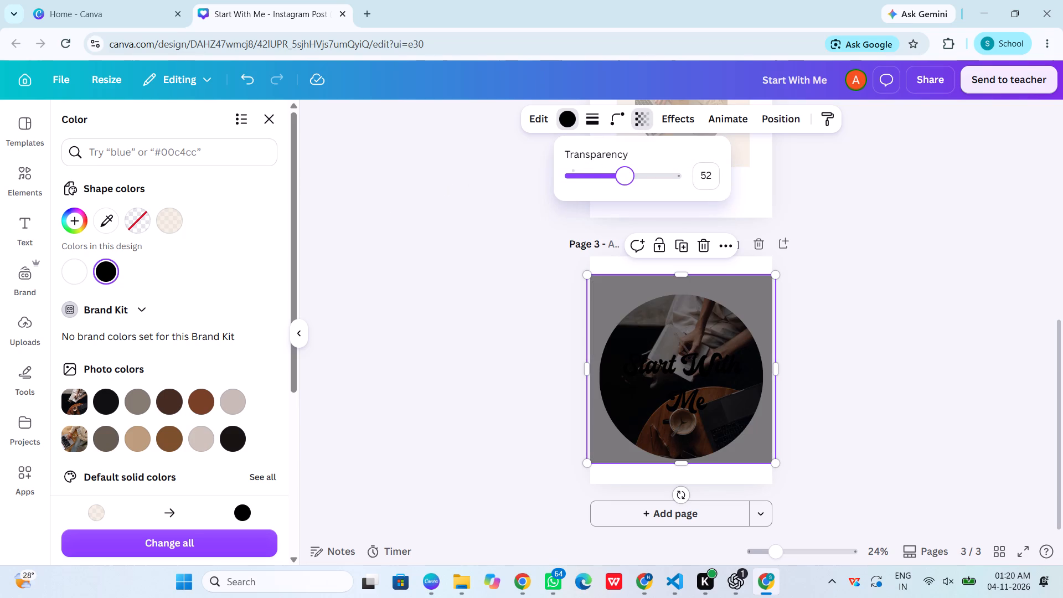
click(626, 171)
drag(618, 170, 583, 185)
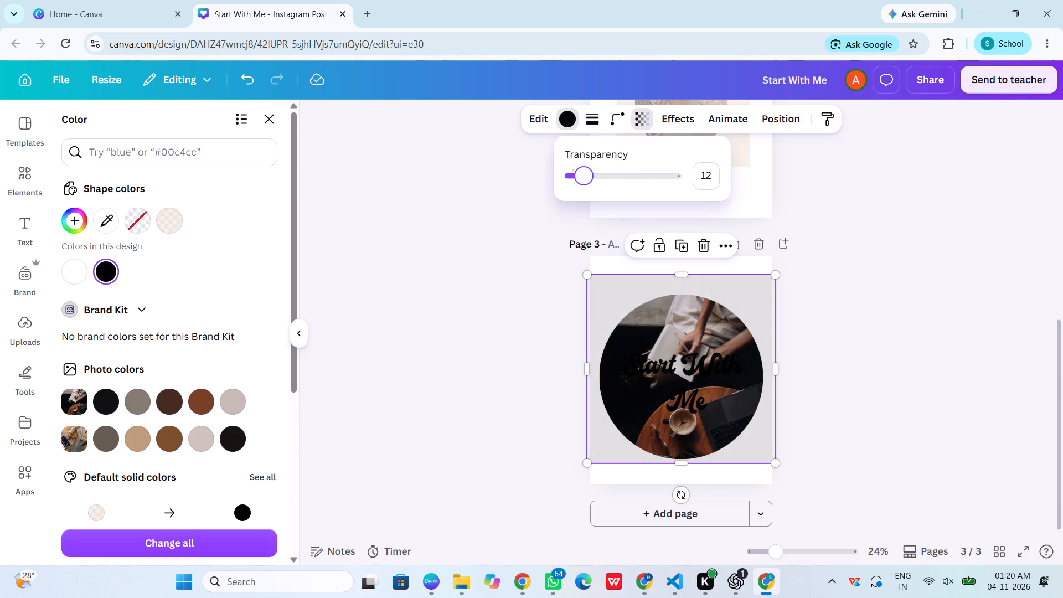
Raise the opacity of page 3's black square overlay slightly so it darkens the circular photo more.
drag(583, 185, 601, 186)
Recolour page 3's black "Start With Me" title with the beige already used in the design.
click(688, 370)
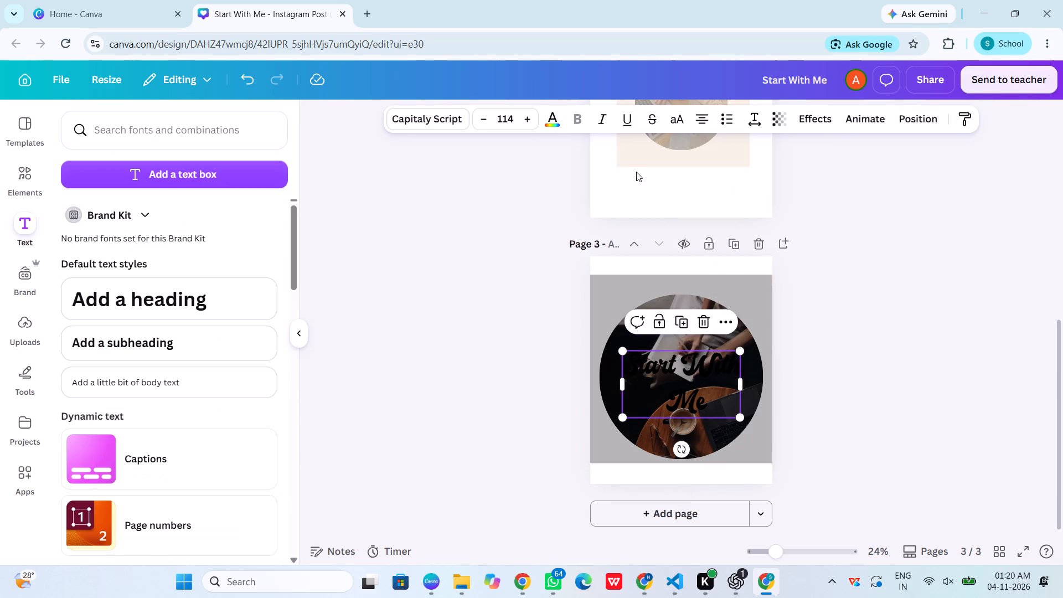
click(550, 124)
click(78, 270)
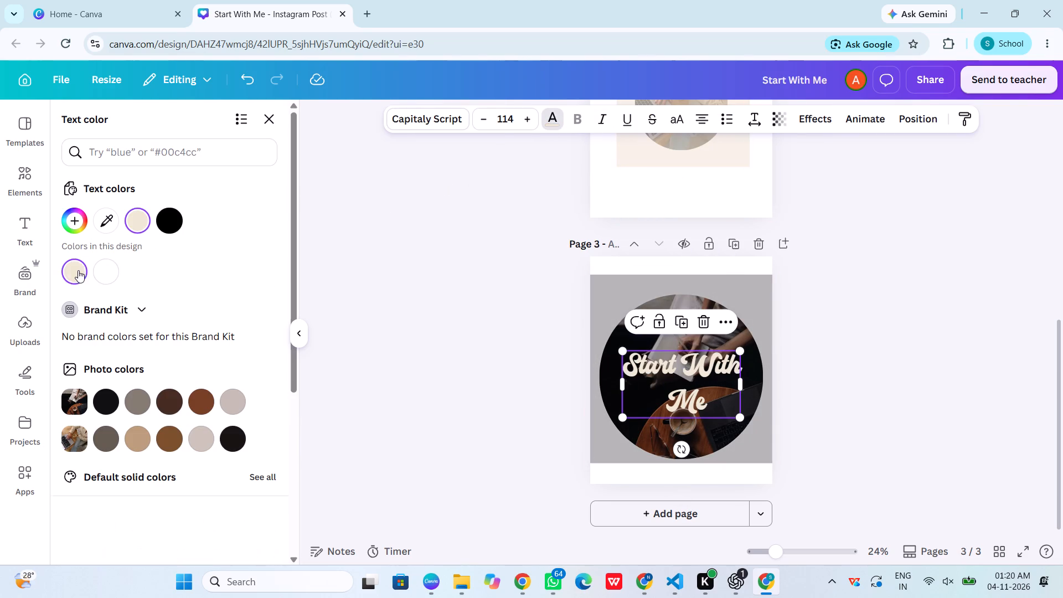
click(470, 297)
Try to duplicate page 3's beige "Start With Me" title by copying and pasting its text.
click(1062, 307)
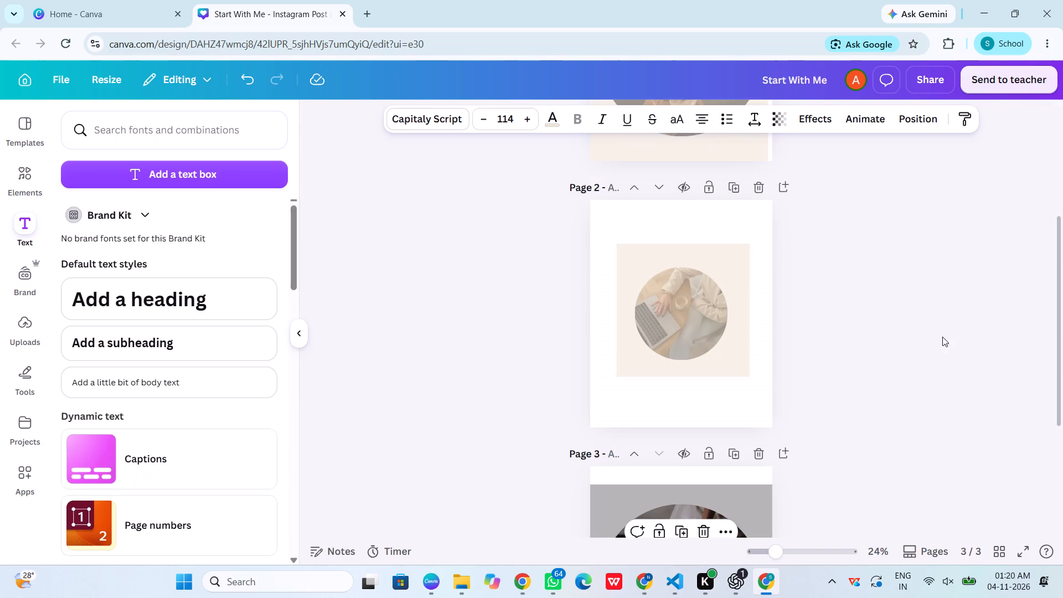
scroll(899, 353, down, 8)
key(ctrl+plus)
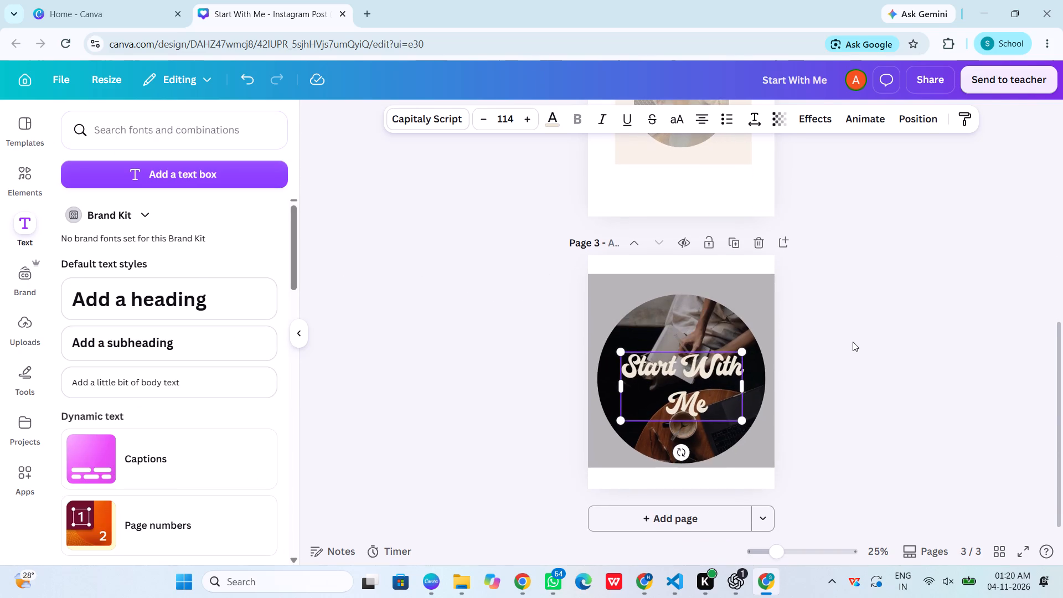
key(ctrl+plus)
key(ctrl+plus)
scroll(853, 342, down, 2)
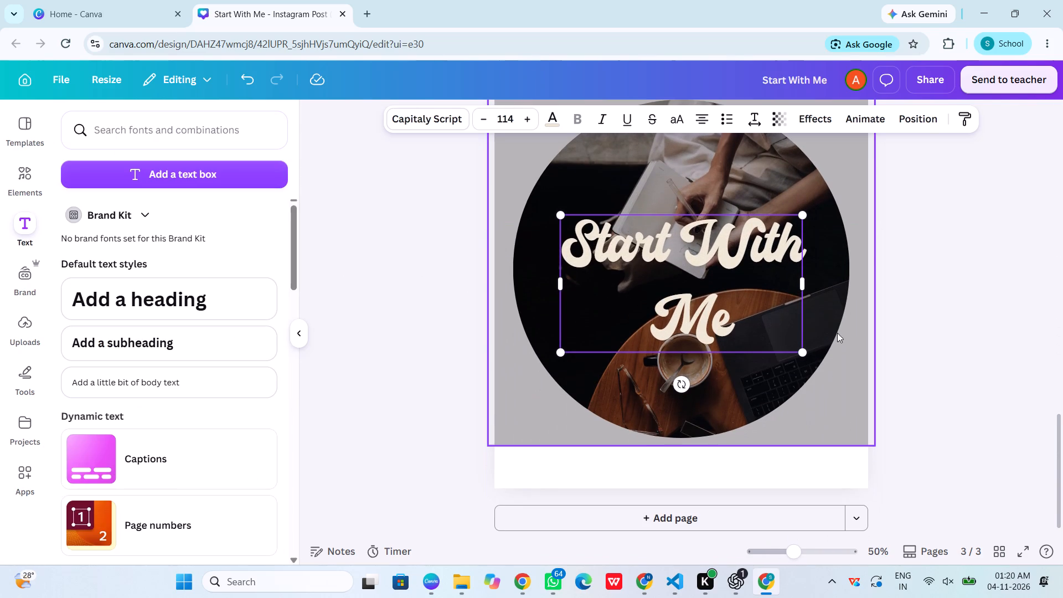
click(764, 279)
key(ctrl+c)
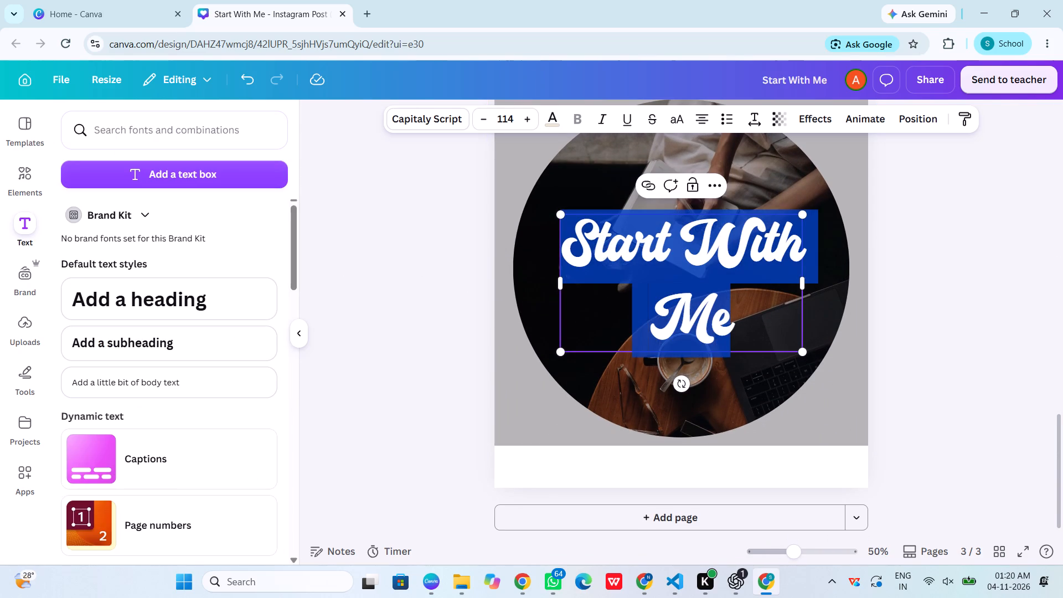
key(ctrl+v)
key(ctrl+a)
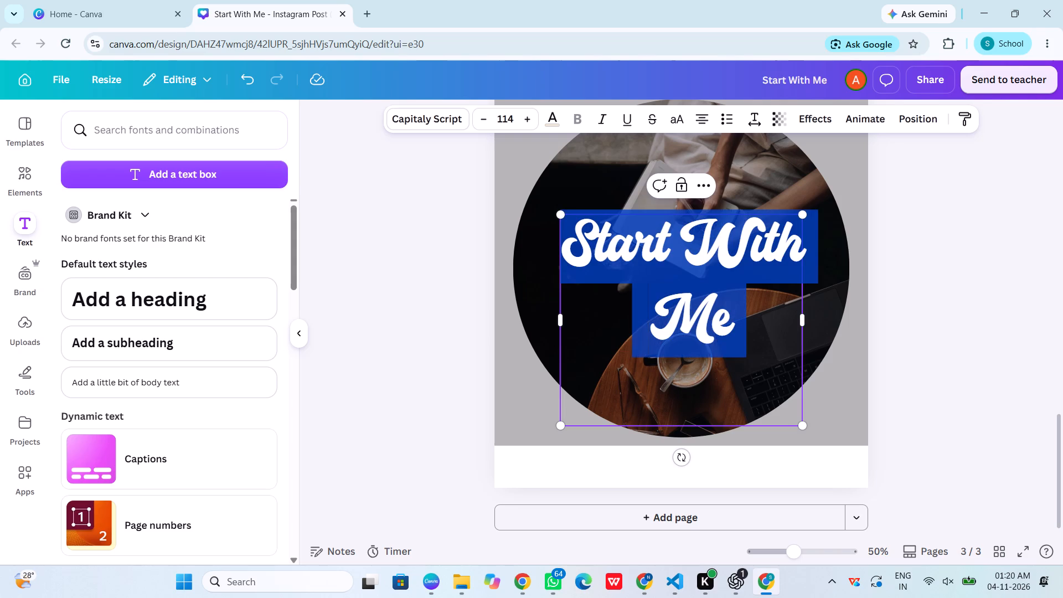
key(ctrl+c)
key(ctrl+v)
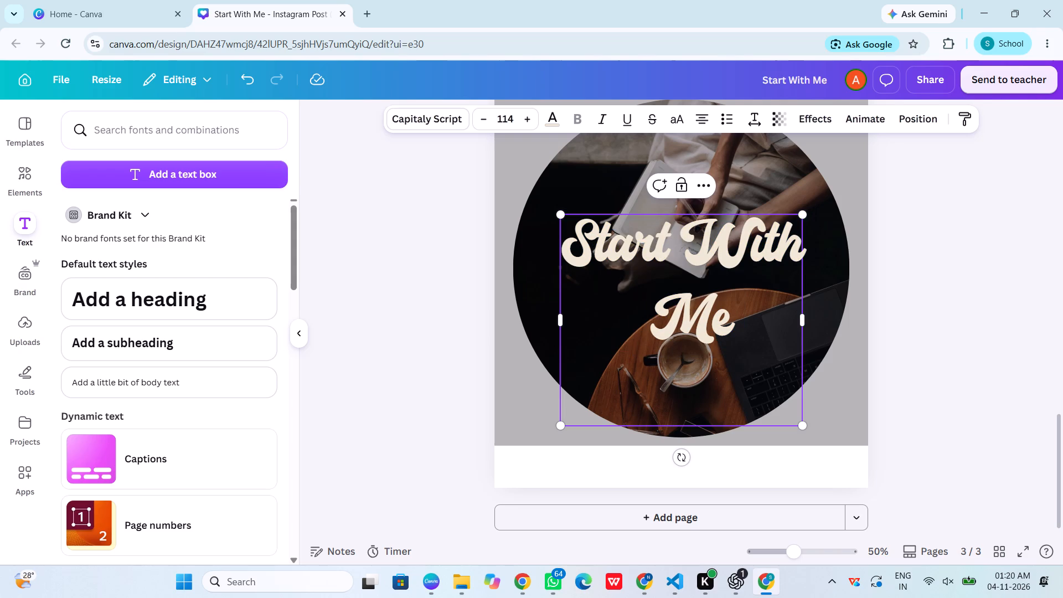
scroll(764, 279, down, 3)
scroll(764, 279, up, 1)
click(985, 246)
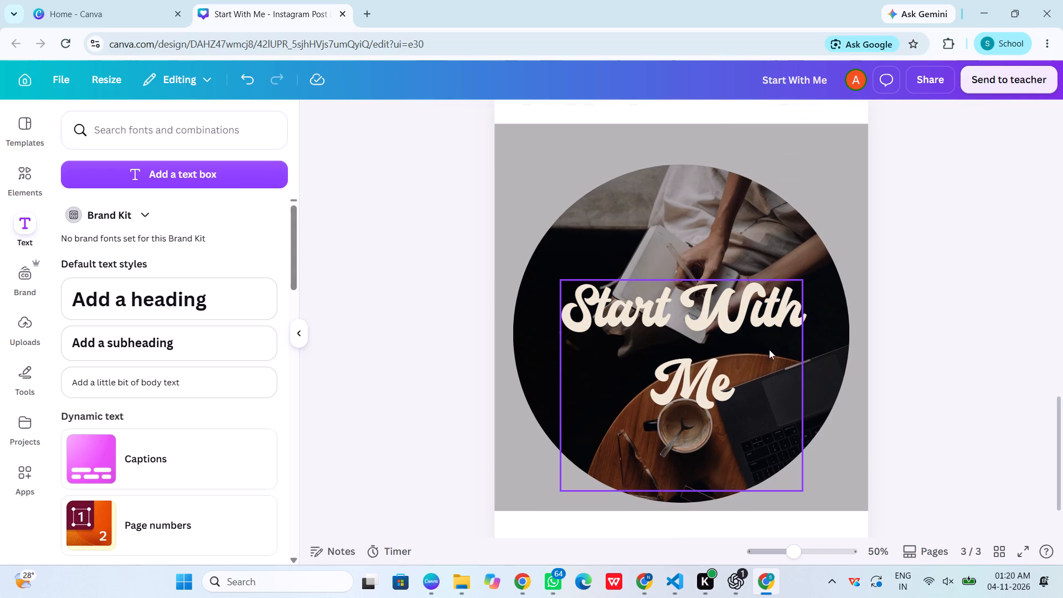
Duplicate page 3's "Start With Me" text box and place the copy above and slightly to the right of the original.
click(725, 344)
key(ctrl+c)
scroll(724, 354, down, 2)
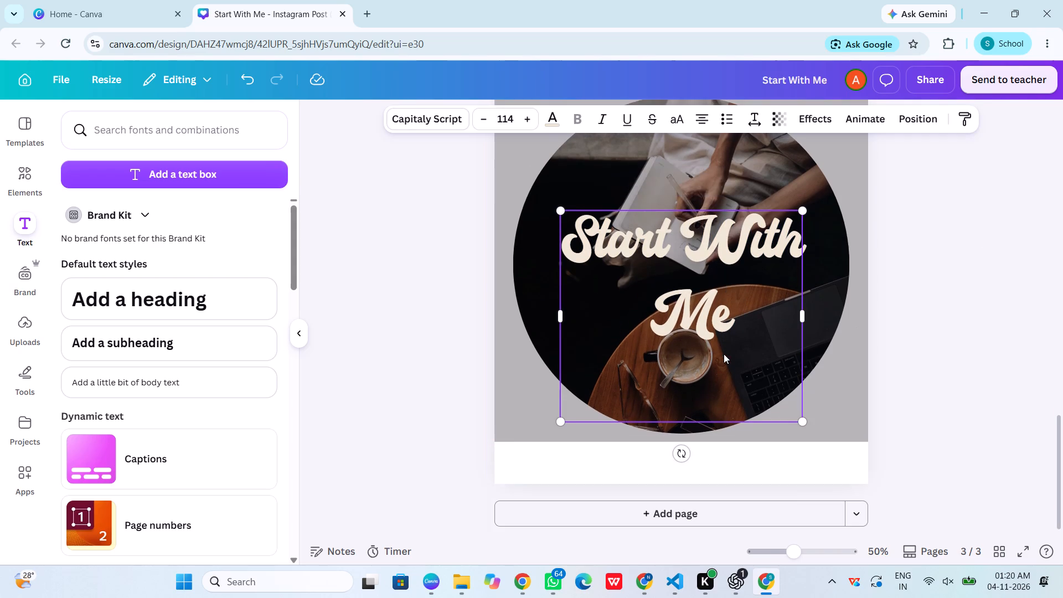
scroll(724, 354, up, 3)
key(ctrl+v)
scroll(955, 417, down, 4)
drag(702, 255, 724, 151)
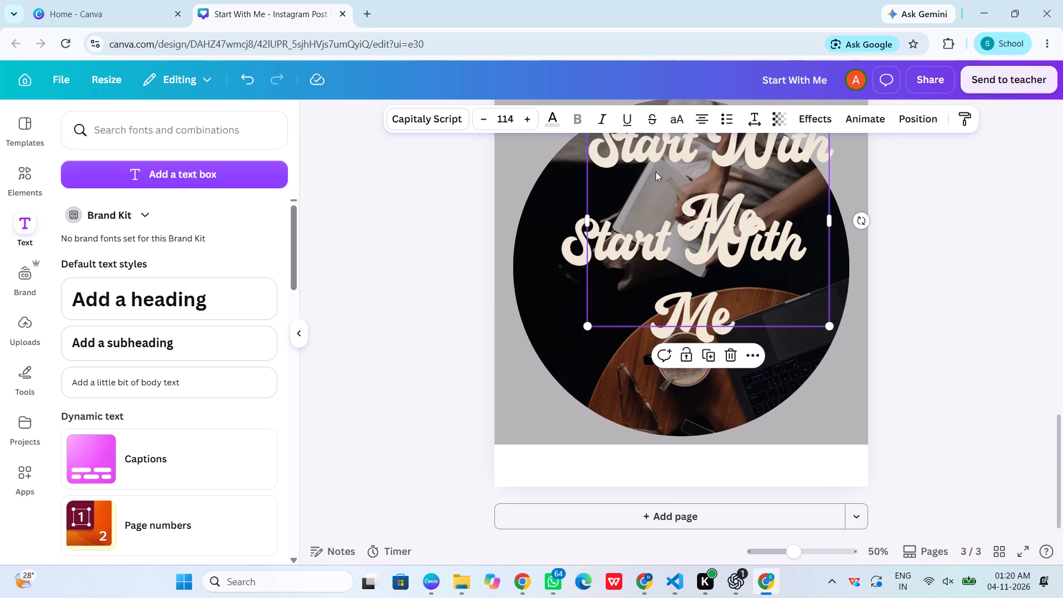
Recolour the upper copy of page 3's "Start With Me" title white.
click(560, 123)
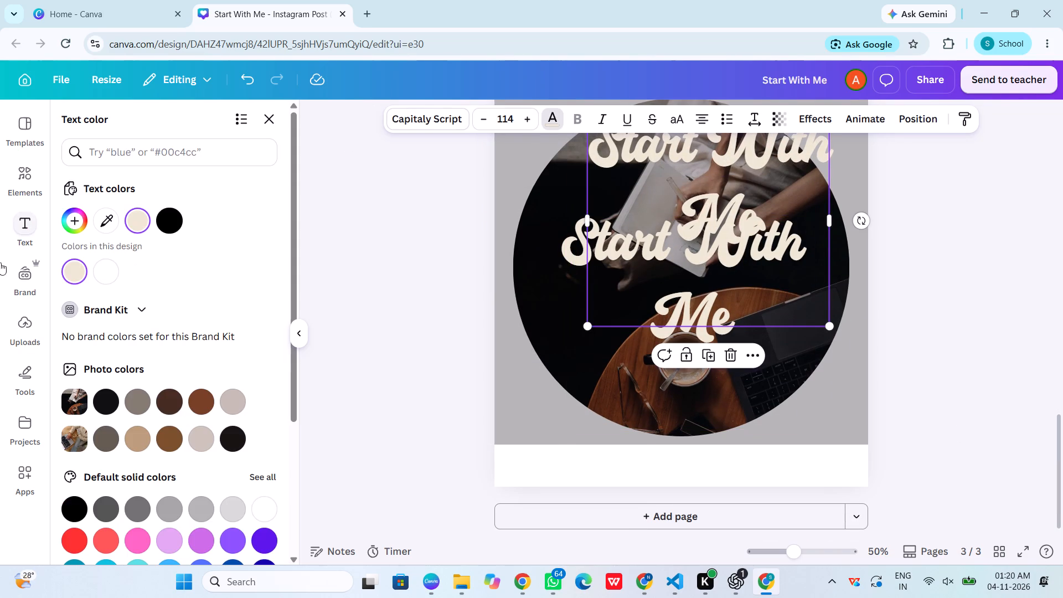
click(98, 277)
click(983, 377)
Move the original beige "Start With Me" title off page 3, past its left edge, leaving the white copy on the photo.
scroll(983, 377, up, 1)
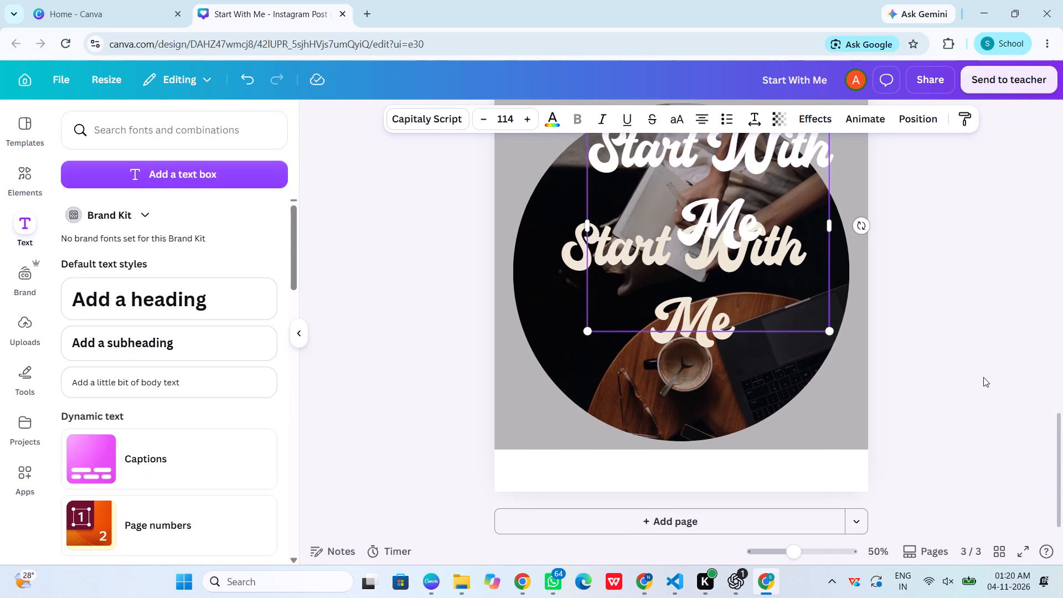
scroll(983, 377, up, 1)
drag(701, 490, 219, 314)
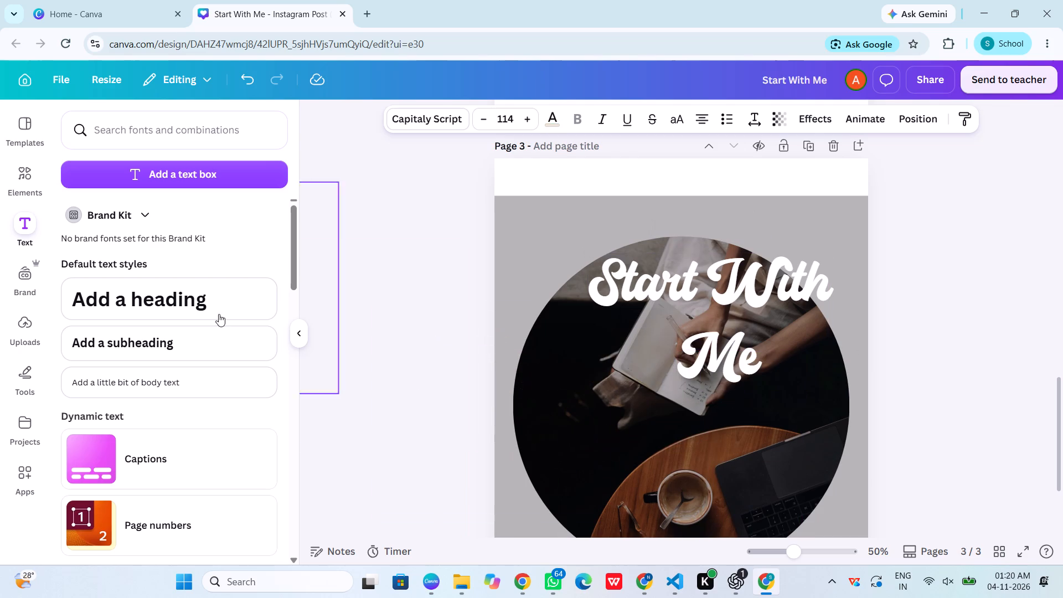
Move the beige copy of the title from beside page 3 partly onto the page's upper-left corner.
drag(219, 314, 477, 262)
Move the white "Start With Me" title down over the middle of page 3's circular photo.
drag(727, 284, 727, 305)
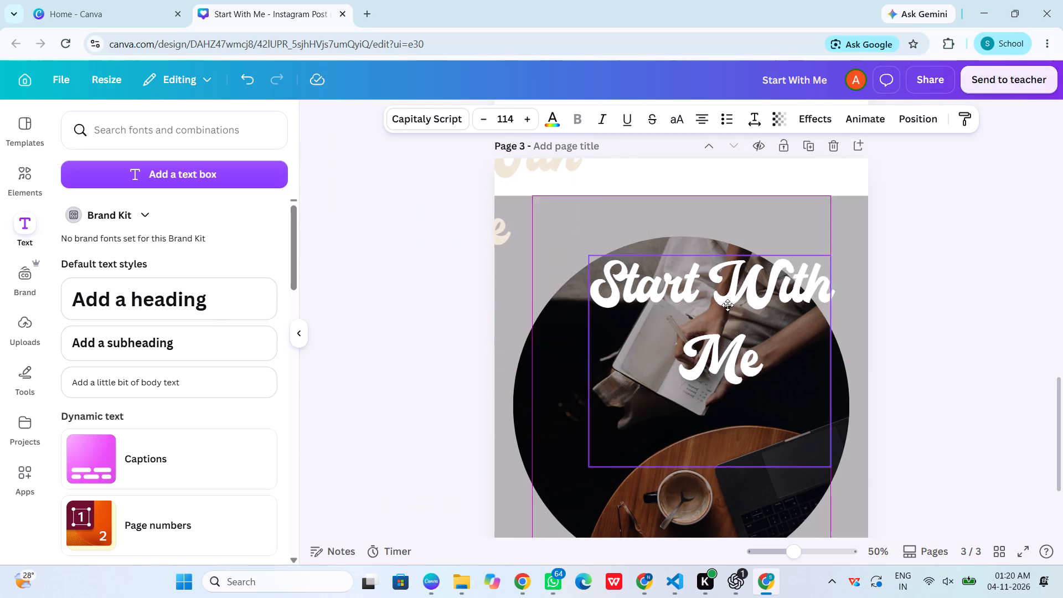
drag(727, 305, 706, 374)
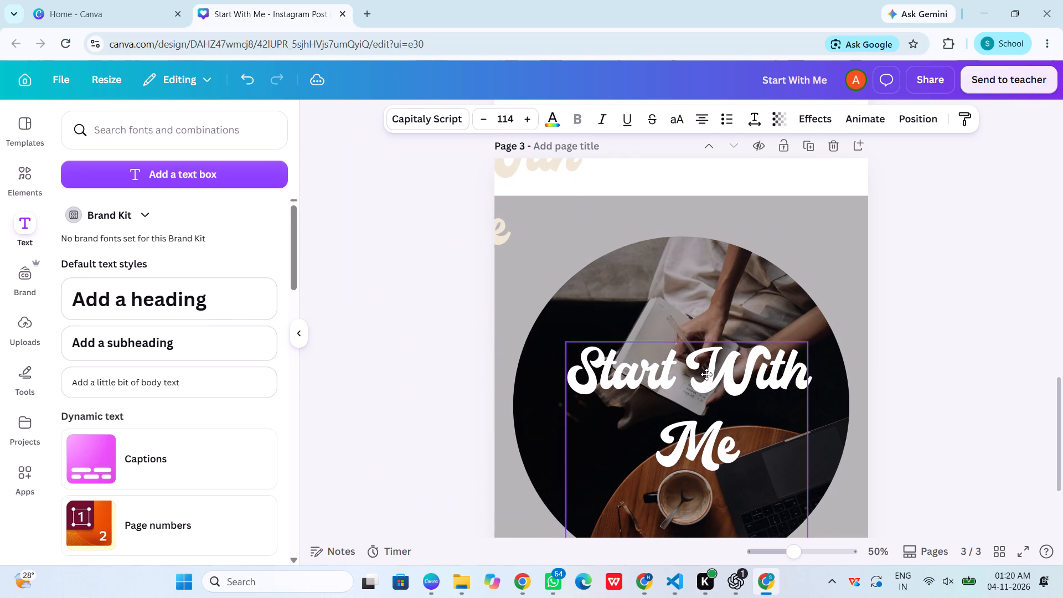
drag(706, 374, 706, 377)
key(ctrl+minus)
key(ctrl+minus)
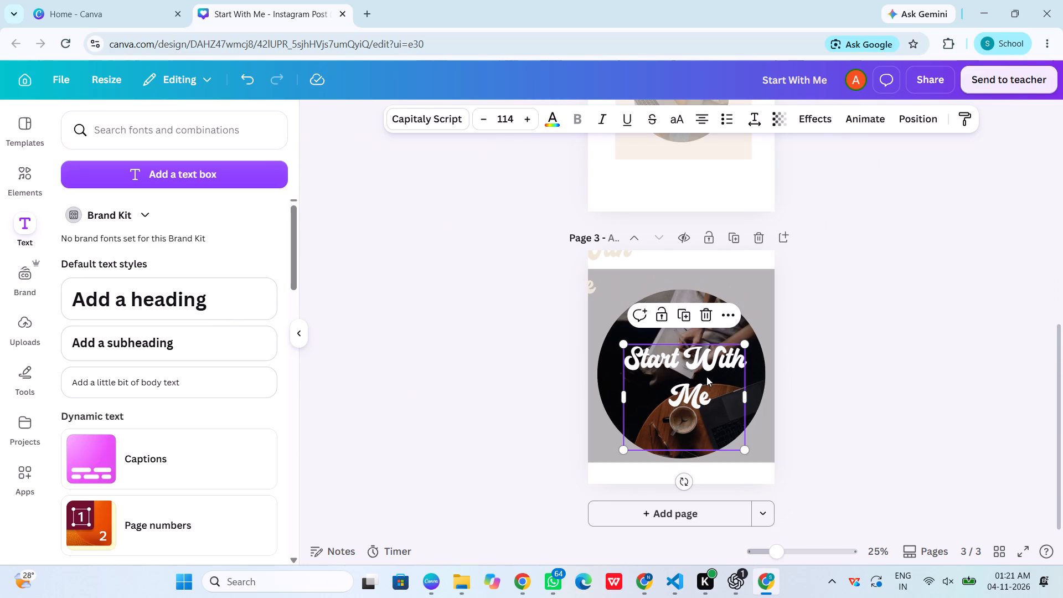
click(837, 233)
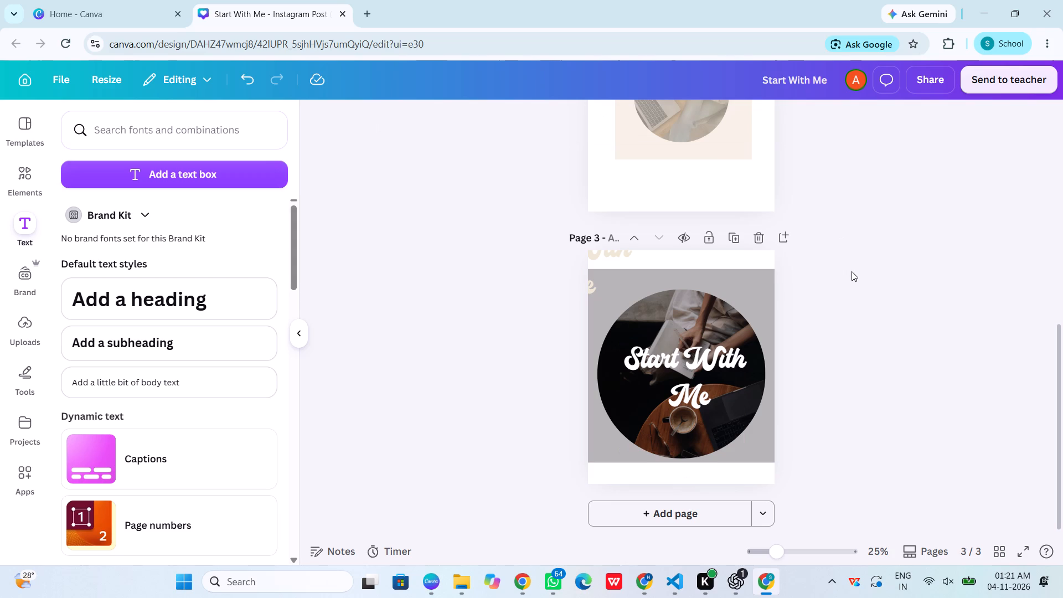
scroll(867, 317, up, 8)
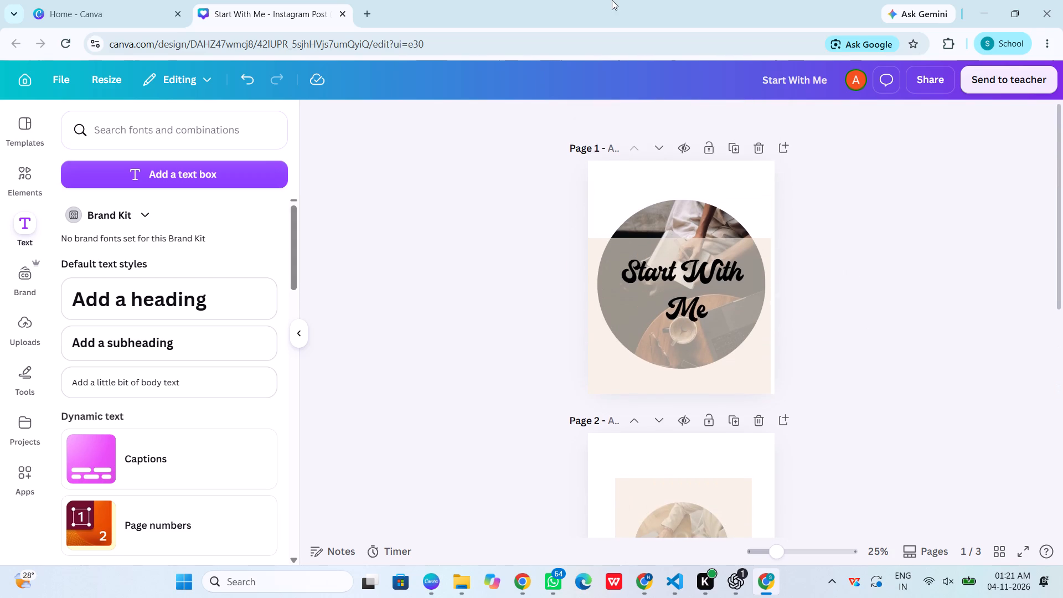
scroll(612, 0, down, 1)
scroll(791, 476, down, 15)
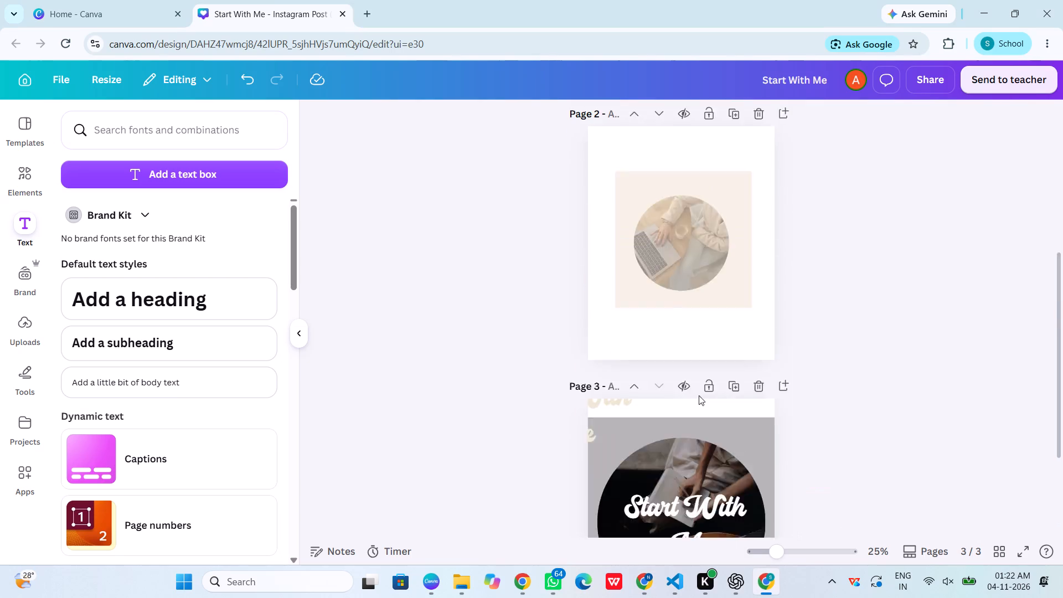
Move page 3's semi-transparent black overlay and white "Start With Me" title up off the circular photo to the page's upper area.
scroll(699, 395, up, 6)
scroll(699, 270, down, 5)
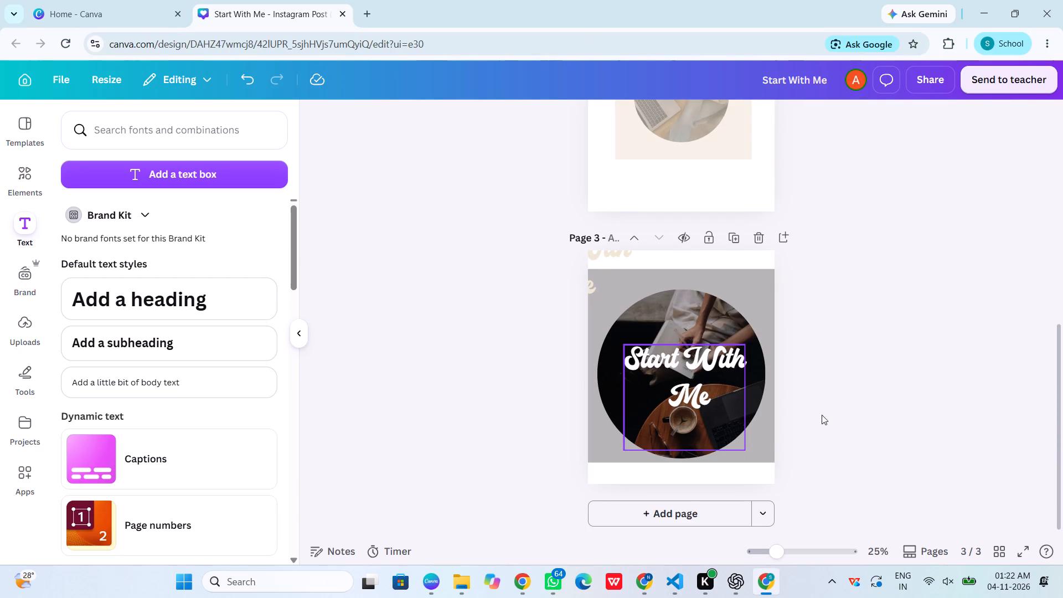
drag(767, 438, 694, 449)
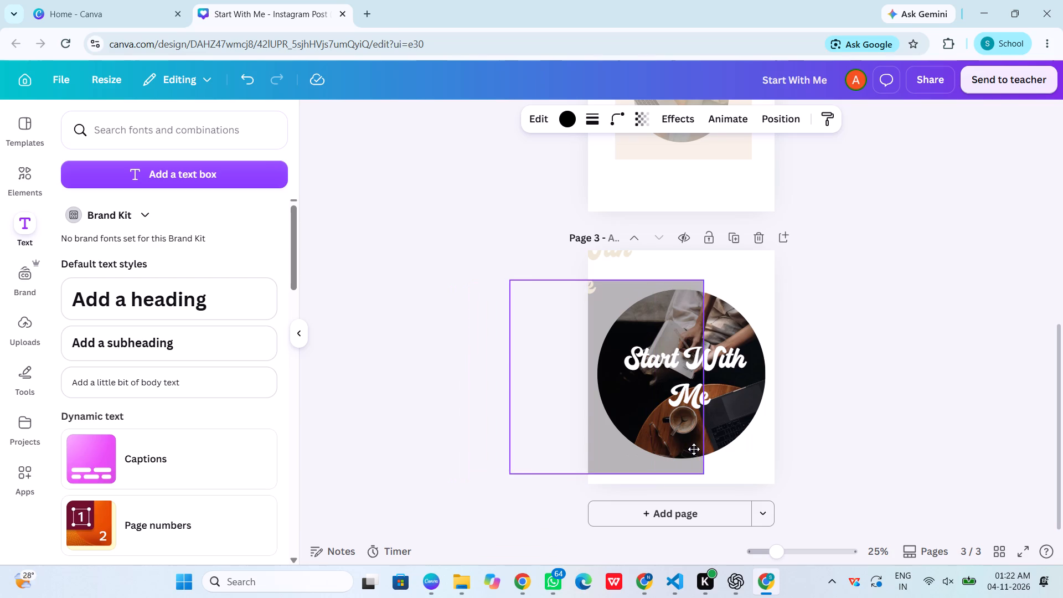
drag(694, 449, 731, 287)
drag(693, 371, 730, 269)
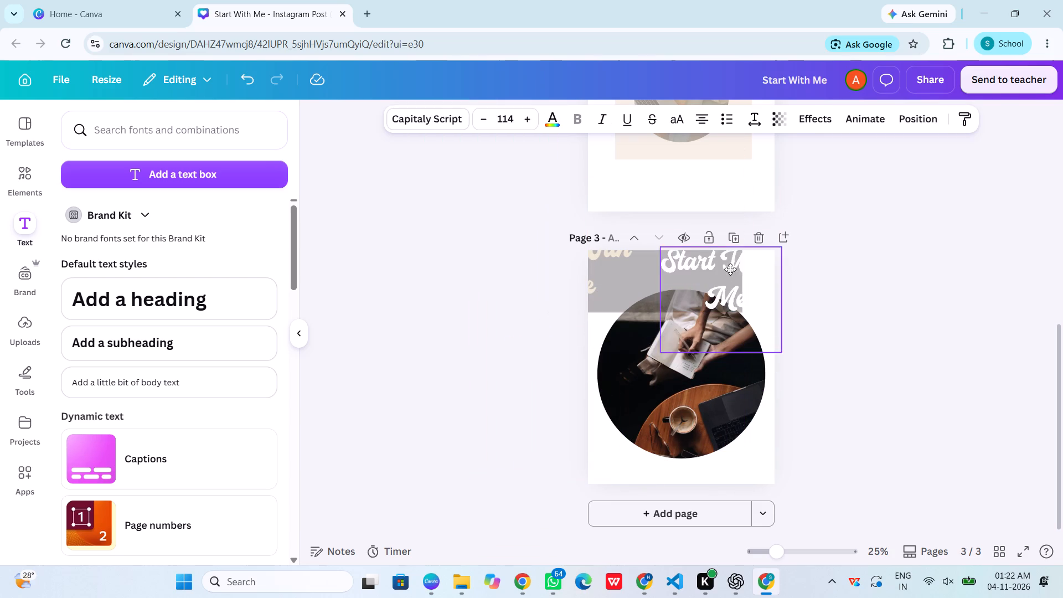
drag(730, 269, 714, 286)
click(868, 323)
Move page 2's semi-transparent cream square to the page's lower-left corner so it only partly covers the circular photo.
scroll(881, 359, up, 7)
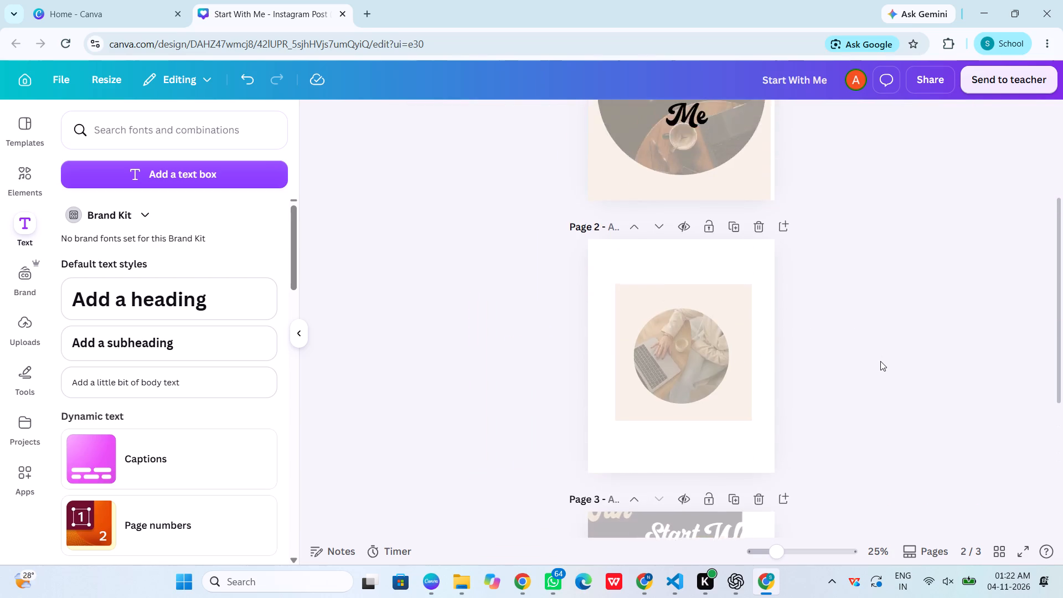
scroll(840, 431, down, 3)
click(736, 337)
drag(736, 337, 664, 400)
click(788, 295)
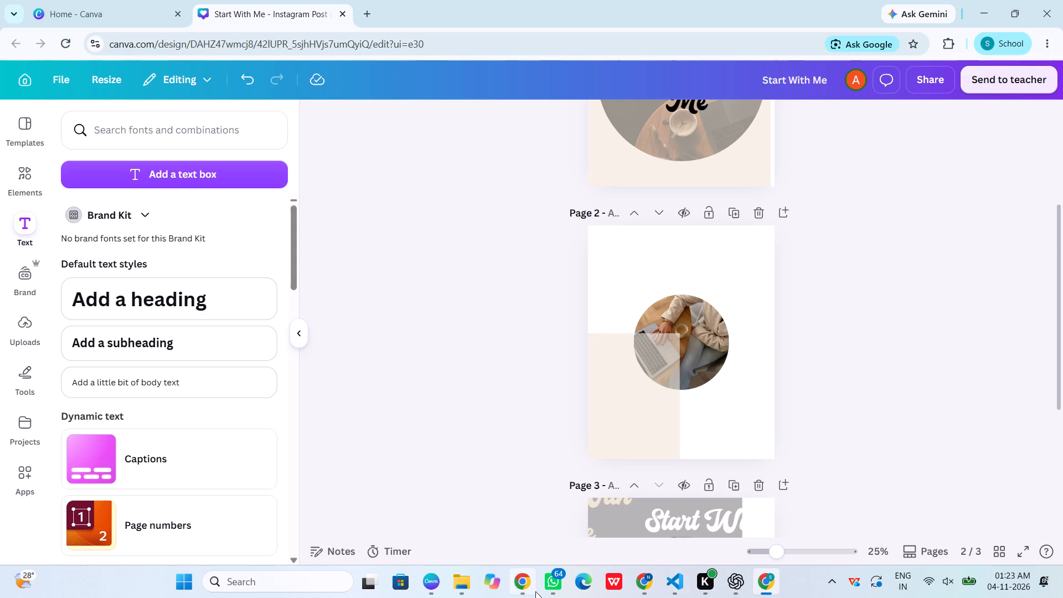
Switch to the Chrome window with Pinterest and search for "highlight cover pages for bussiness".
click(520, 582)
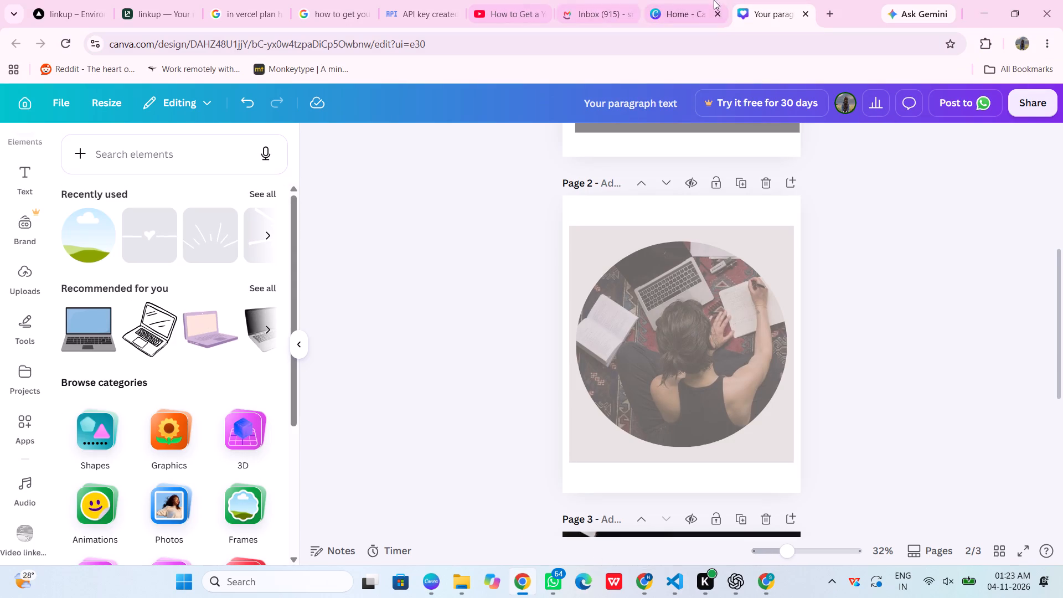
click(820, 14)
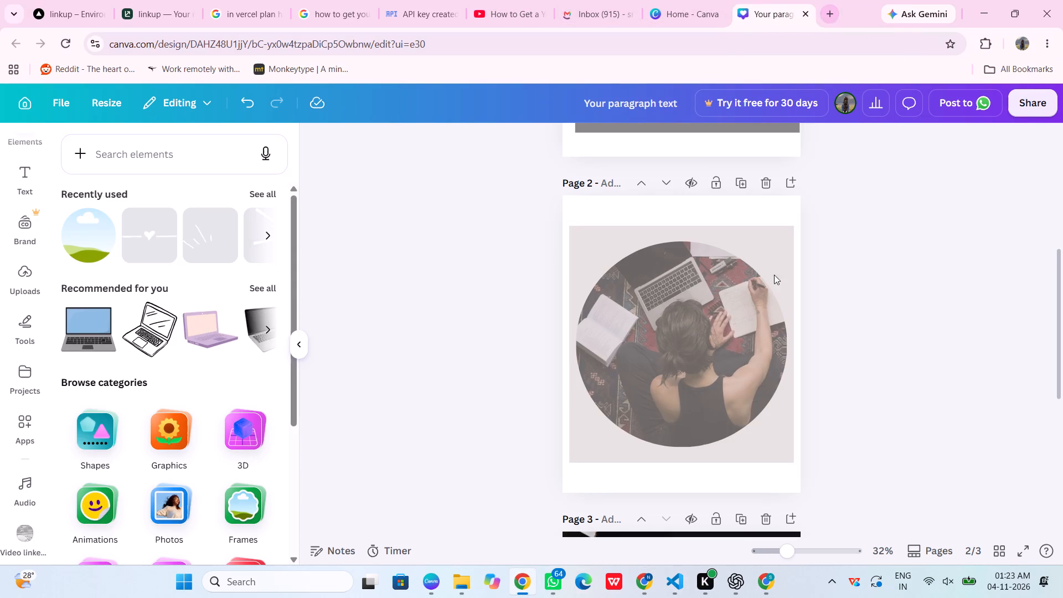
click(641, 574)
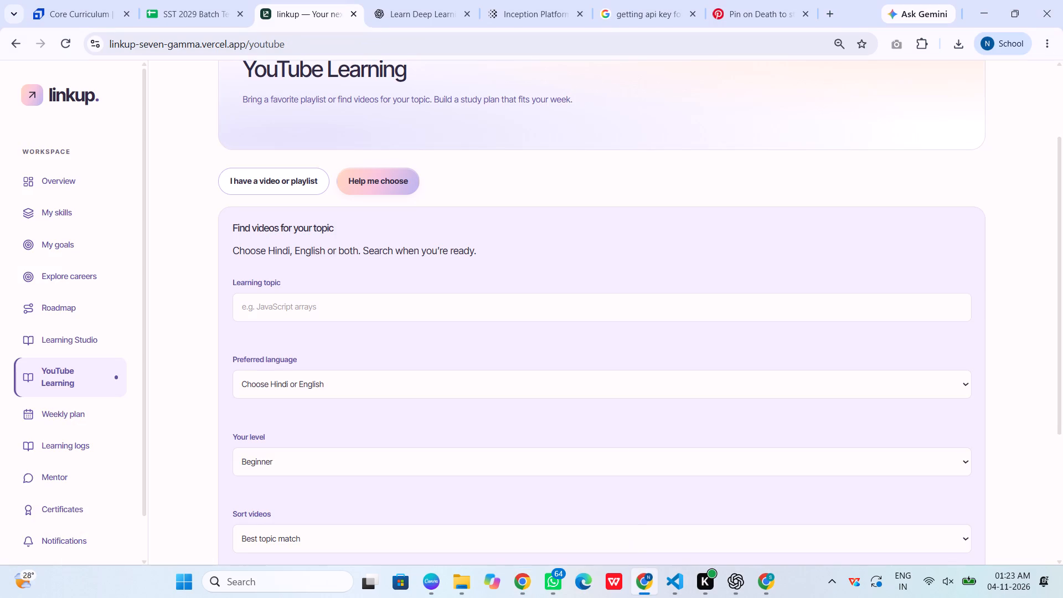
click(748, 0)
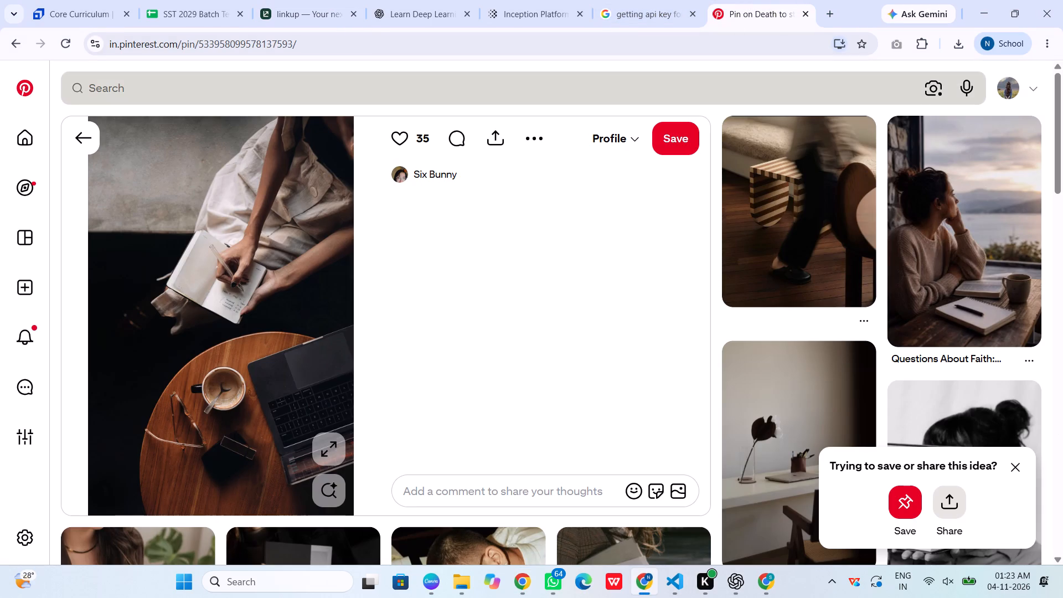
click(232, 103)
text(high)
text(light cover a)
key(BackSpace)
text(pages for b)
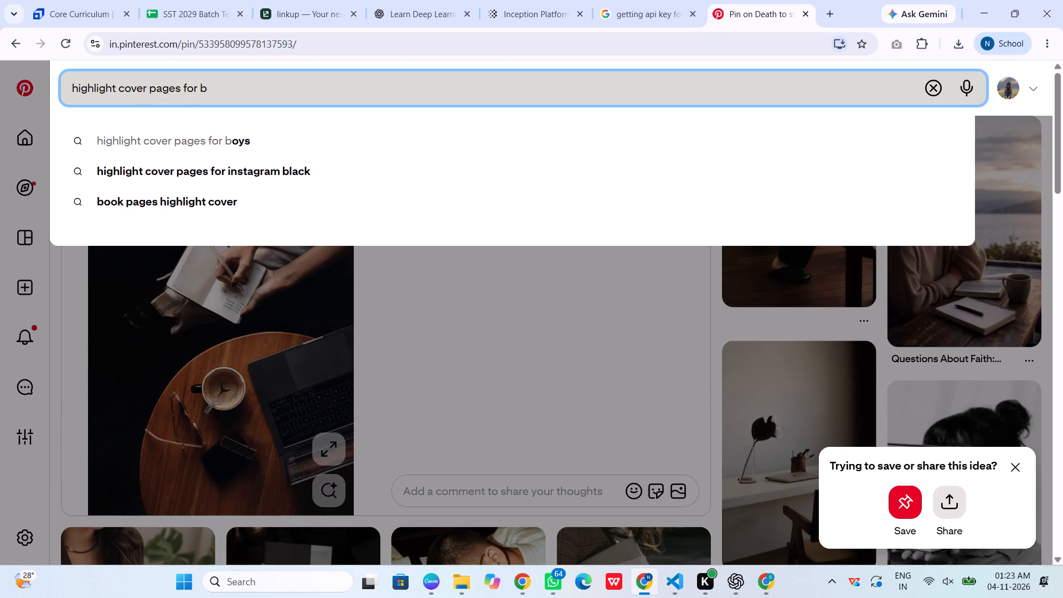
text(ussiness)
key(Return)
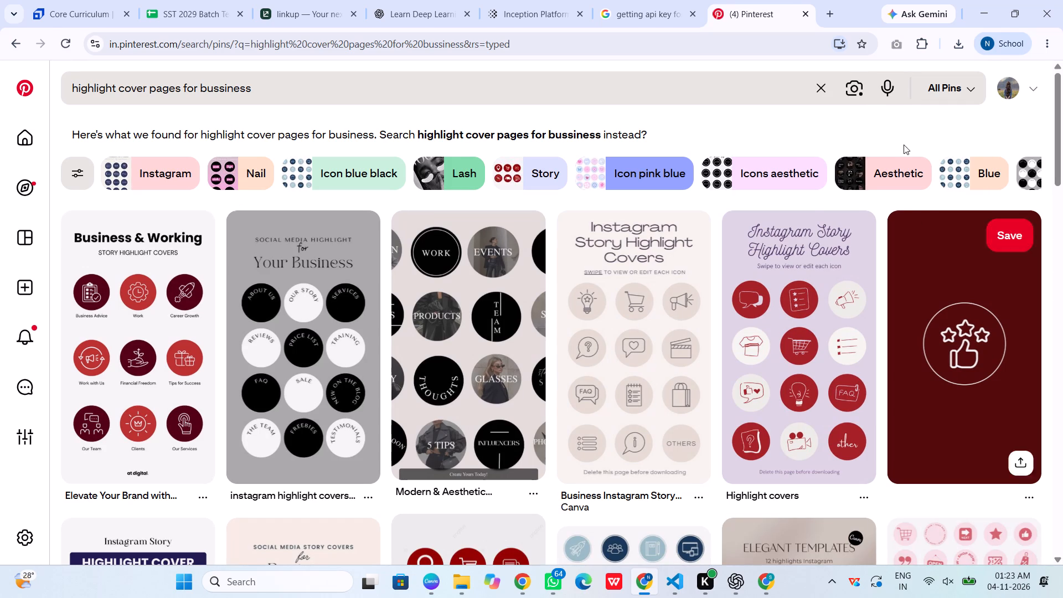
Open the lilac "Highlight covers" pin with red and white circles and examine its icon designs up close.
click(785, 369)
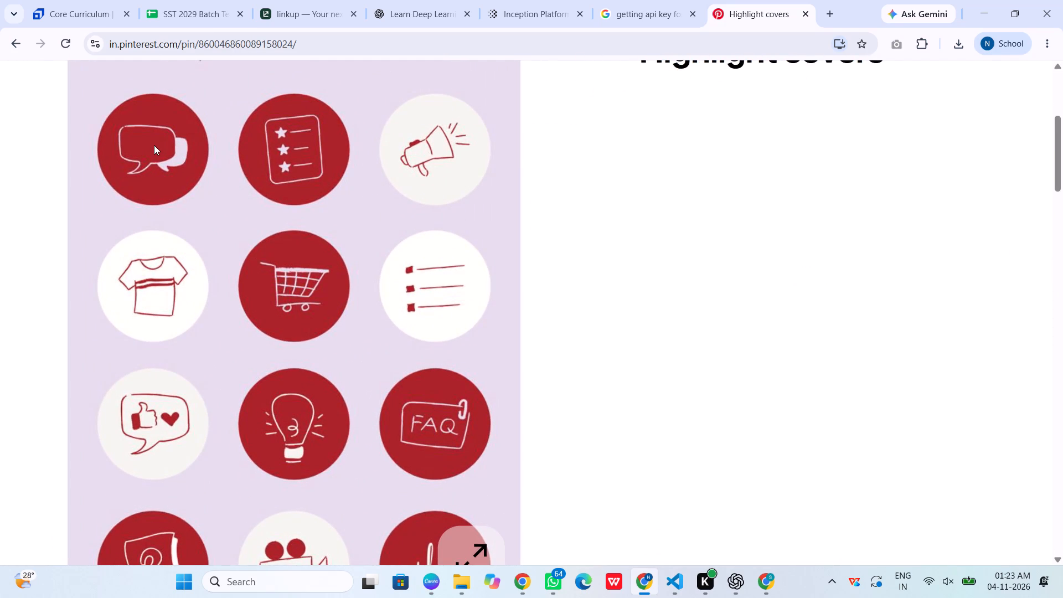
scroll(295, 368, down, 1)
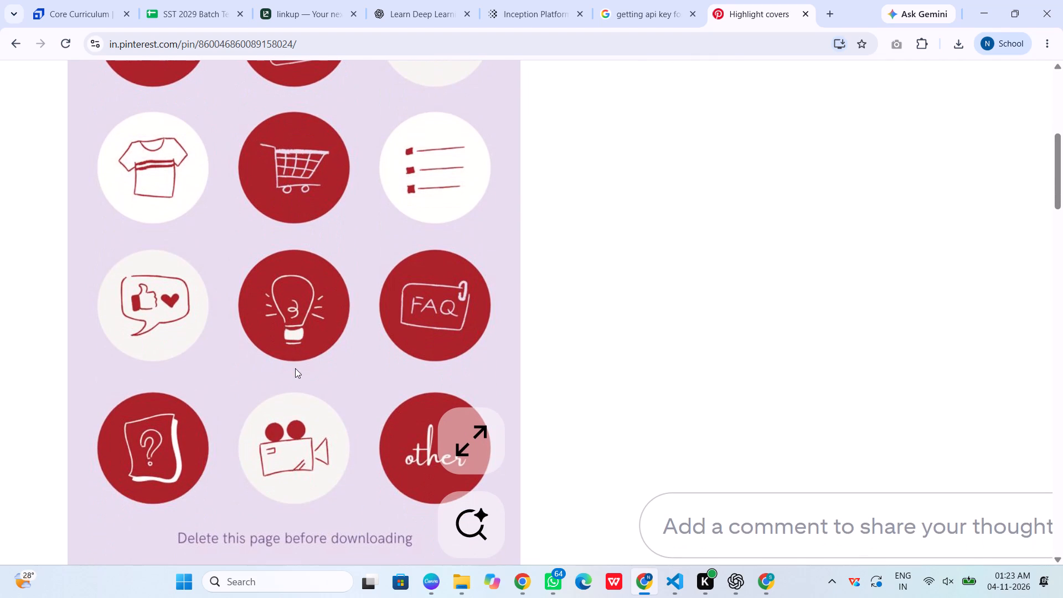
scroll(295, 368, down, 1)
scroll(363, 307, up, 1)
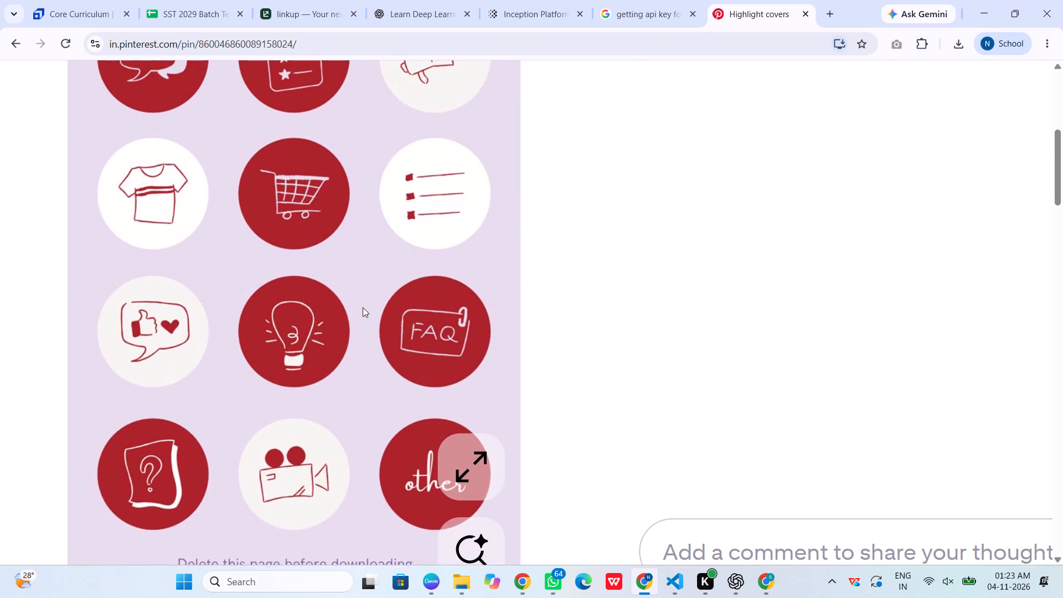
scroll(363, 307, up, 2)
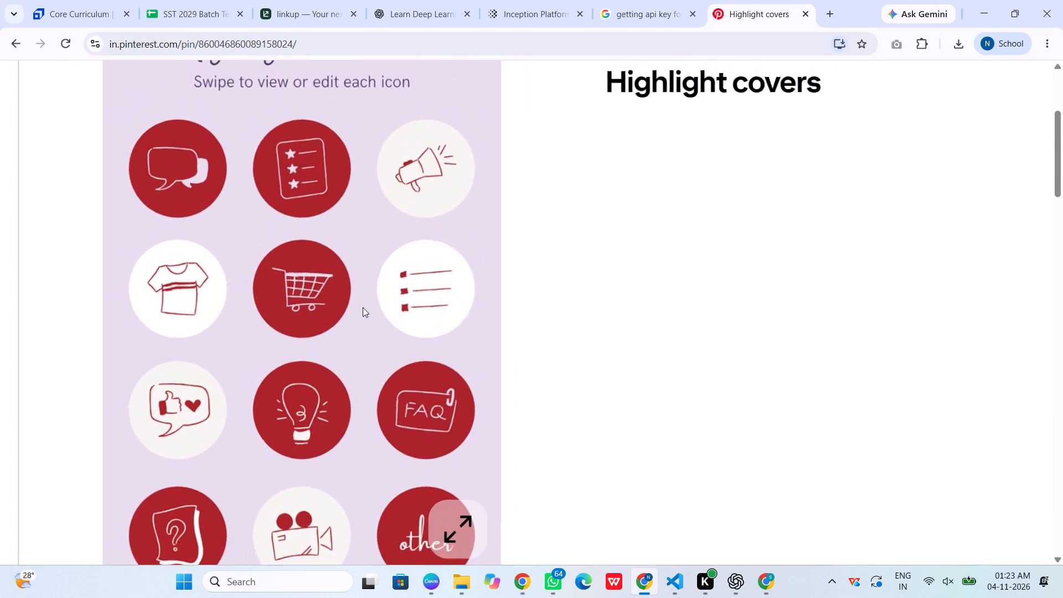
scroll(363, 307, down, 1)
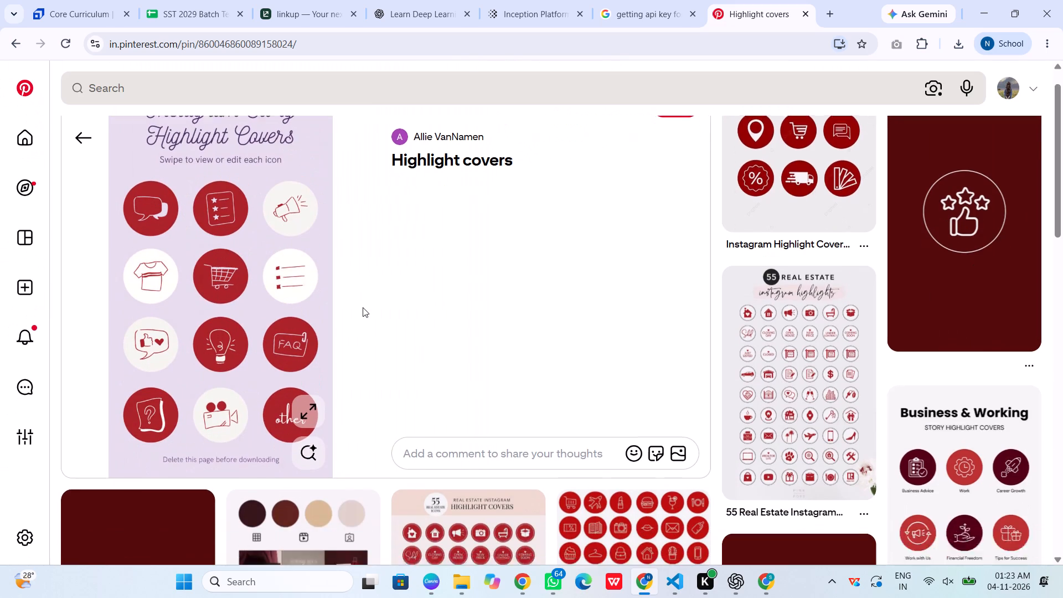
Browse the pins related to the highlight covers, view the "Brand identity design" pin, and return to the "Highlight covers" pin.
scroll(363, 307, down, 3)
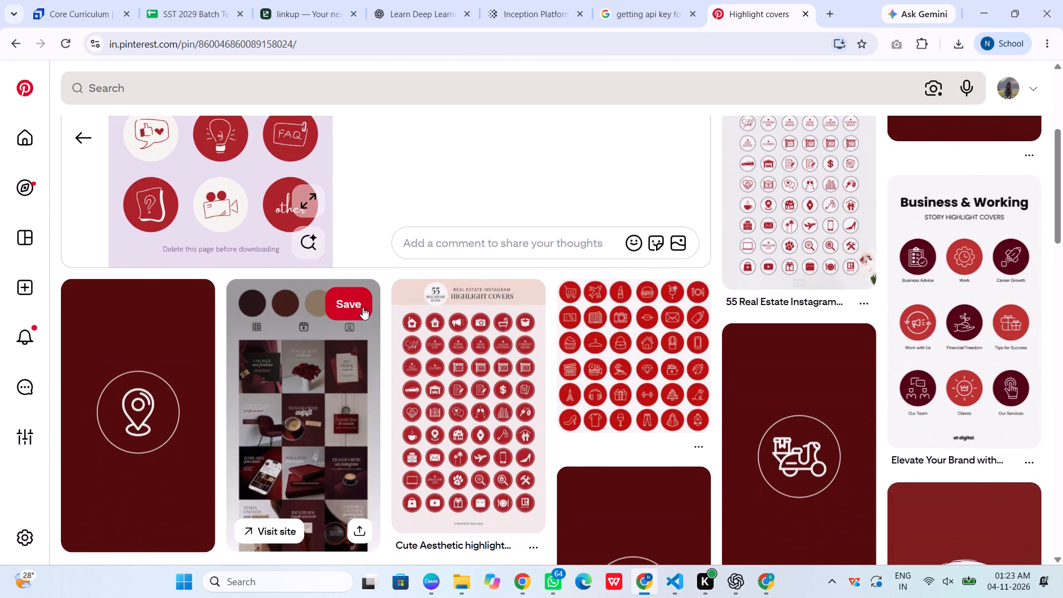
scroll(363, 307, up, 1)
scroll(365, 296, down, 2)
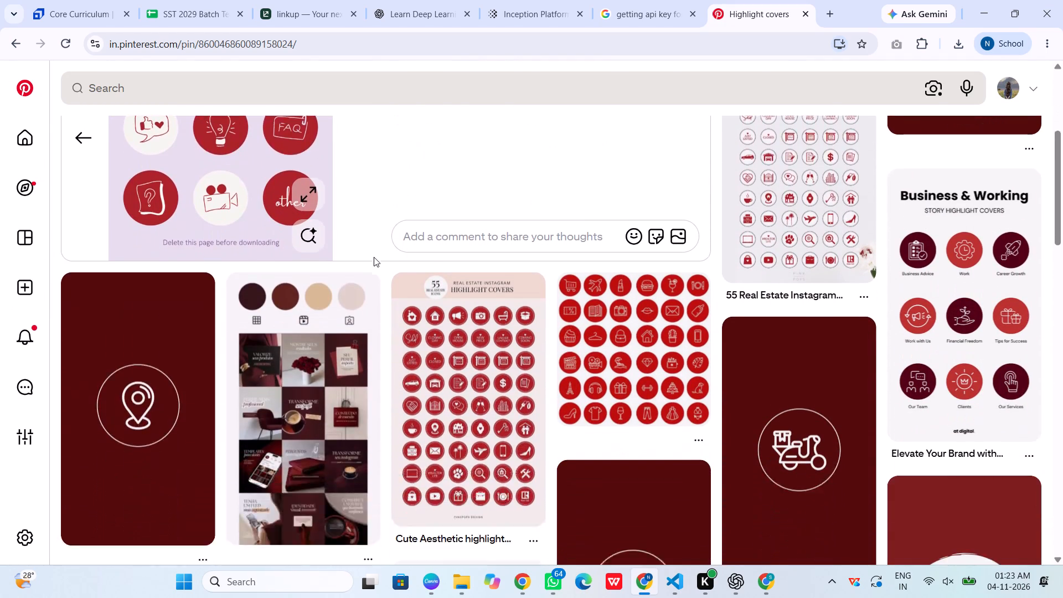
scroll(374, 257, down, 5)
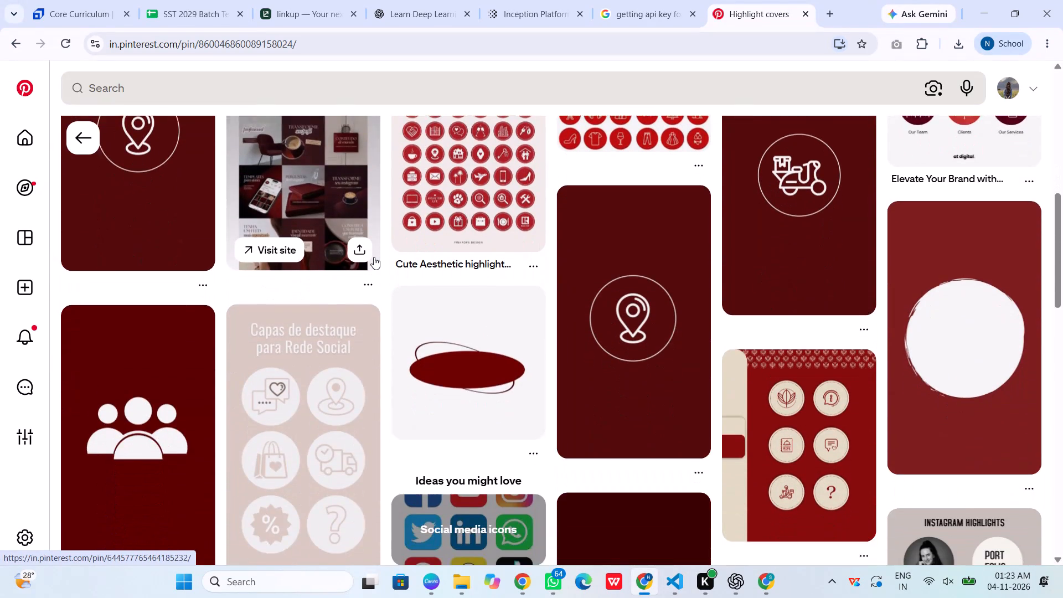
scroll(374, 257, down, 1)
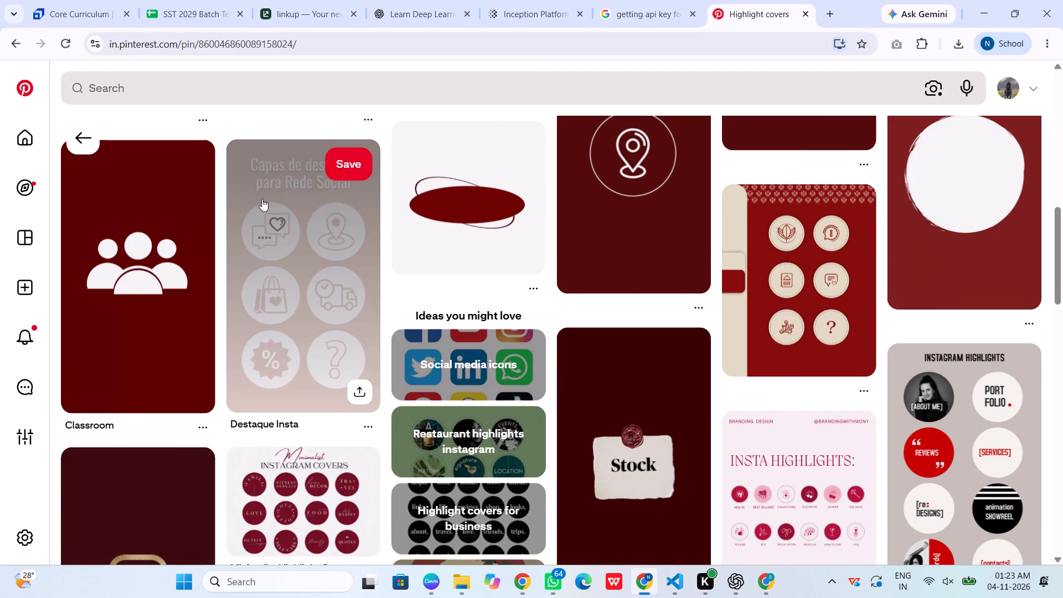
scroll(305, 283, down, 3)
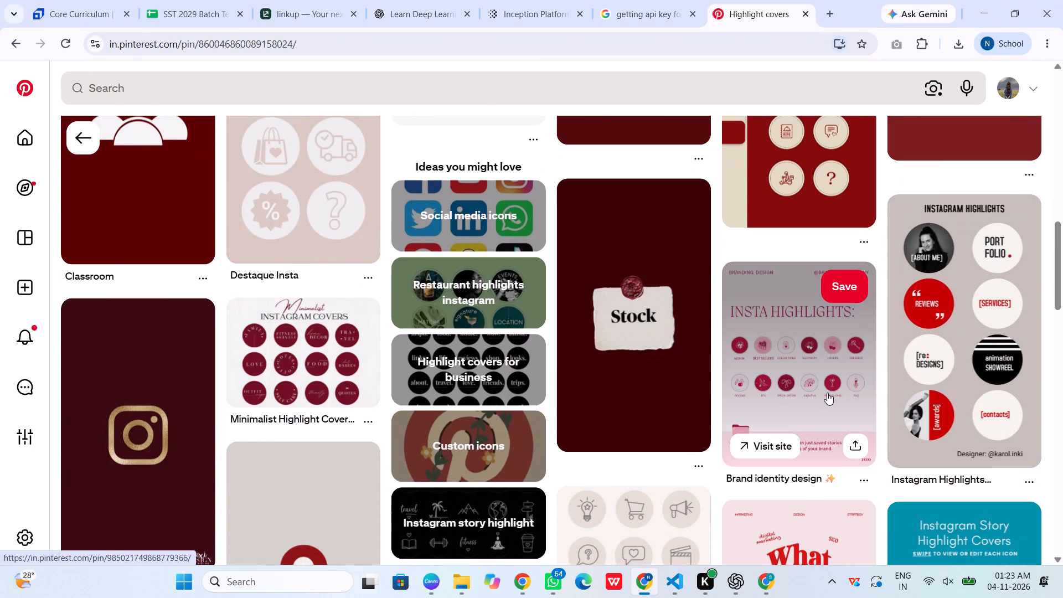
click(831, 394)
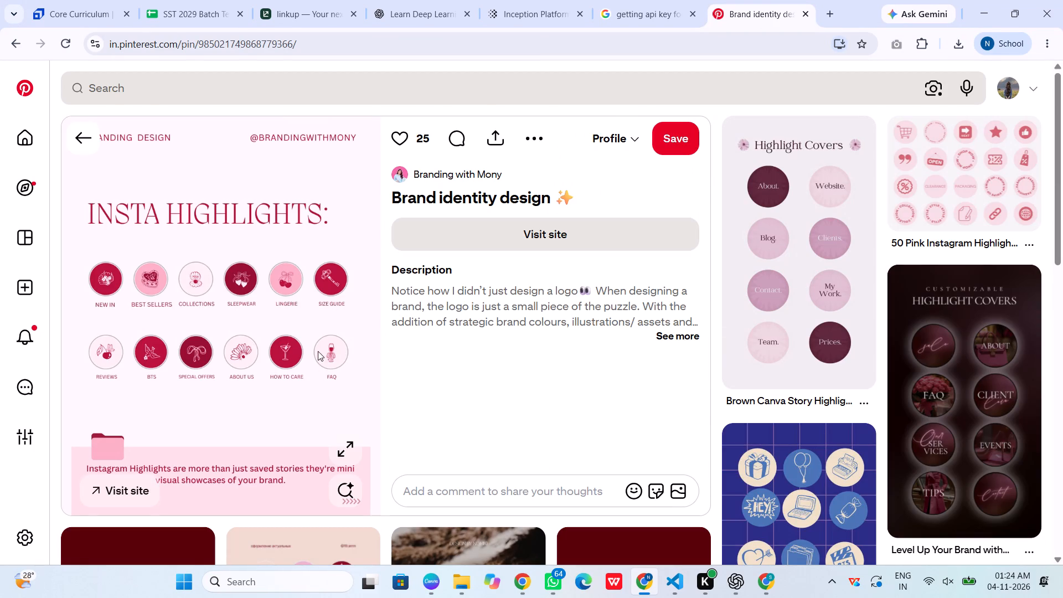
click(73, 133)
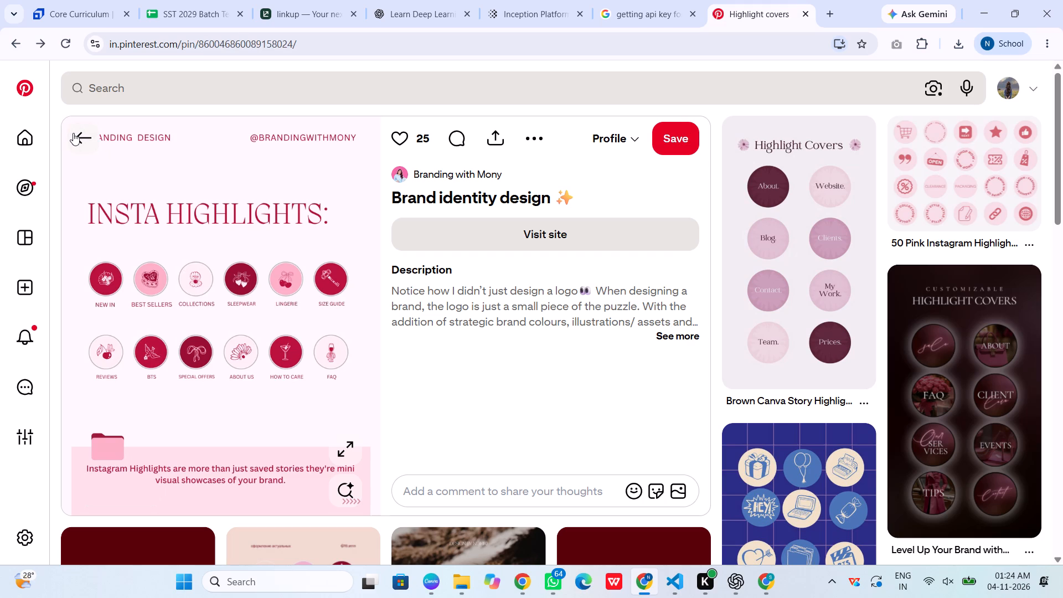
Examine the remaining related pins below and beside the "Highlight covers" pin for cover style ideas.
scroll(537, 308, down, 1)
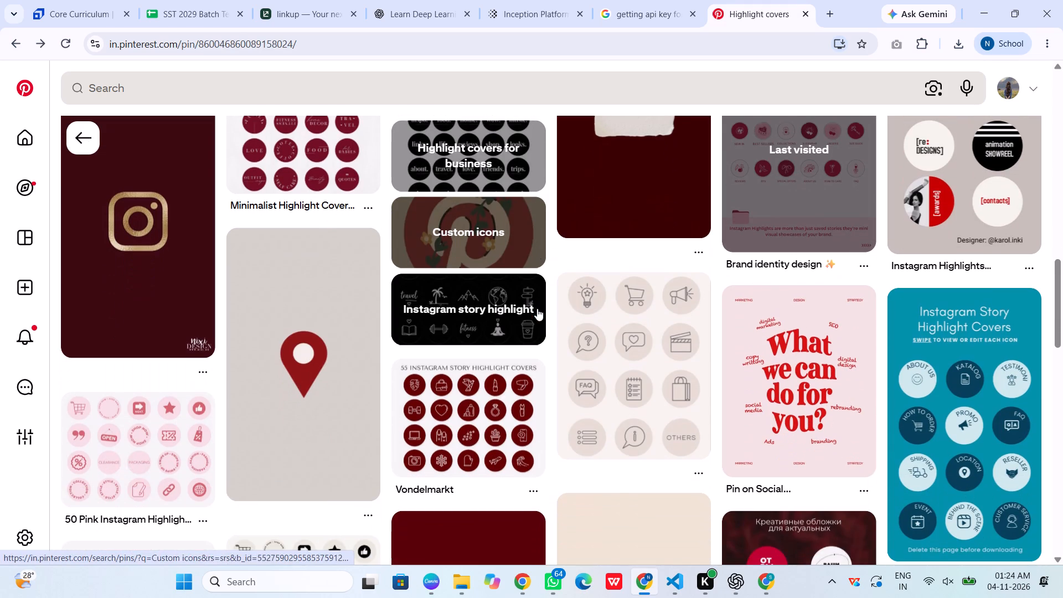
scroll(537, 308, up, 1)
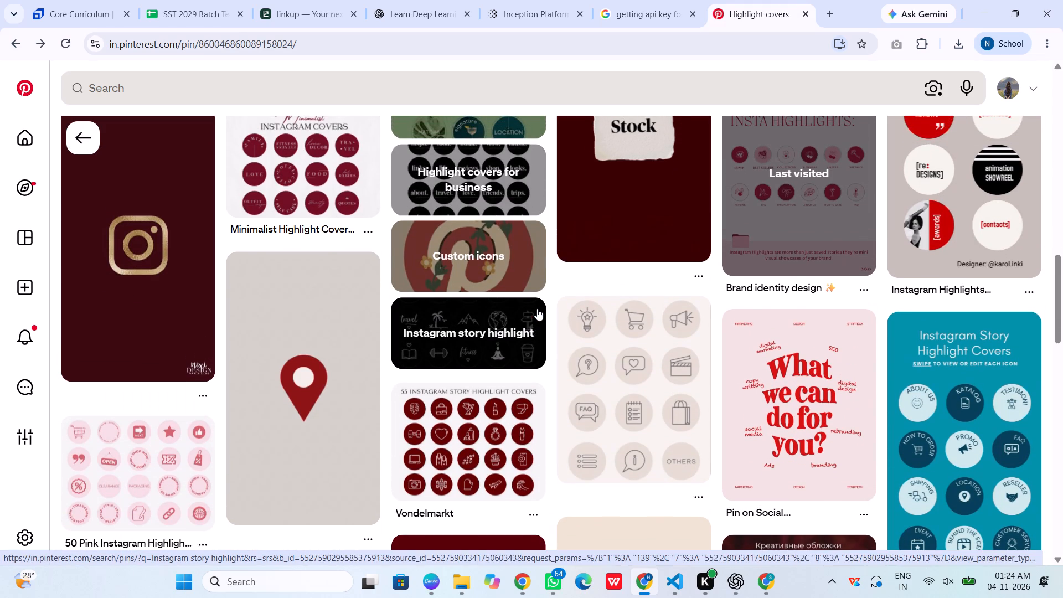
scroll(537, 308, up, 3)
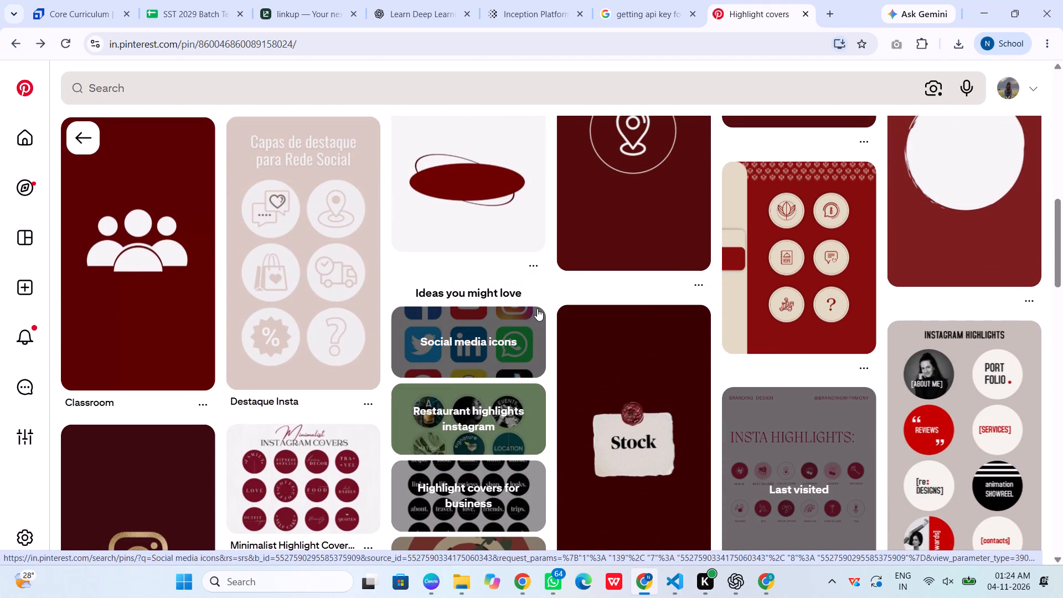
scroll(537, 308, up, 5)
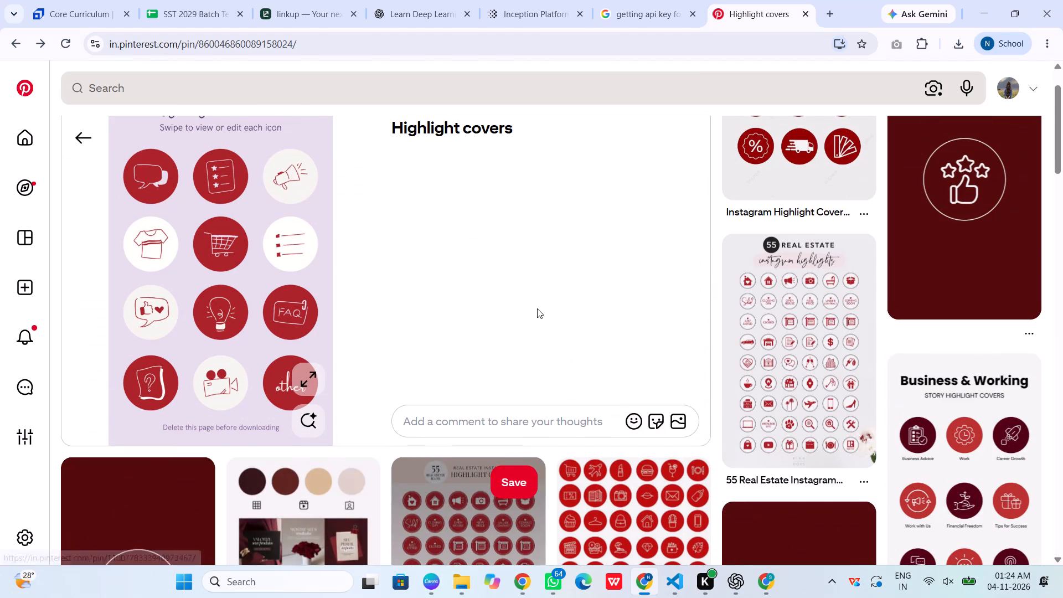
scroll(537, 308, up, 2)
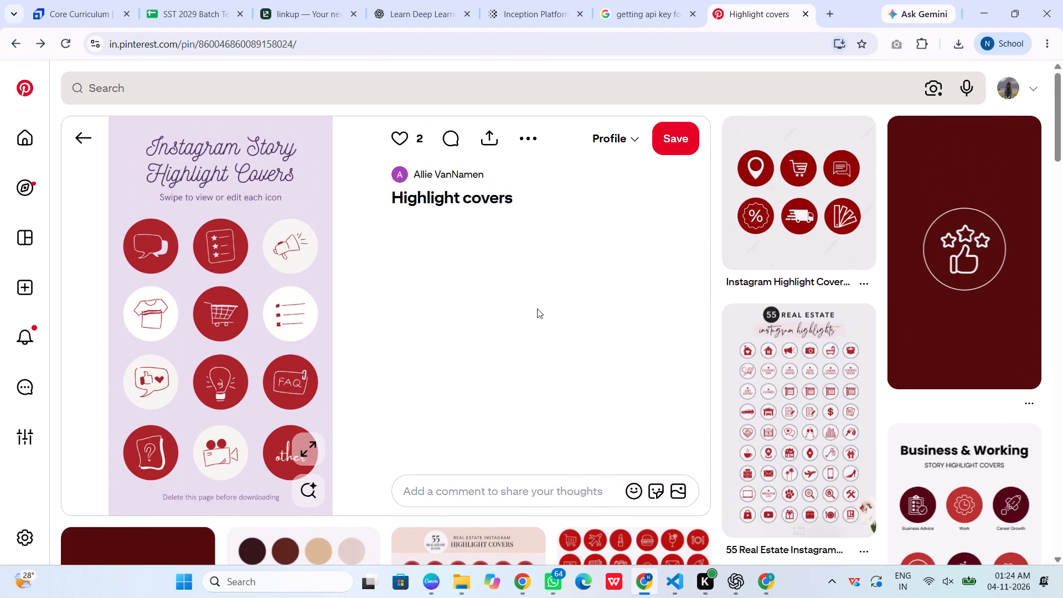
scroll(537, 308, up, 1)
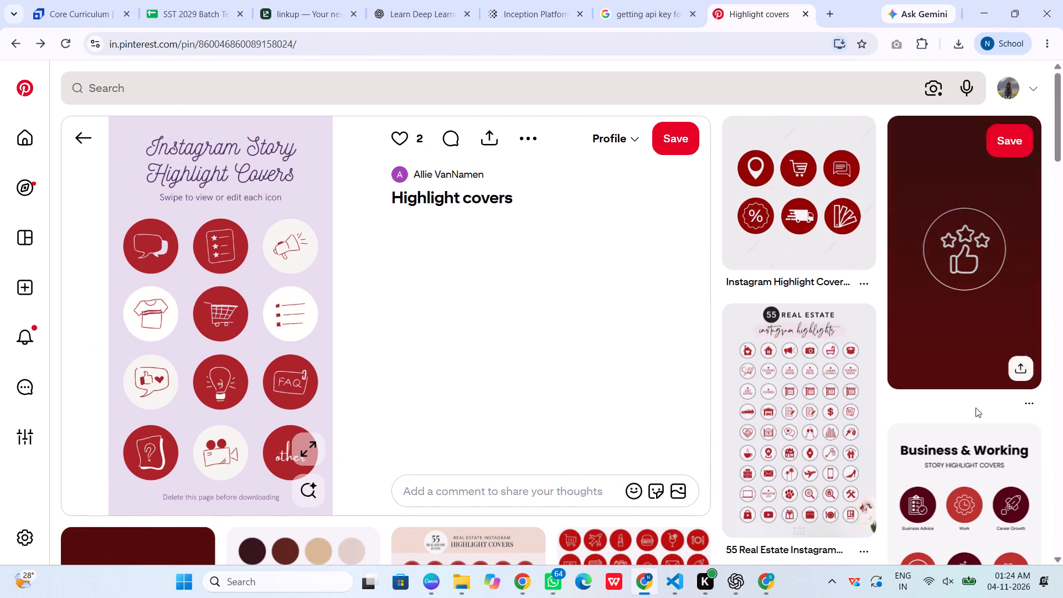
scroll(923, 455, down, 3)
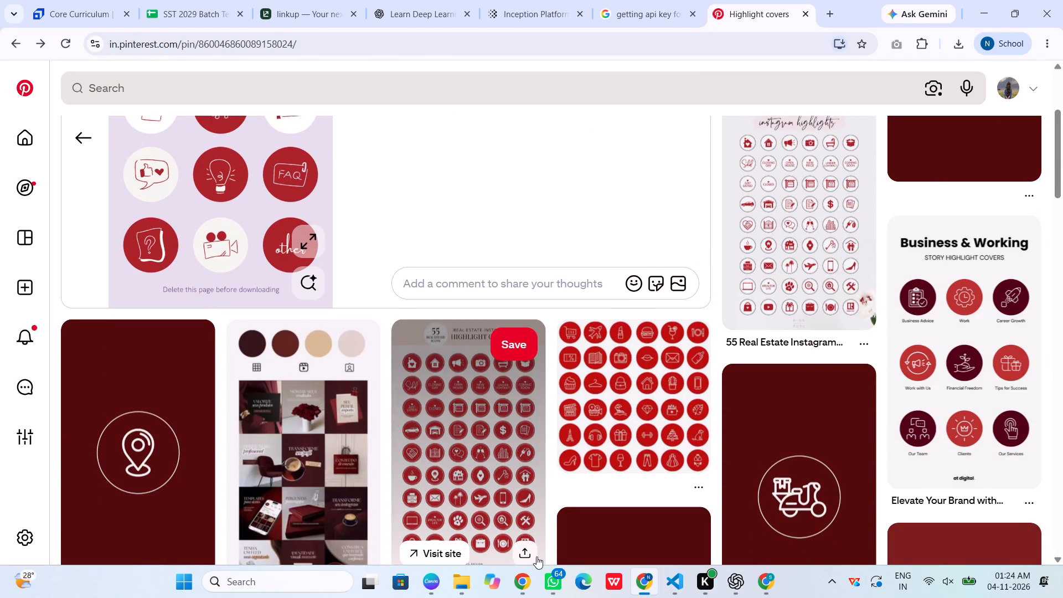
Switch to the "Your paragraph text" Canva design and delete the semi-transparent overlay square covering page 2's circular photo.
click(508, 578)
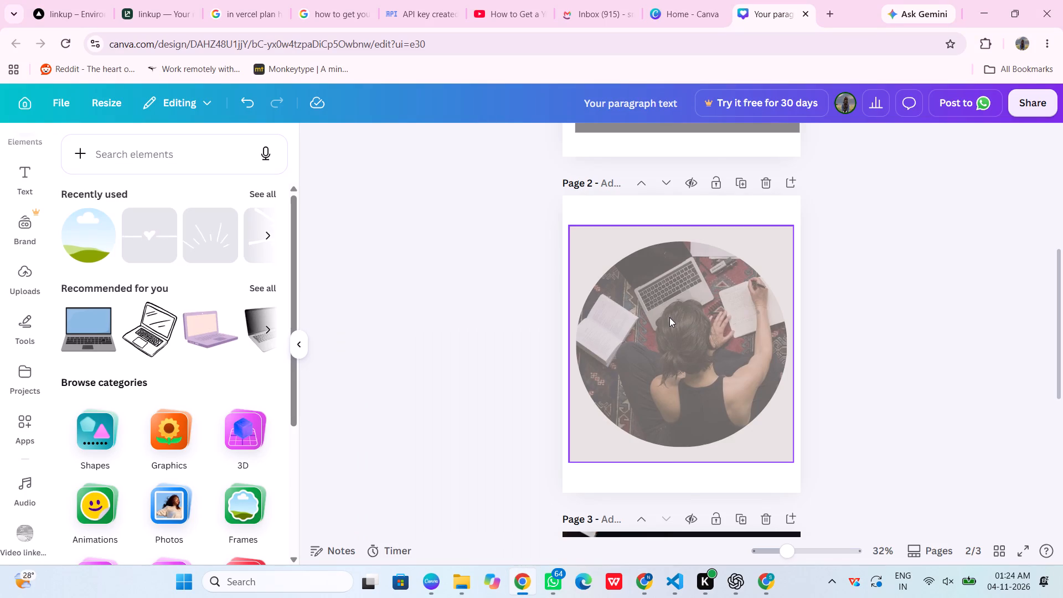
click(670, 315)
key(Delete)
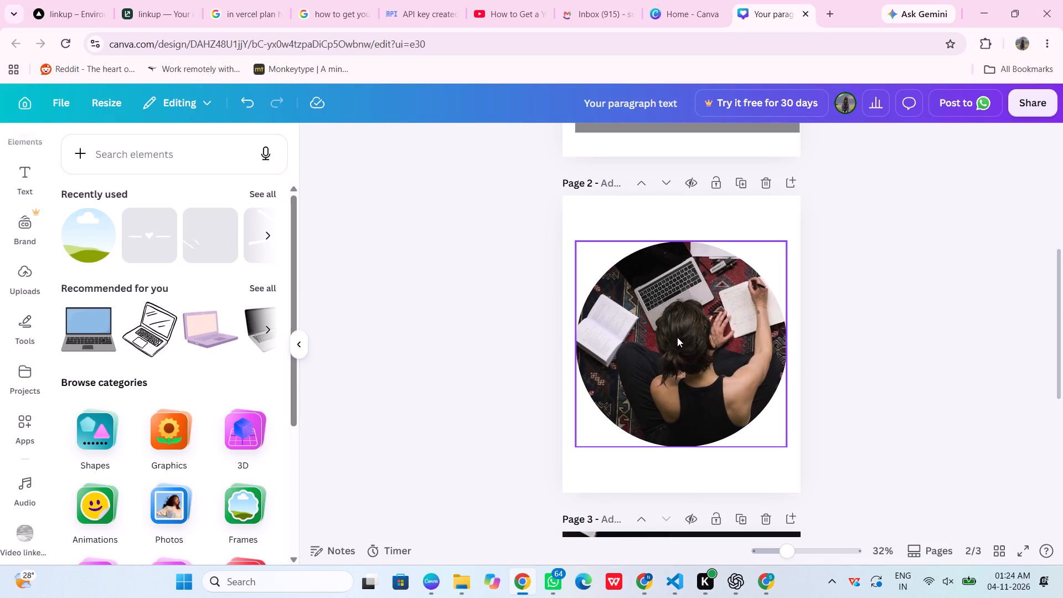
Detach the photo of the woman with the laptop from page 2's circular frame and delete it, leaving the frame empty.
click(688, 369)
right_click(688, 369)
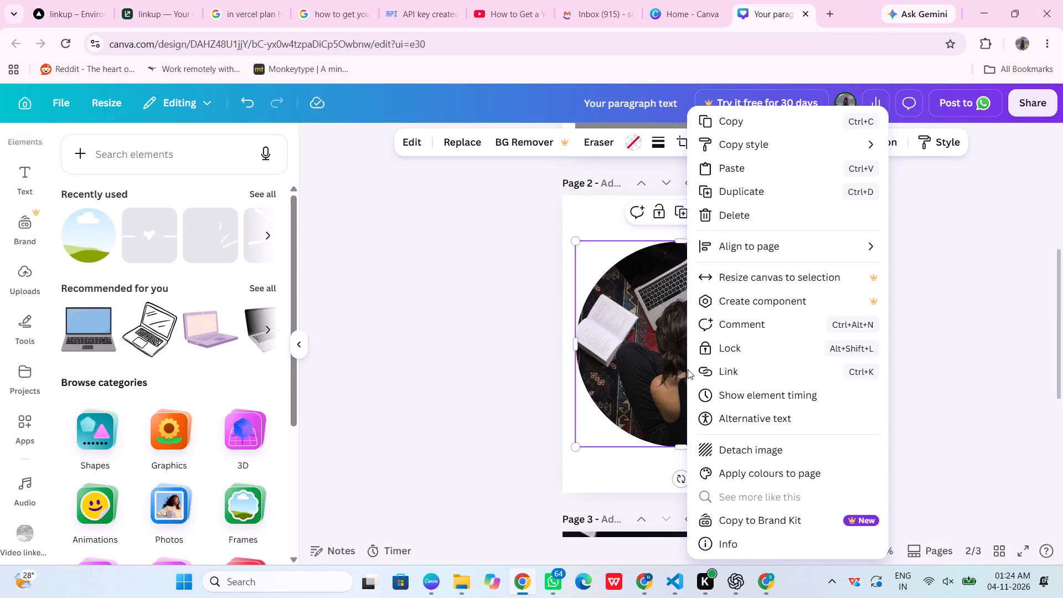
click(743, 450)
key(Delete)
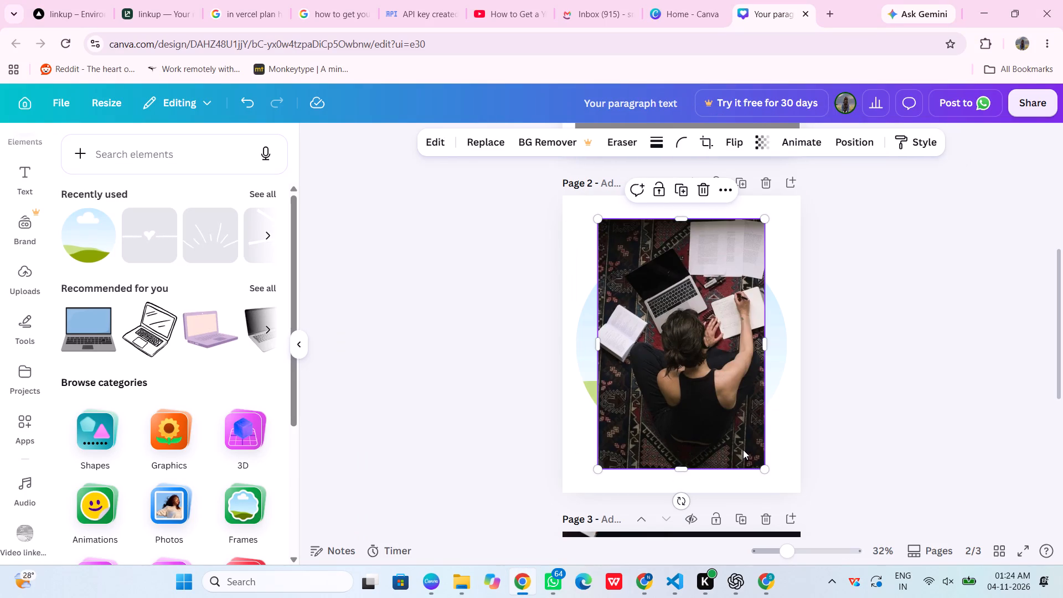
drag(708, 397, 701, 382)
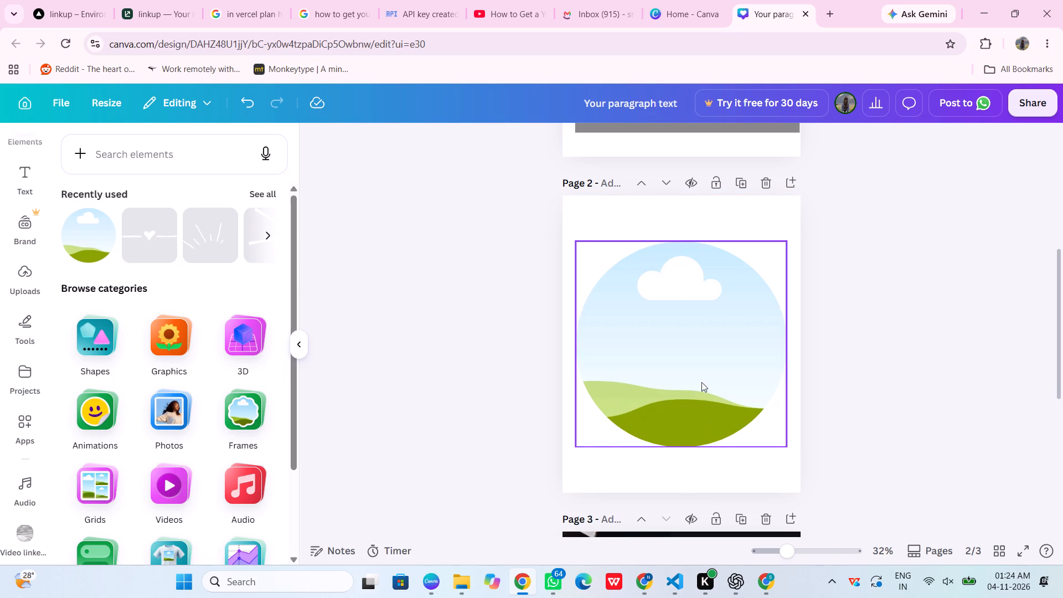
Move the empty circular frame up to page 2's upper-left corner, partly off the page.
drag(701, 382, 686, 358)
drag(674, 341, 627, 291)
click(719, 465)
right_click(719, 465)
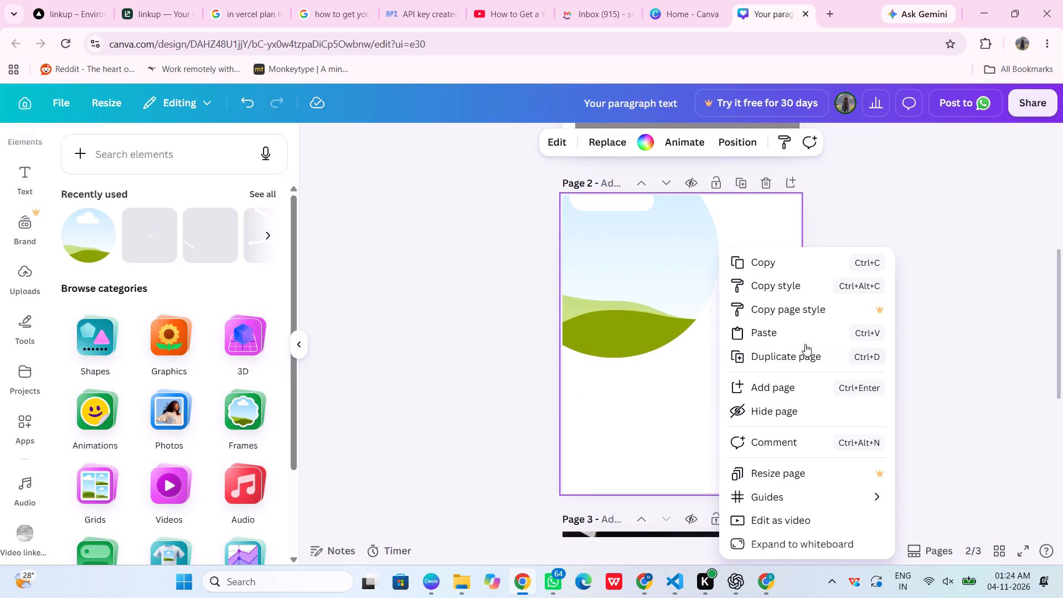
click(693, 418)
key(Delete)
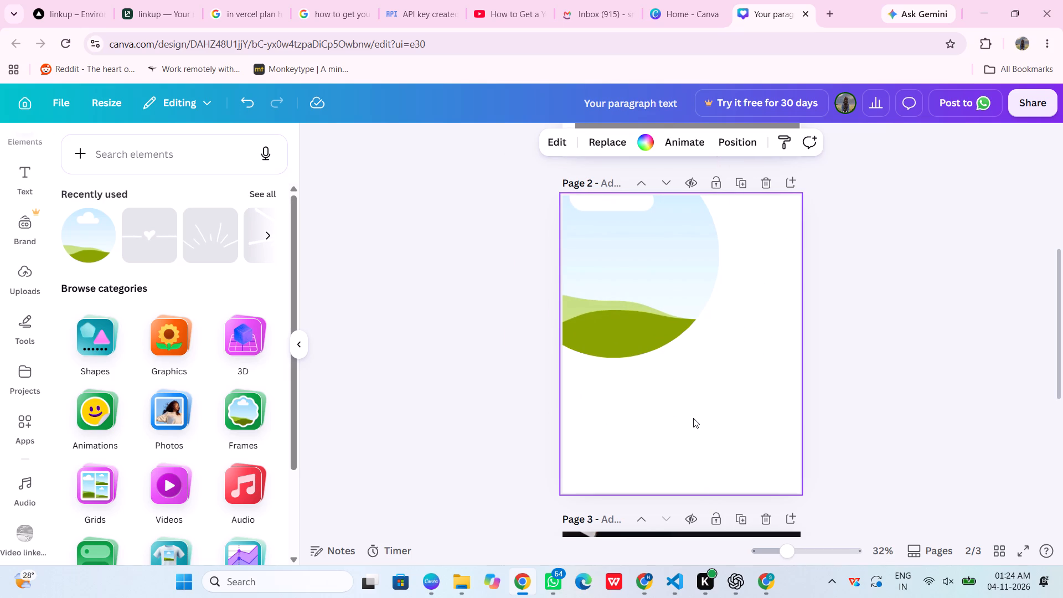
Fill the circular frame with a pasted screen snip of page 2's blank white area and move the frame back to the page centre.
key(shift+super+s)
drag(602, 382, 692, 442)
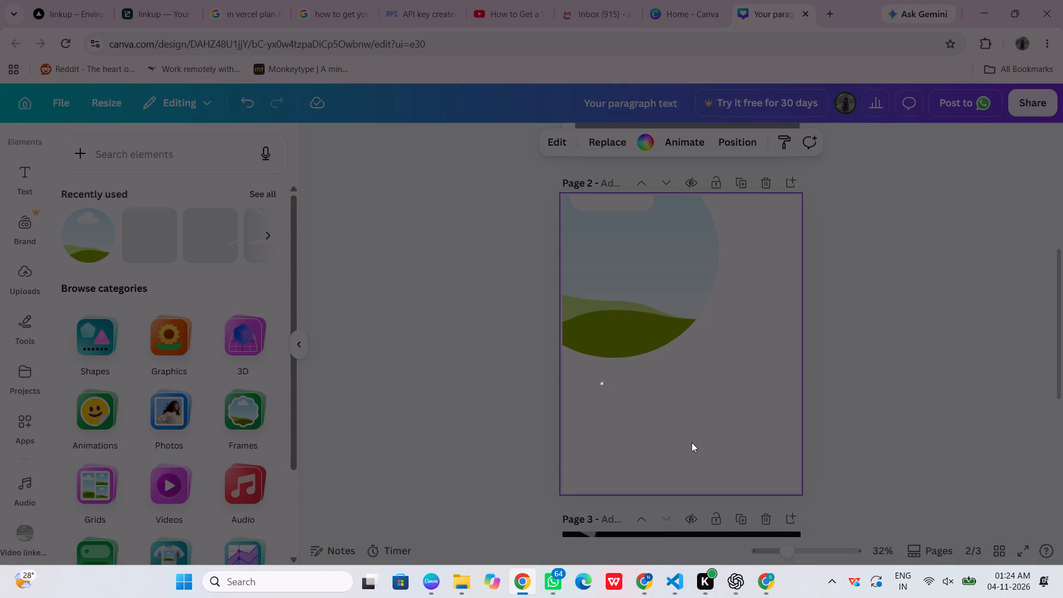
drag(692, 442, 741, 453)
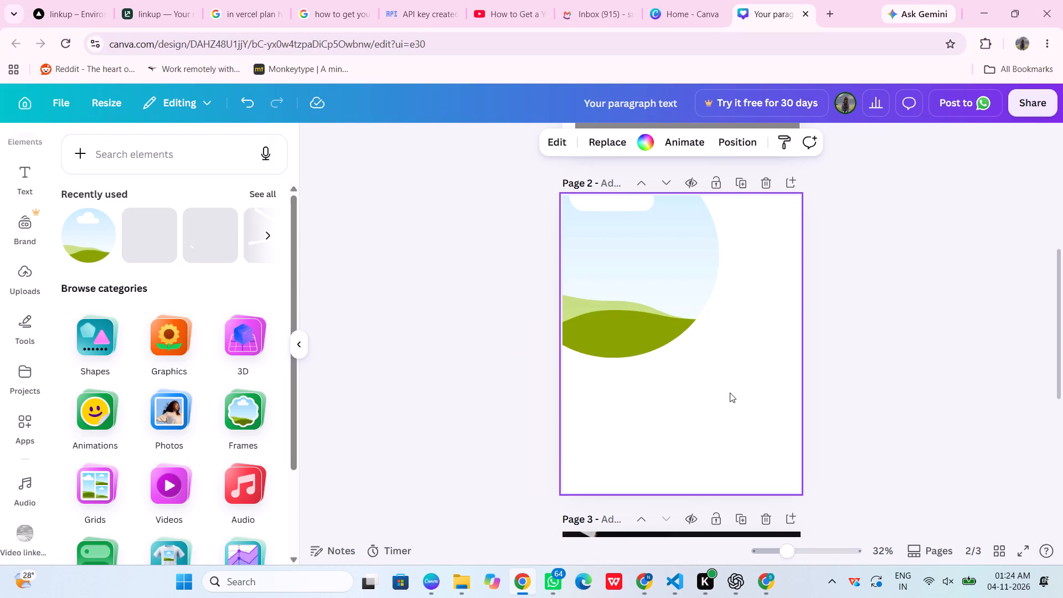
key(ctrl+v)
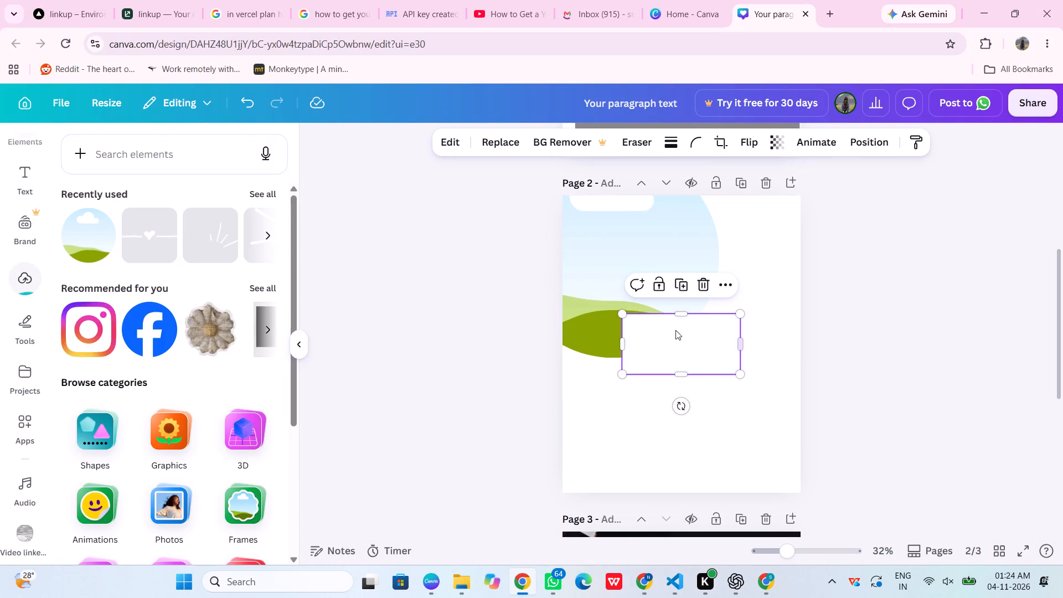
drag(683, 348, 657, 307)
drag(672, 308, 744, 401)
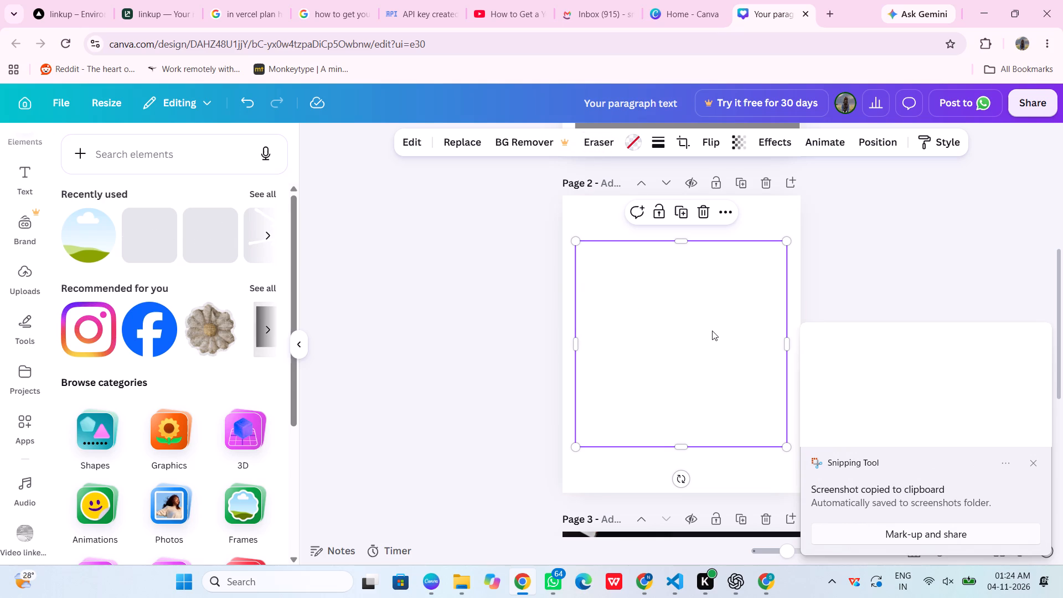
Move the white-filled circular frame down so it extends past page 2's bottom edge.
drag(712, 331, 718, 409)
click(716, 268)
click(721, 367)
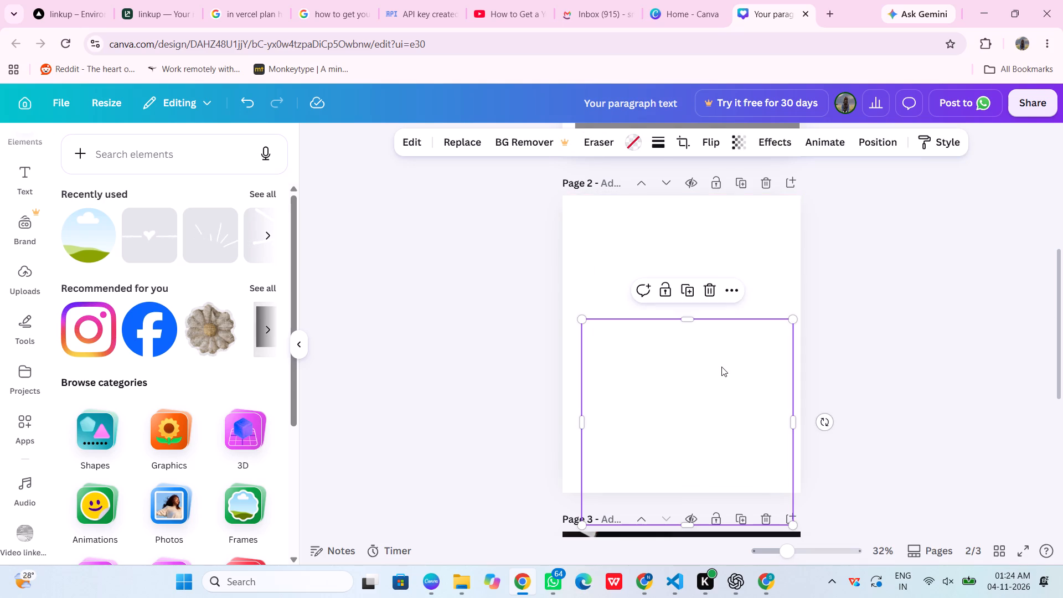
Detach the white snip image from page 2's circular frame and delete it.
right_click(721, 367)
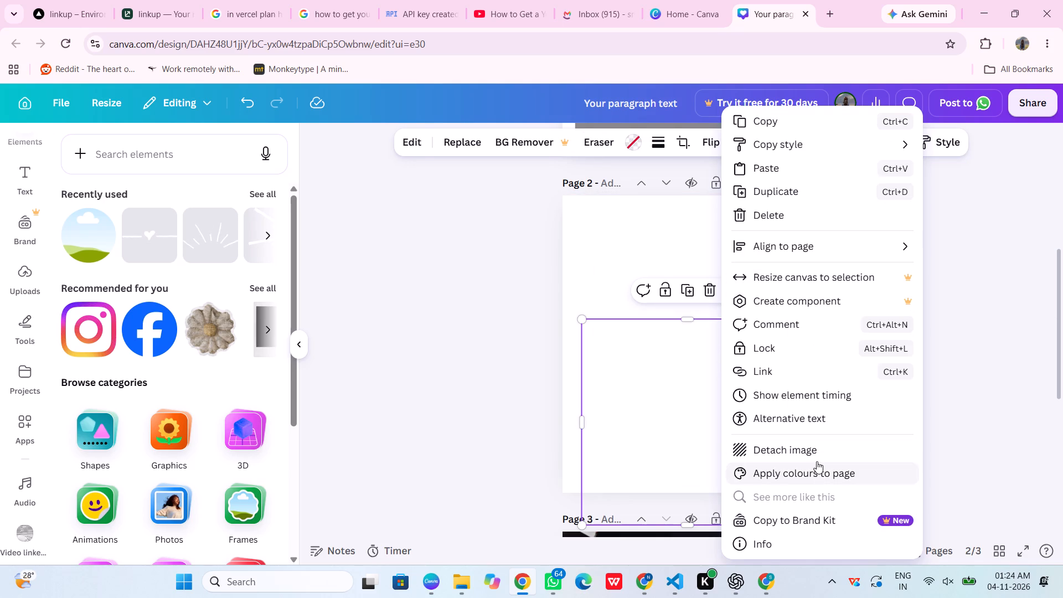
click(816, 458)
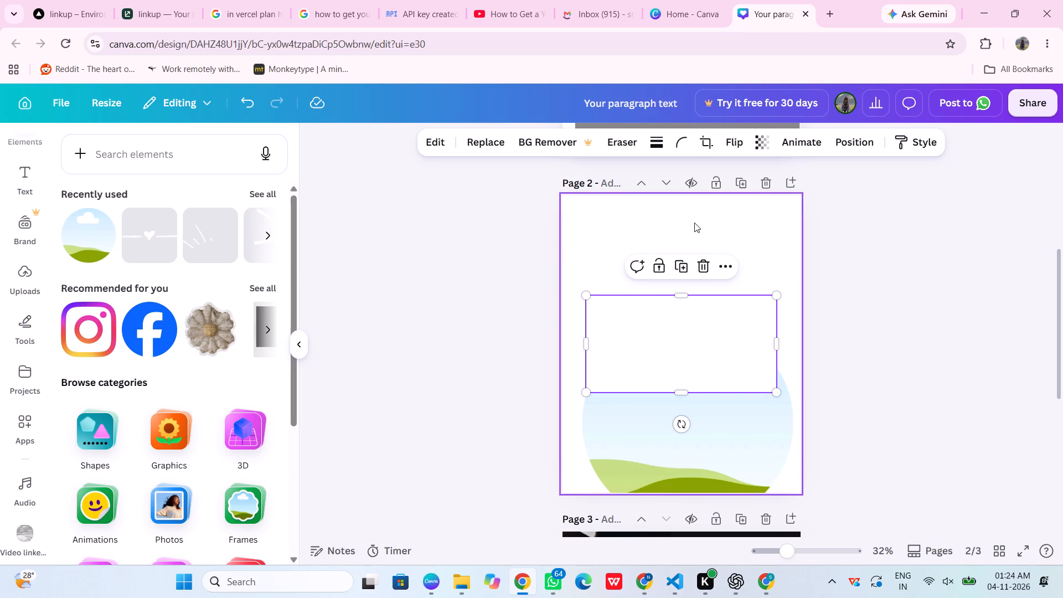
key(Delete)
Select page 2's background and open its colour options.
click(722, 226)
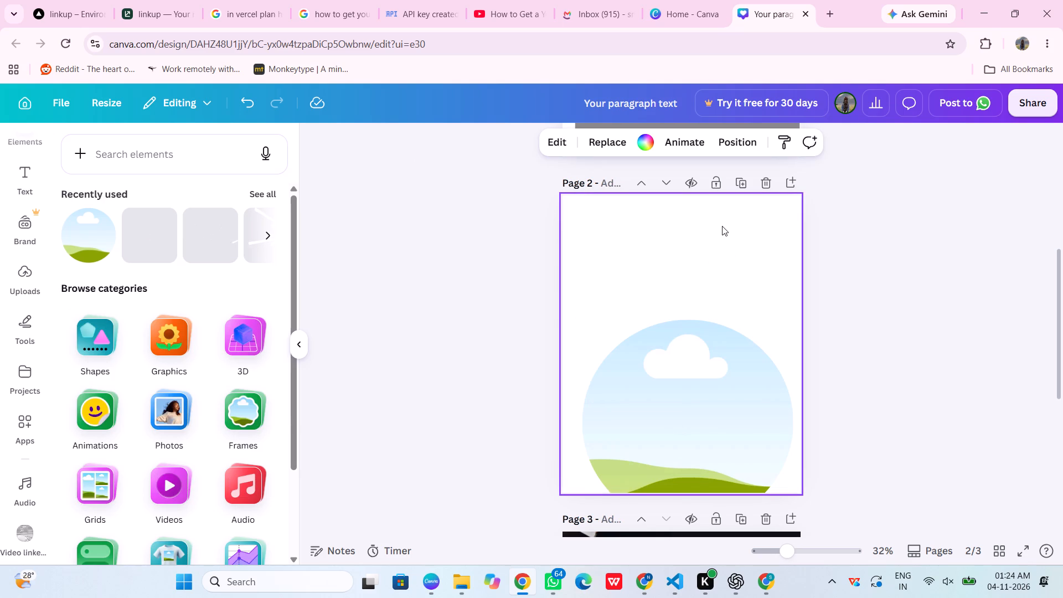
click(644, 144)
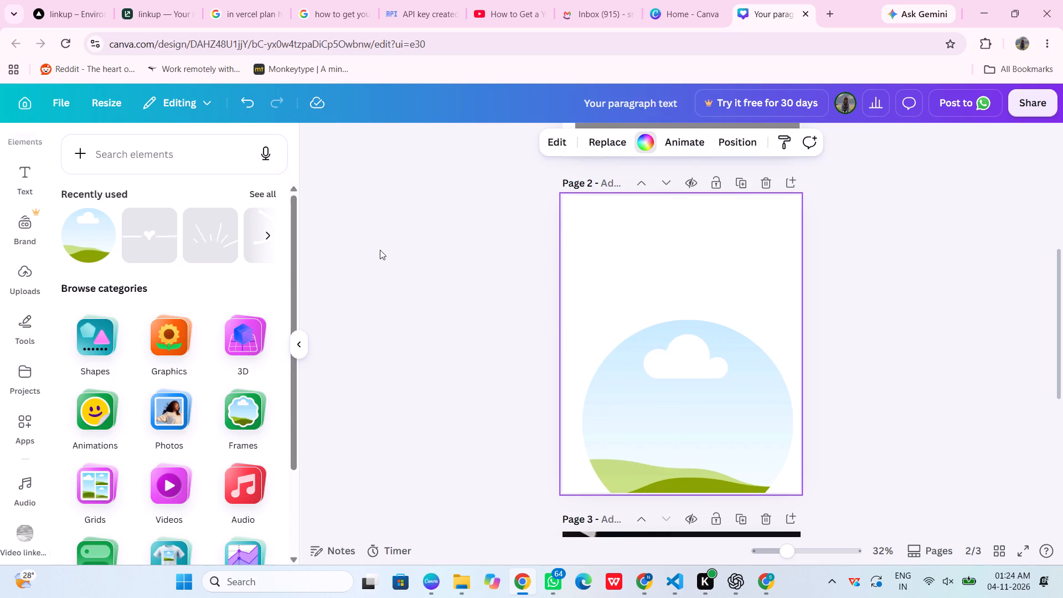
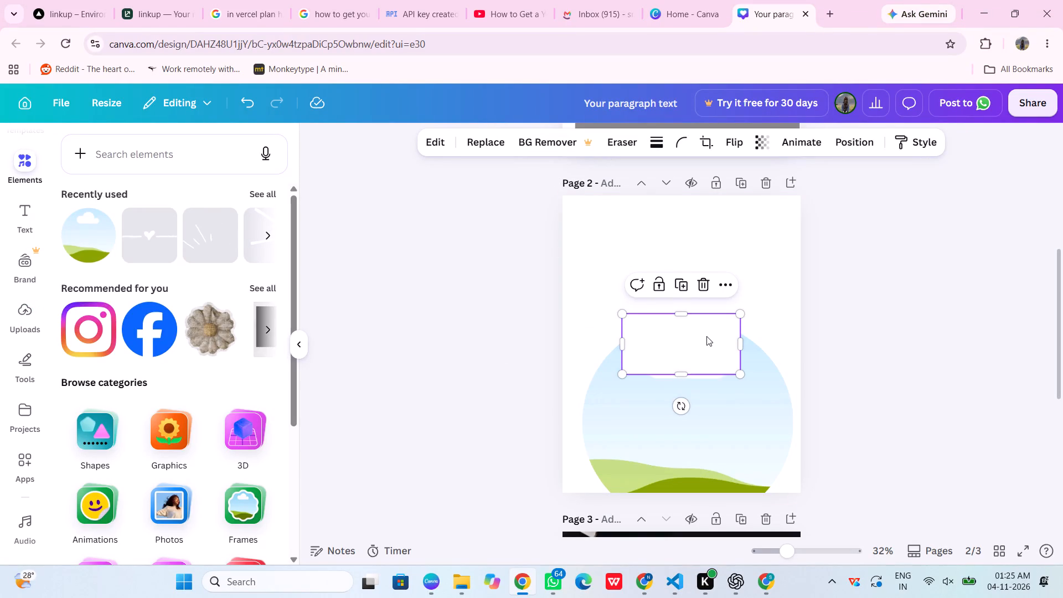
Delete the white rectangular image overlapping the circular frame on page 2.
key(Delete)
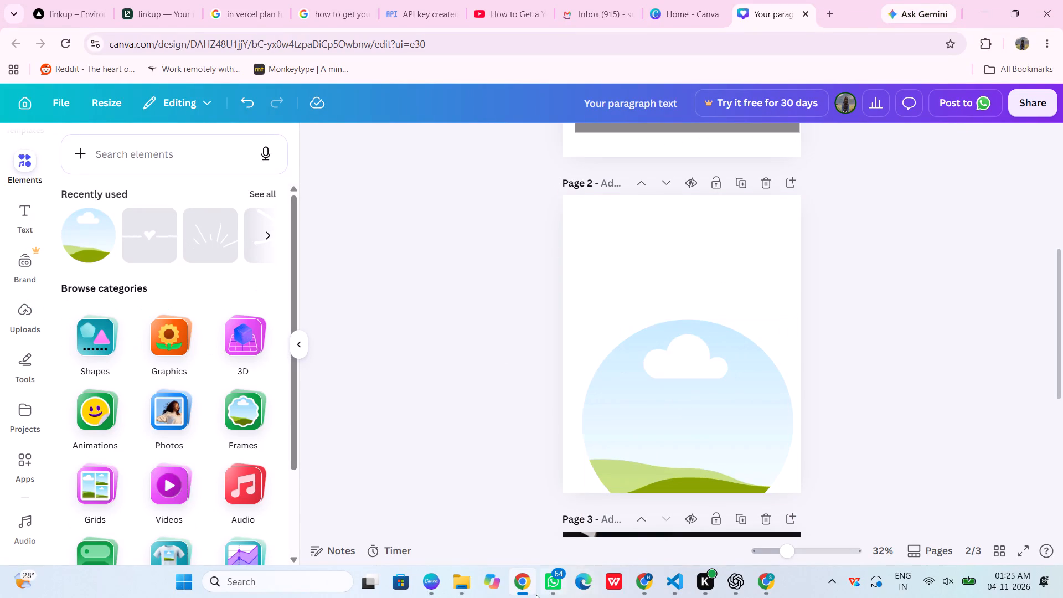
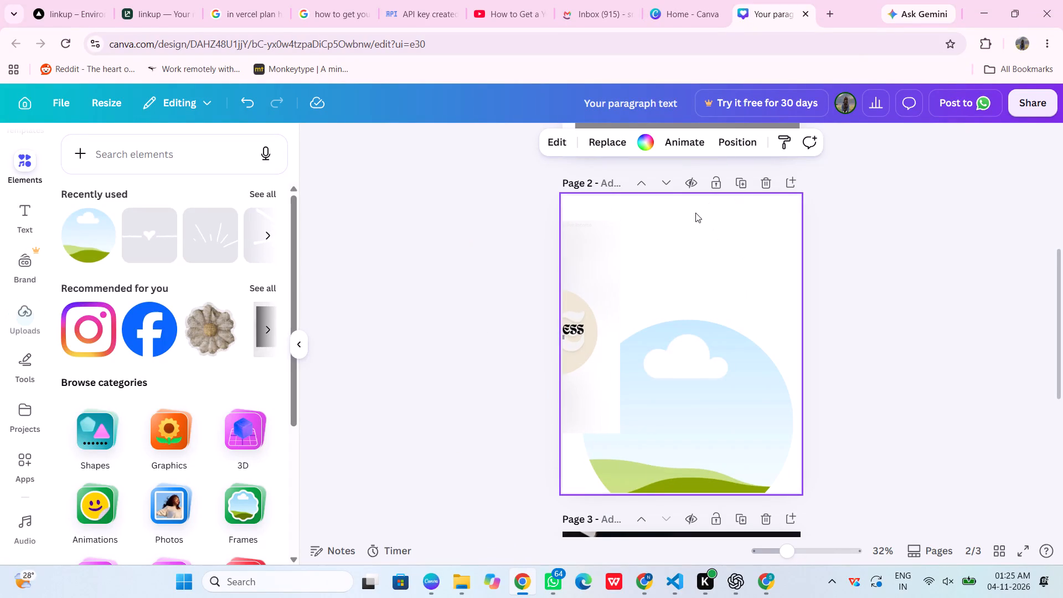
Set page 2's background to the beige sampled from the circle in the "Faceless" logo image.
click(651, 147)
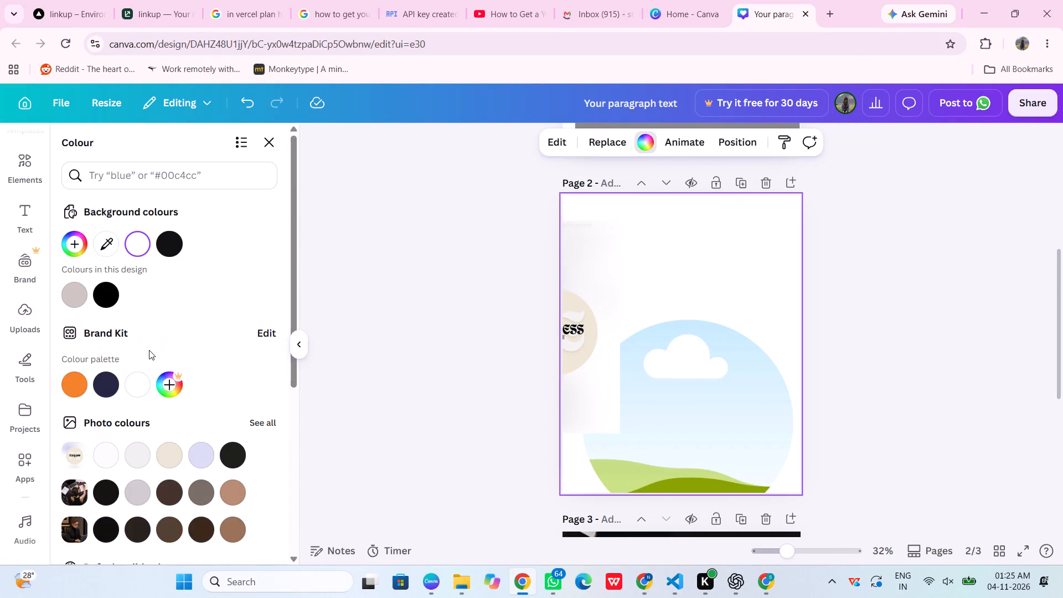
click(108, 246)
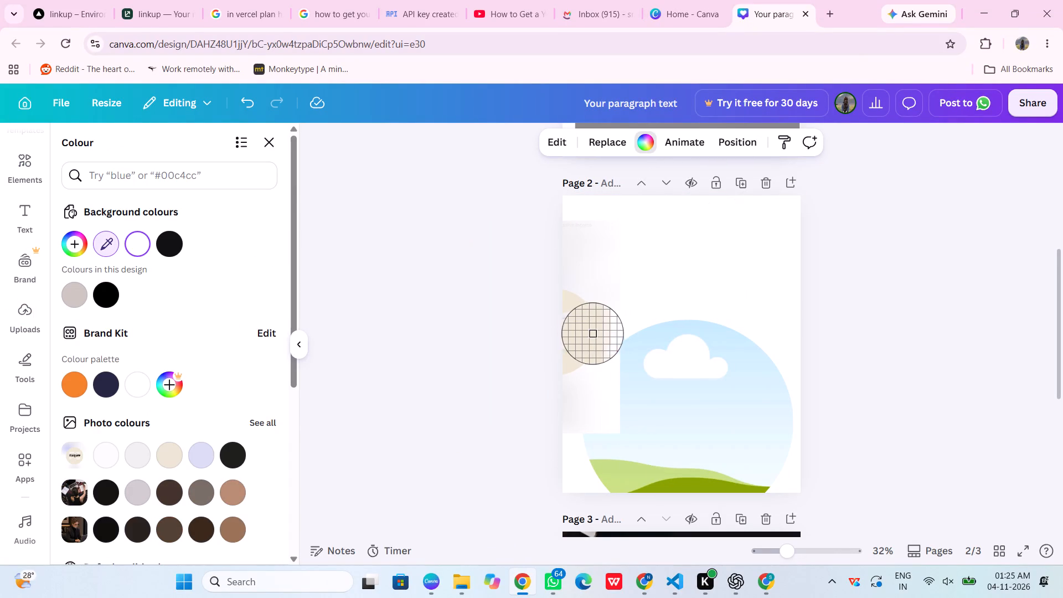
click(590, 334)
click(883, 230)
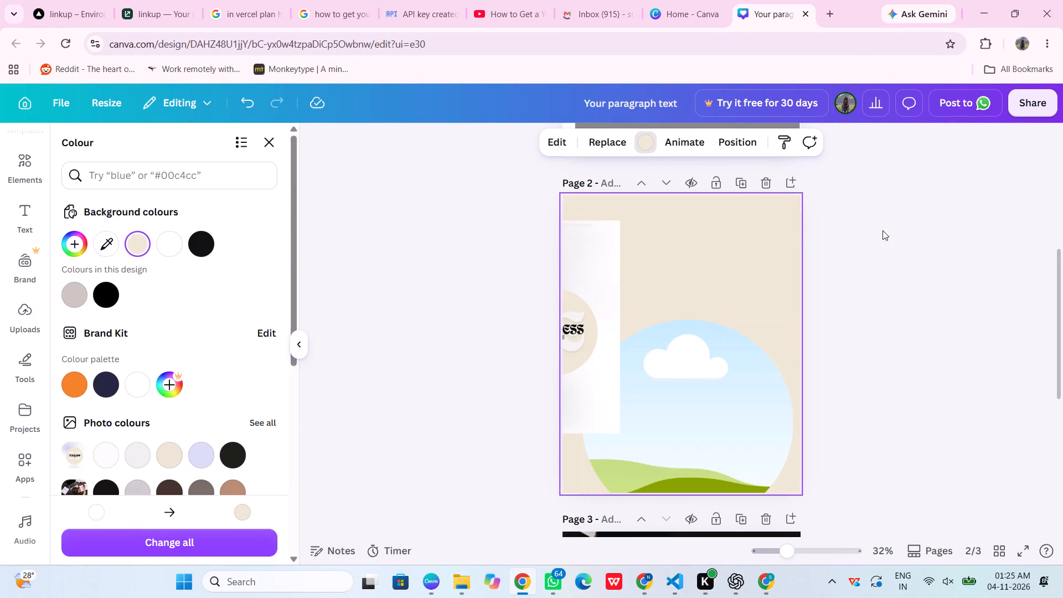
Delete the "Faceless" logo image from the edge of page 2.
click(578, 295)
key(Delete)
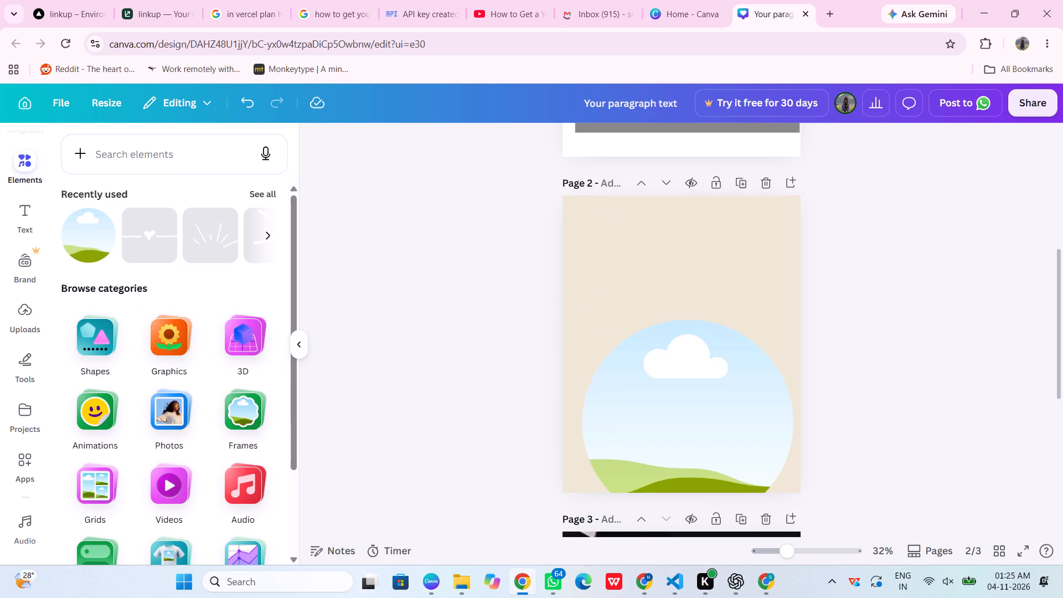
Capture a screenshot of the beige background, reposition the circular frame higher on page 2, and fill it with the pasted capture.
key(shift+super+s)
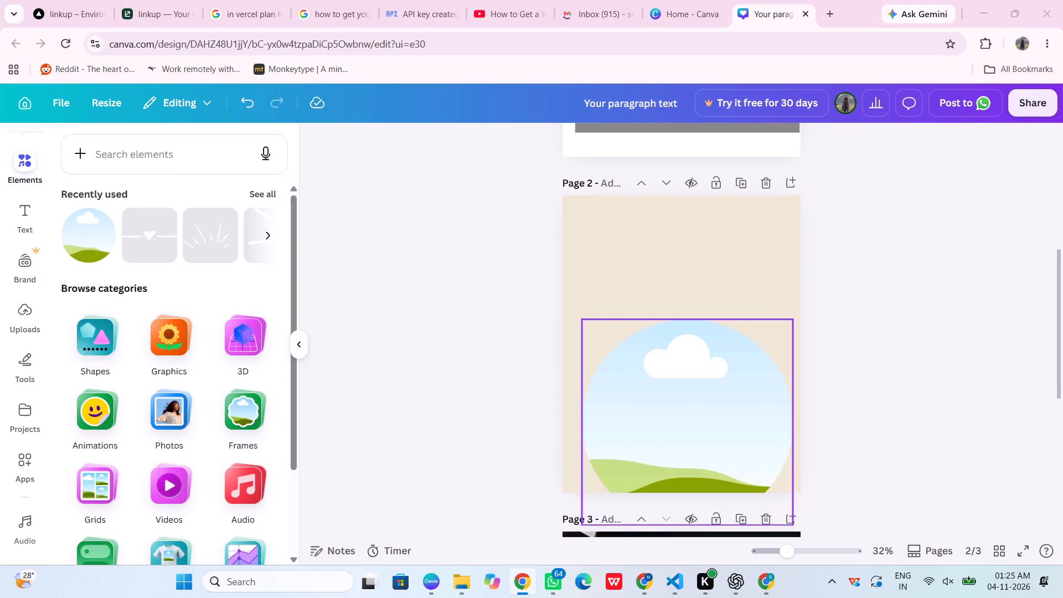
drag(597, 214, 803, 295)
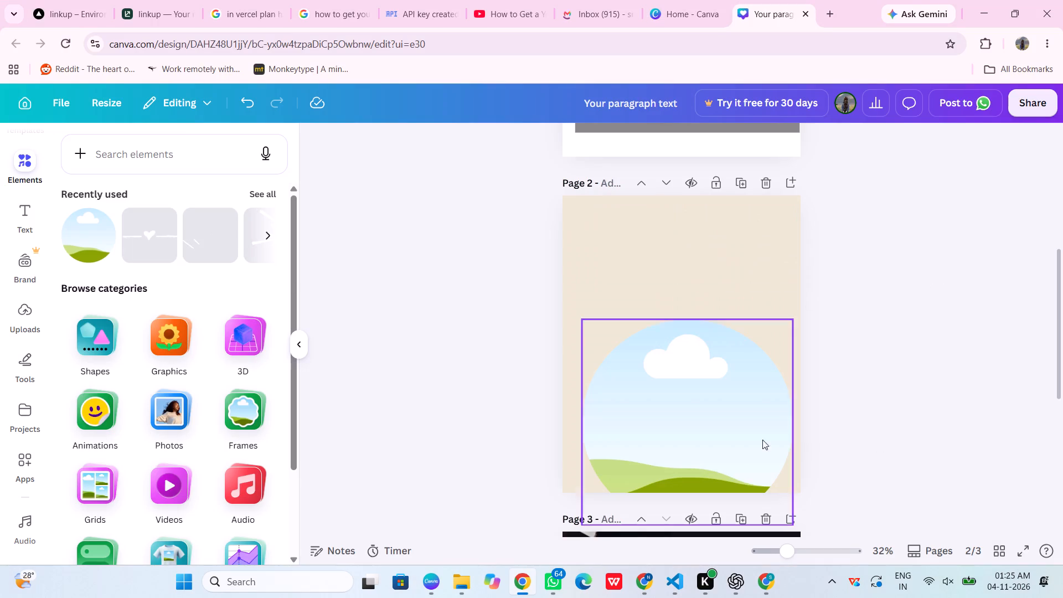
drag(734, 437, 701, 355)
key(ctrl+v)
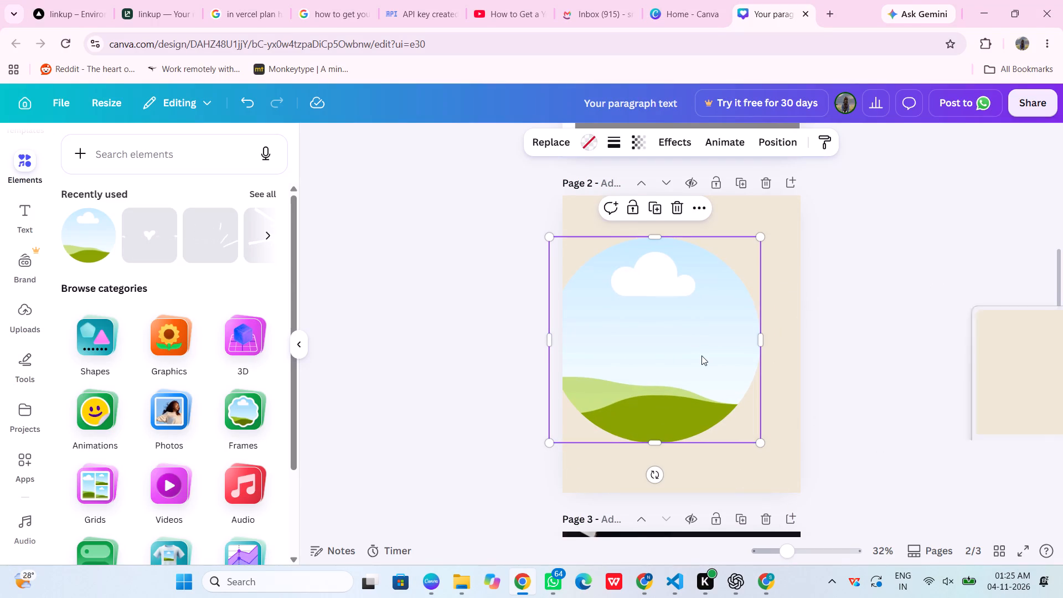
drag(703, 332, 681, 367)
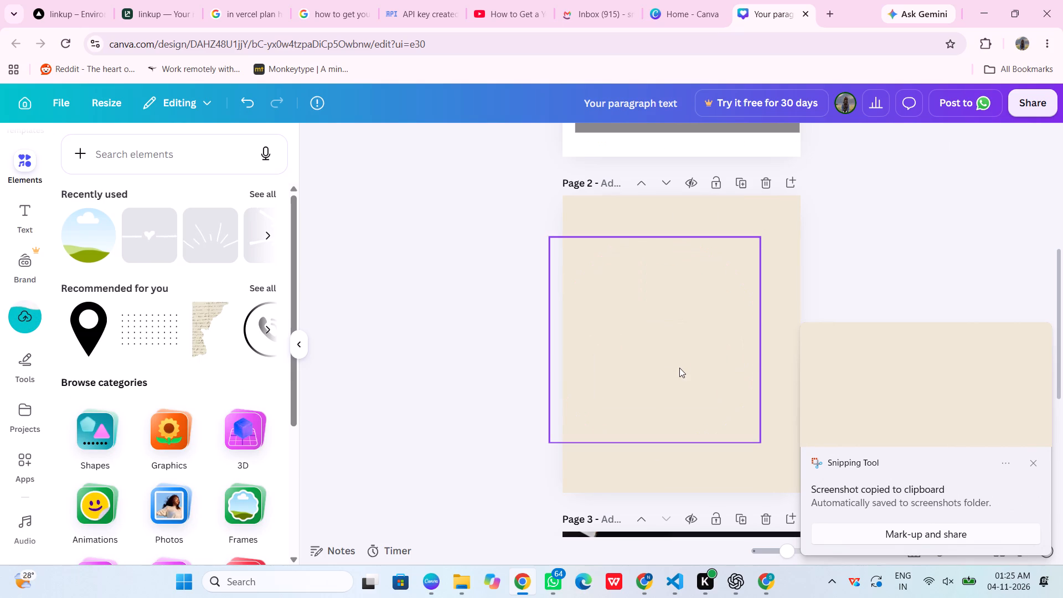
Open the background colour choices for page 2.
click(744, 202)
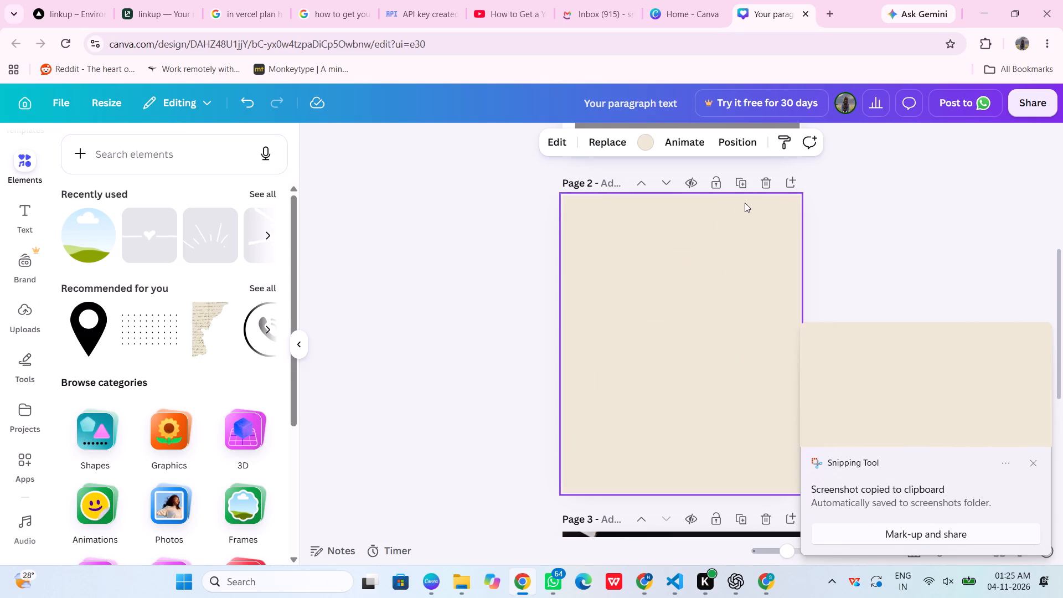
click(651, 143)
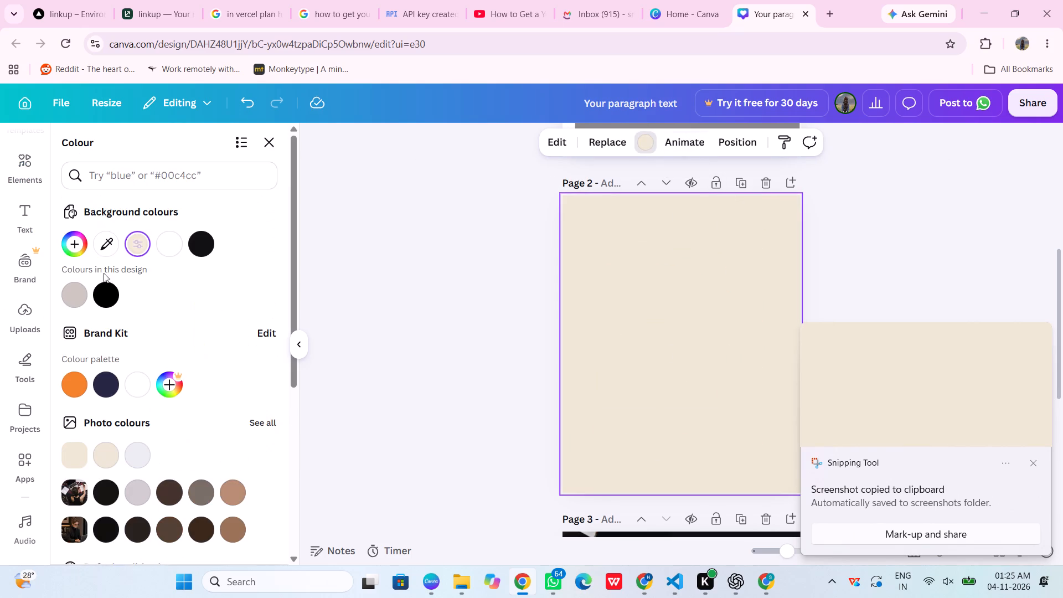
Set page 2's background colour to white.
click(169, 243)
click(436, 282)
Reposition the beige circle so it sits roughly centred on page 2.
drag(690, 346, 734, 356)
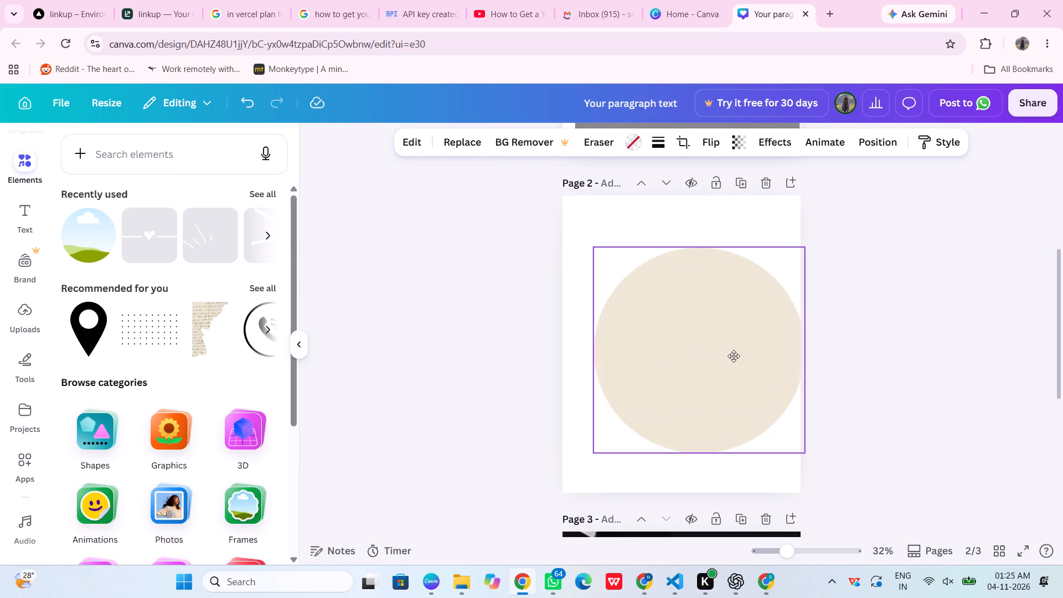
drag(734, 356, 712, 353)
click(883, 349)
scroll(886, 359, down, 2)
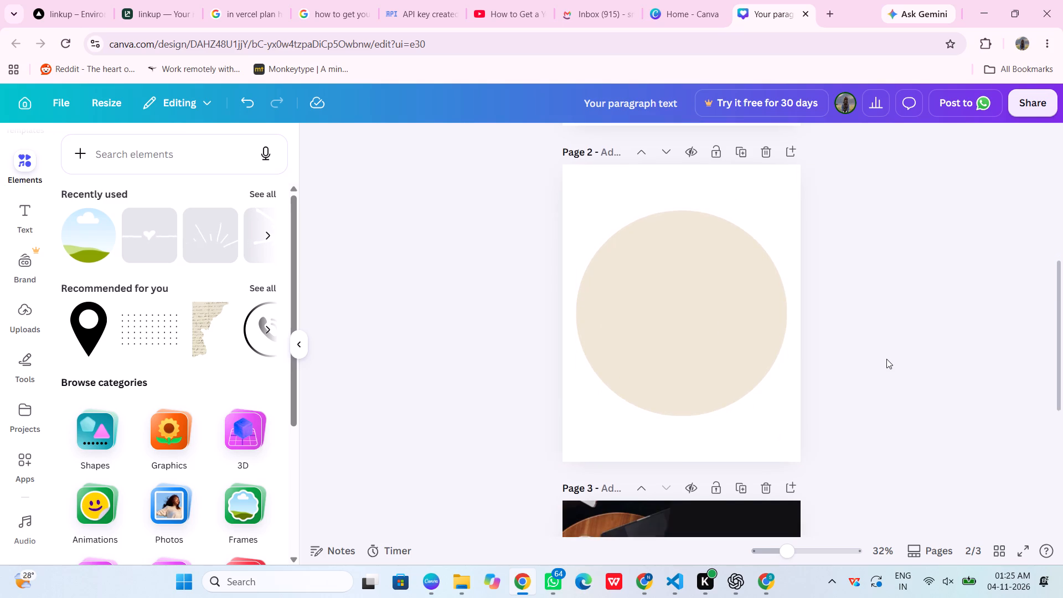
click(741, 477)
key(Delete)
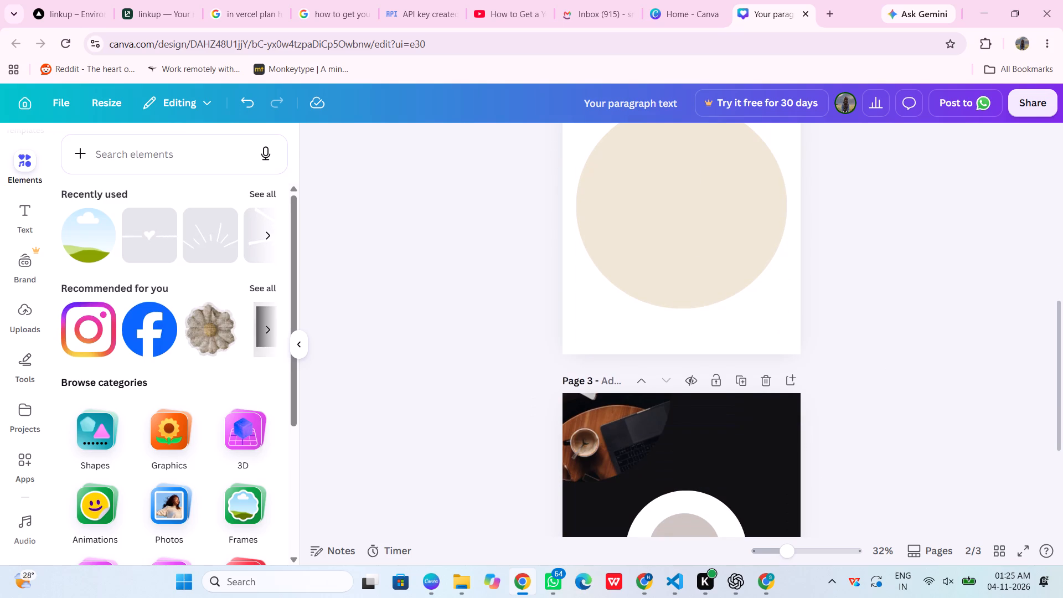
Delete the black title text over the circles on page 3.
scroll(740, 477, down, 5)
click(690, 352)
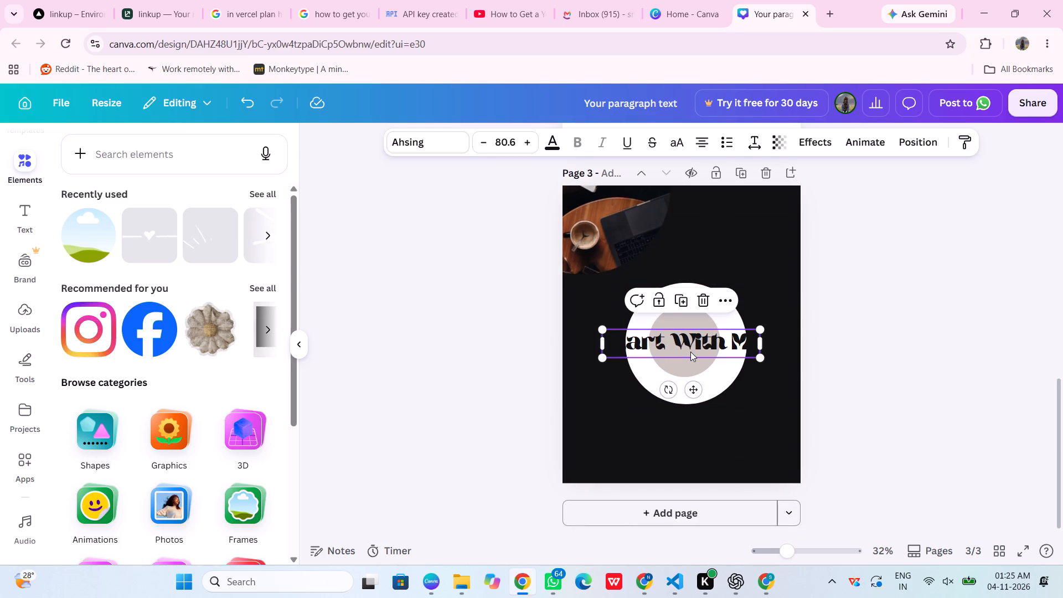
key(Delete)
Copy the beige circle on page 2 and switch to the "Start With Me" design in the other browser window.
scroll(684, 367, up, 6)
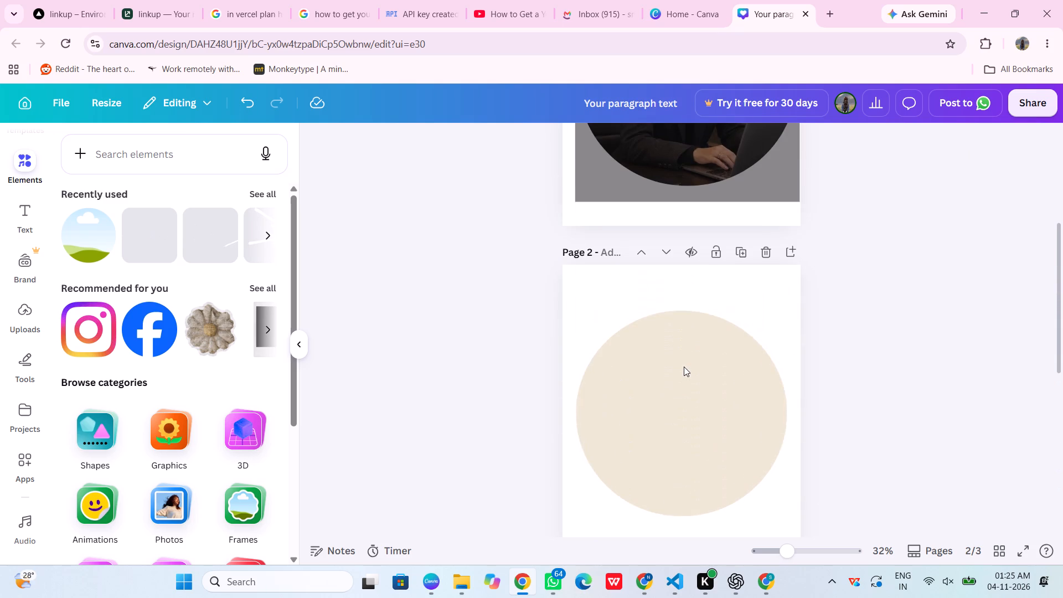
click(684, 367)
key(ctrl+c)
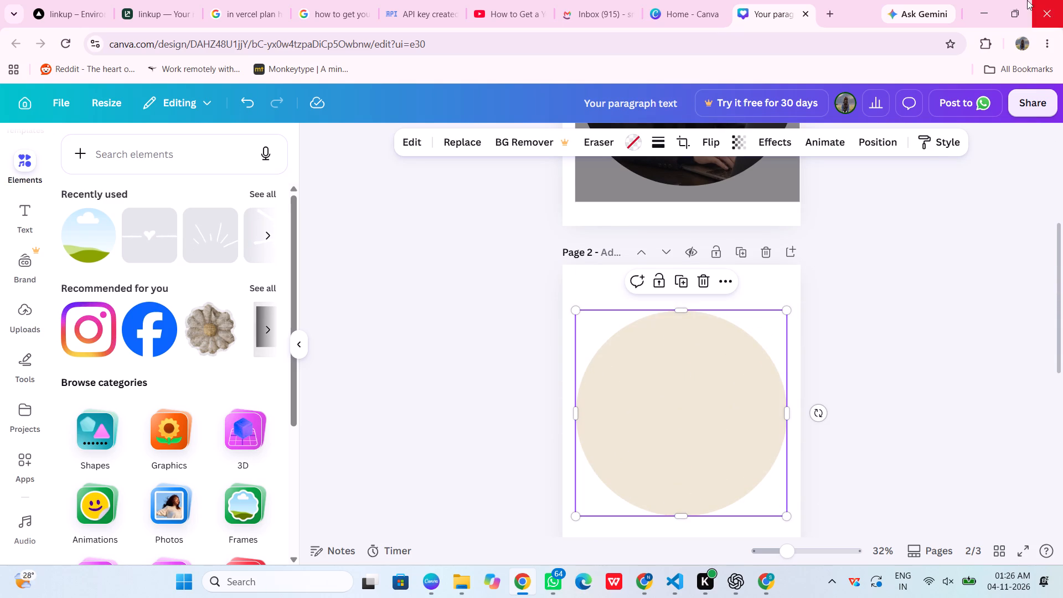
click(979, 11)
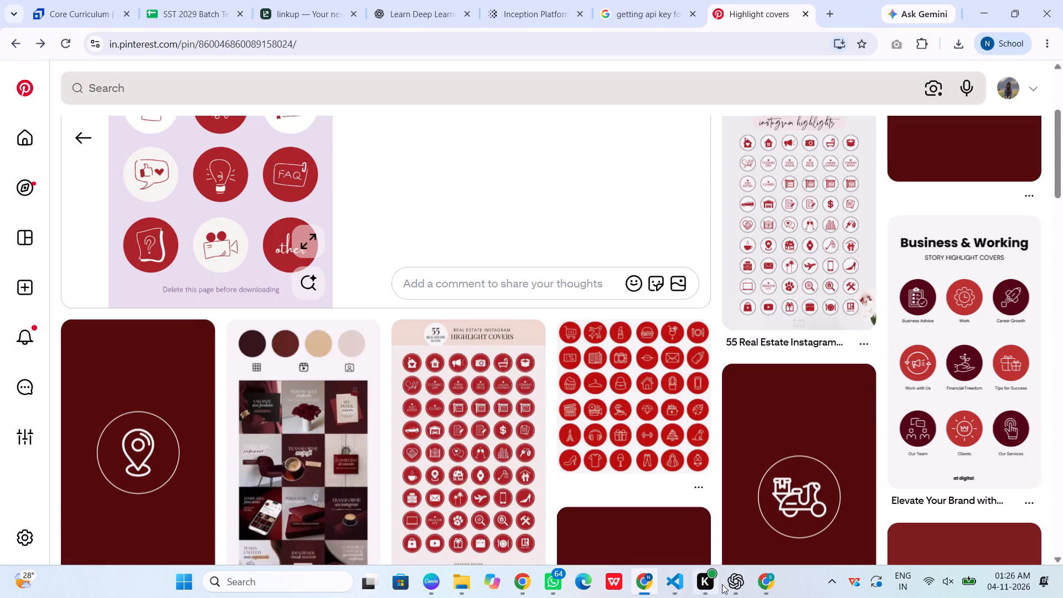
click(765, 582)
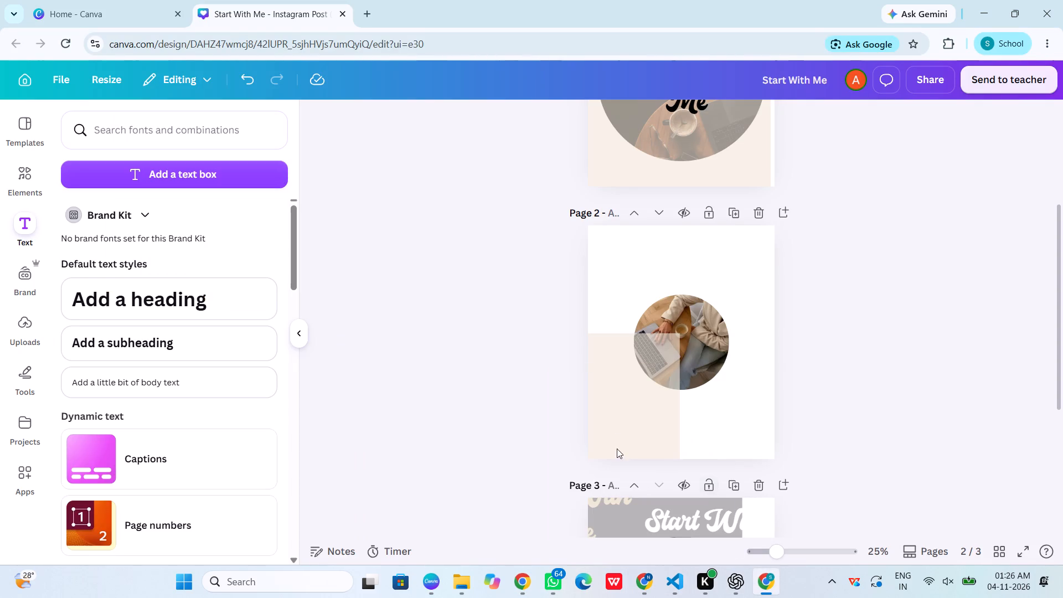
Clear page 2 by deleting the translucent beige overlay and the circular laptop photo.
click(622, 426)
key(Delete)
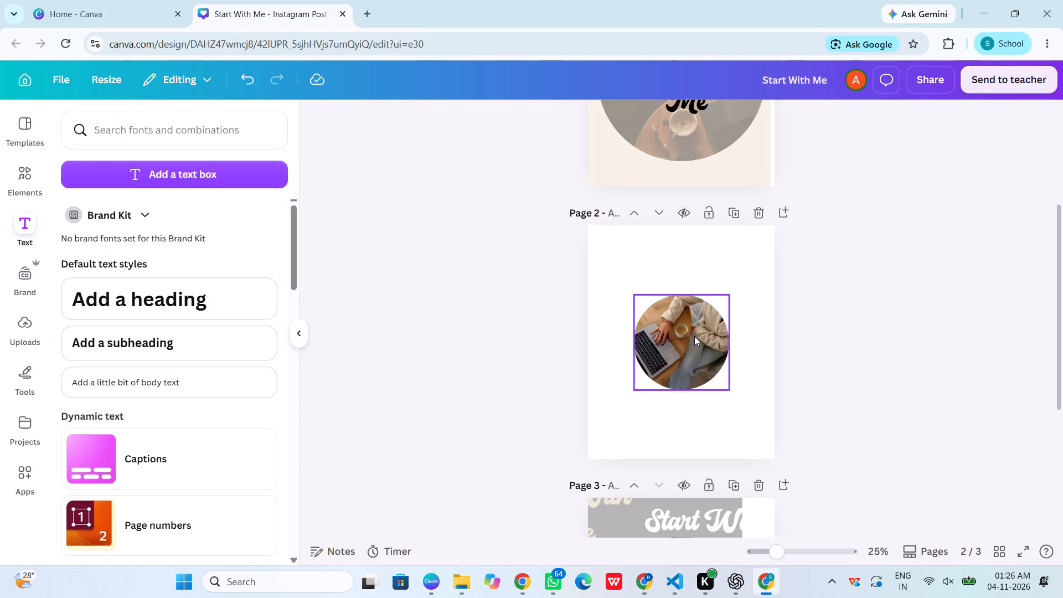
click(694, 336)
key(Delete)
key(Delete)
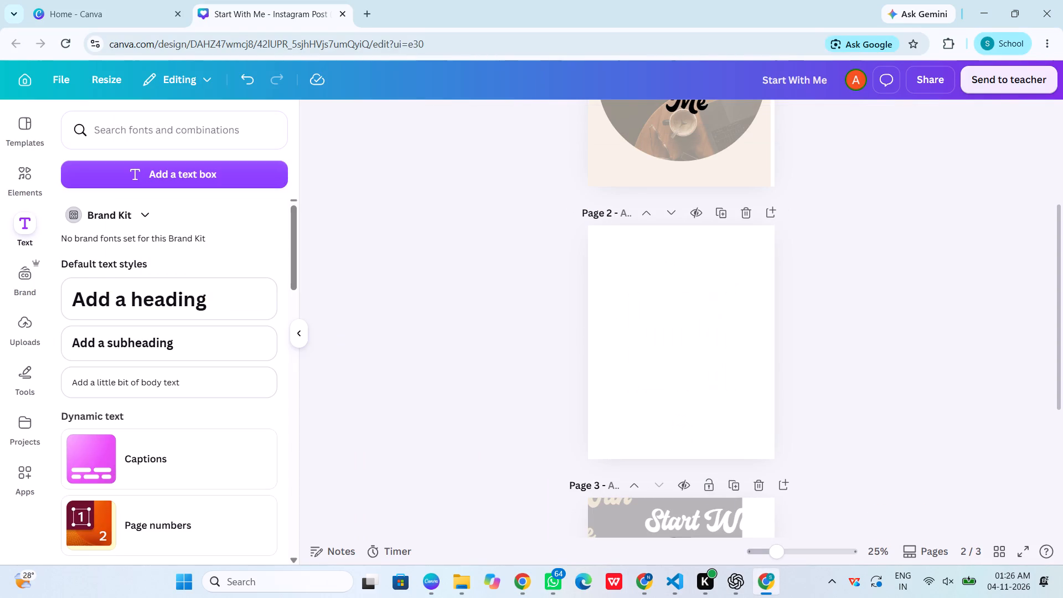
Paste the "Faceless" logo image onto page 2 and move it partly off the page's left edge.
key(ctrl+v)
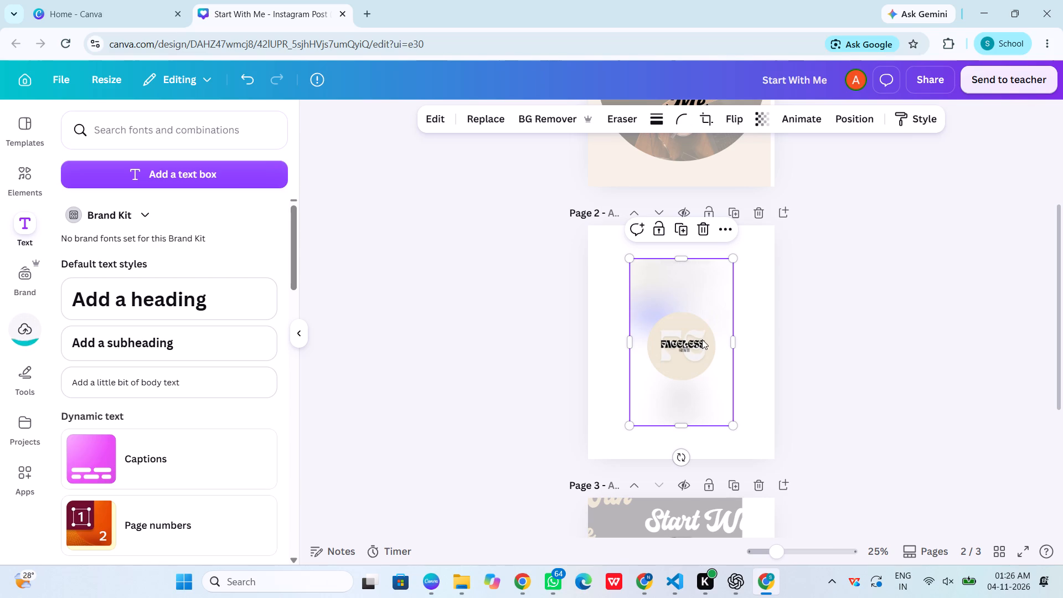
drag(702, 339, 622, 337)
click(700, 347)
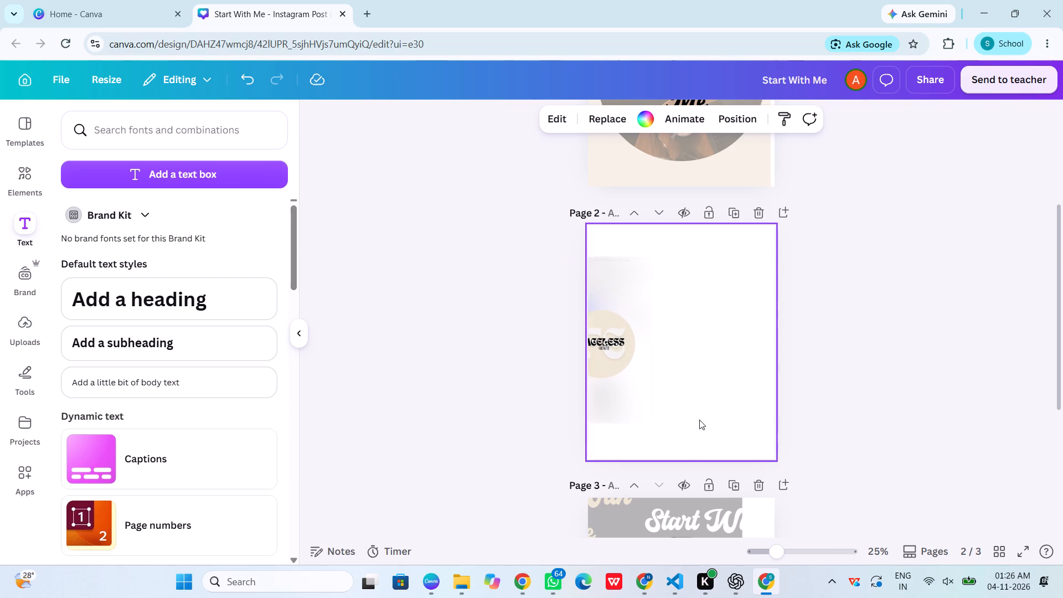
Move the "Start With Me" title to the top left of page 1, clear of the circular photo.
scroll(868, 358, up, 3)
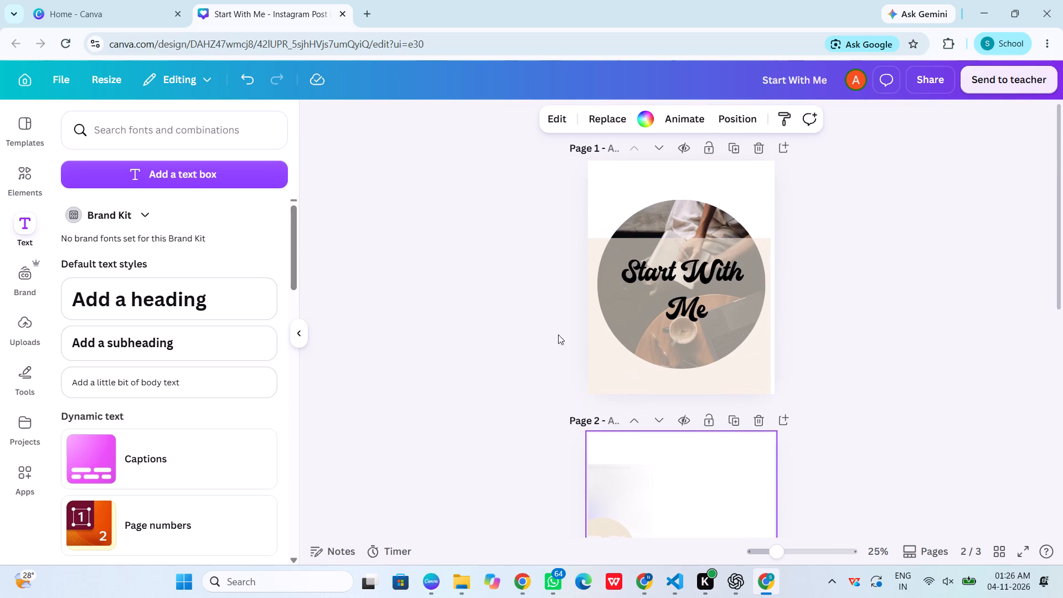
click(639, 322)
drag(658, 300, 651, 186)
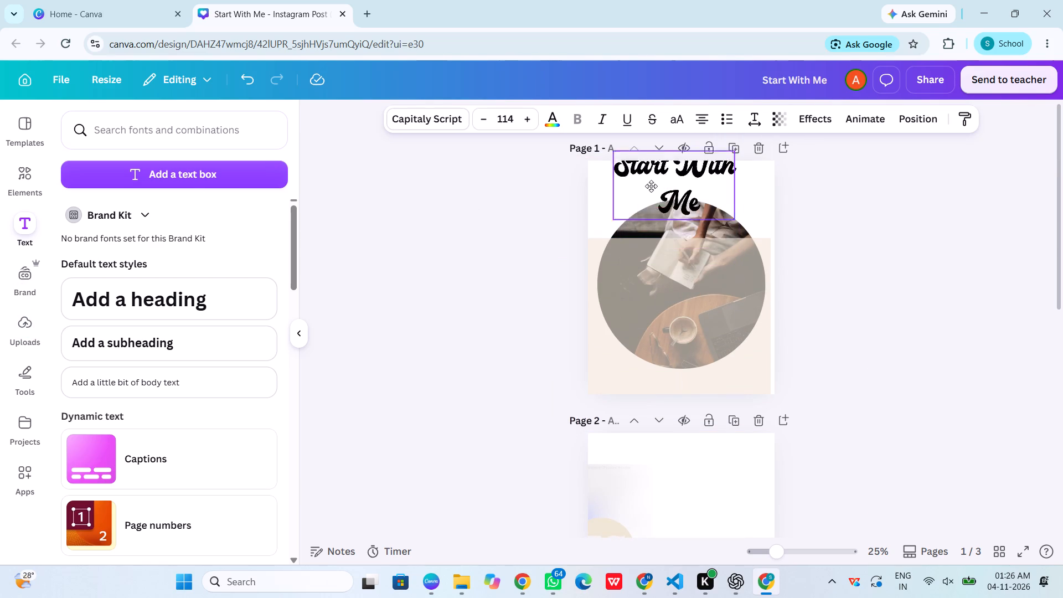
drag(651, 186, 621, 207)
Delete the translucent beige overlay from page 1.
drag(695, 364, 679, 350)
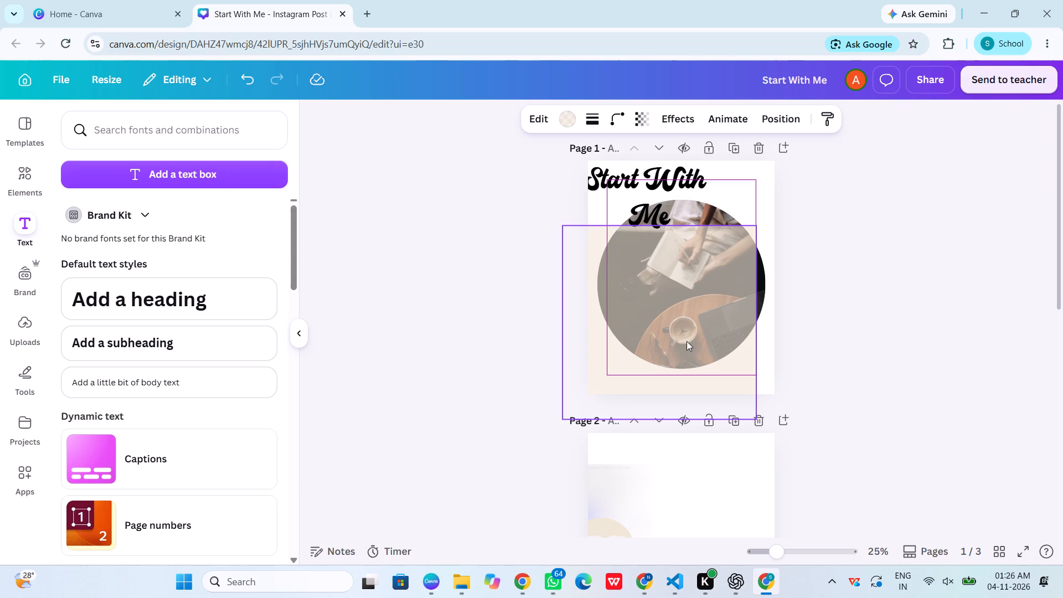
key(Delete)
Move the circular photo from page 1 onto page 2, beside the "Faceless" logo image.
drag(699, 318, 711, 560)
scroll(727, 418, down, 4)
scroll(713, 287, up, 4)
scroll(708, 364, down, 1)
scroll(708, 365, up, 1)
scroll(708, 365, down, 1)
scroll(708, 368, up, 1)
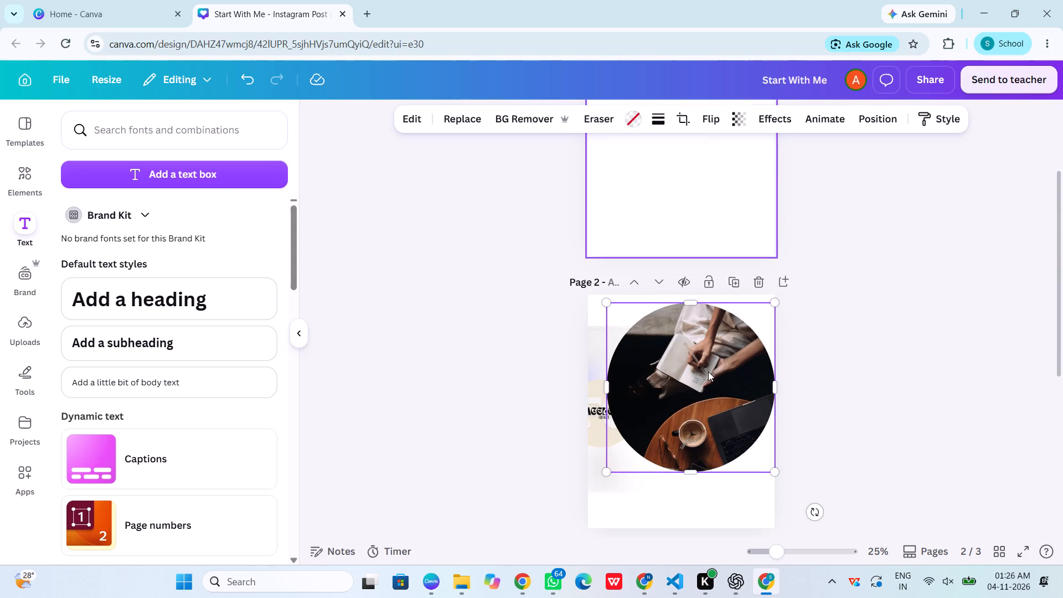
scroll(708, 372, up, 1)
drag(708, 372, 722, 404)
Detach the photo from the circular frame on page 2 and delete it, leaving the frame empty.
right_click(722, 404)
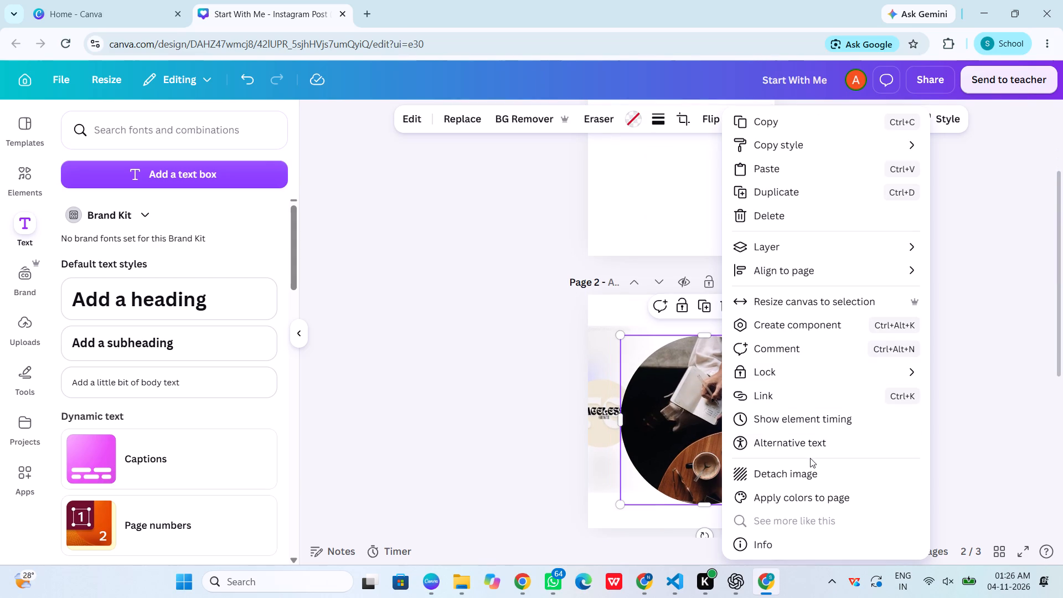
click(810, 469)
key(Delete)
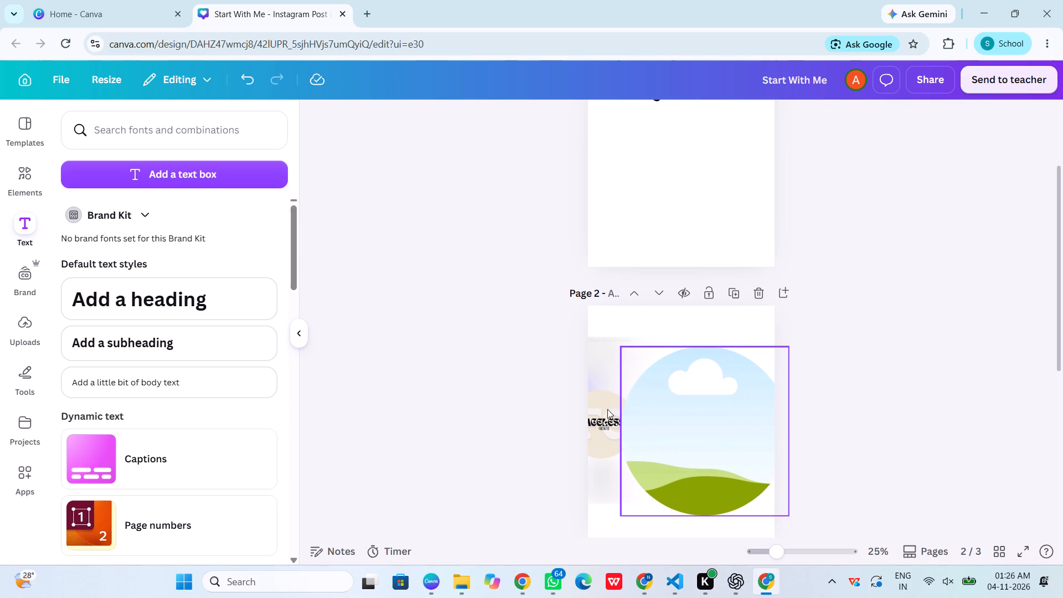
Move the "Faceless" logo image to the upper-left corner of page 2 so its beige circle is exposed.
drag(607, 409, 637, 378)
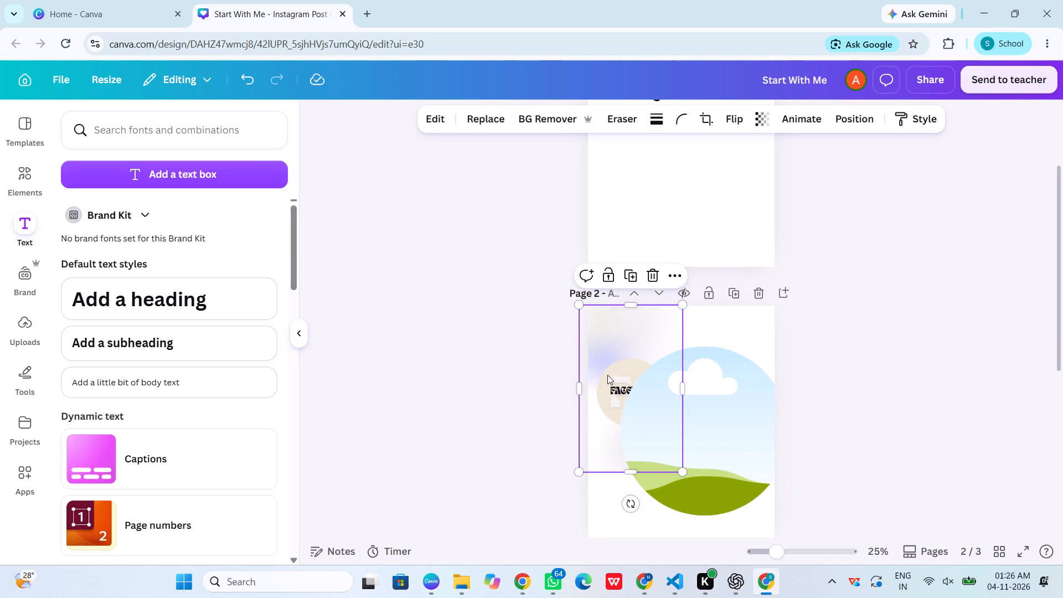
drag(607, 375, 584, 352)
Set page 1's background to the beige sampled from the circle in the "Faceless" logo image.
click(865, 235)
click(672, 205)
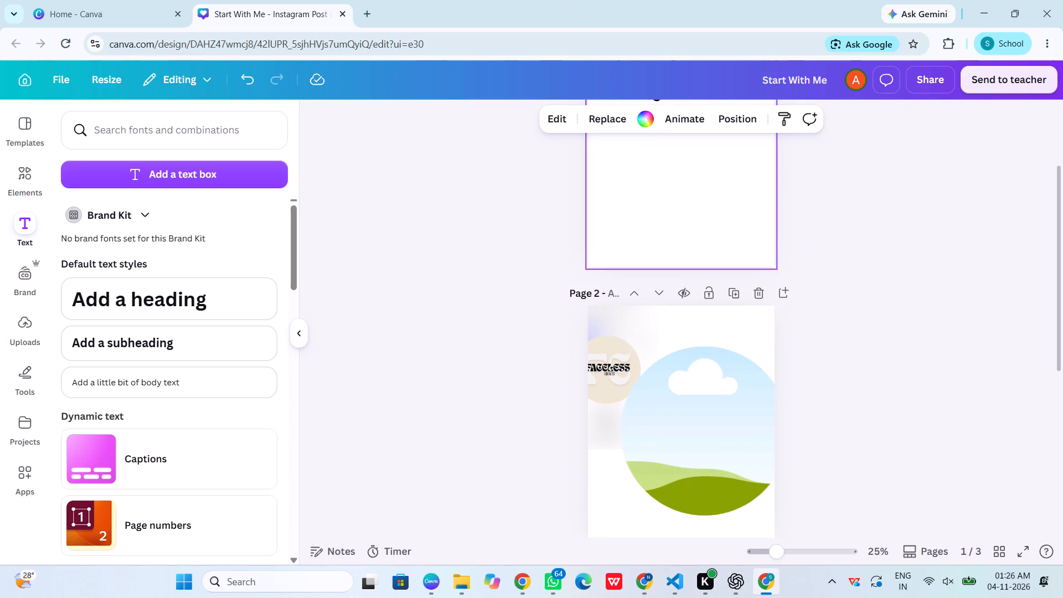
click(648, 116)
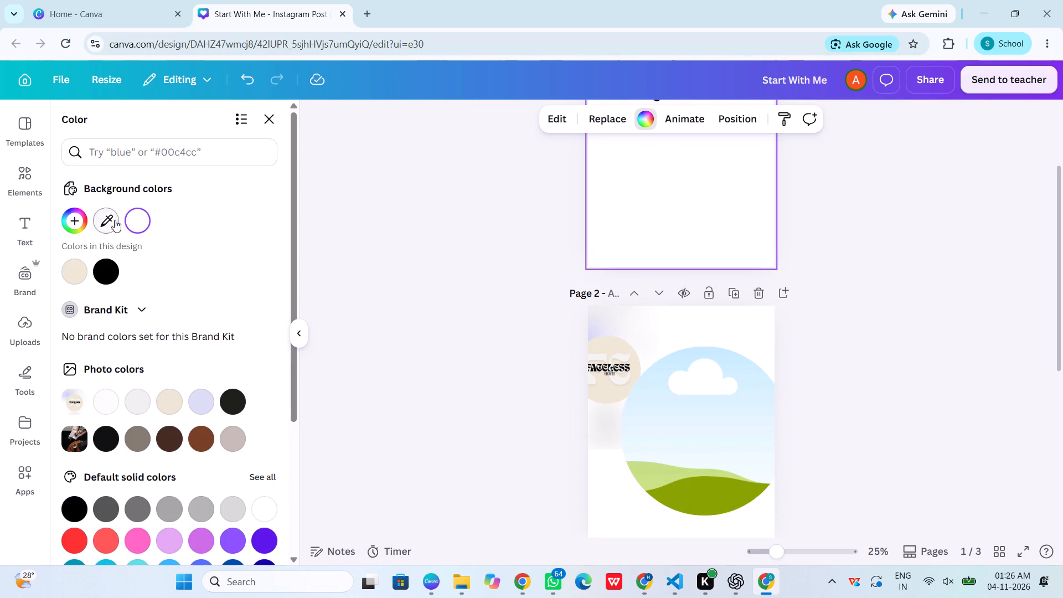
click(115, 219)
click(608, 343)
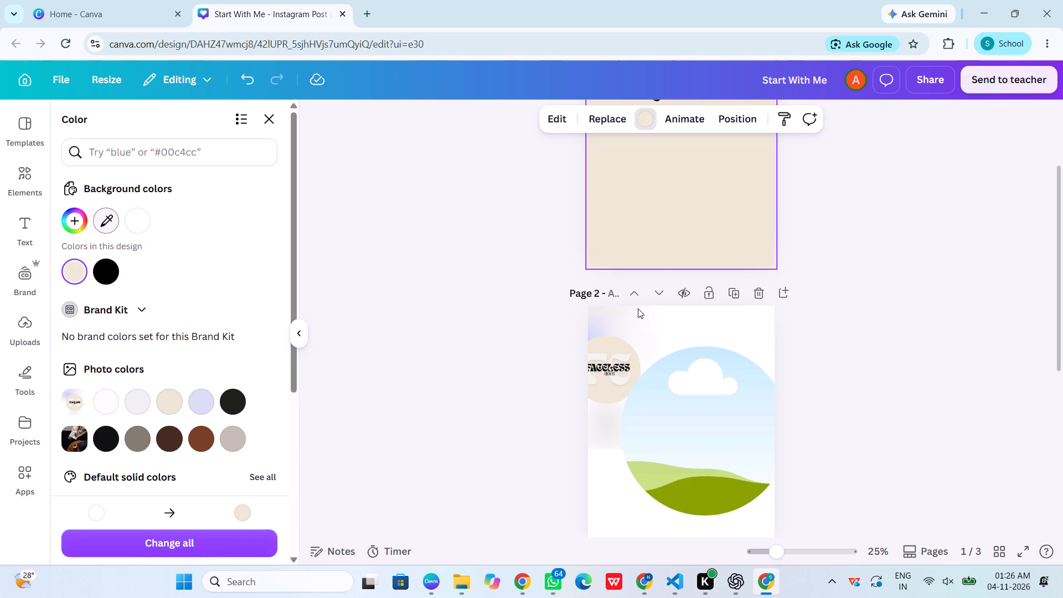
scroll(738, 268, up, 4)
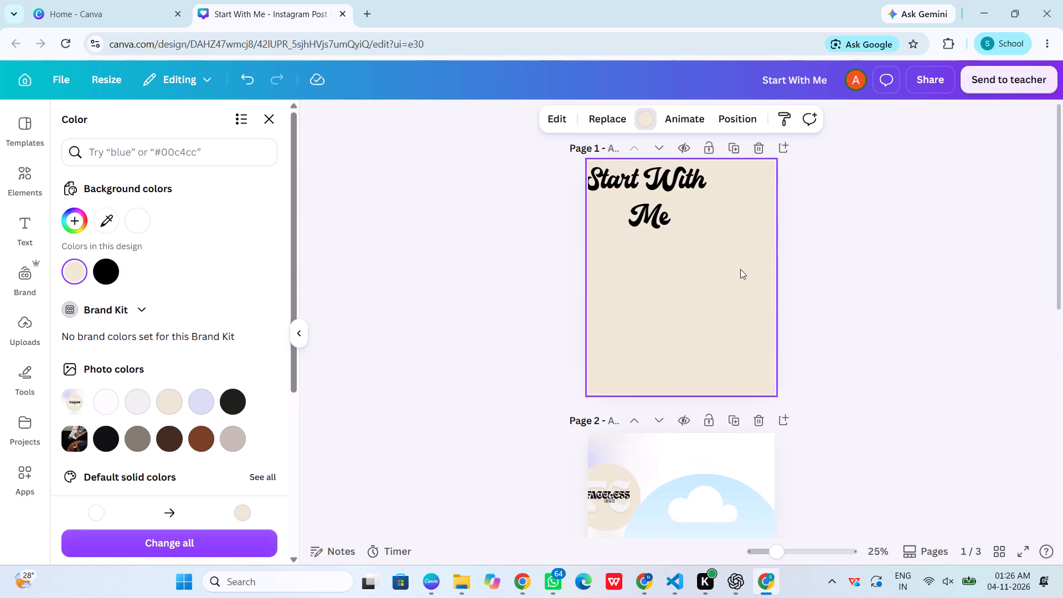
click(871, 292)
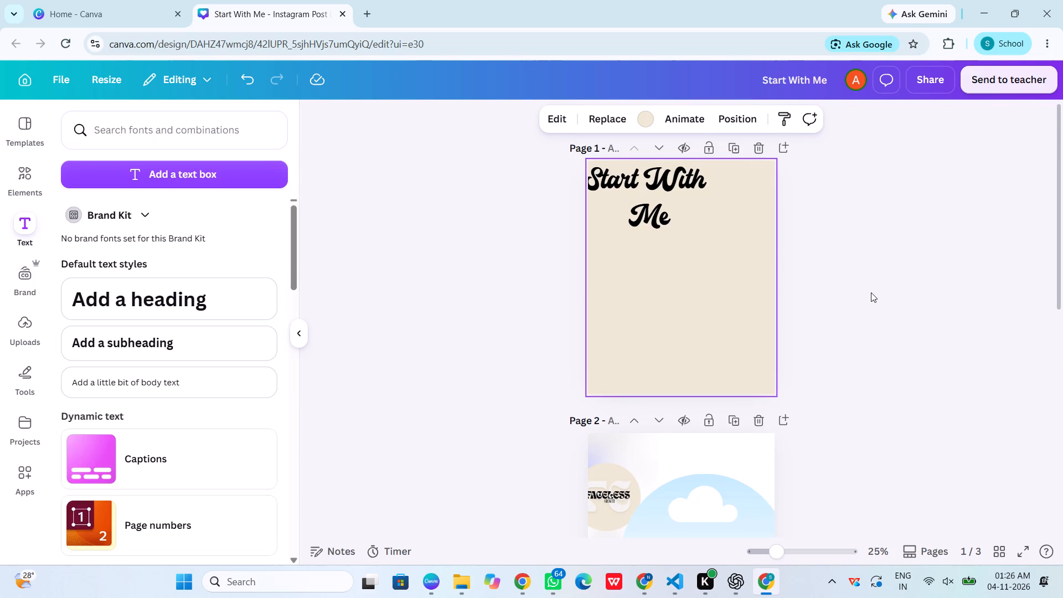
Capture a screenshot of page 1's beige background and paste it onto page 2 for the circular frame.
key(shift+super+s)
drag(611, 260, 729, 307)
scroll(1062, 249, down, 3)
click(682, 369)
key(ctrl+v)
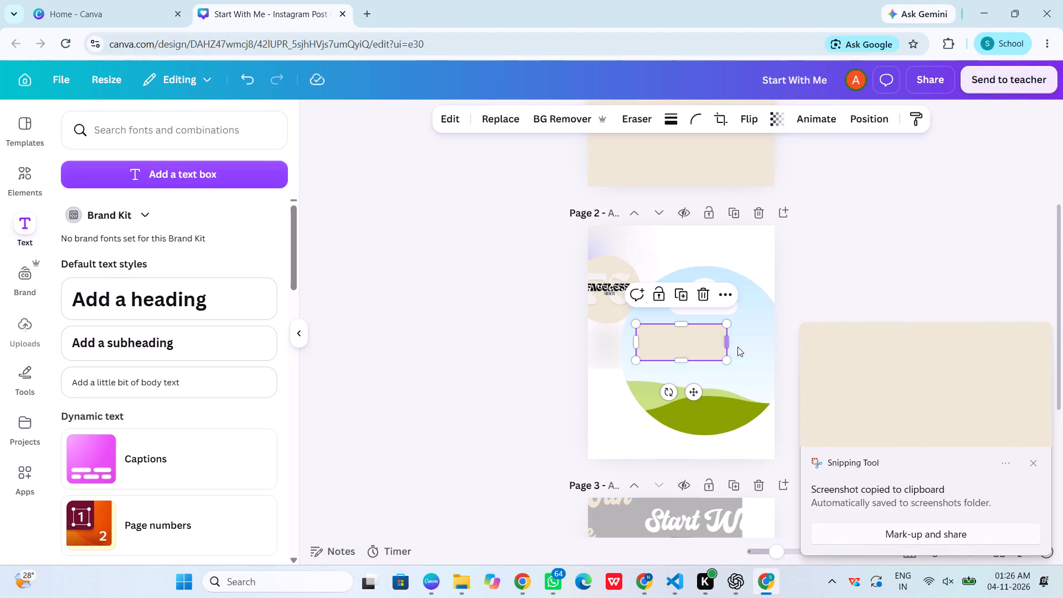
In the "Start With Me" design, fill page 2's circular frame with the beige rectangle image.
drag(682, 341, 698, 341)
click(926, 279)
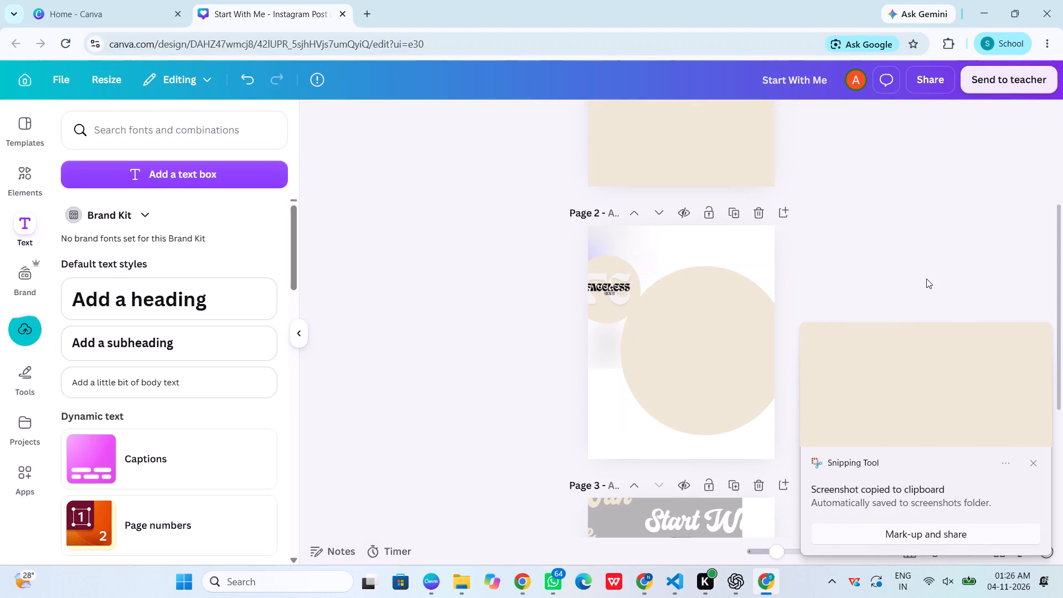
Change page 1's background colour to white.
click(670, 149)
scroll(672, 150, up, 2)
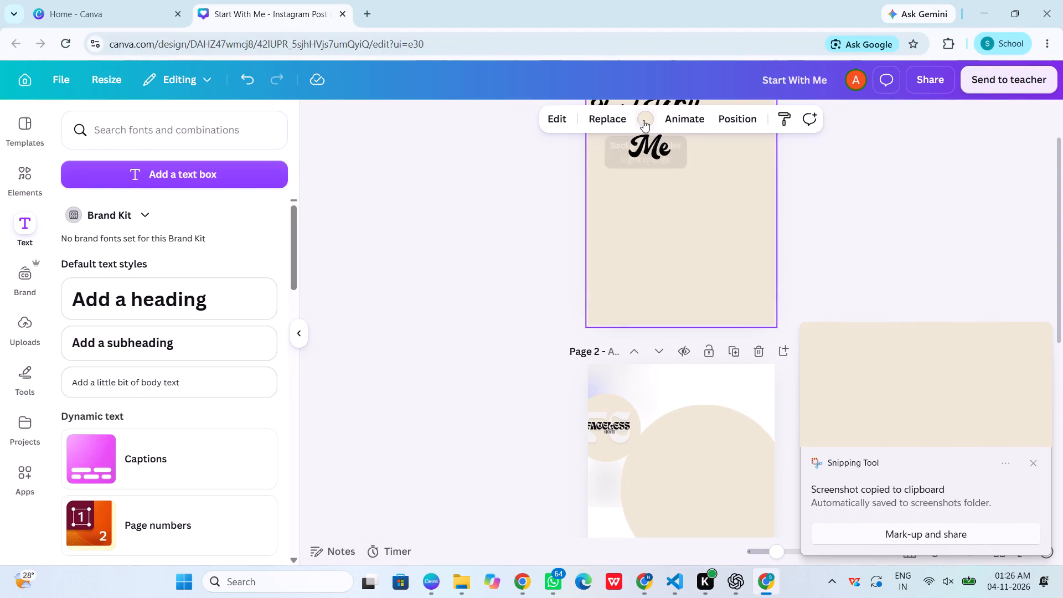
click(643, 120)
click(159, 223)
scroll(289, 270, down, 3)
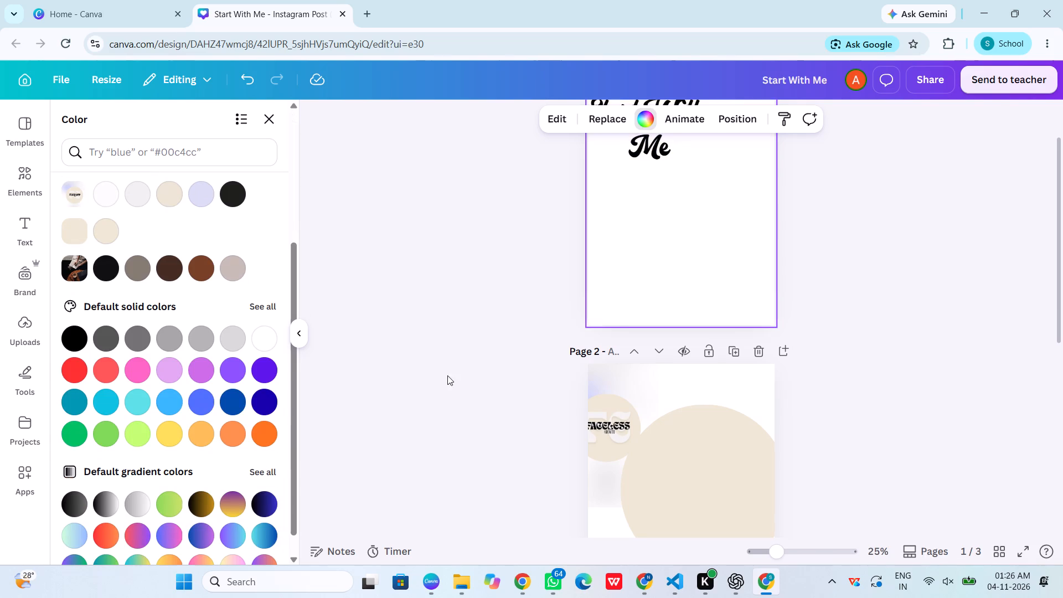
Delete the "Faceless" logo image from page 2.
scroll(814, 401, down, 3)
click(604, 203)
drag(604, 203, 603, 210)
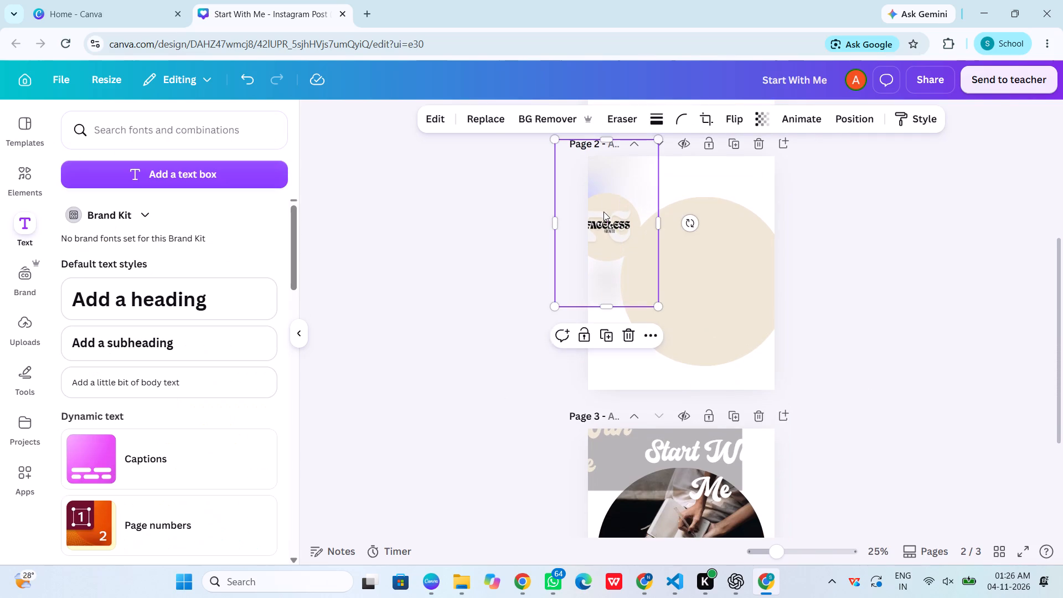
key(Delete)
Centre the beige circle horizontally on page 2.
drag(704, 281, 683, 276)
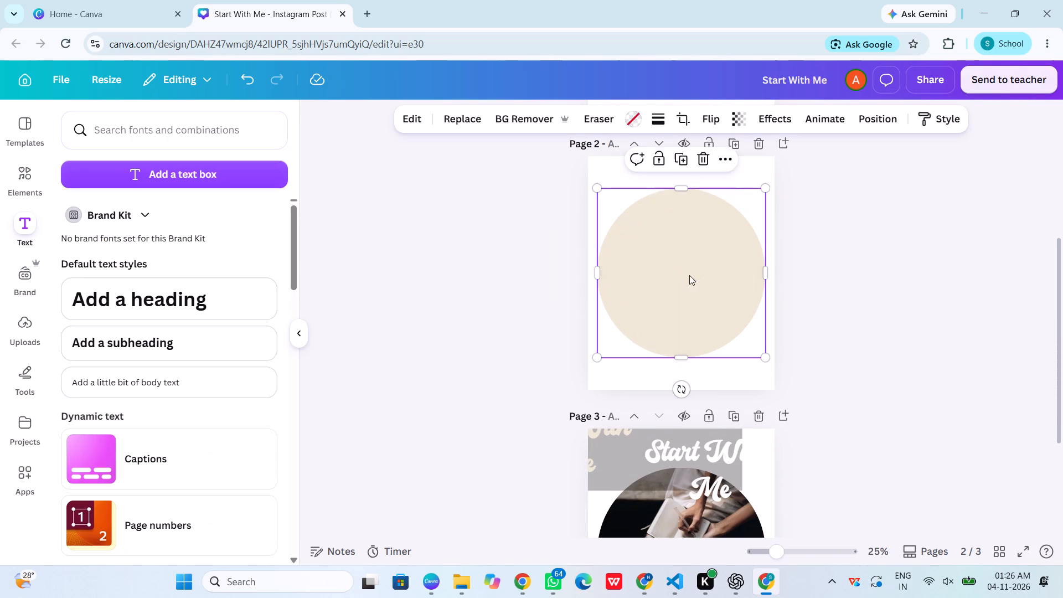
click(857, 281)
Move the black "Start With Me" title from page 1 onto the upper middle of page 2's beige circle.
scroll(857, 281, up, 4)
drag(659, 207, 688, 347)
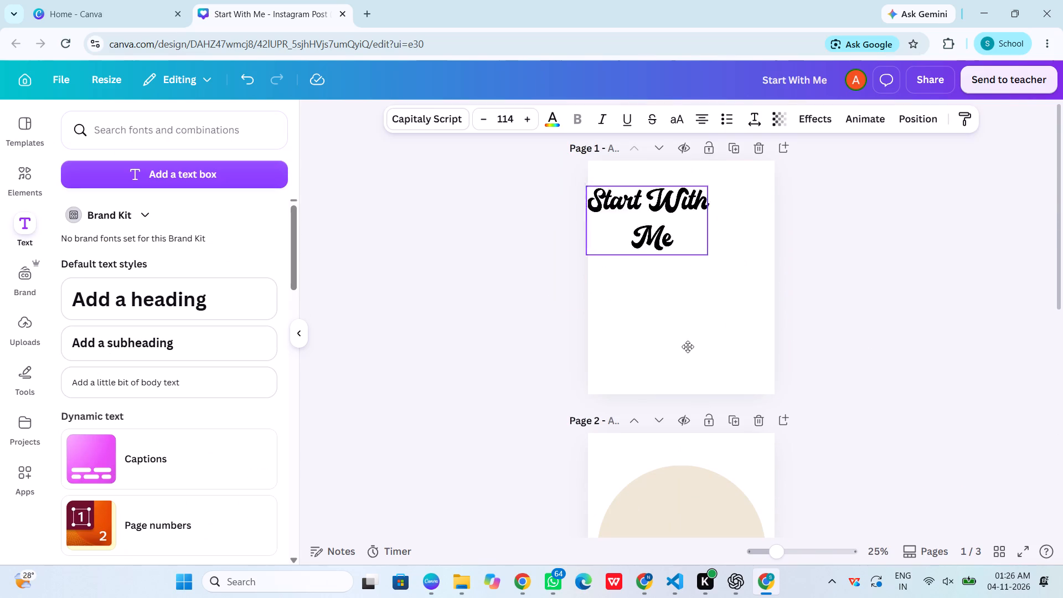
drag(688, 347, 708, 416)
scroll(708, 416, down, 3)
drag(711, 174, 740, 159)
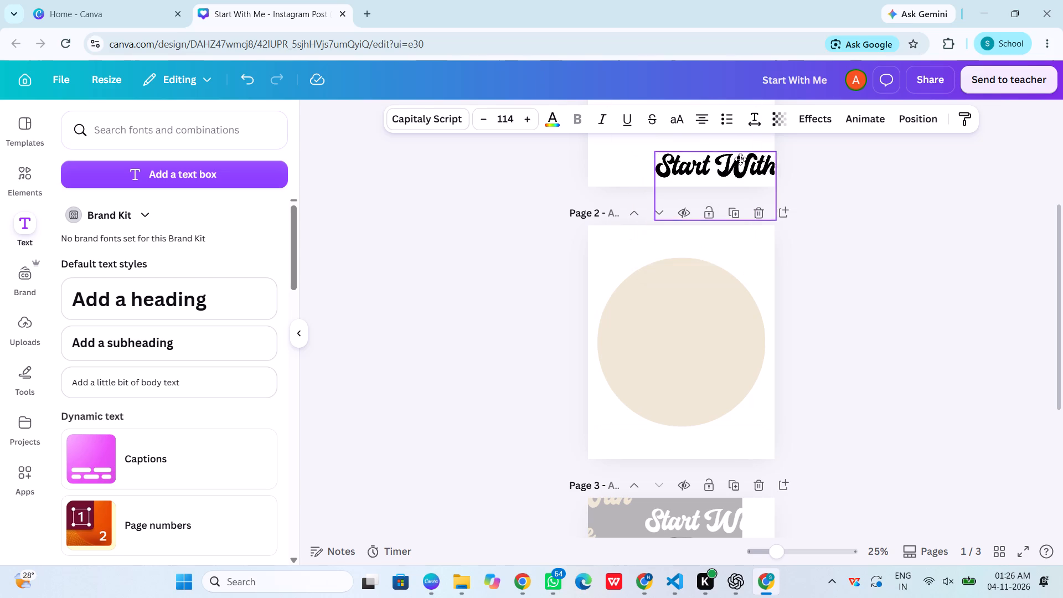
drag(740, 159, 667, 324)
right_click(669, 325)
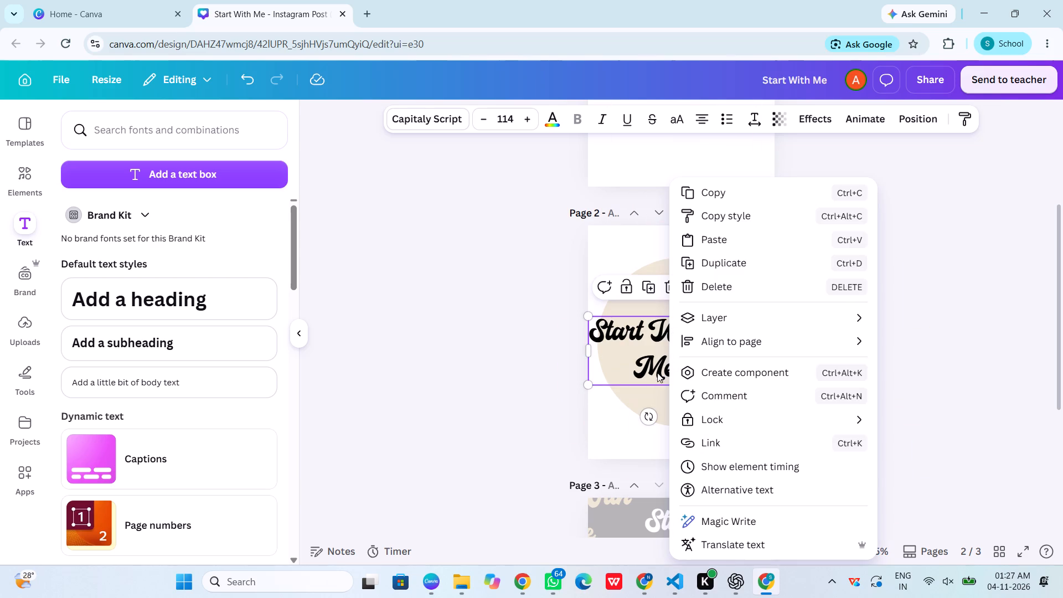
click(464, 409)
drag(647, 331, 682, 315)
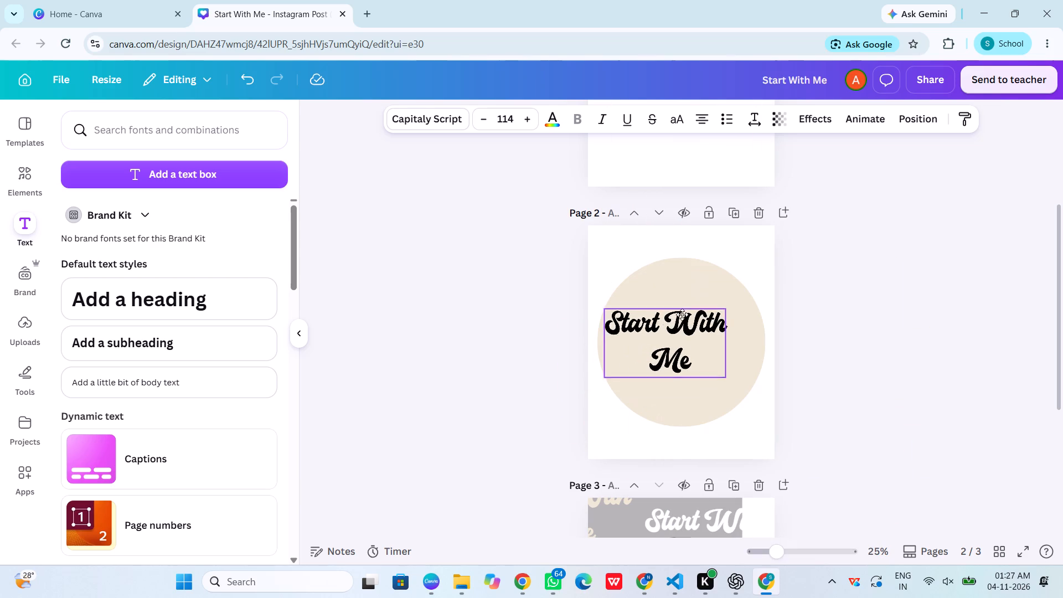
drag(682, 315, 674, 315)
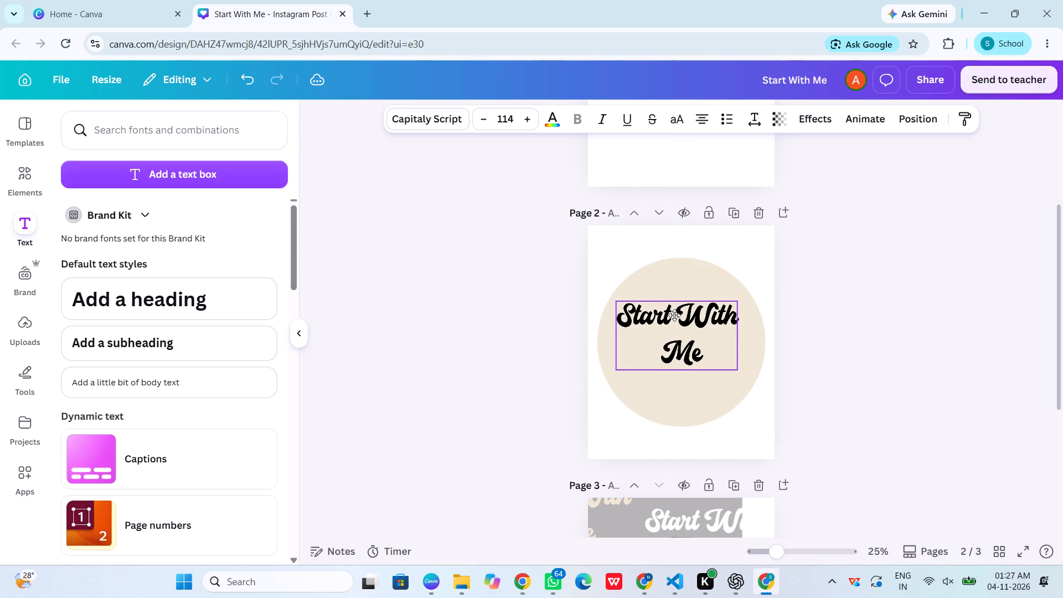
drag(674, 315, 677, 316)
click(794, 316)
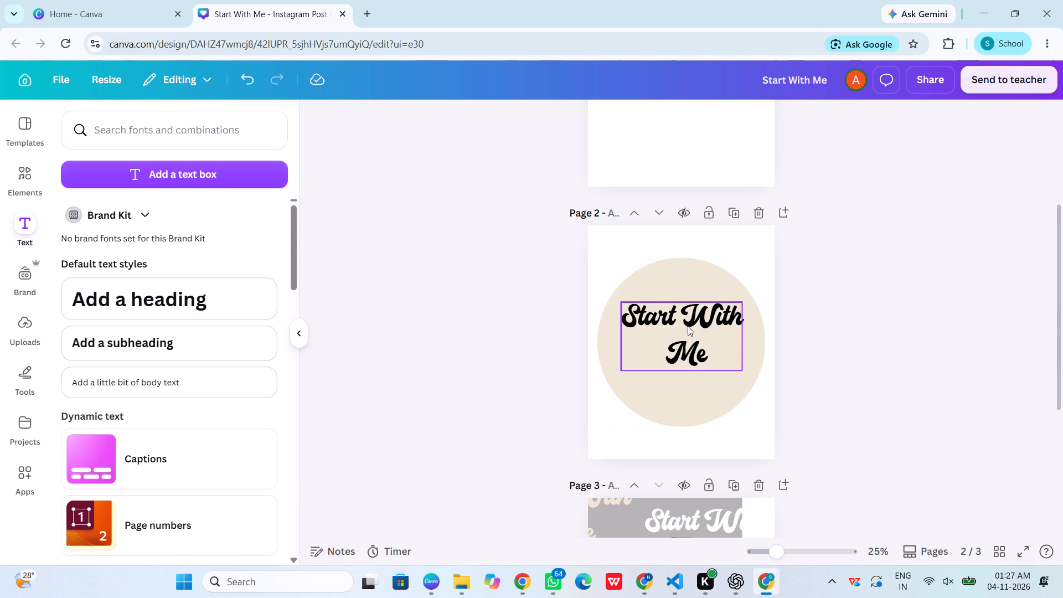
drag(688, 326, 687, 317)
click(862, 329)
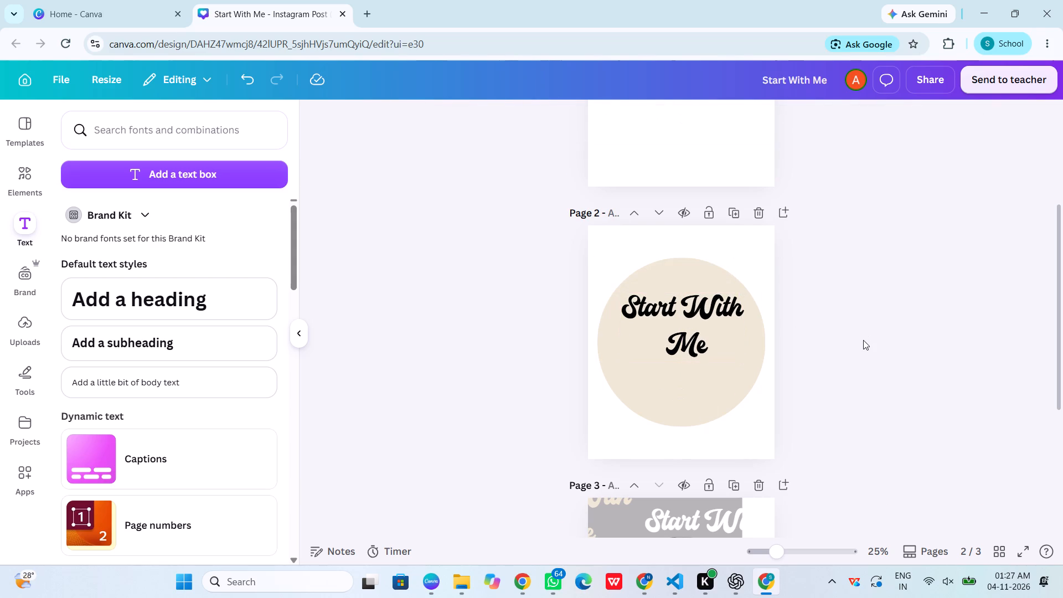
Delete the black "Start With Me" title from page 2's beige circle.
click(701, 318)
key(Delete)
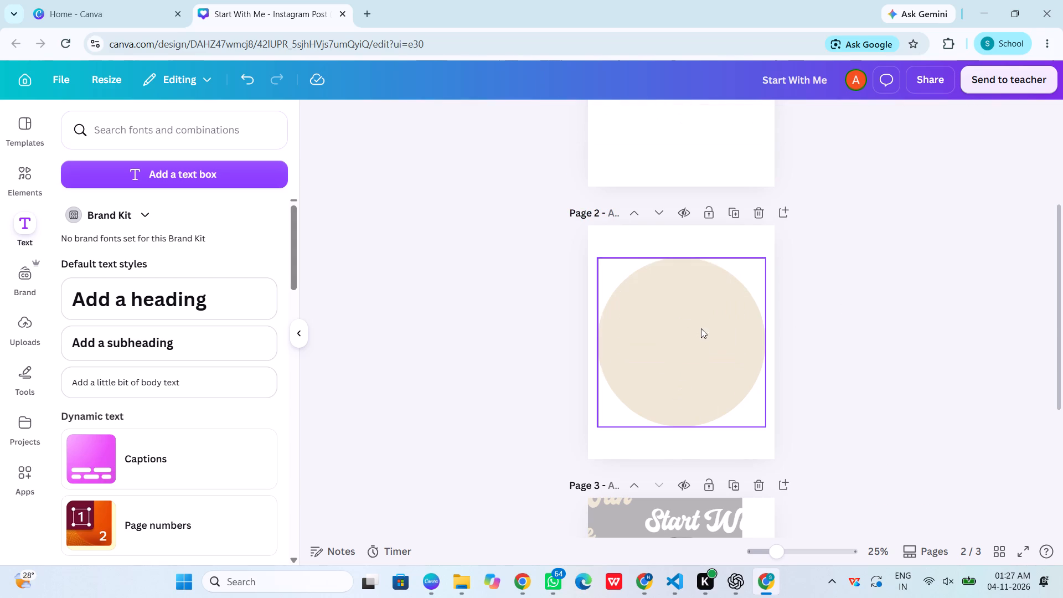
Clear page 3 by deleting both script titles, the grey rectangle, the coffee photo and its circular frame.
click(692, 379)
key(ctrl+c)
scroll(692, 379, down, 3)
click(692, 379)
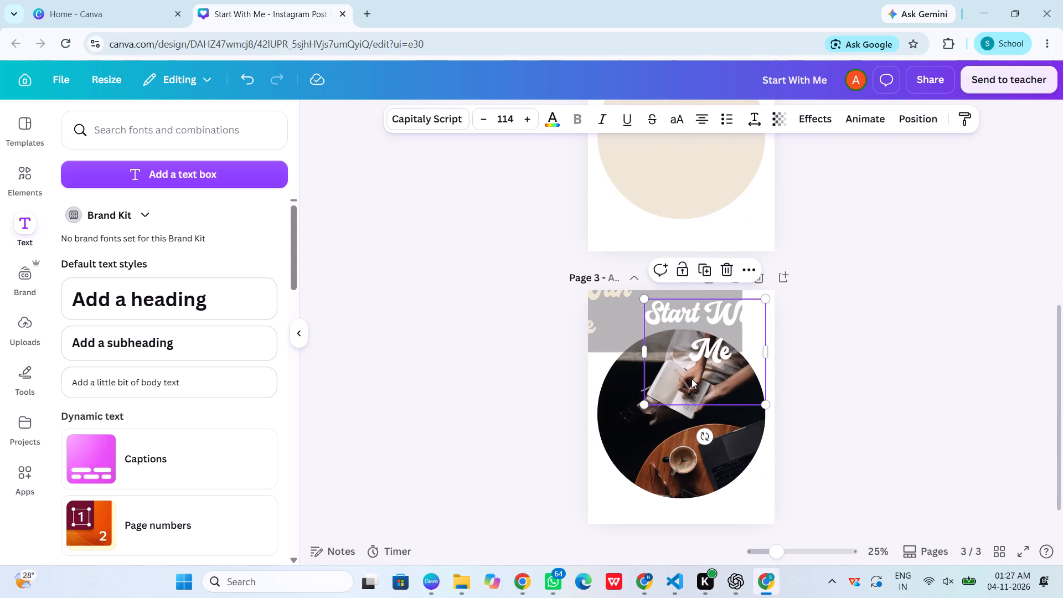
drag(712, 341, 720, 338)
key(Delete)
click(696, 334)
key(Delete)
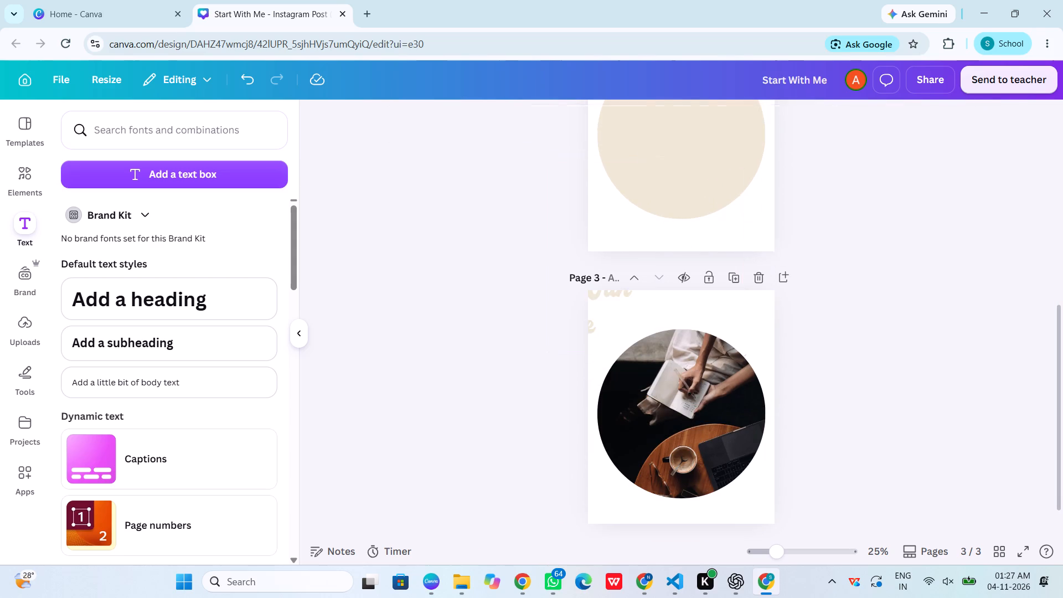
click(698, 421)
key(Delete)
click(620, 313)
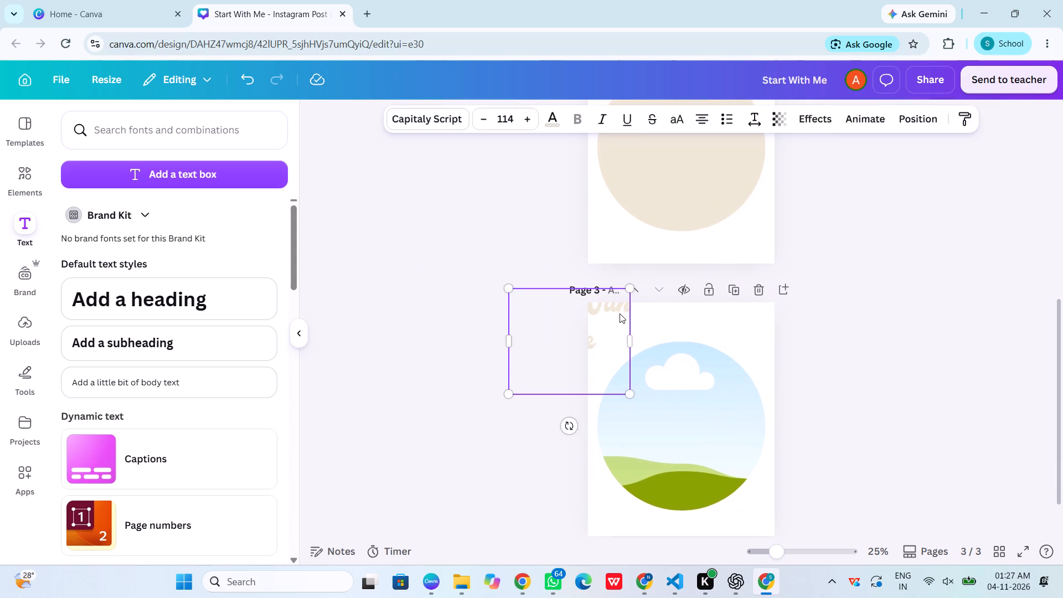
key(Delete)
click(657, 348)
key(Delete)
Move the beige circle from page 2 to the middle of page 1.
scroll(710, 269, up, 3)
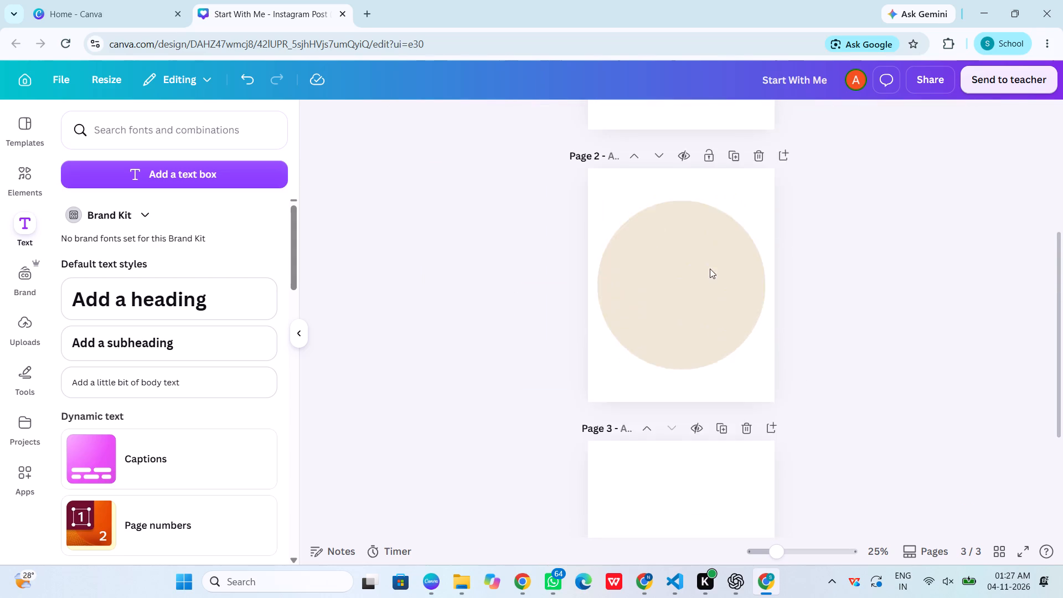
scroll(704, 303, up, 3)
drag(703, 517, 724, 115)
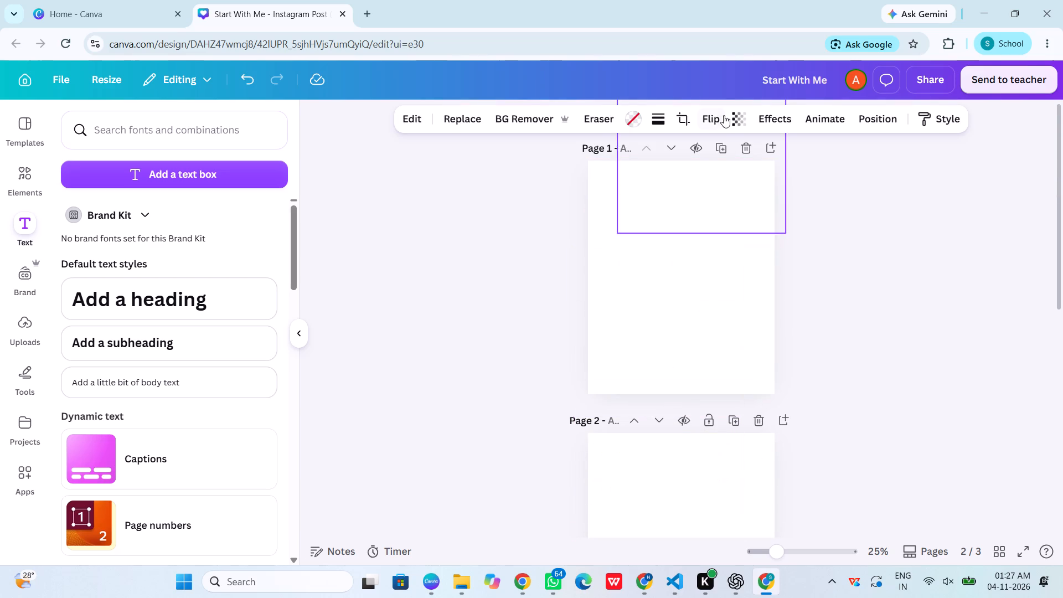
drag(724, 115, 703, 240)
Copy page 1's beige circle onto pages 2 and 3.
key(ctrl+c)
scroll(704, 253, down, 4)
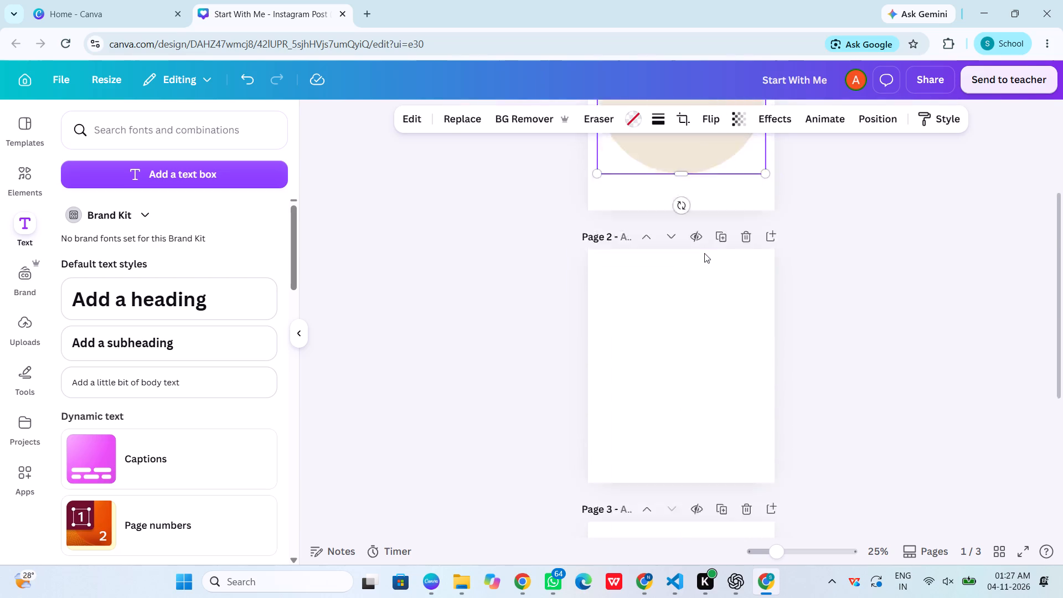
click(695, 275)
key(ctrl+v)
scroll(695, 275, down, 4)
click(681, 337)
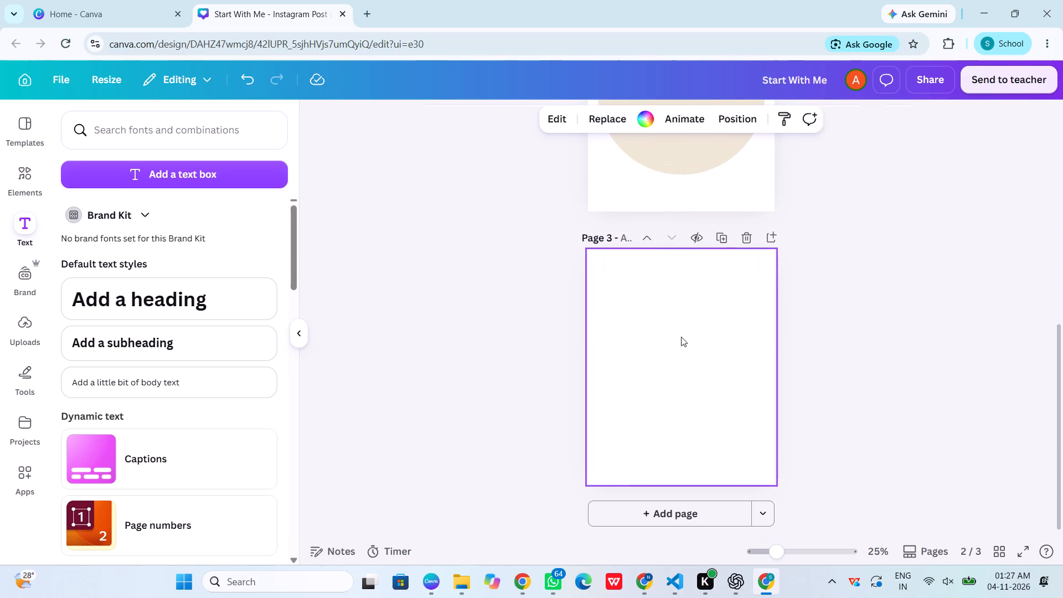
key(ctrl+v)
ctrl+click(681, 337)
scroll(681, 337, up, 4)
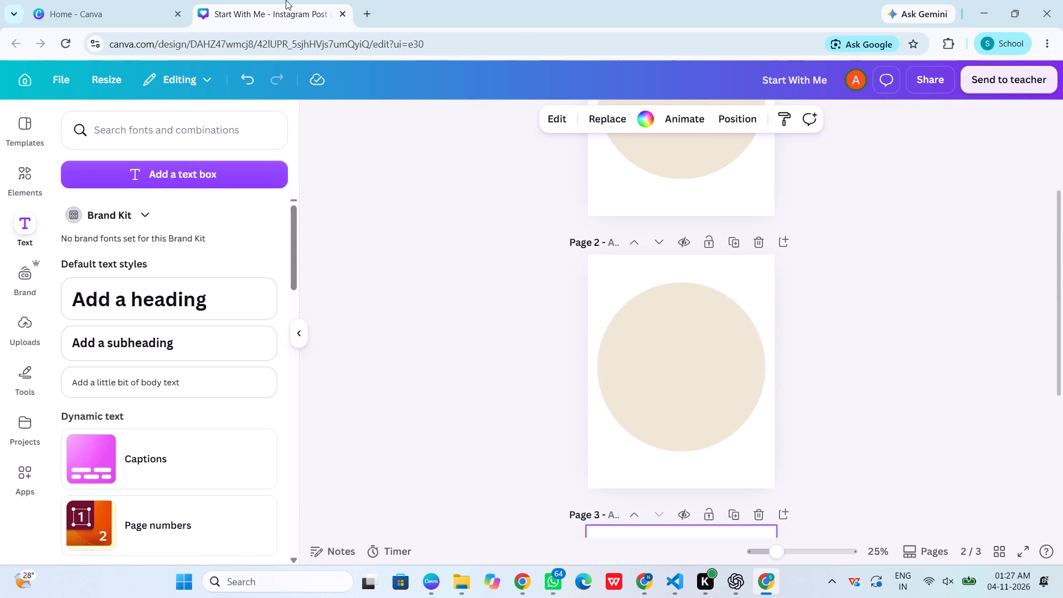
Search the web for "pintrest" in a new browser tab and open the Pinterest website.
click(371, 13)
text(pintrest)
key(Return)
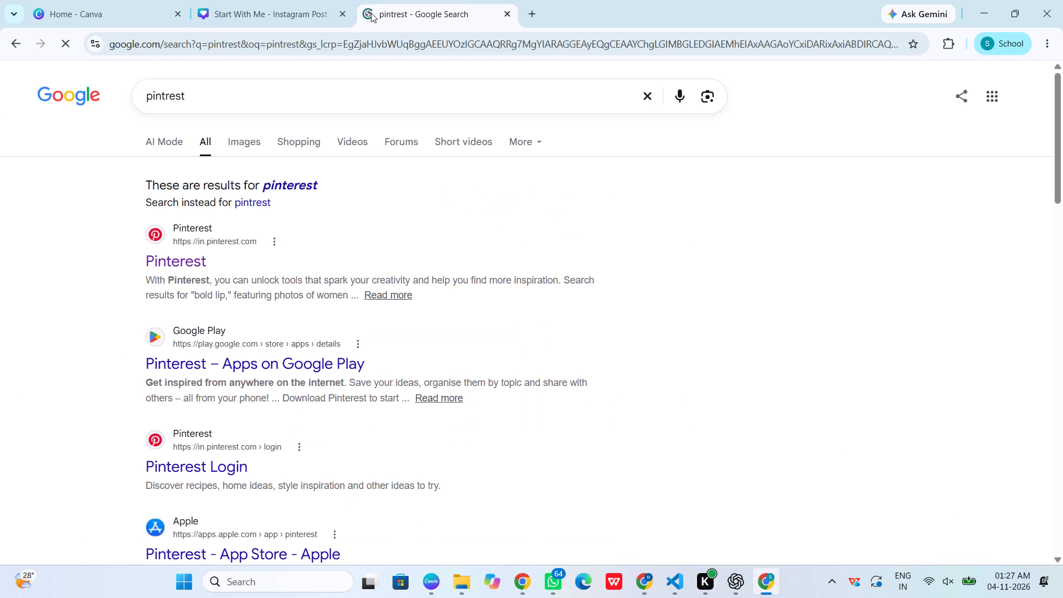
click(200, 264)
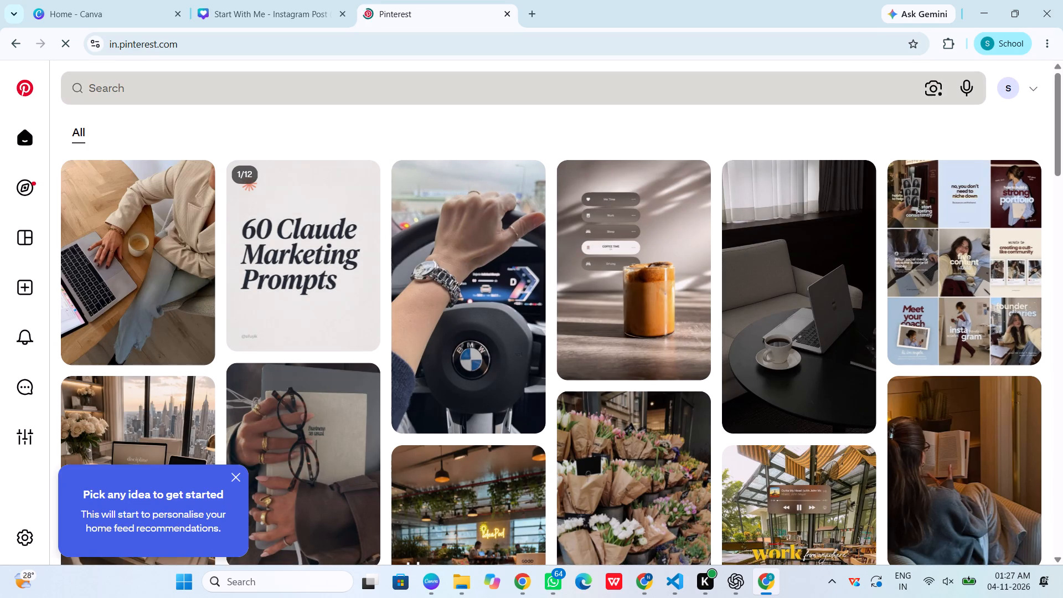
Search Pinterest for "start doodle".
click(238, 93)
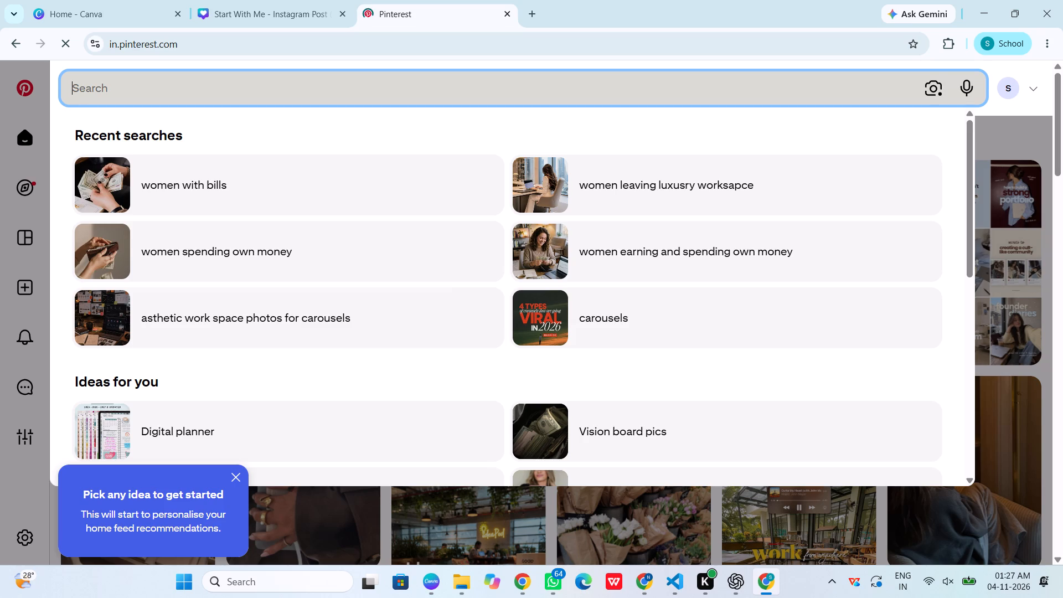
text(start doodle)
key(Return)
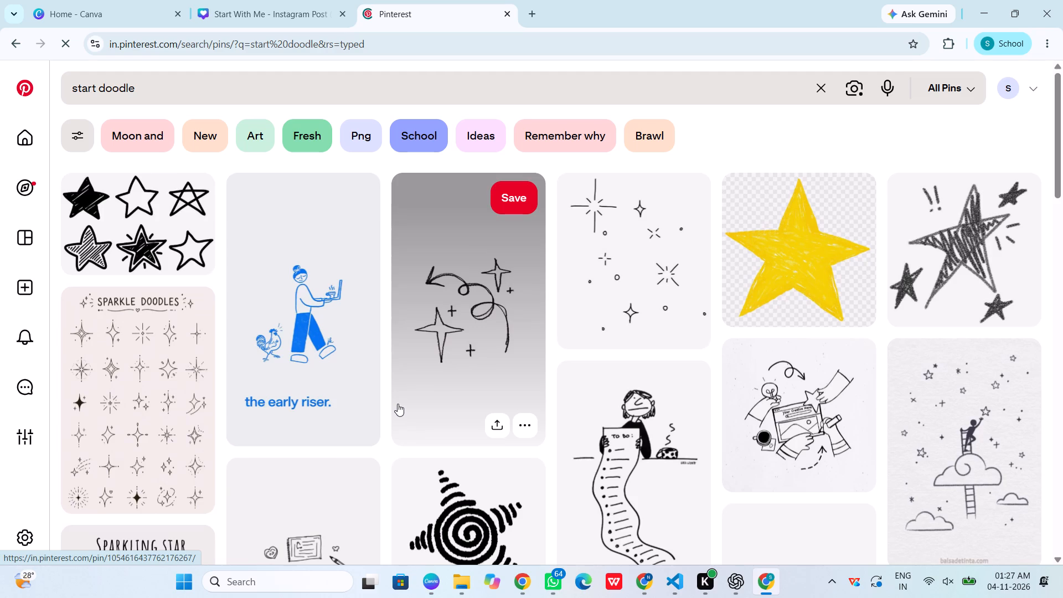
Look through the "start doodle" results, open the hand-drawn brainstorming pin and examine its related doodles.
scroll(398, 404, down, 1)
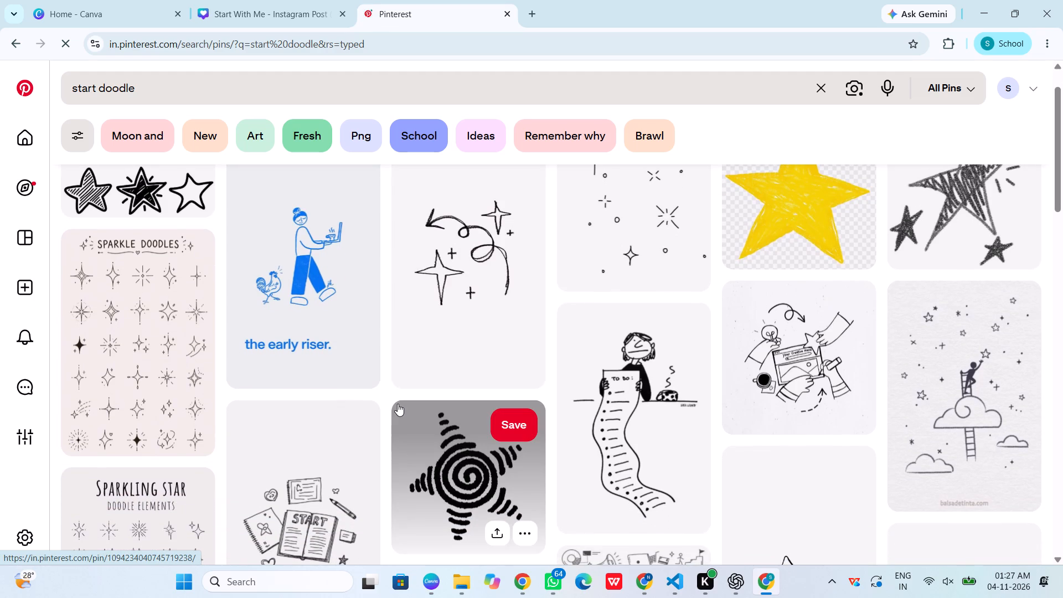
scroll(398, 404, down, 6)
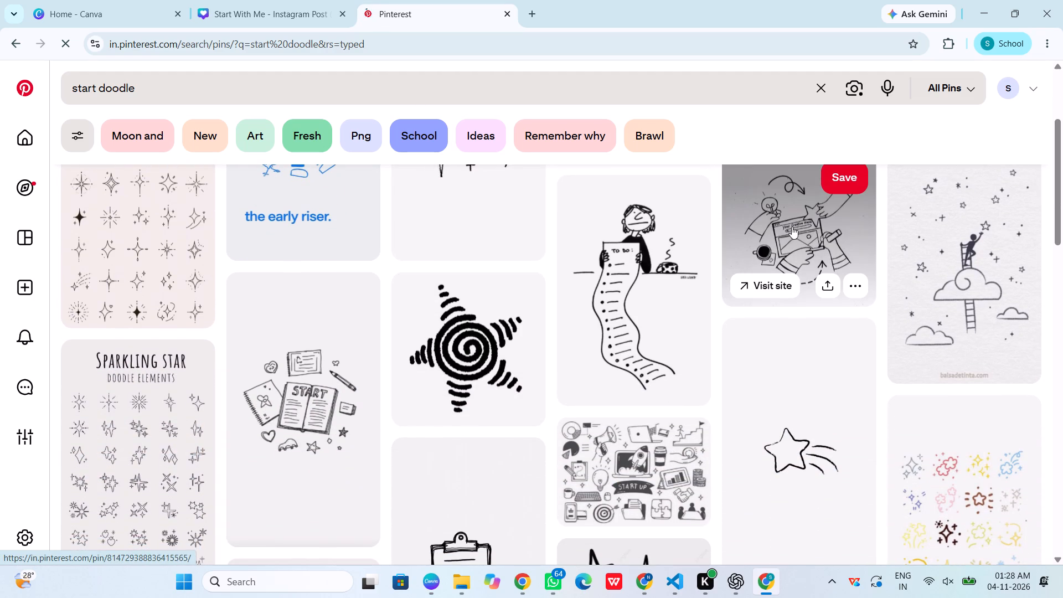
click(824, 221)
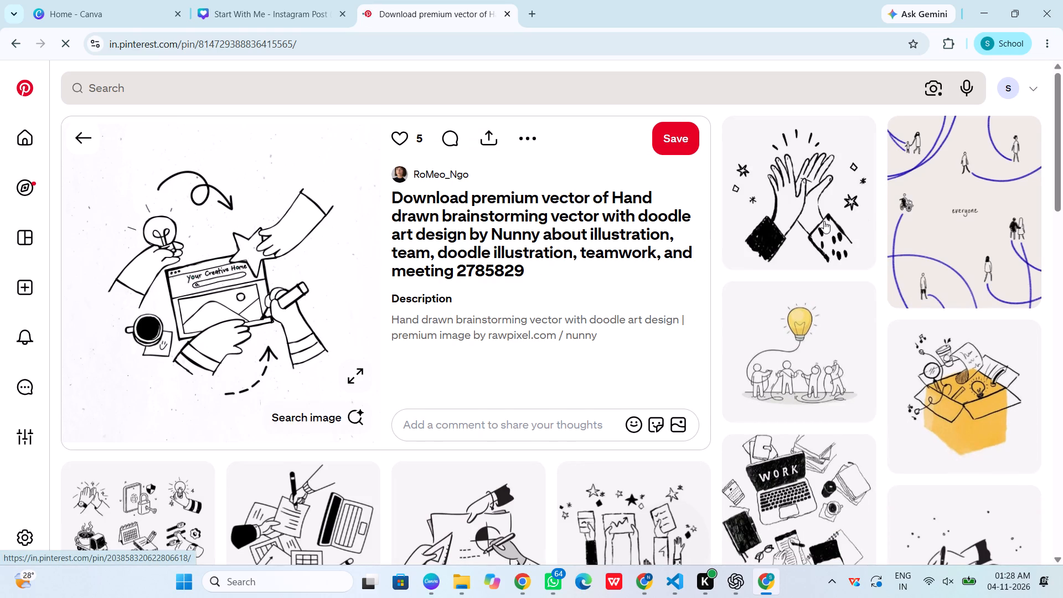
scroll(824, 221, down, 4)
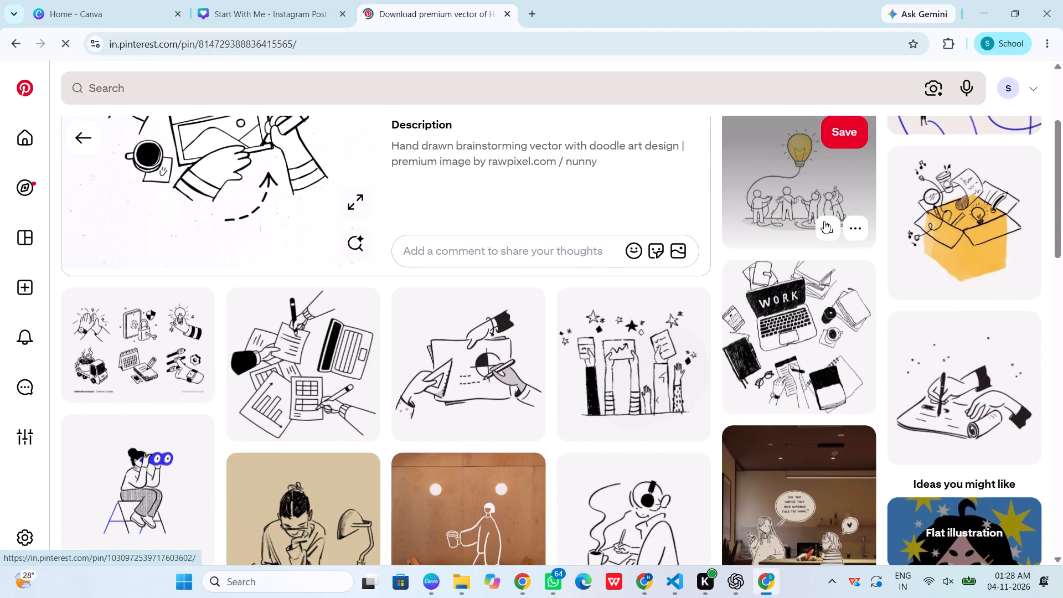
scroll(824, 221, down, 1)
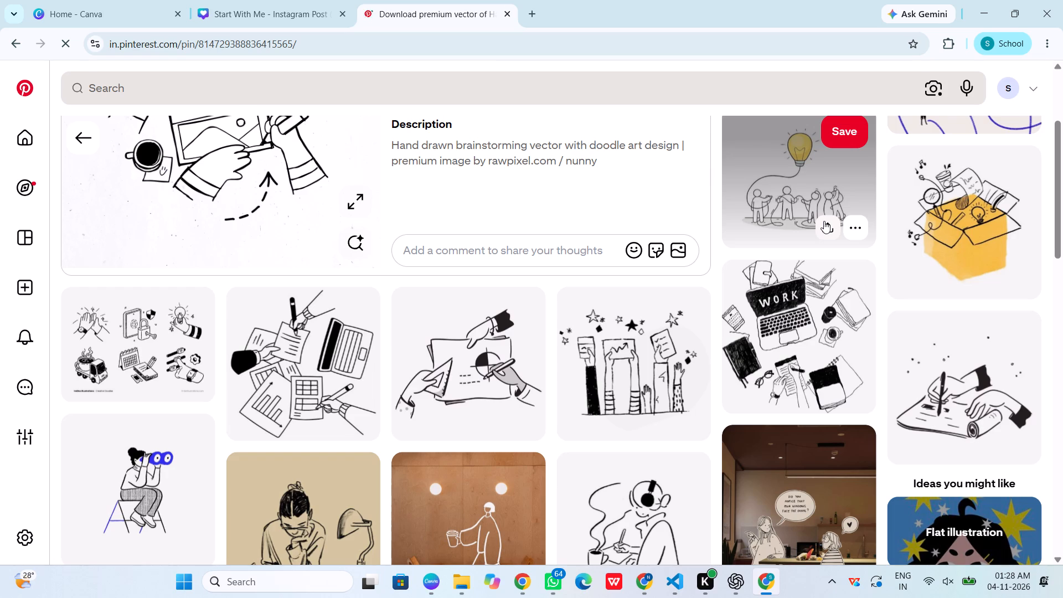
scroll(316, 370, down, 3)
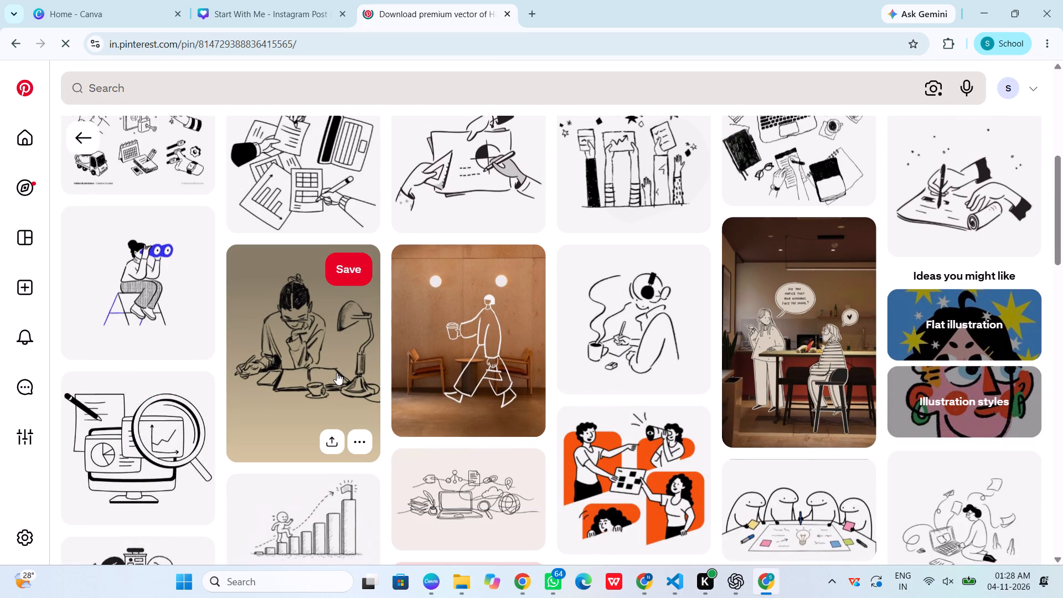
Open the pin of the person in headphones drawing beside a steaming cup and examine its related line-art doodles.
click(623, 311)
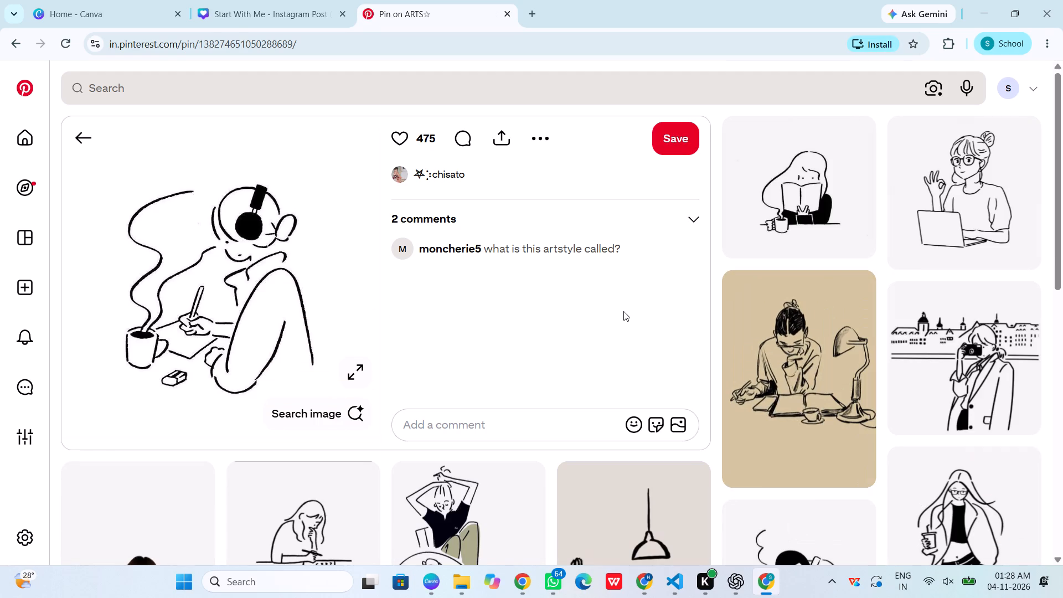
scroll(924, 226, down, 3)
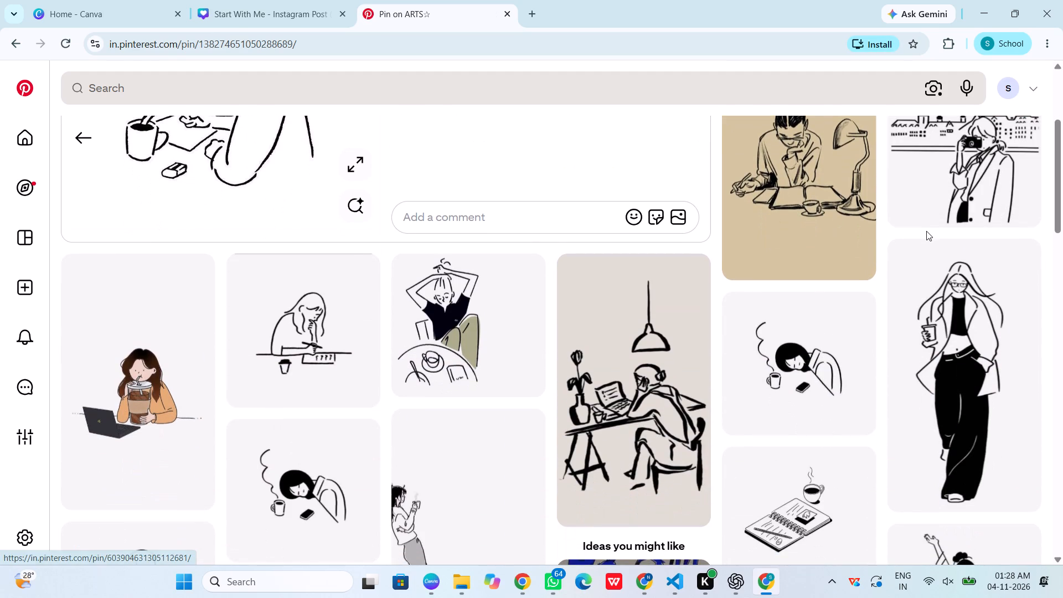
scroll(926, 231, down, 5)
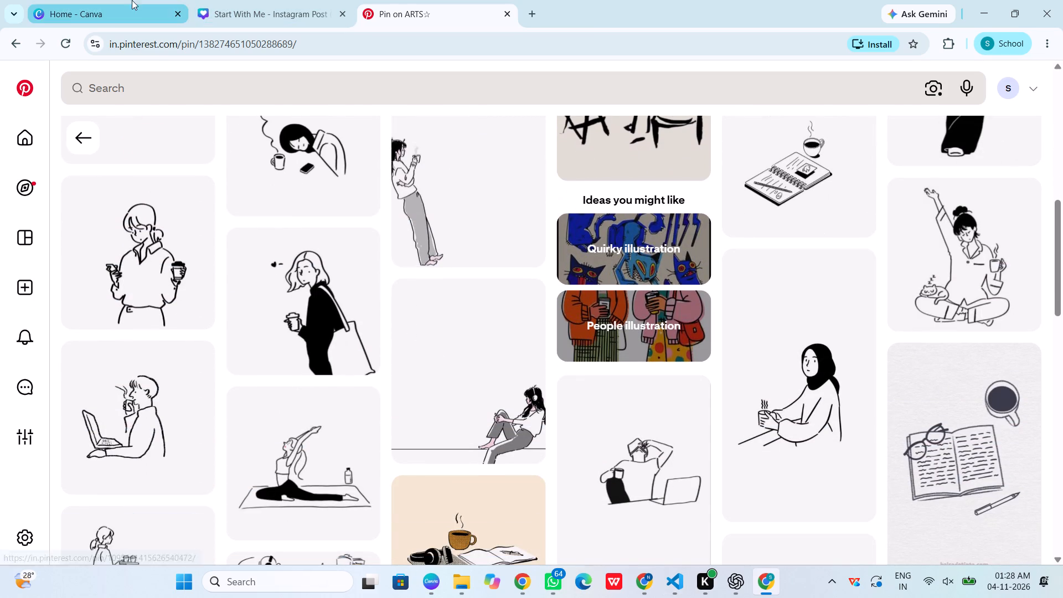
Switch to the "Start With Me" Canva design and search its elements for "start with me doodle".
click(124, 0)
click(236, 13)
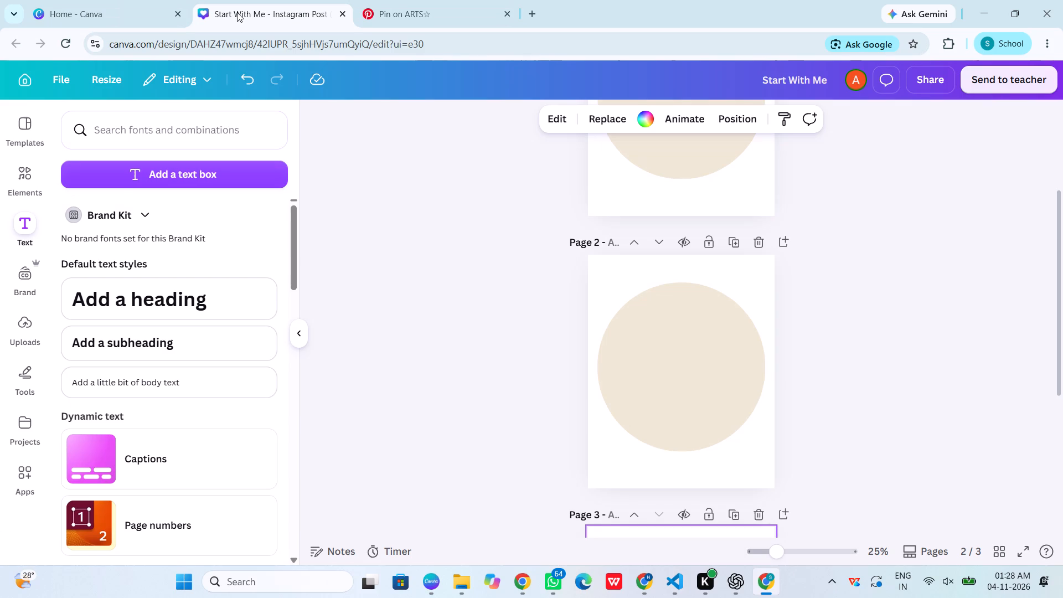
click(28, 183)
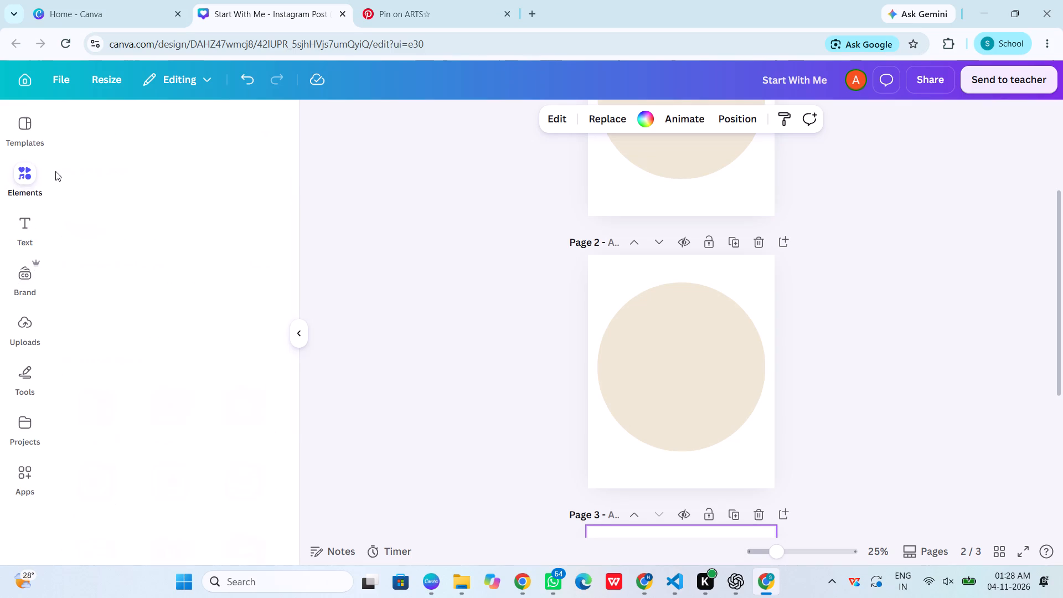
click(133, 135)
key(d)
key(BackSpace)
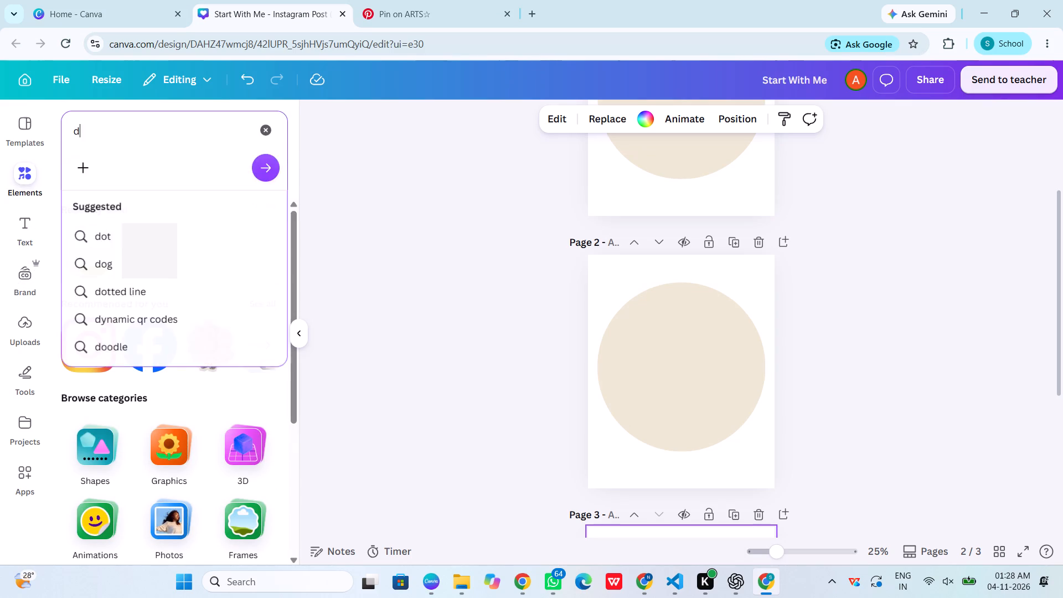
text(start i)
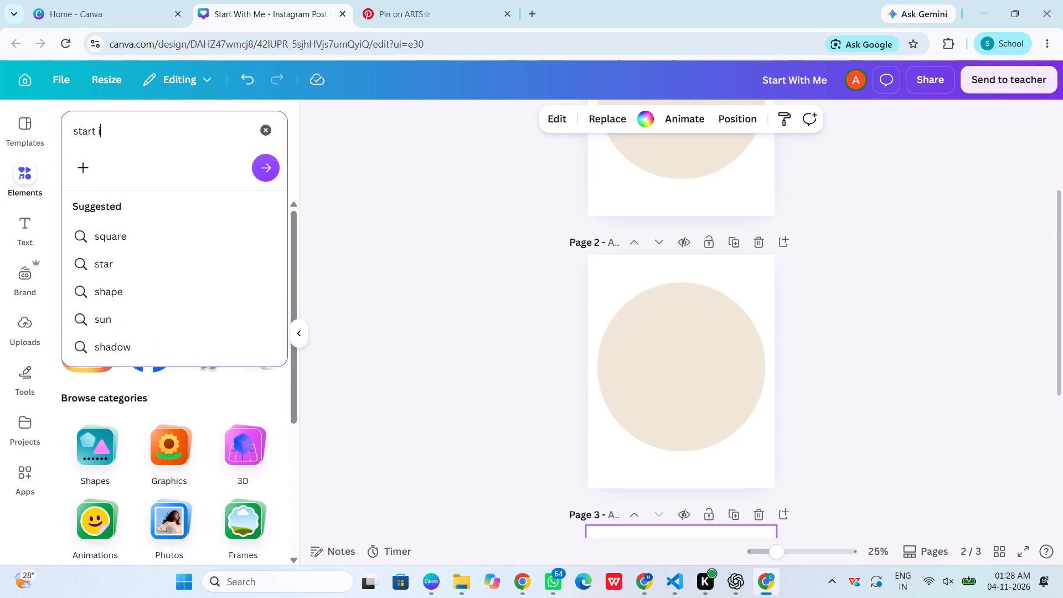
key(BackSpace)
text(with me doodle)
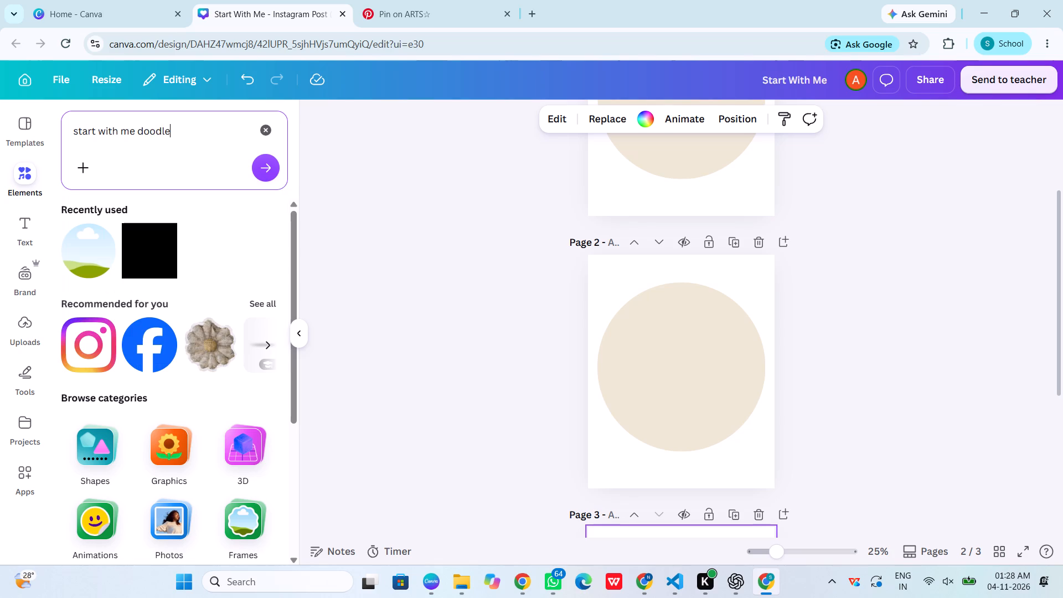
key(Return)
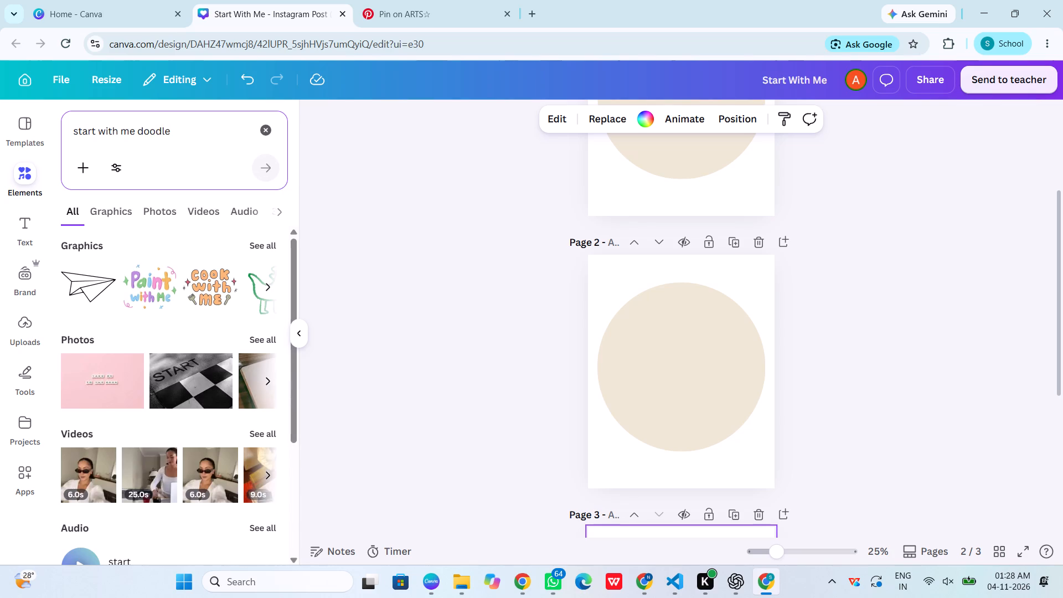
Change the elements search to "start work doodle" and run it.
click(134, 131)
key(ctrl+BackSpace)
key(ctrl+BackSpace)
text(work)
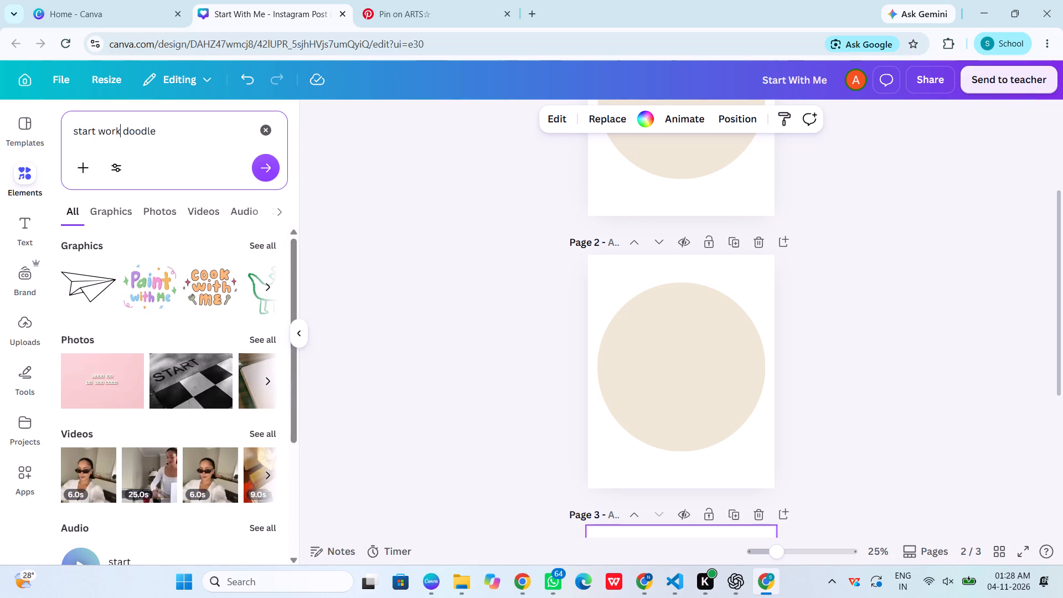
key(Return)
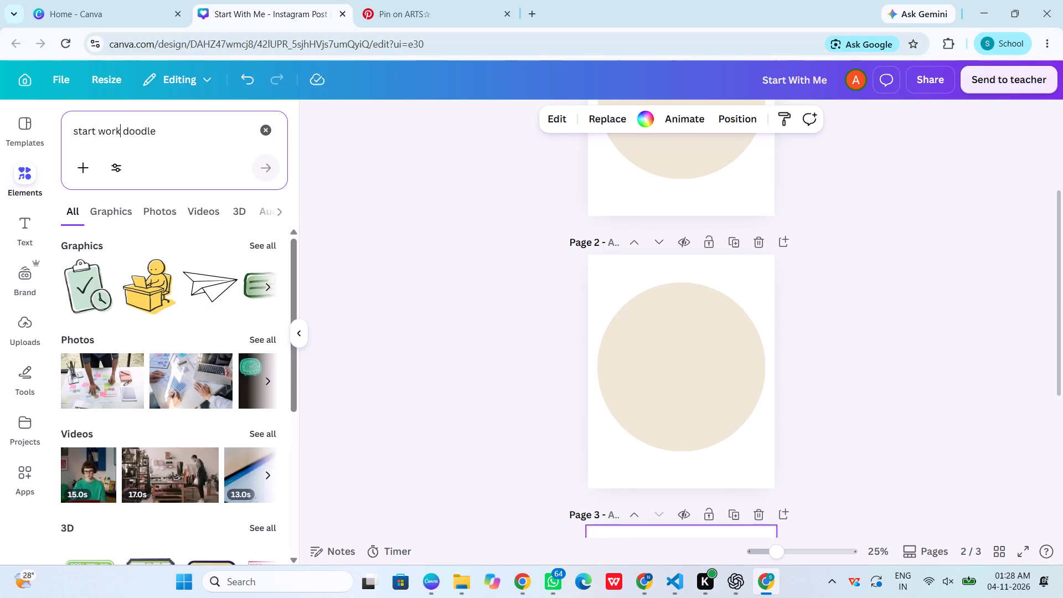
Look through the Canva graphics results for "start work doodle" for suitable artwork.
click(269, 282)
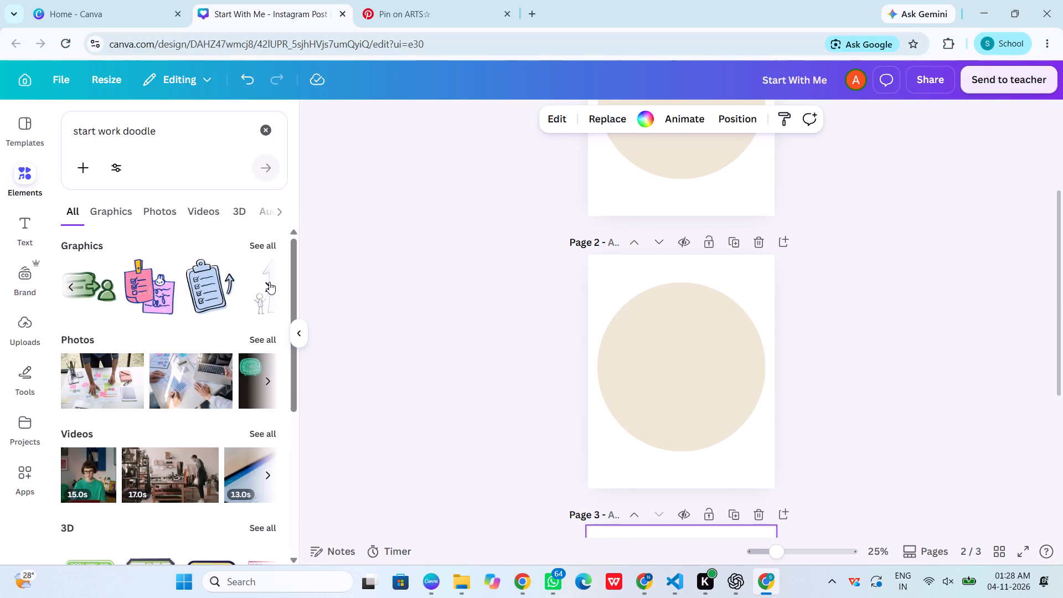
click(269, 282)
click(269, 282)
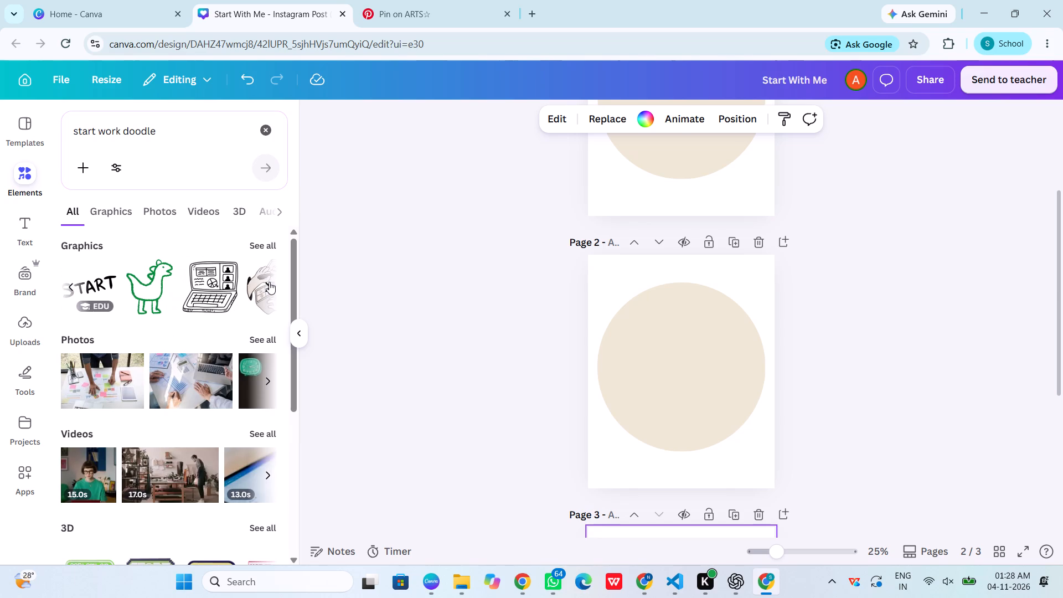
click(269, 282)
click(269, 282)
click(269, 282)
click(269, 282)
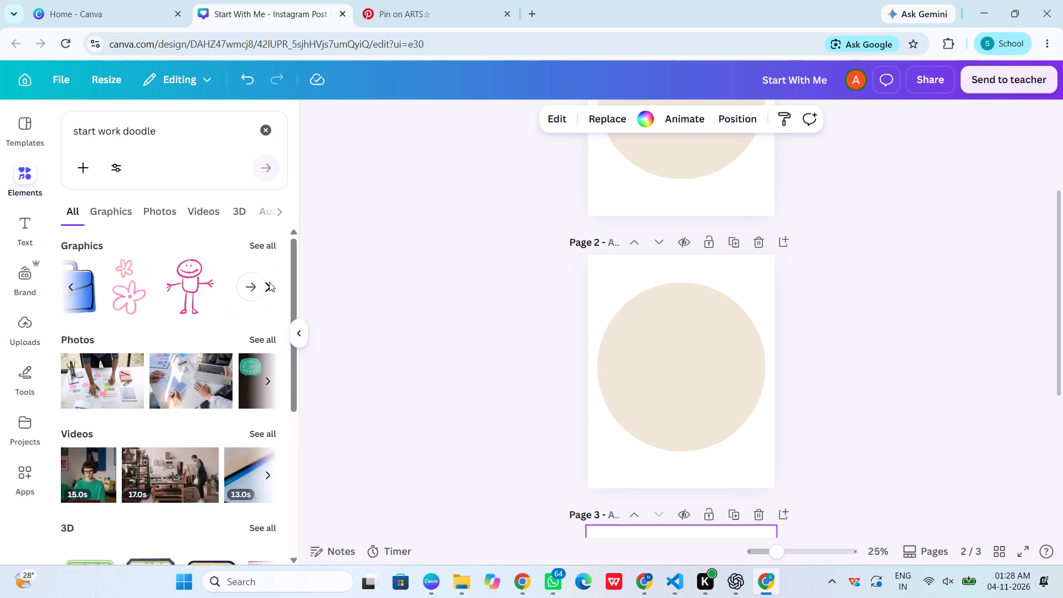
Switch back to Pinterest and examine the line-art people suggested below the pin of the headphone-wearing figure writing.
click(393, 14)
scroll(694, 453, down, 2)
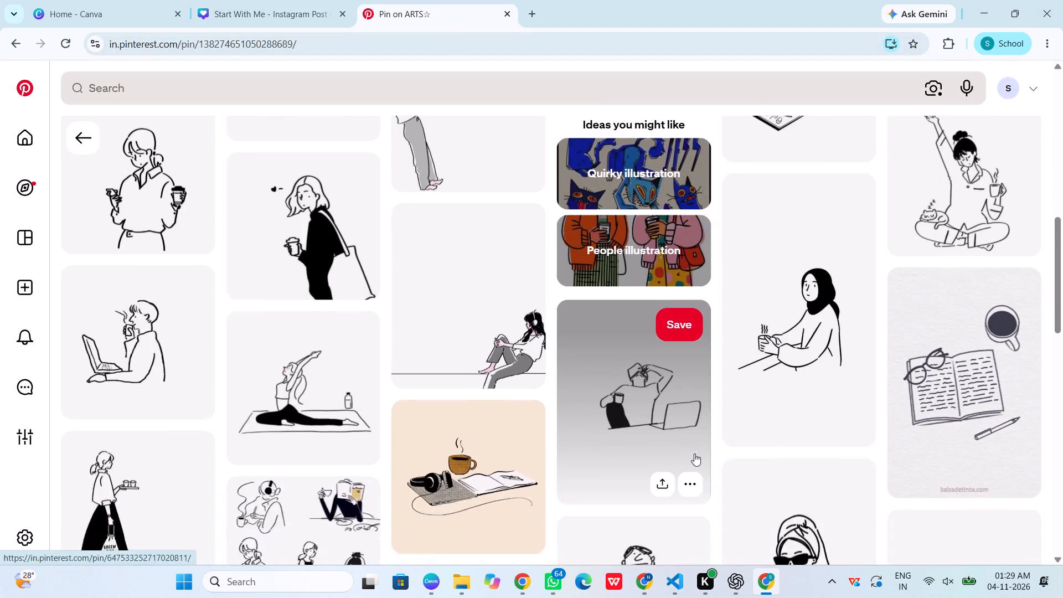
scroll(694, 453, down, 2)
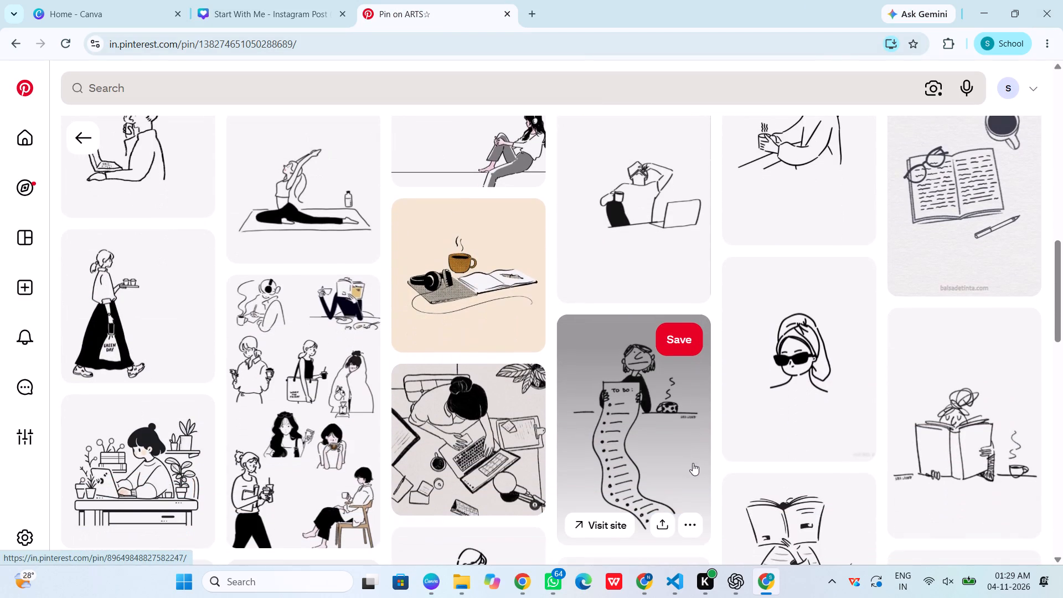
scroll(693, 463, down, 2)
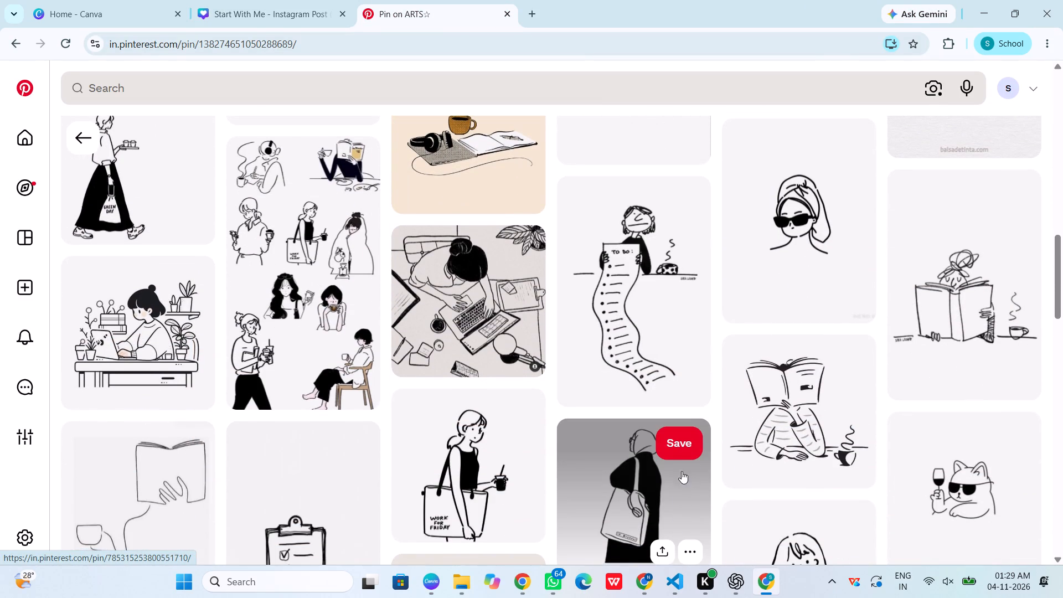
scroll(667, 431, up, 13)
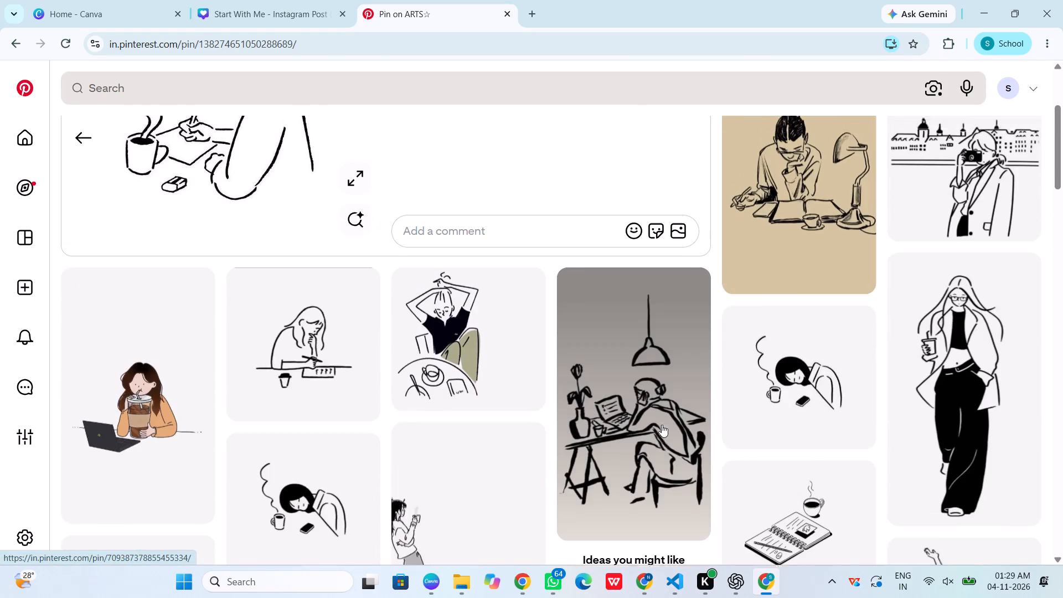
scroll(662, 425, up, 2)
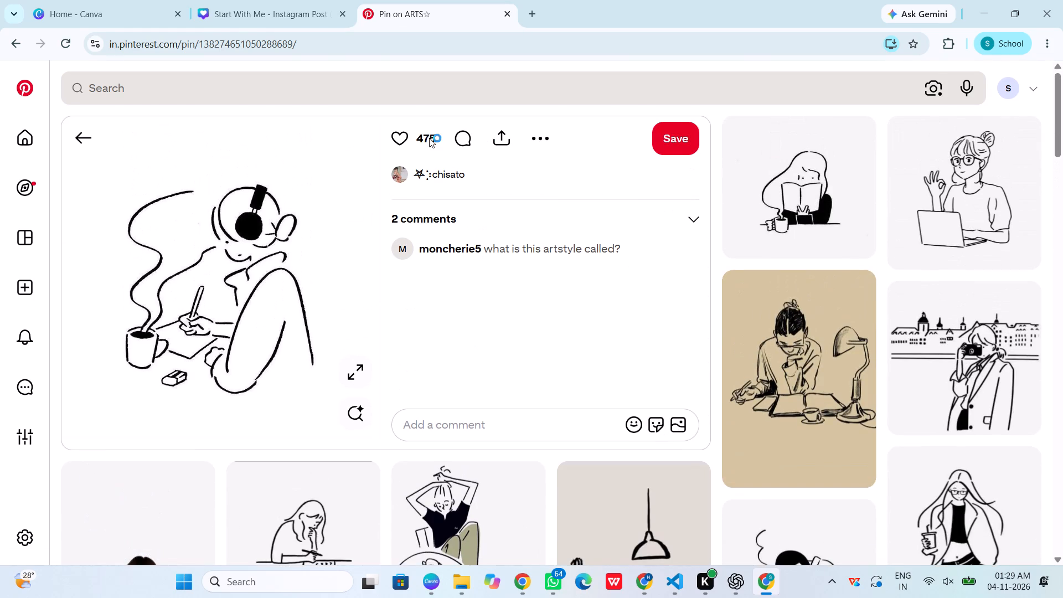
Return to the hand-drawn brainstorming pin and look through its related work and idea doodles for suitable artwork.
click(72, 137)
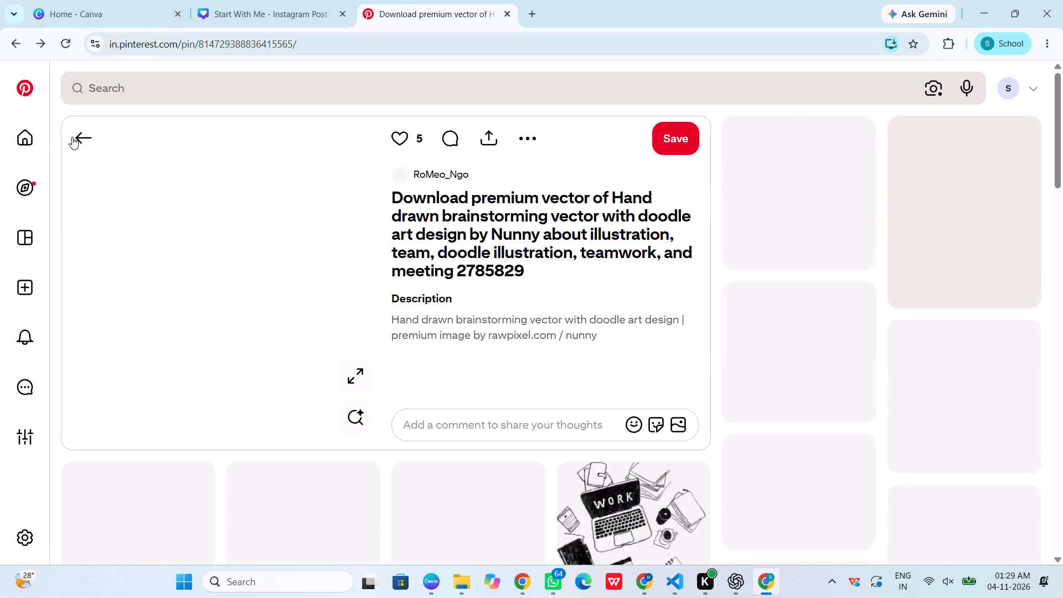
scroll(138, 293, up, 9)
scroll(138, 293, down, 3)
scroll(138, 293, up, 2)
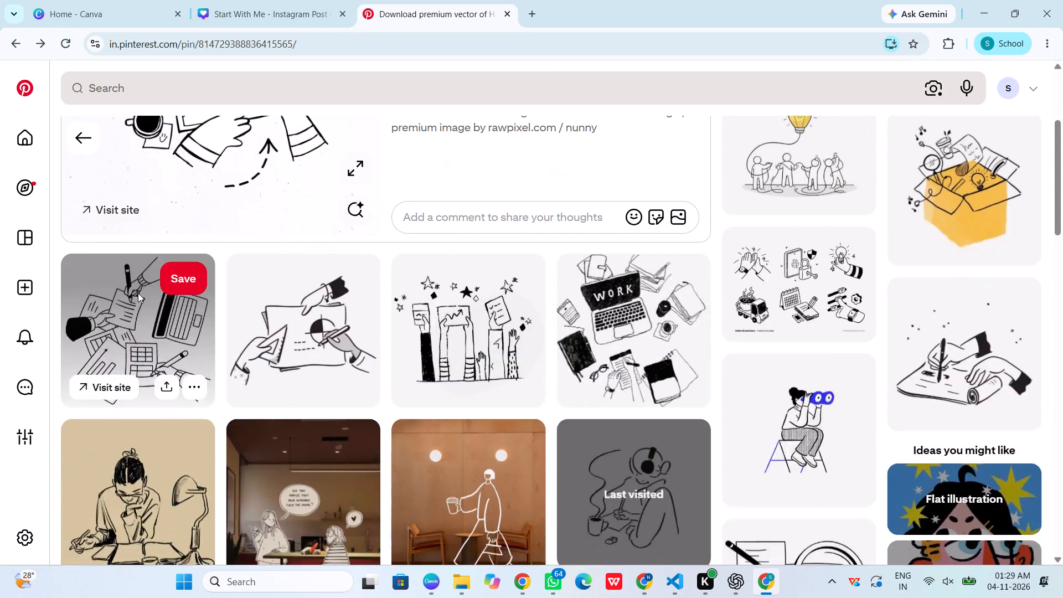
scroll(138, 293, up, 2)
scroll(138, 293, down, 4)
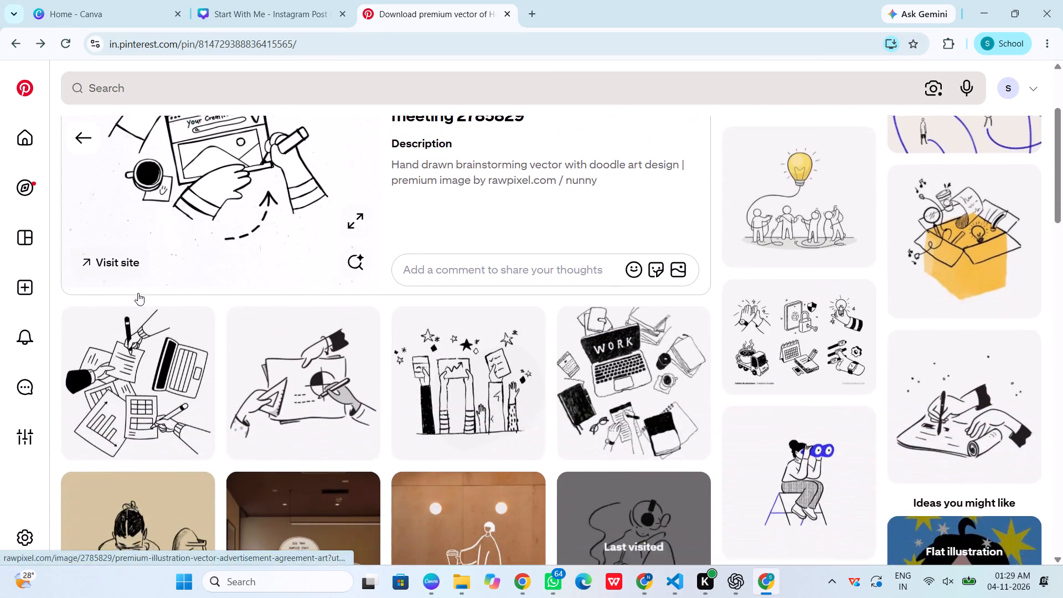
scroll(138, 293, down, 1)
scroll(657, 282, down, 1)
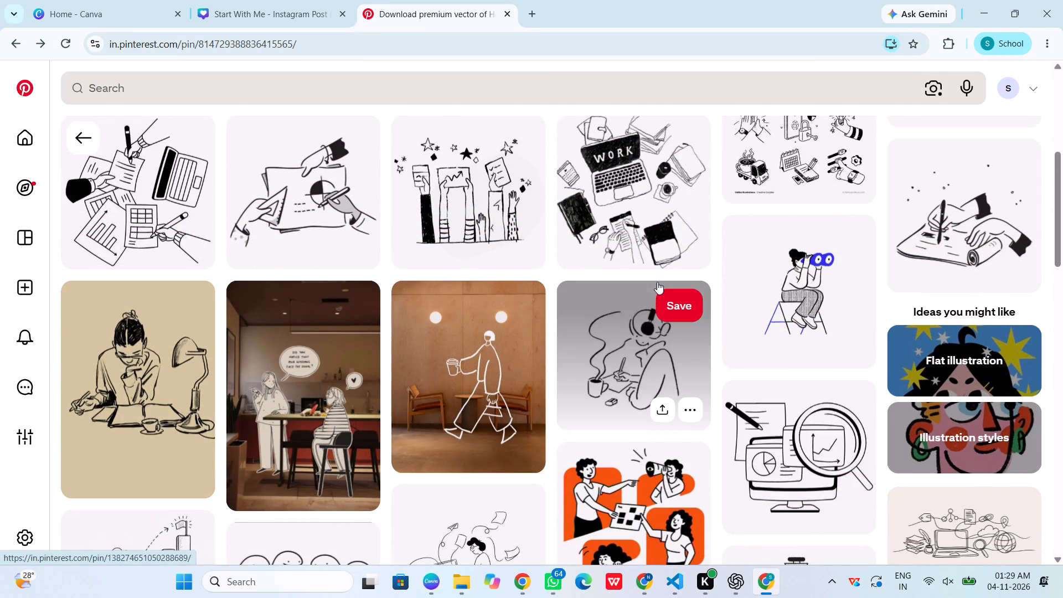
scroll(657, 282, down, 2)
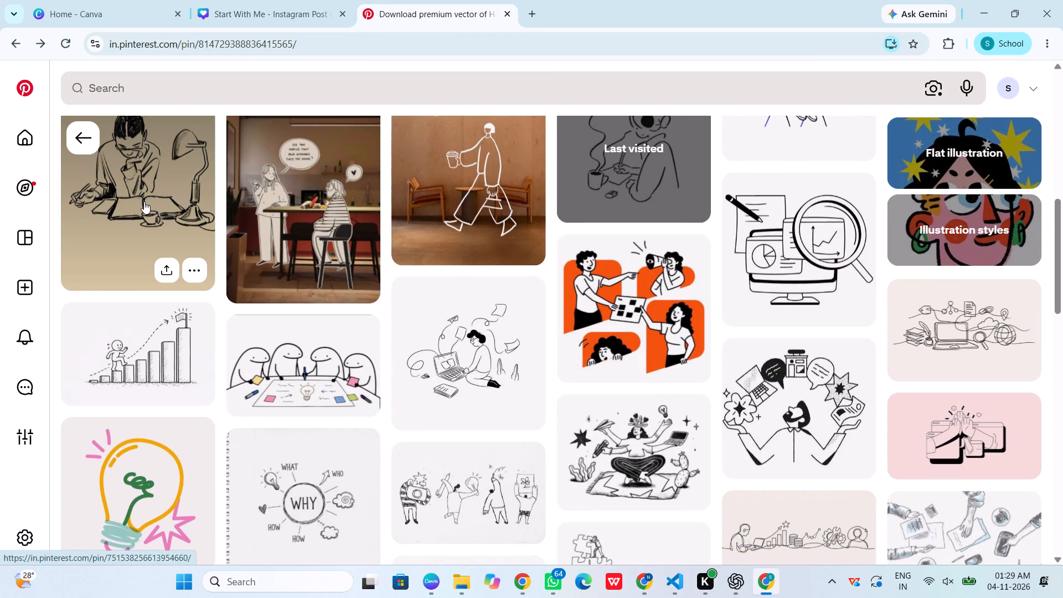
scroll(503, 338, up, 1)
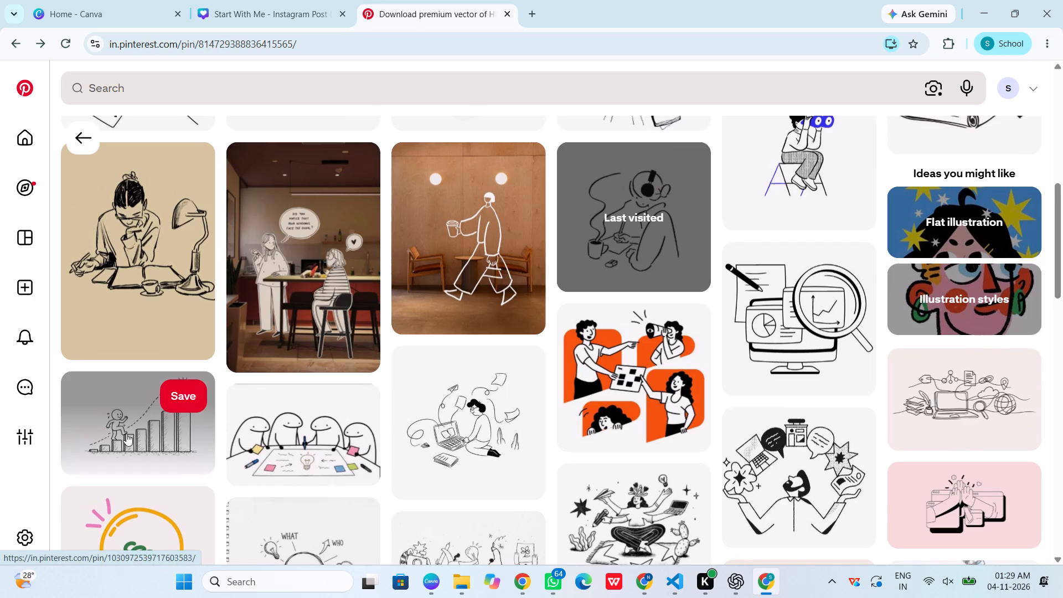
scroll(866, 446, up, 3)
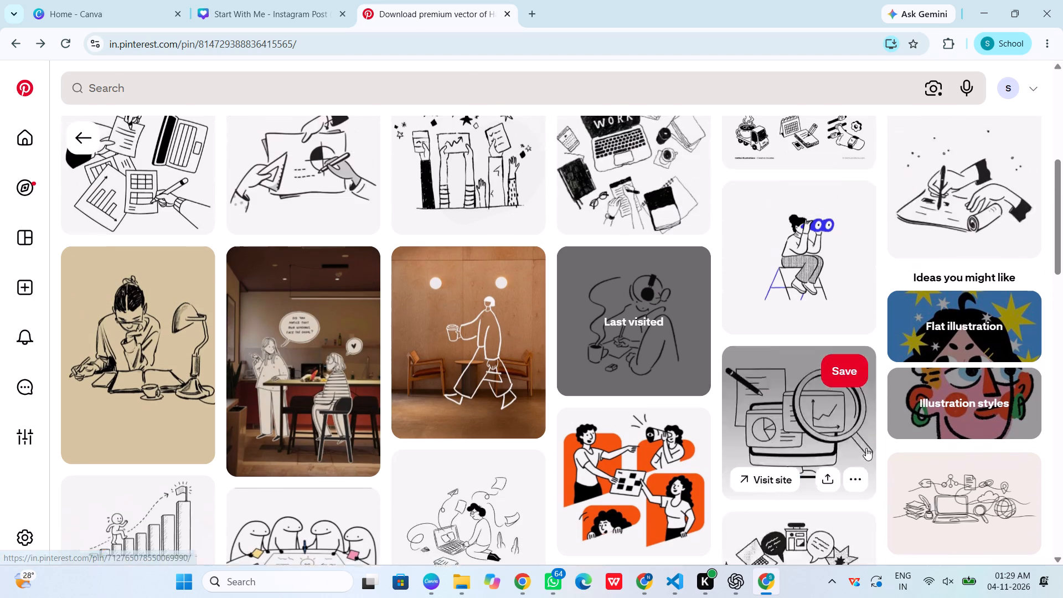
scroll(866, 448, up, 1)
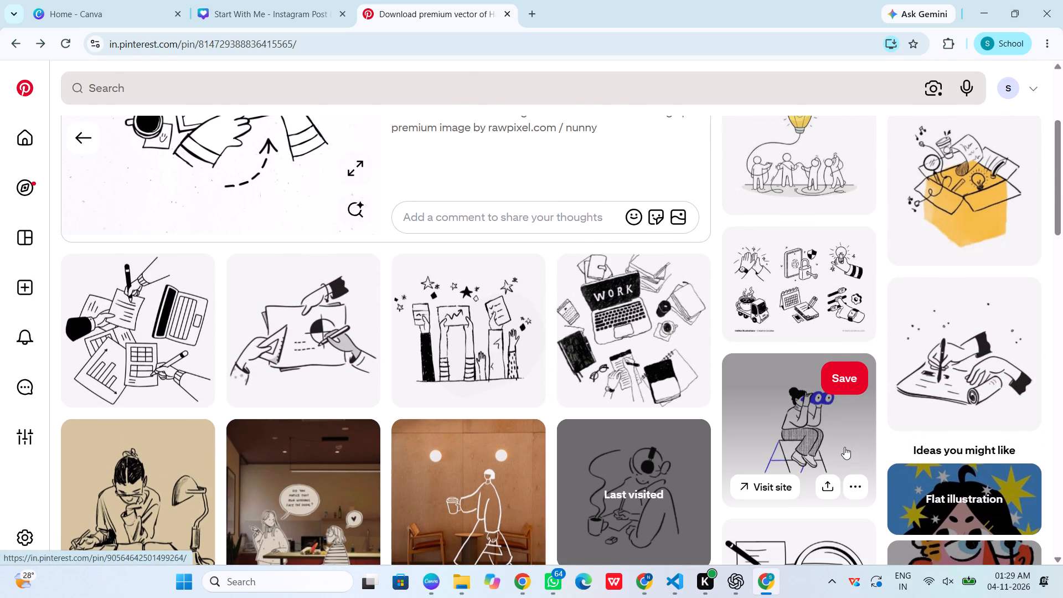
scroll(840, 445, down, 1)
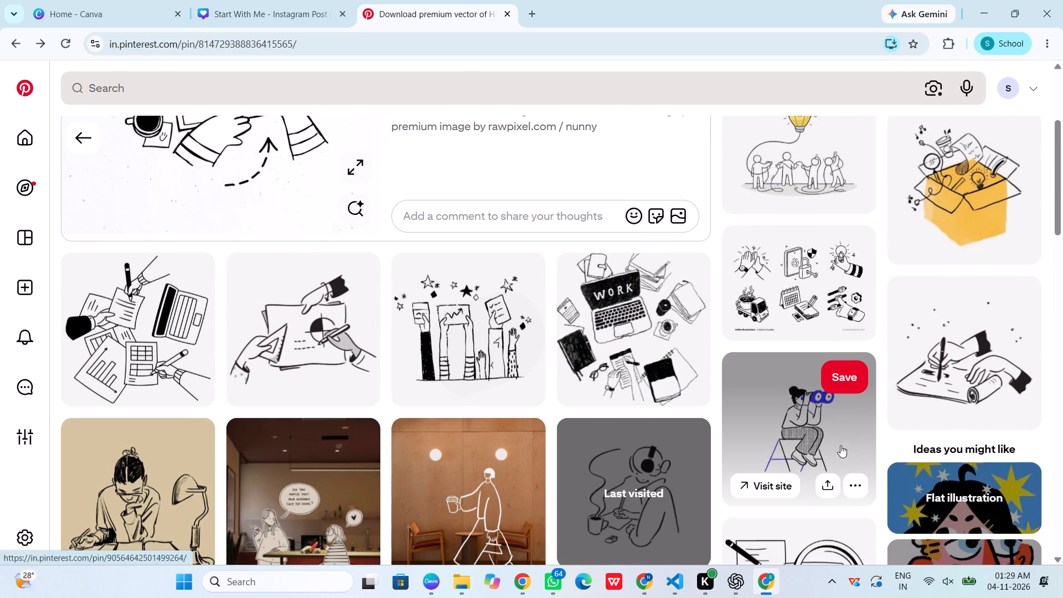
scroll(844, 444, down, 6)
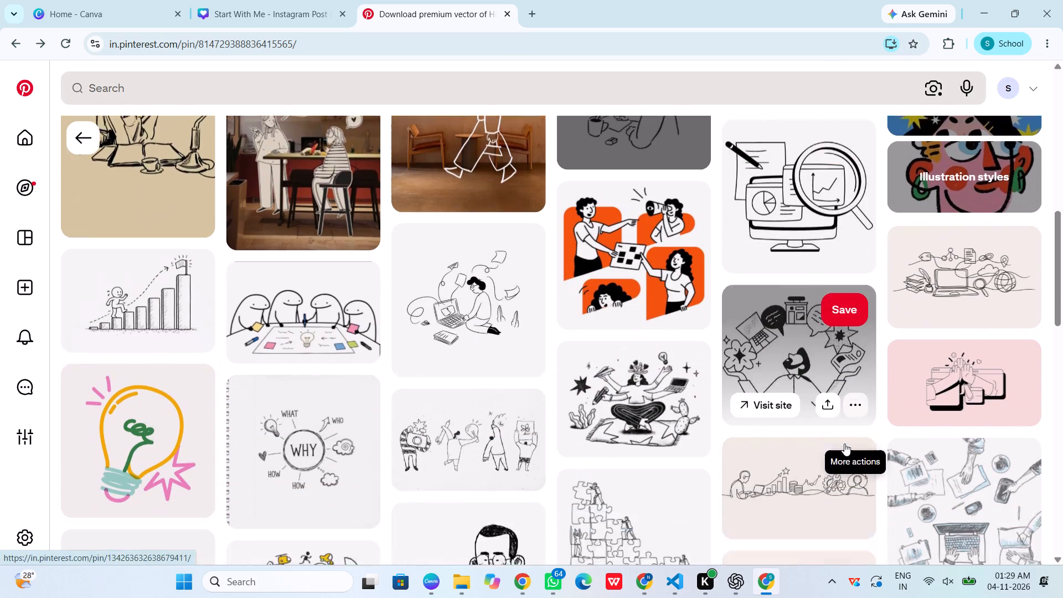
scroll(845, 444, down, 4)
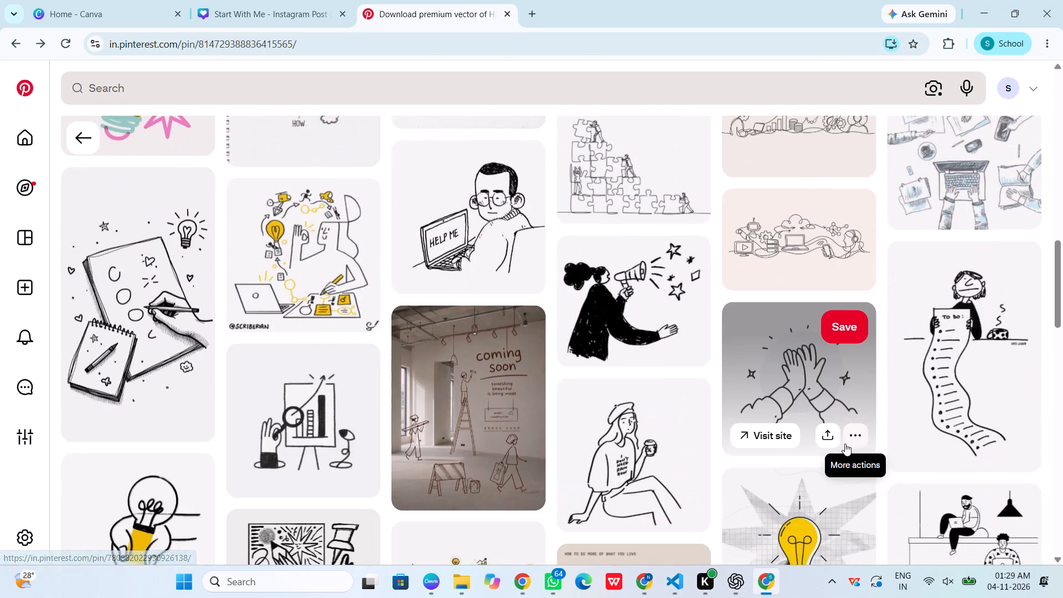
scroll(845, 444, down, 2)
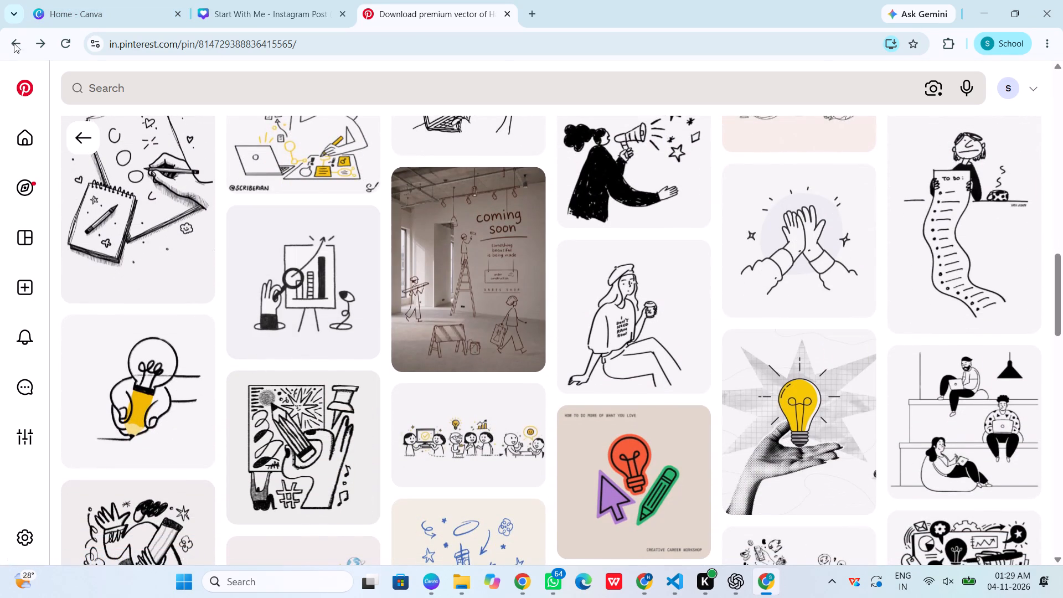
Return to the "start doodle" results on Pinterest and look further through them for artwork suited to the Start With Me design.
click(79, 138)
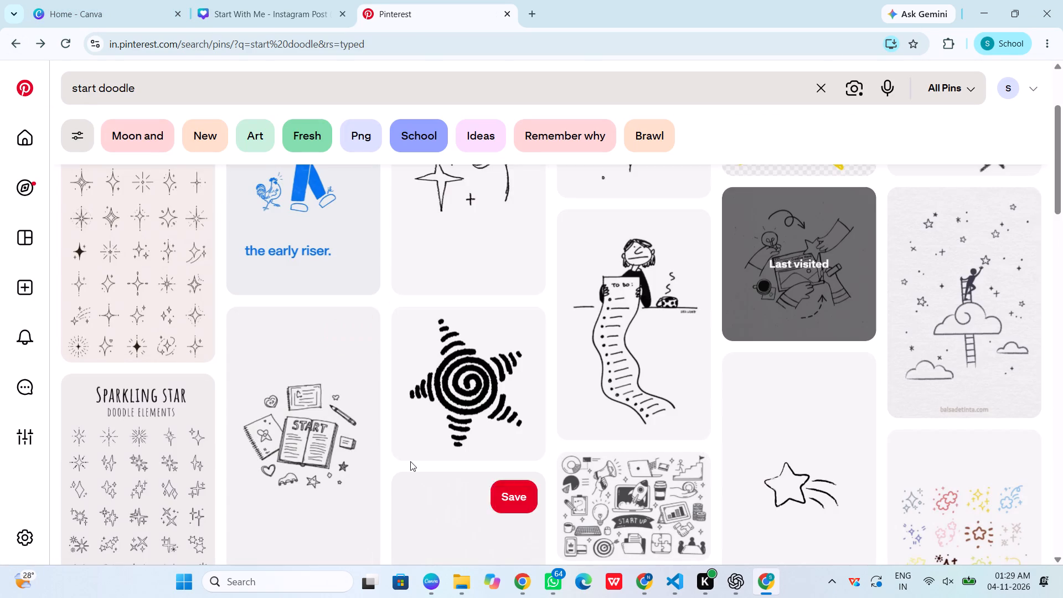
scroll(410, 461, down, 3)
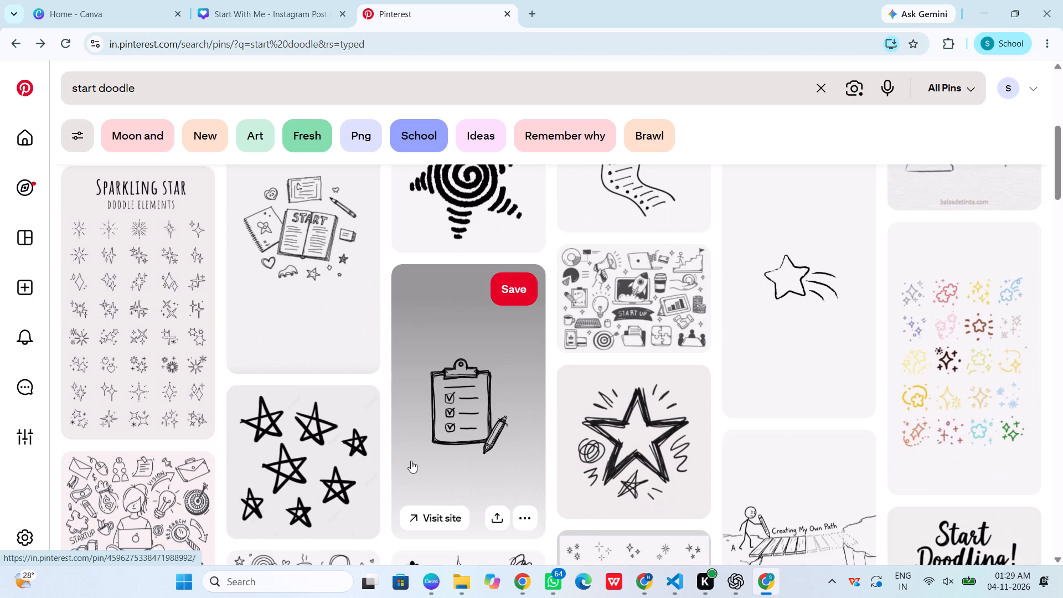
scroll(411, 461, down, 2)
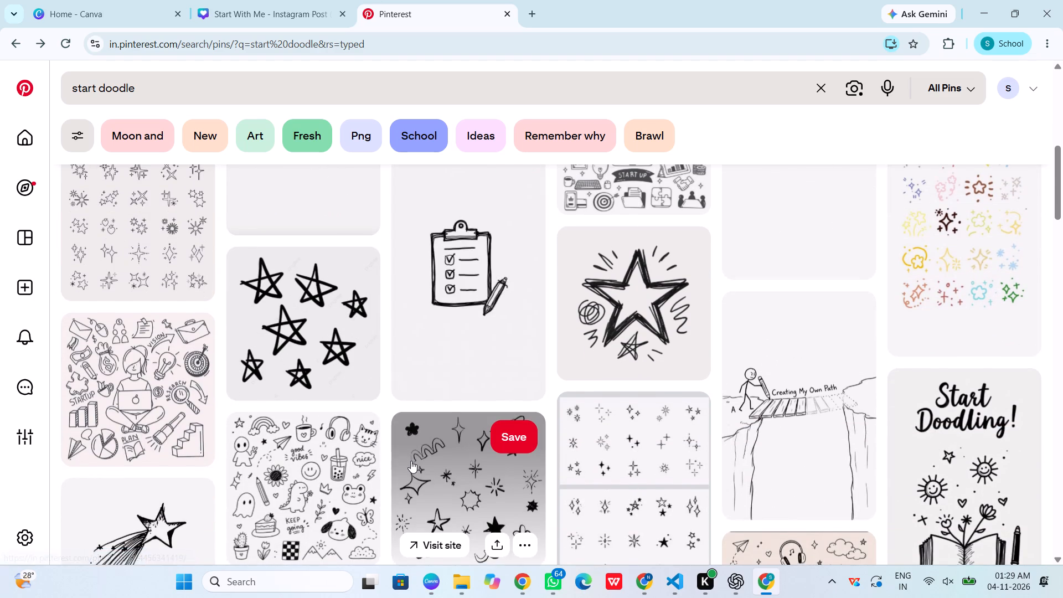
scroll(411, 461, down, 6)
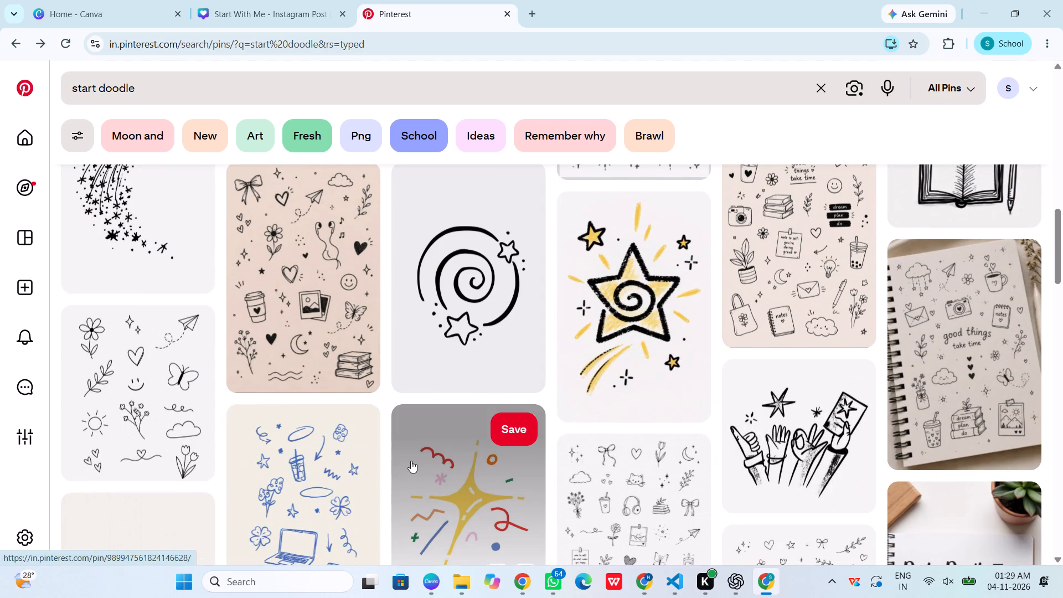
scroll(411, 461, down, 6)
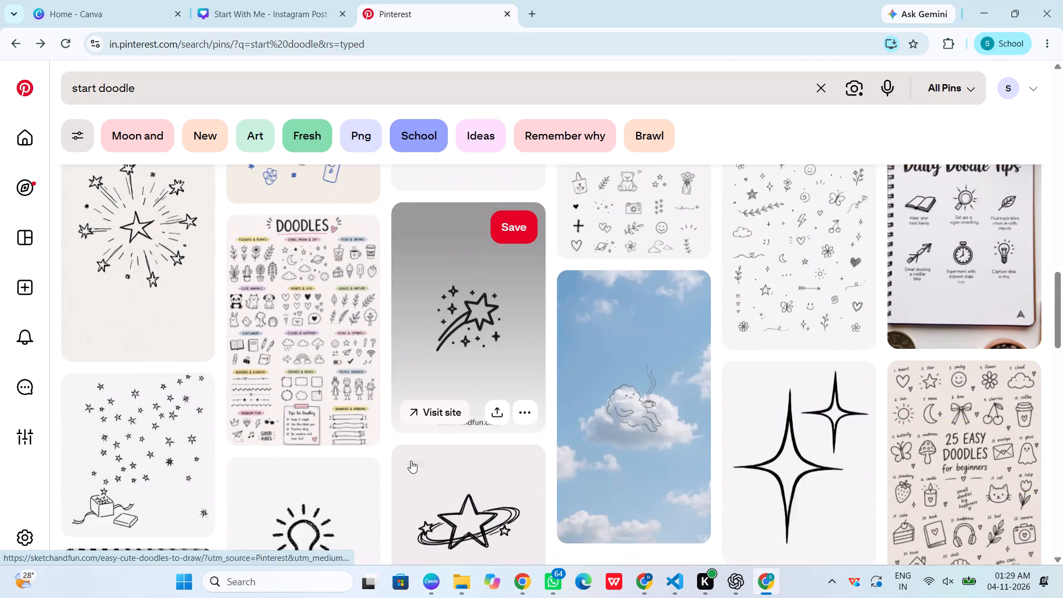
scroll(411, 461, down, 6)
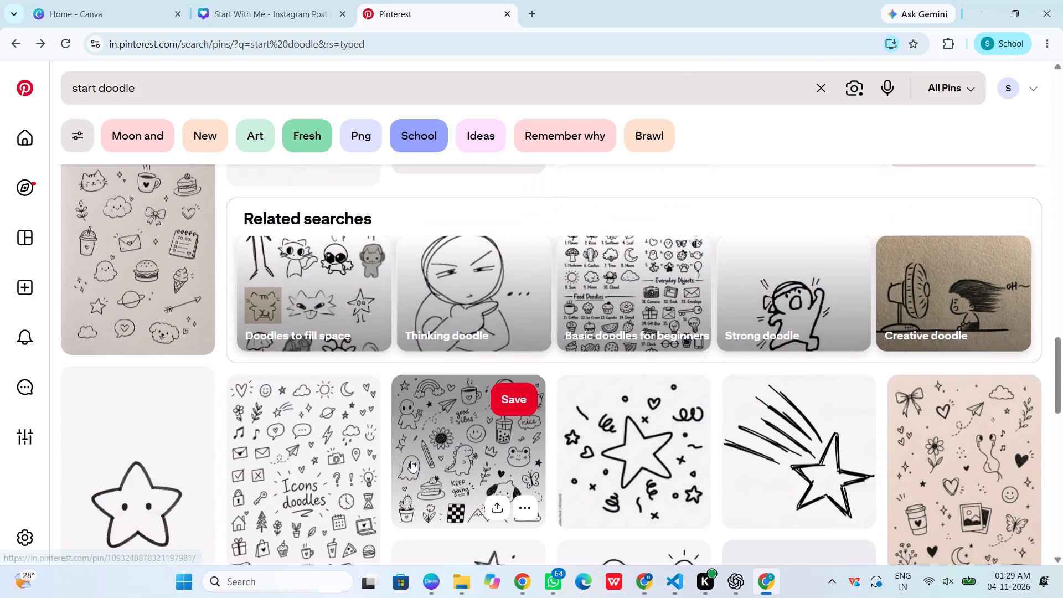
scroll(411, 461, down, 6)
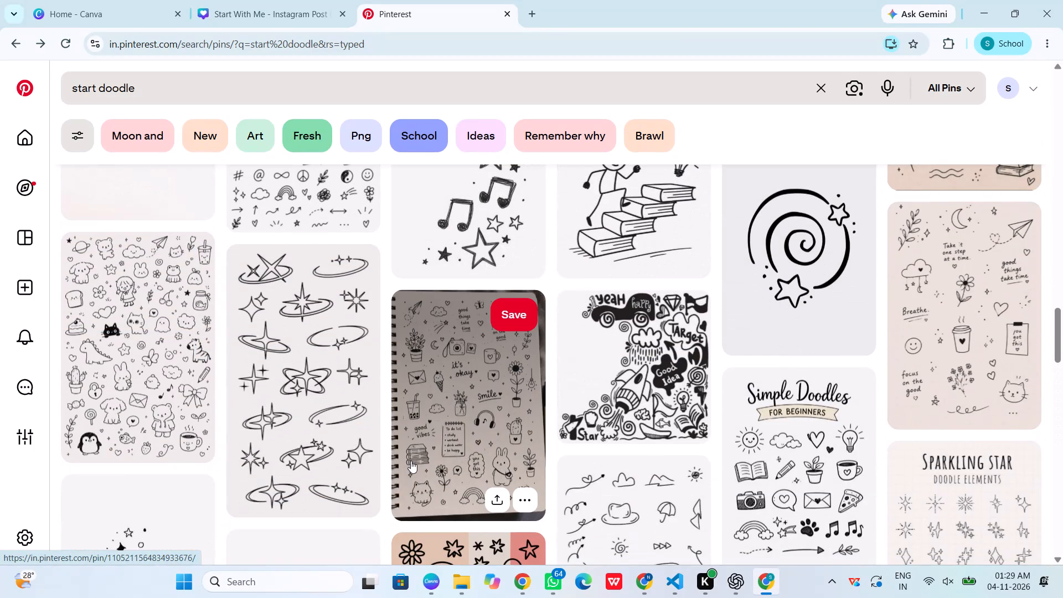
scroll(411, 461, down, 3)
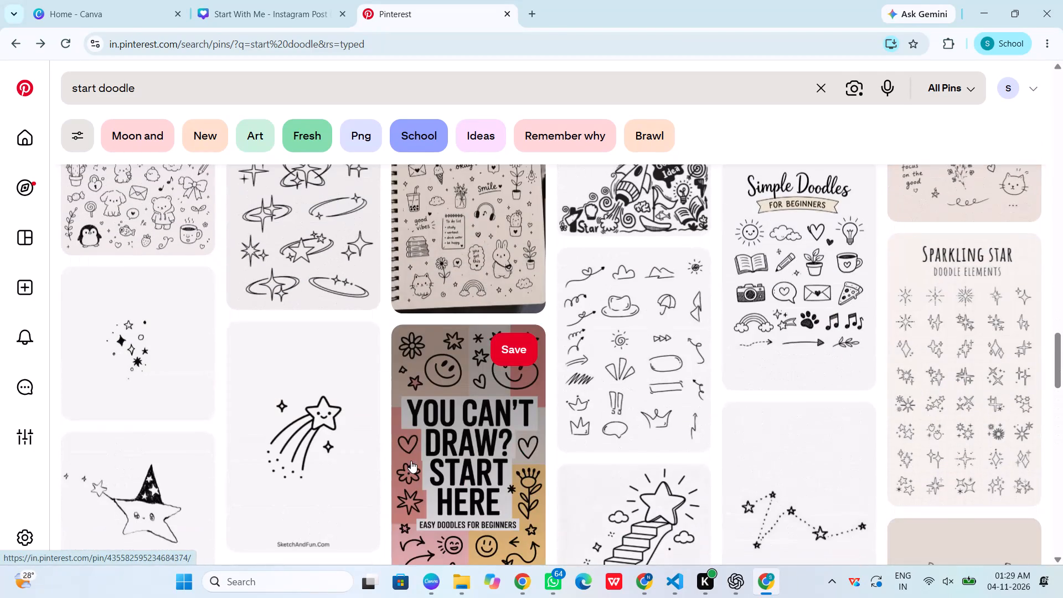
scroll(411, 460, down, 3)
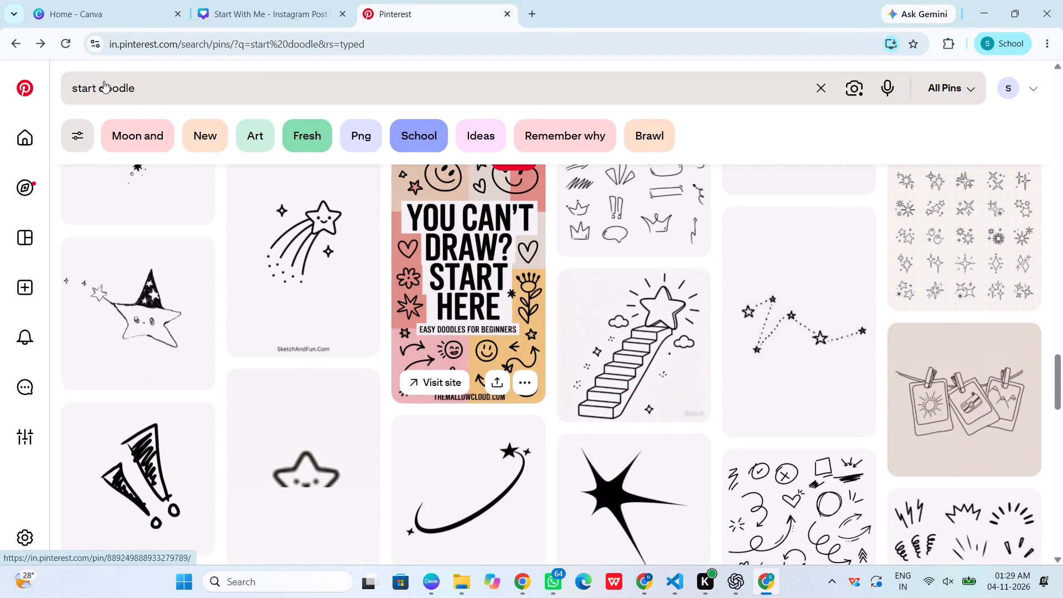
Refine the Pinterest search to "start work doodle".
click(92, 91)
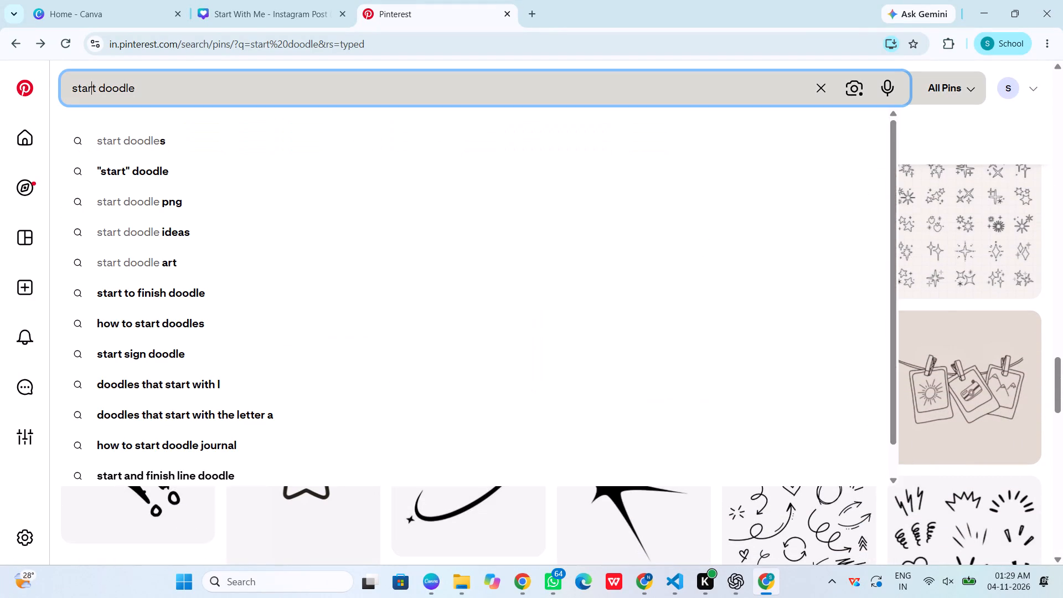
key(Right)
key(Right)
key(space)
text(work)
key(space)
key(Return)
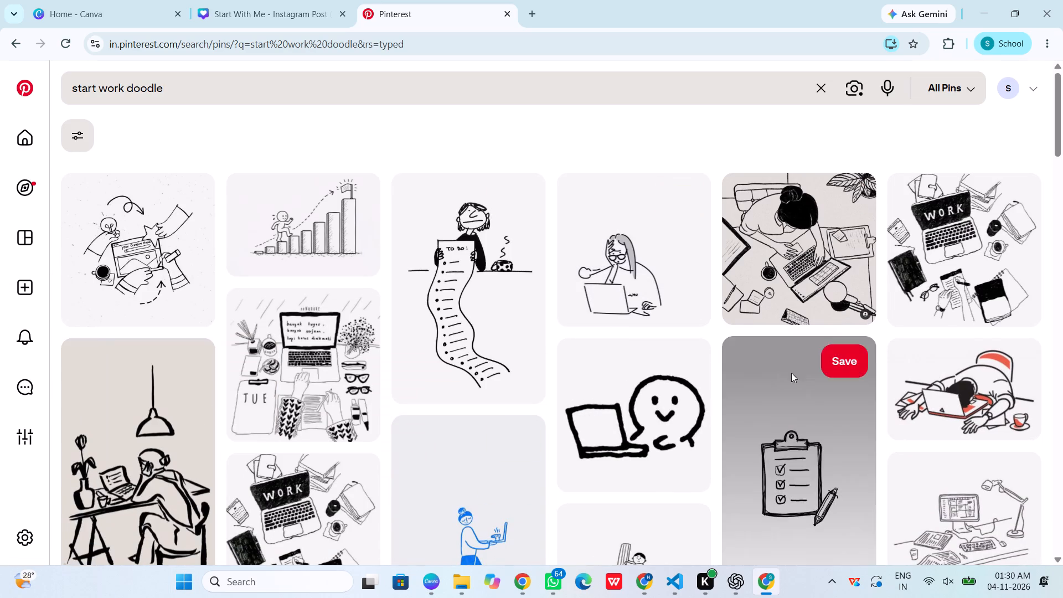
Look through the "start work doodle" results for line artwork of people working or starting a task.
scroll(1062, 364, down, 4)
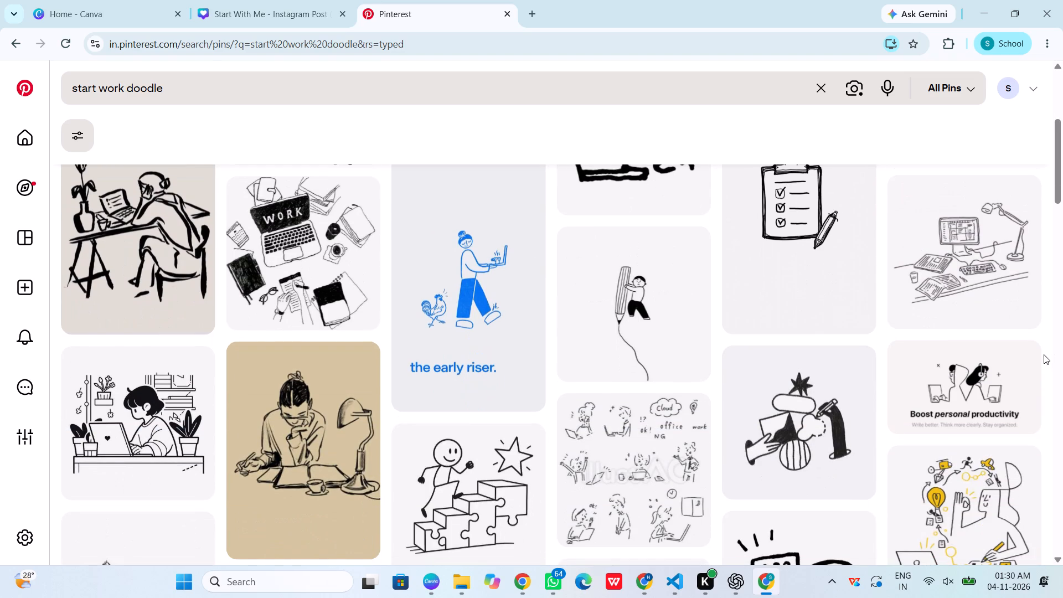
scroll(463, 354, down, 3)
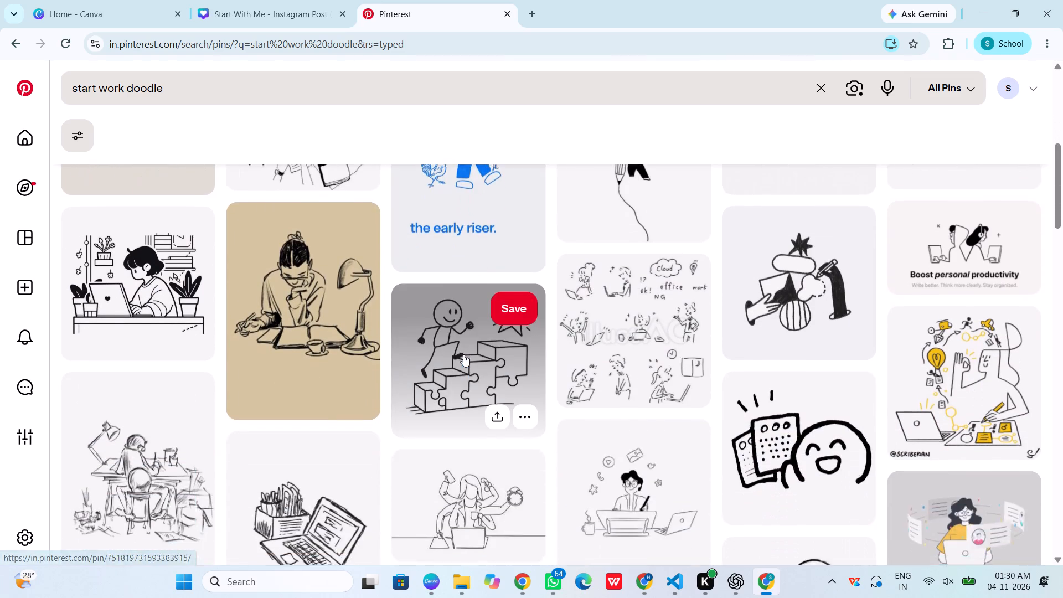
scroll(463, 354, down, 3)
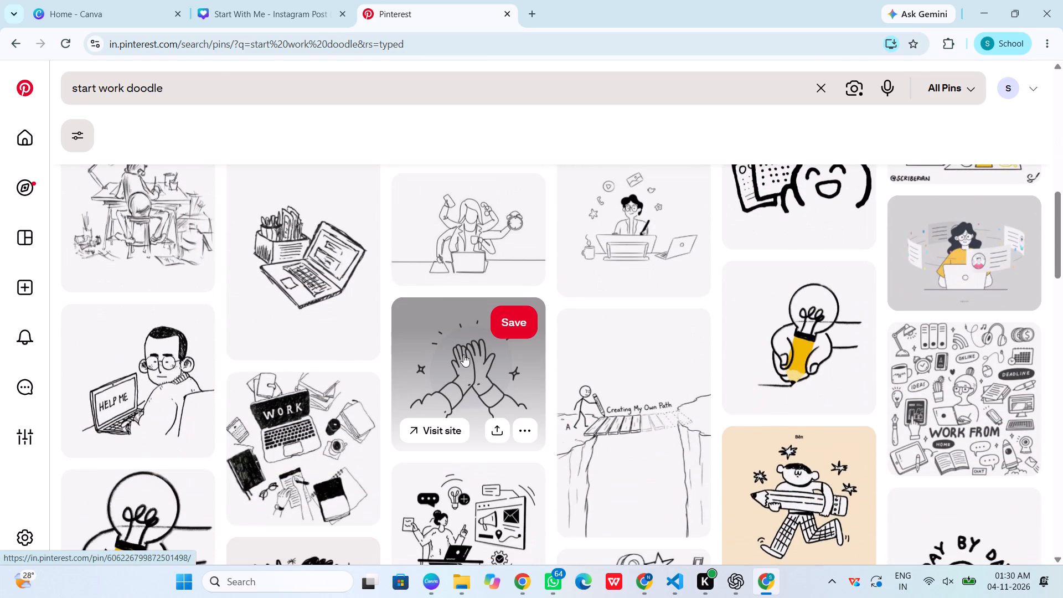
scroll(463, 354, up, 2)
scroll(463, 354, down, 4)
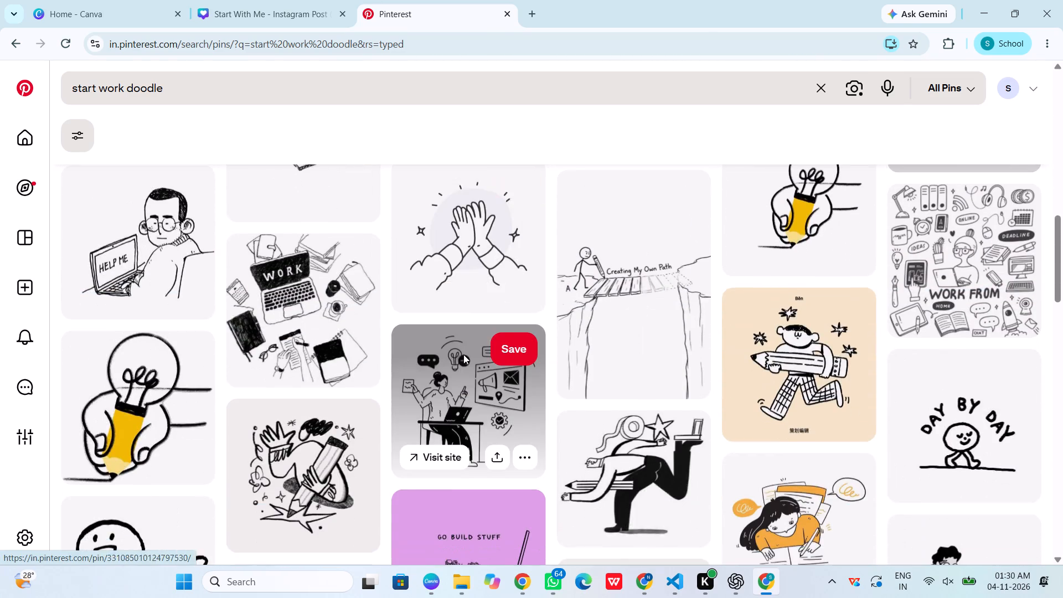
scroll(463, 354, down, 9)
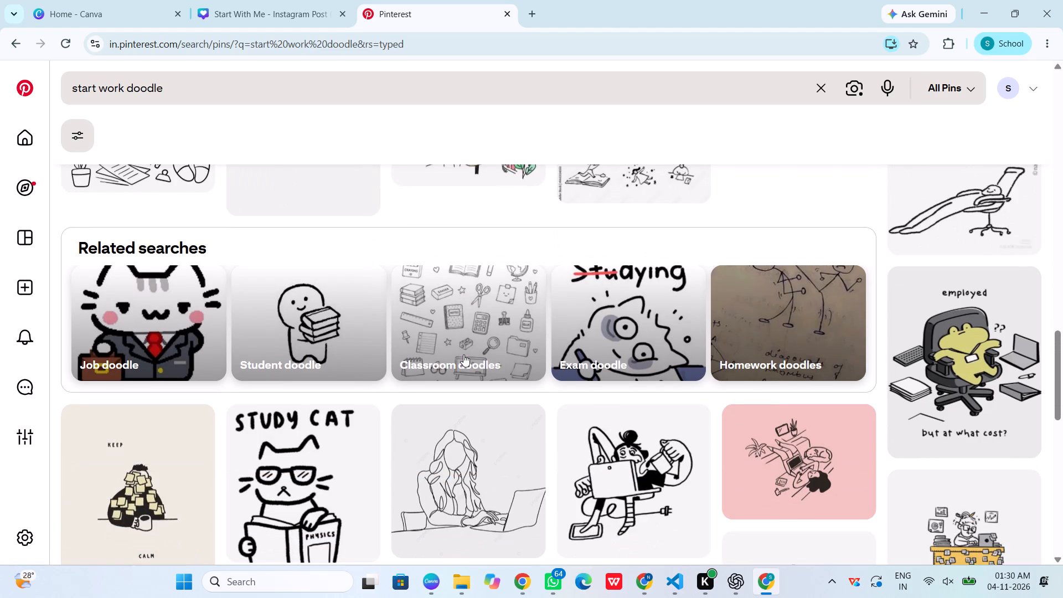
Open the line-art pin of the long-haired woman at a laptop, then its plain white version, and examine the related drawings.
click(505, 476)
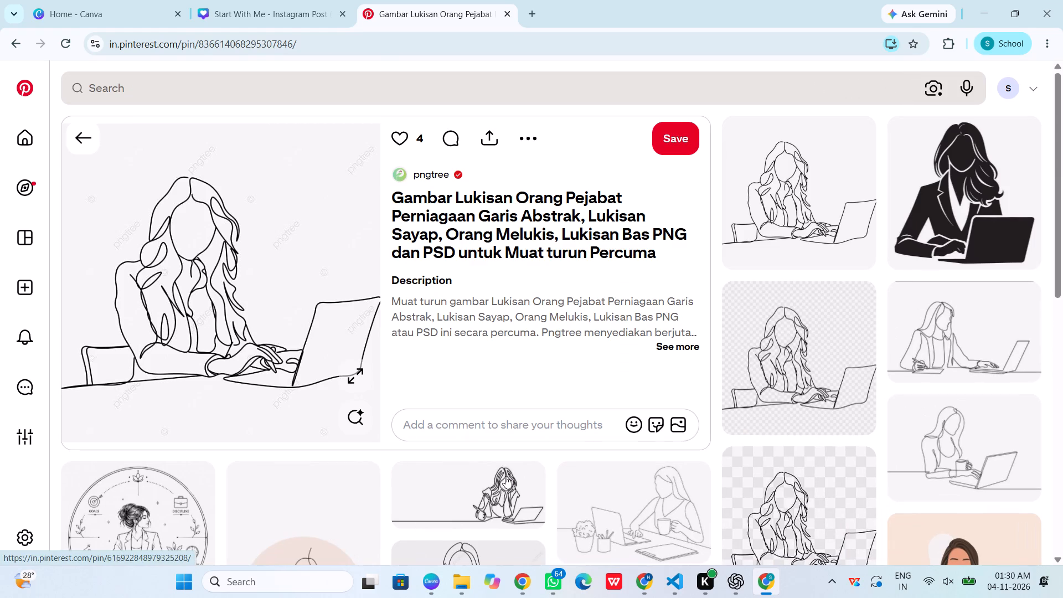
click(817, 212)
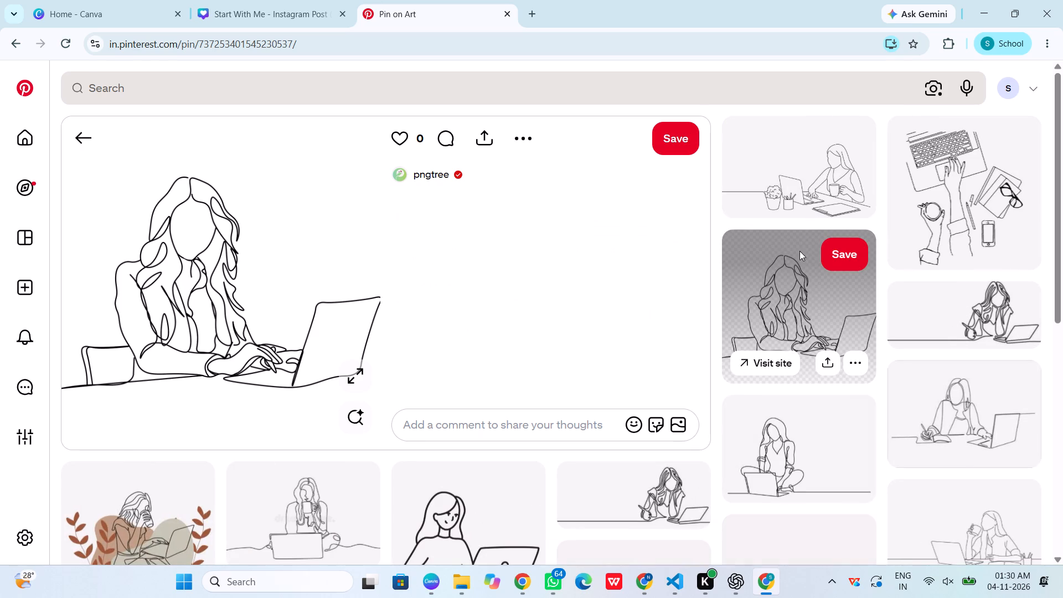
scroll(795, 341, down, 1)
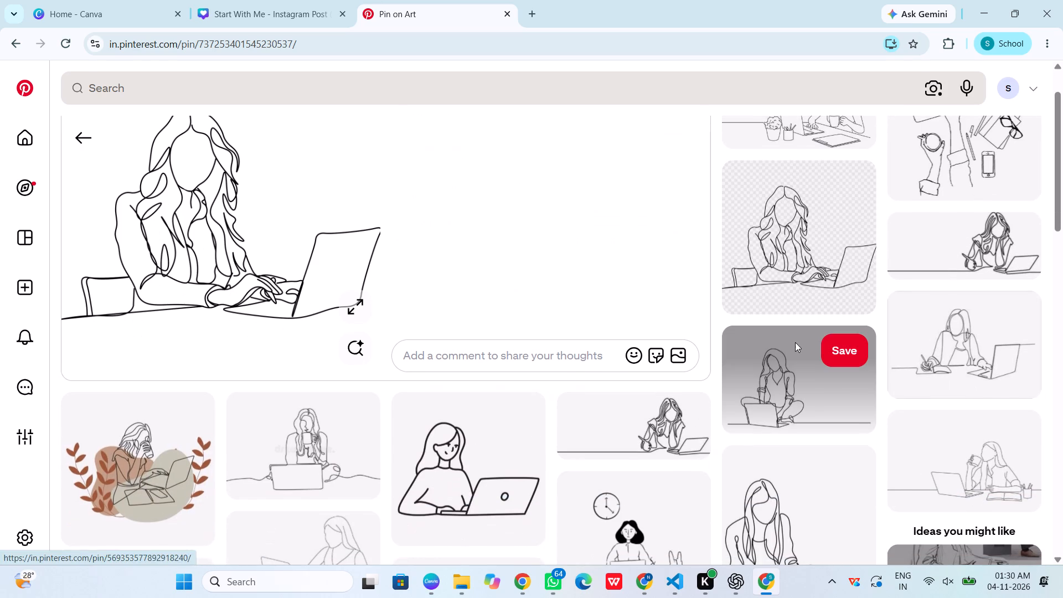
scroll(781, 341, down, 1)
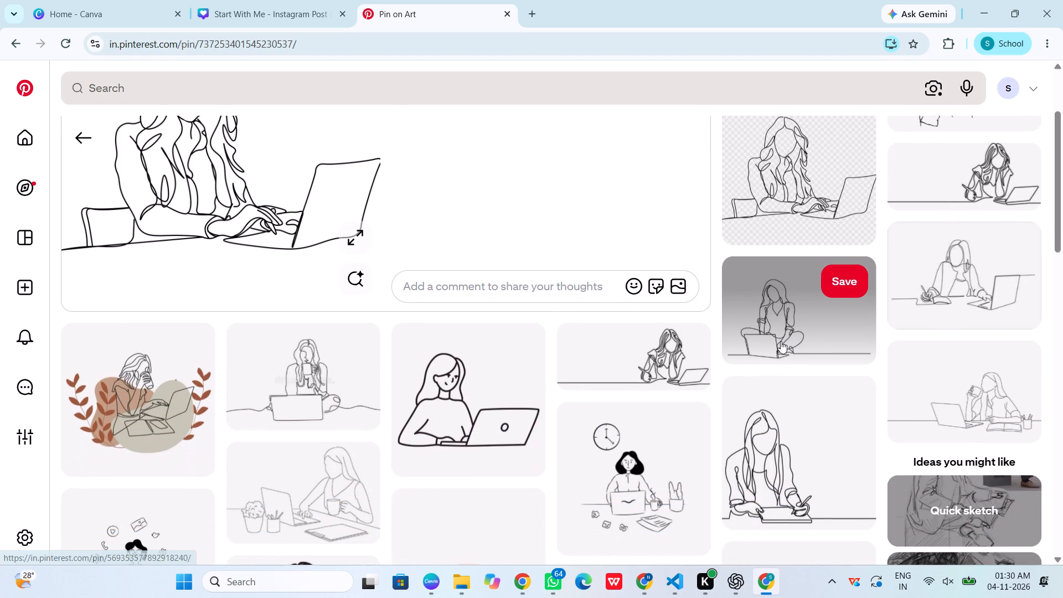
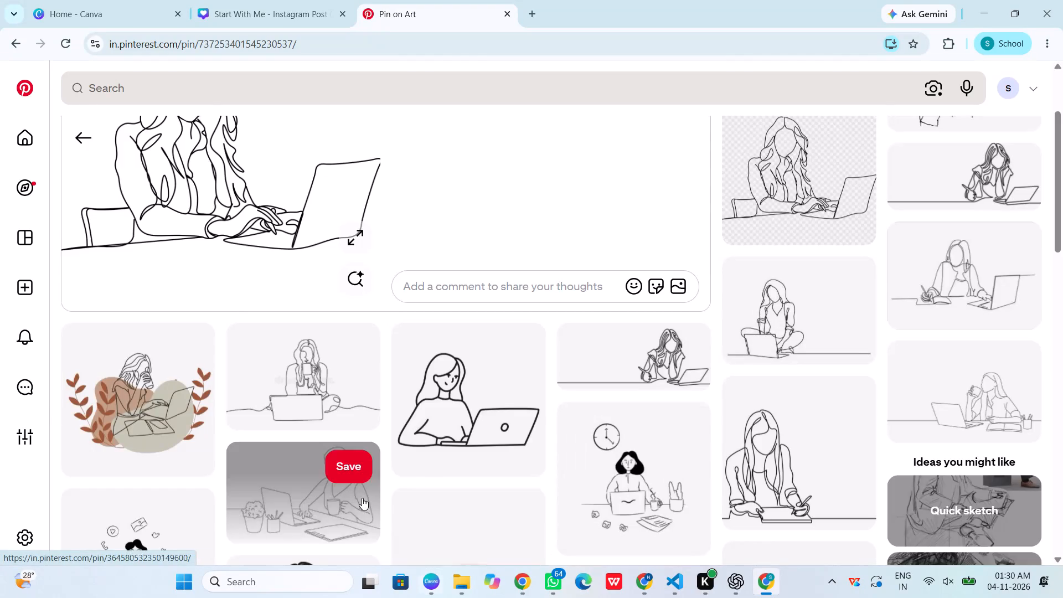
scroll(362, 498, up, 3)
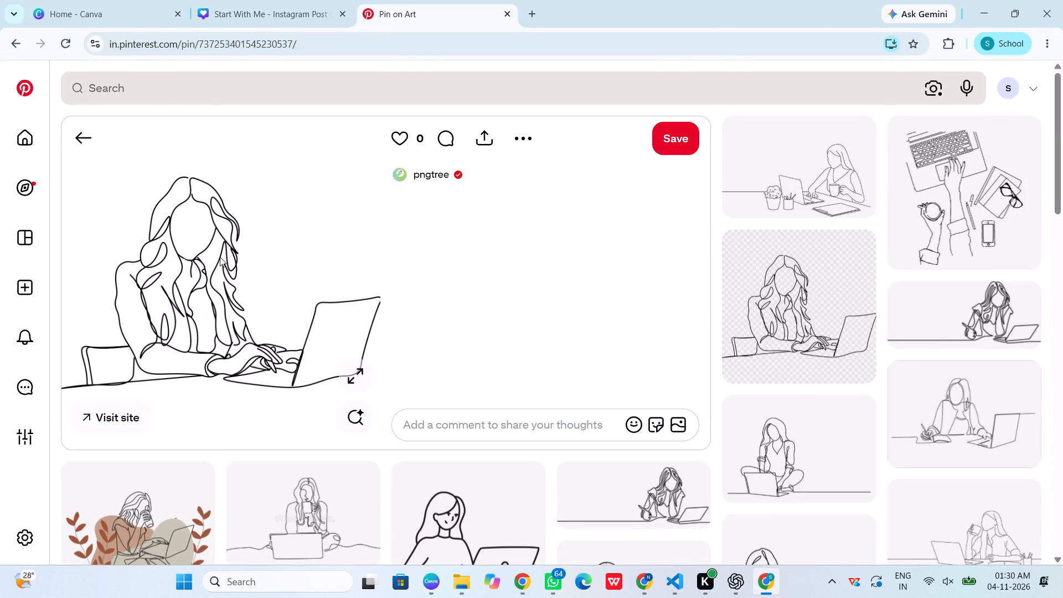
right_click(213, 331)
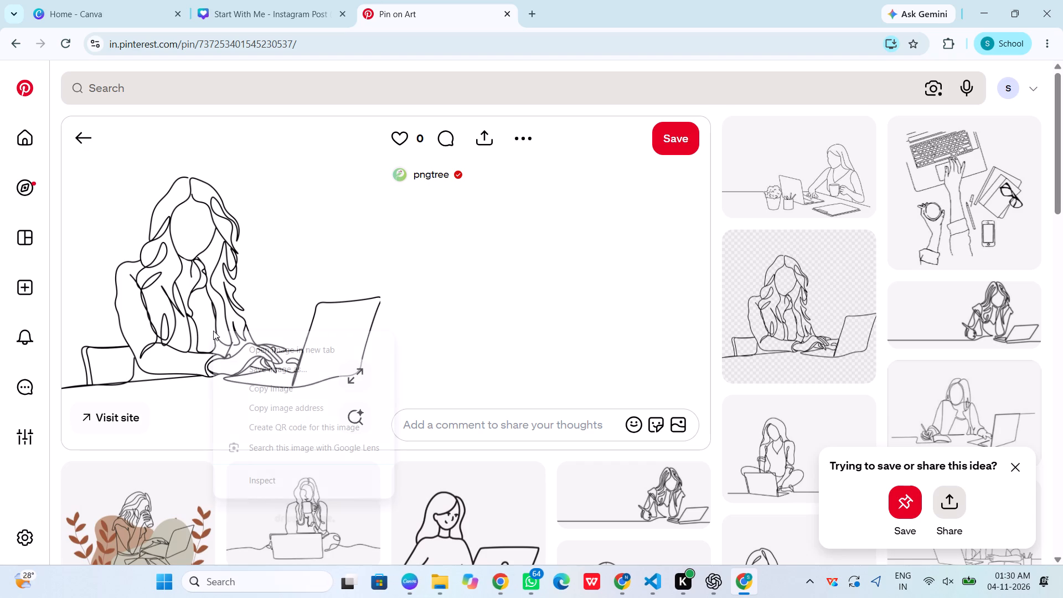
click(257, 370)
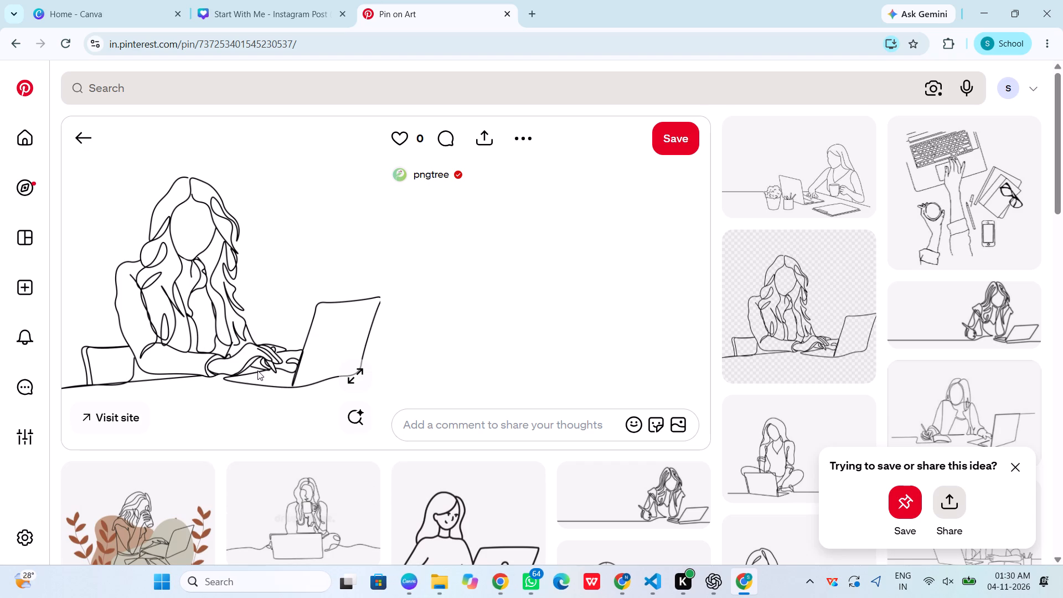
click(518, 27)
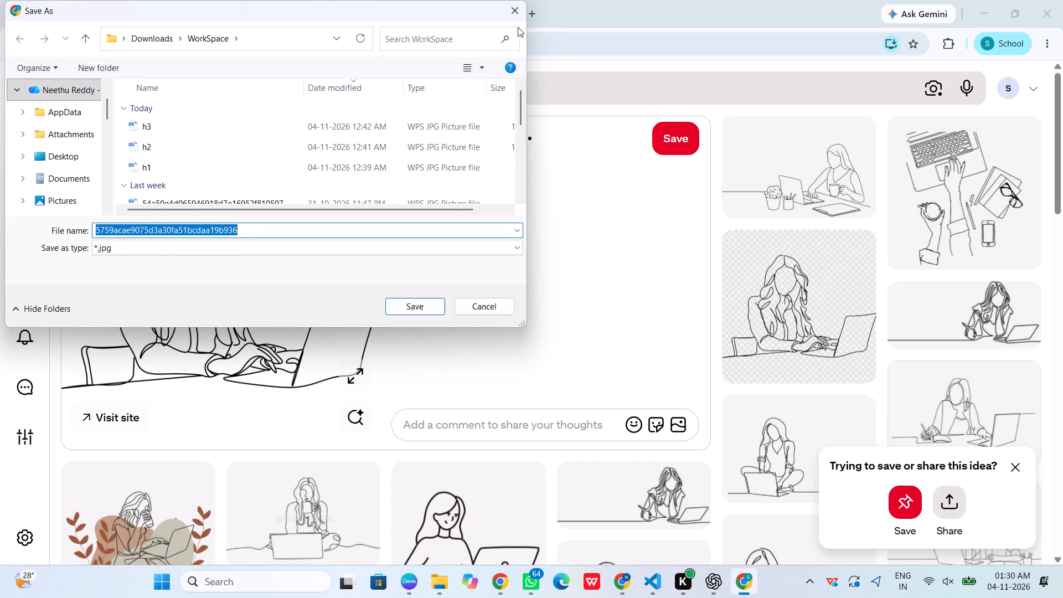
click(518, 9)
Copy the Pinterest line drawing of the long-haired woman at a laptop and paste it onto page 1 of the Start With Me Canva design.
right_click(365, 252)
click(402, 304)
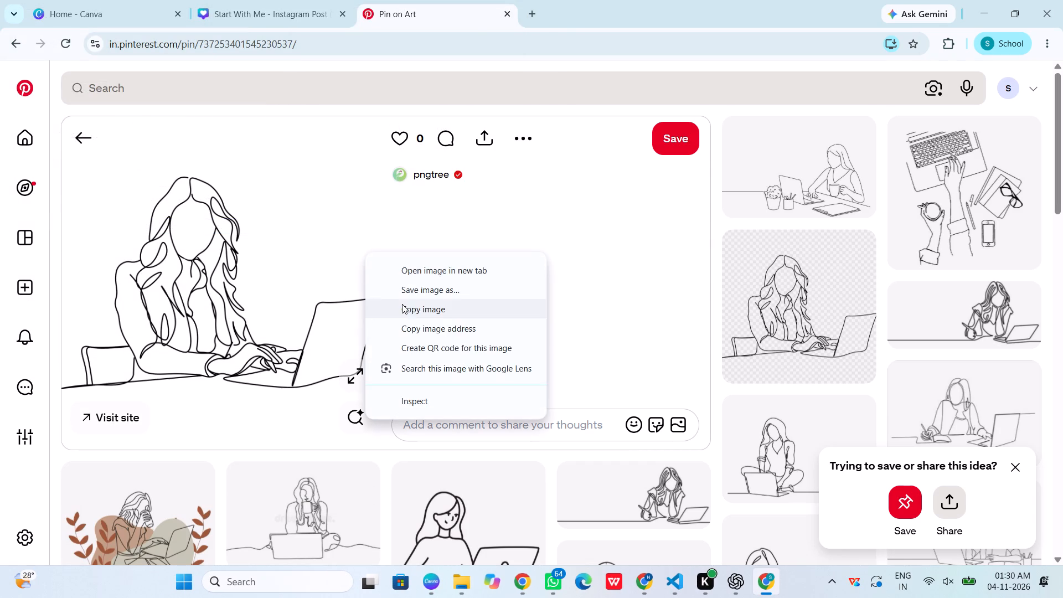
click(81, 0)
click(226, 4)
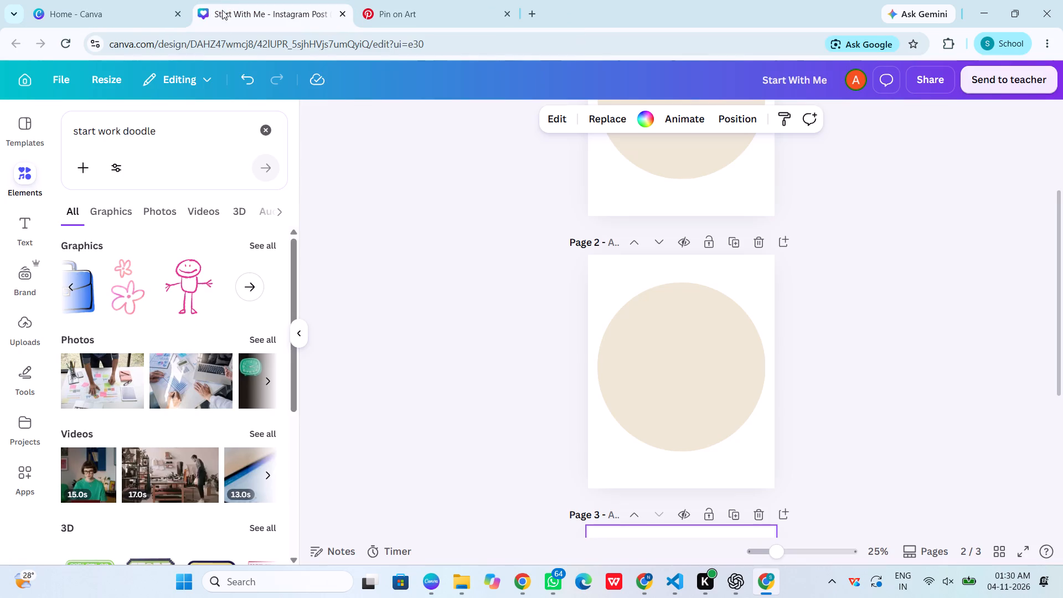
scroll(750, 343, up, 3)
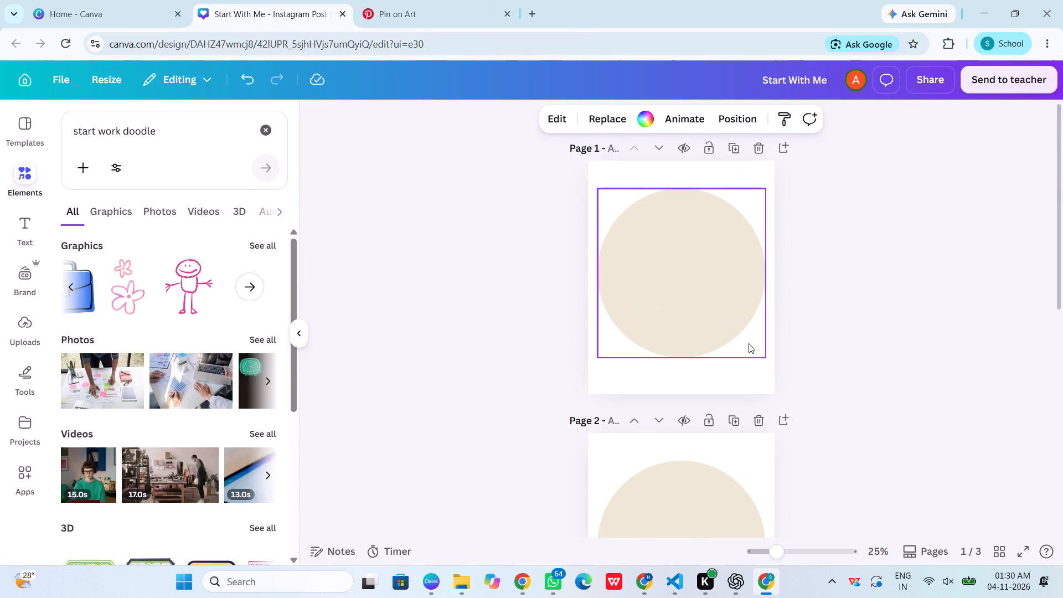
key(ctrl+v)
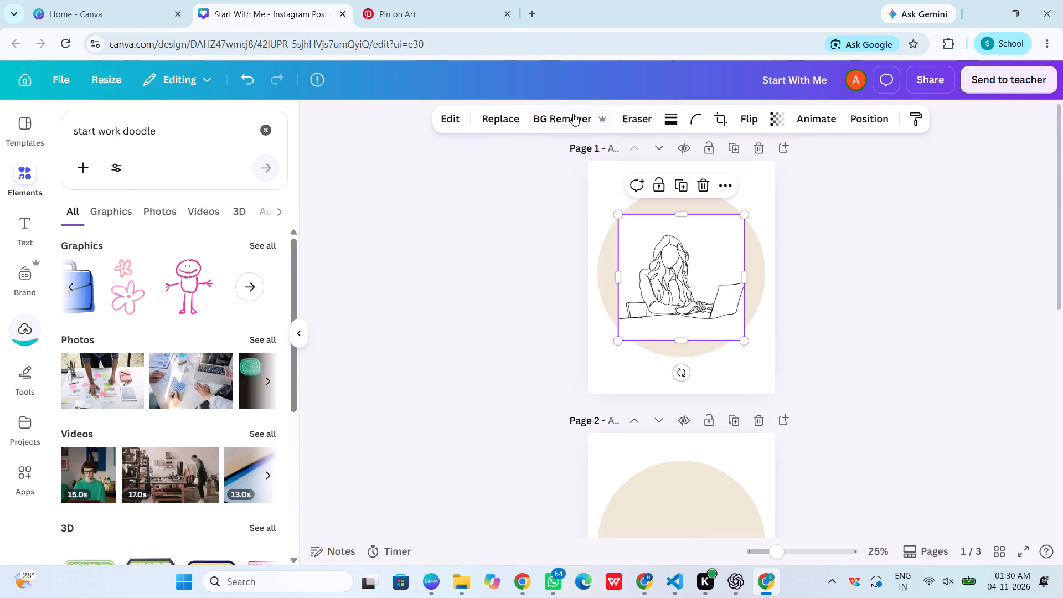
Remove the white background from the pasted woman-at-laptop drawing on page 1.
click(573, 114)
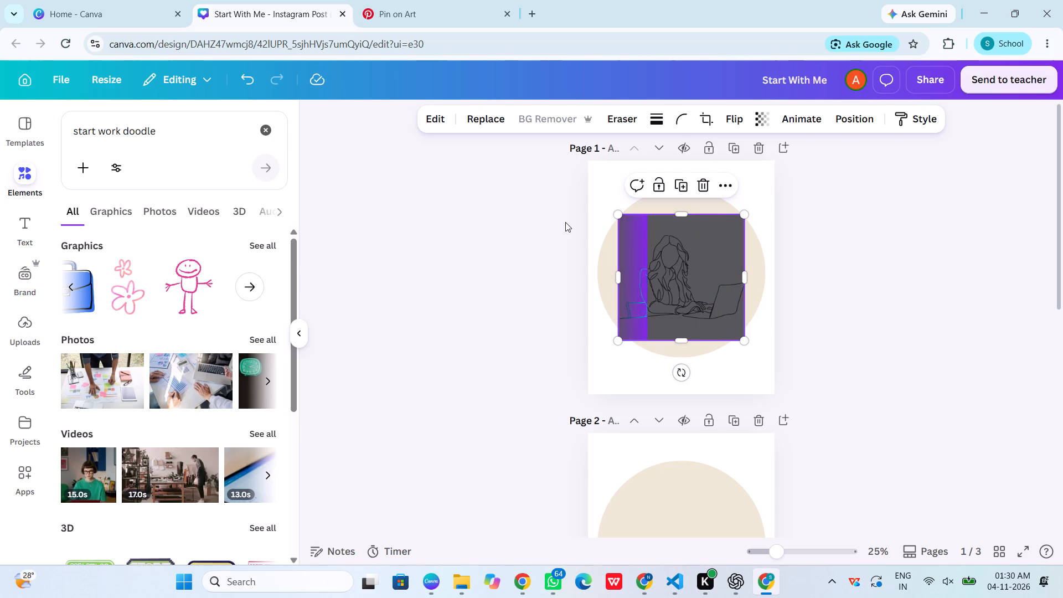
click(871, 223)
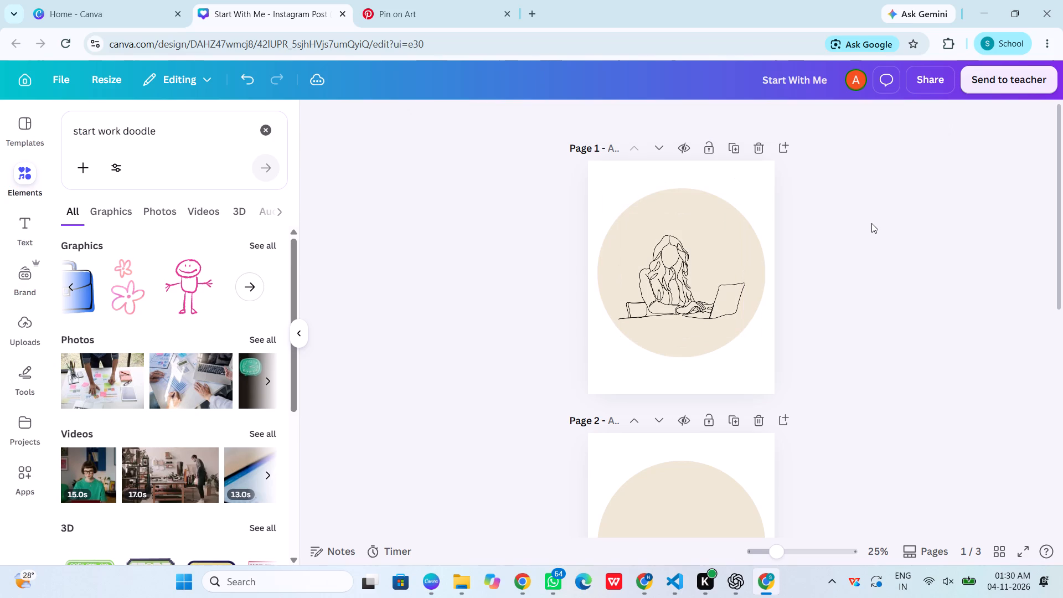
Select the woman-at-laptop drawing inside the beige circle on page 1.
click(692, 316)
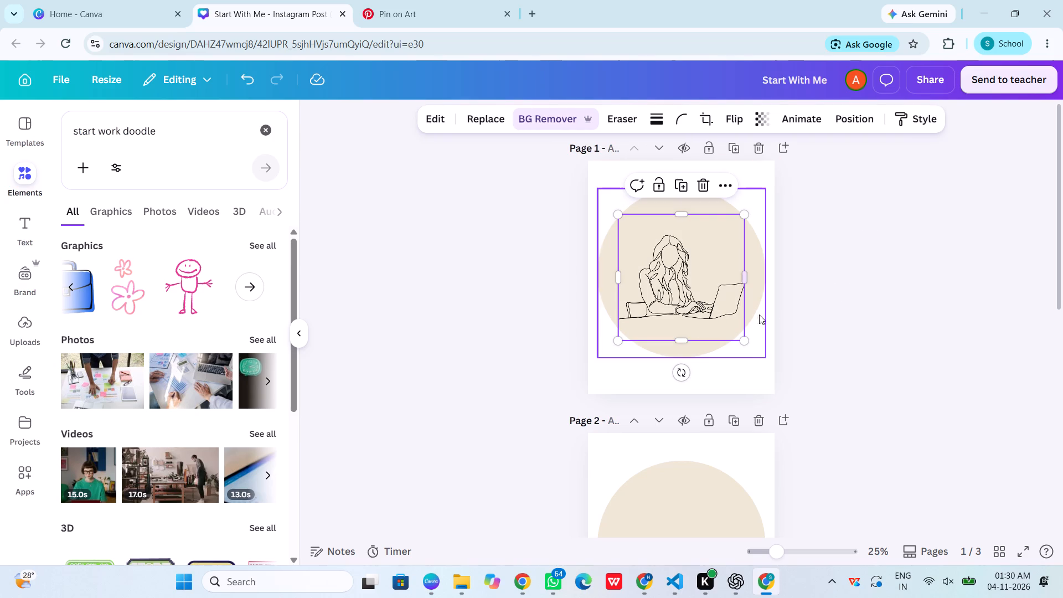
Enlarge the woman-at-laptop line drawing on page 1 to about 822 by 790.
shift+drag(744, 339, 760, 350)
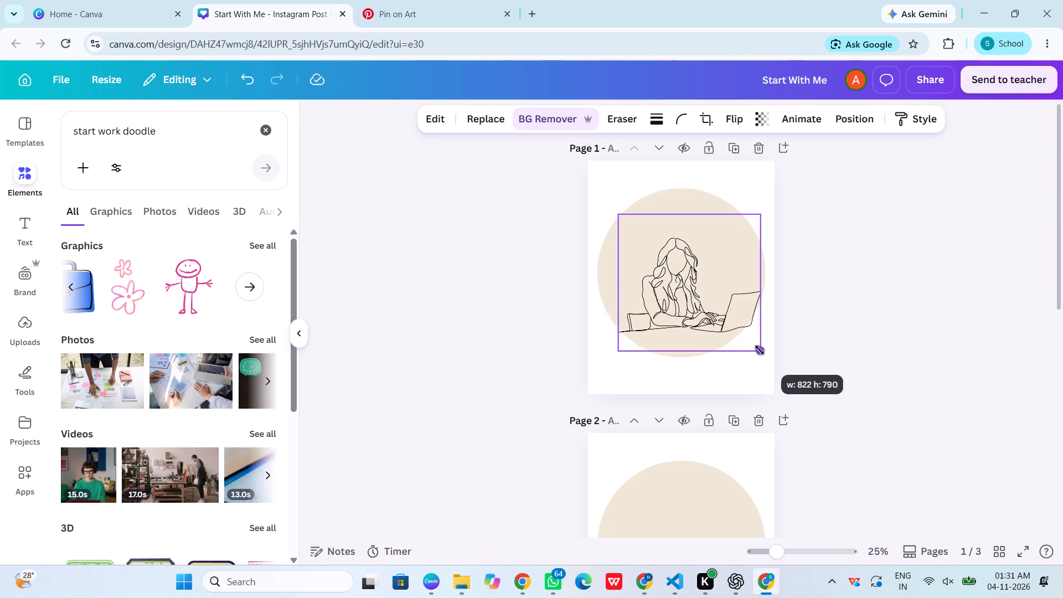
shift+drag(760, 350, 760, 350)
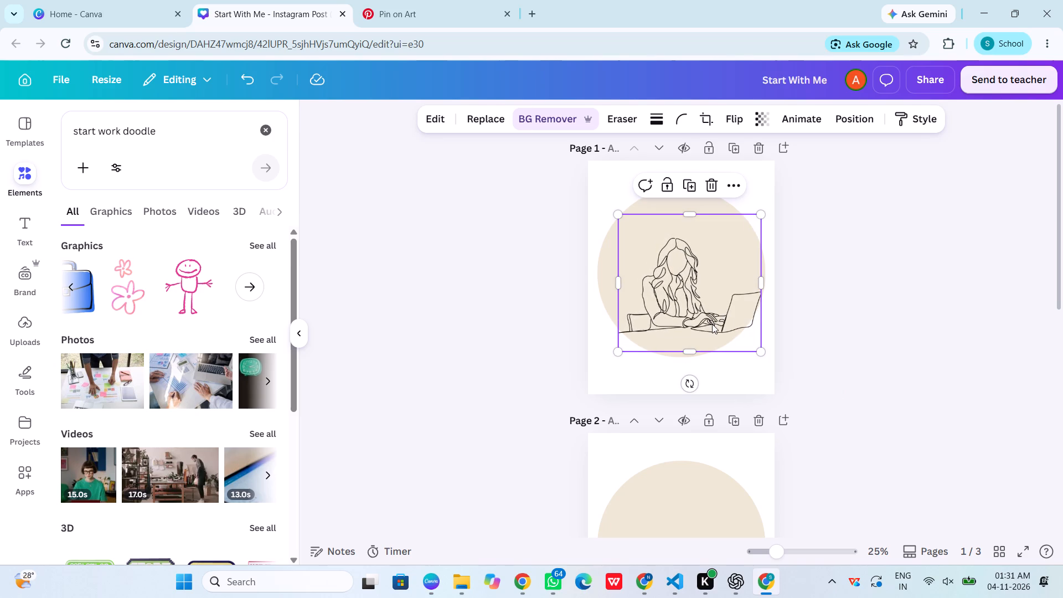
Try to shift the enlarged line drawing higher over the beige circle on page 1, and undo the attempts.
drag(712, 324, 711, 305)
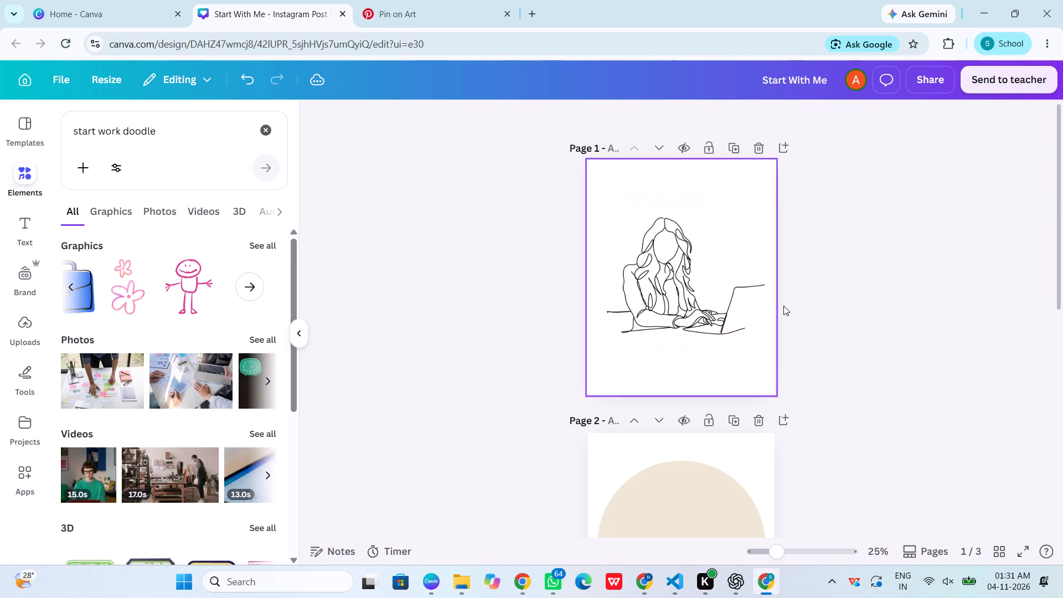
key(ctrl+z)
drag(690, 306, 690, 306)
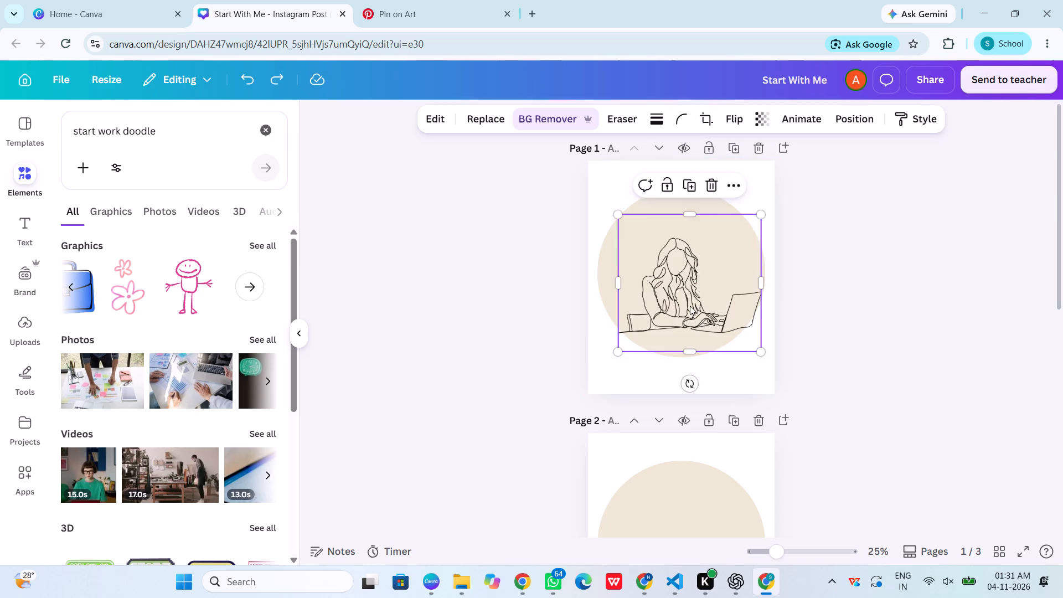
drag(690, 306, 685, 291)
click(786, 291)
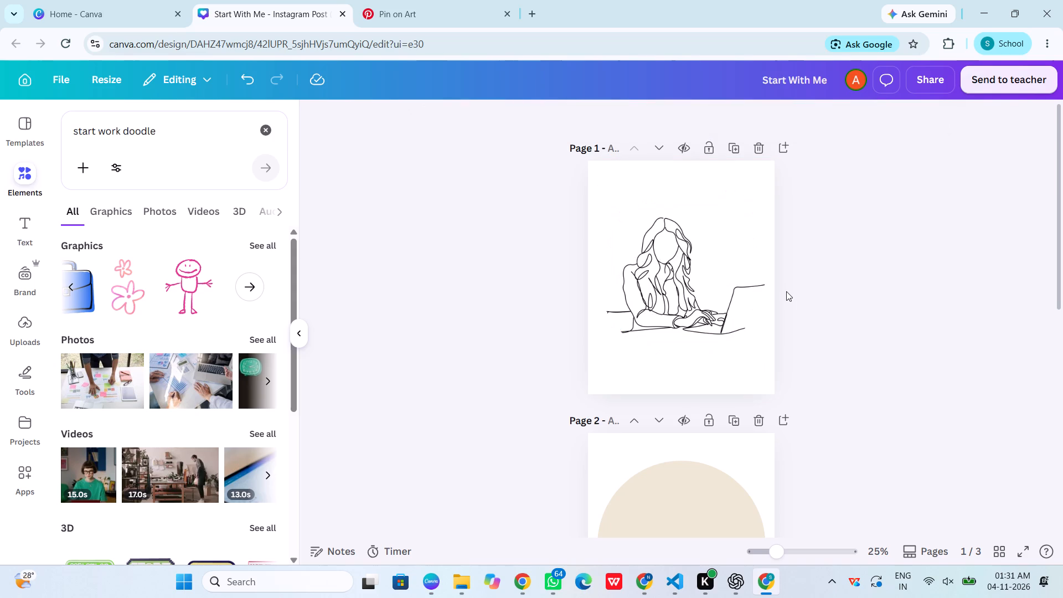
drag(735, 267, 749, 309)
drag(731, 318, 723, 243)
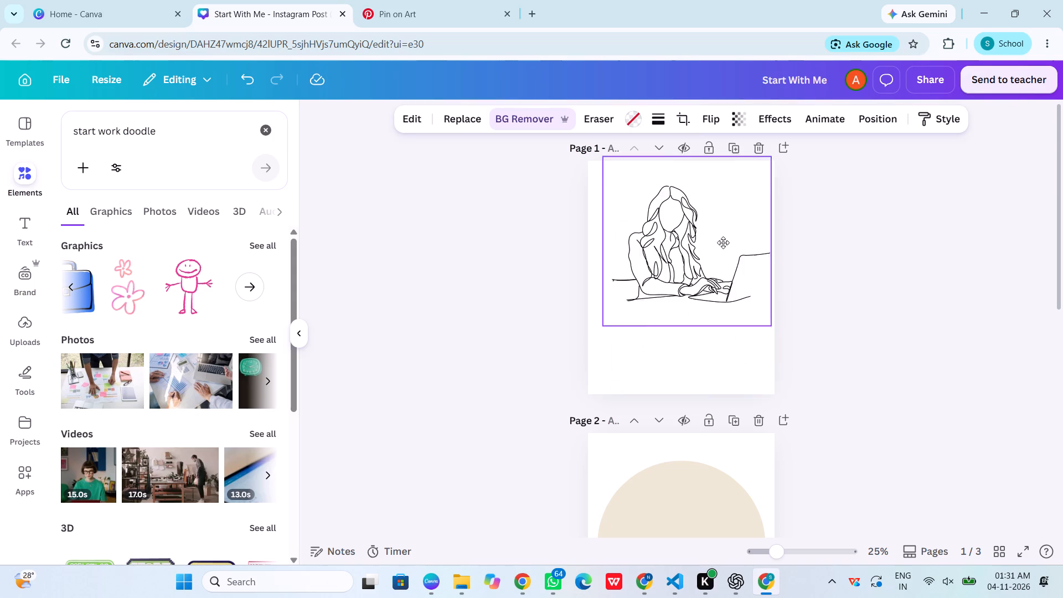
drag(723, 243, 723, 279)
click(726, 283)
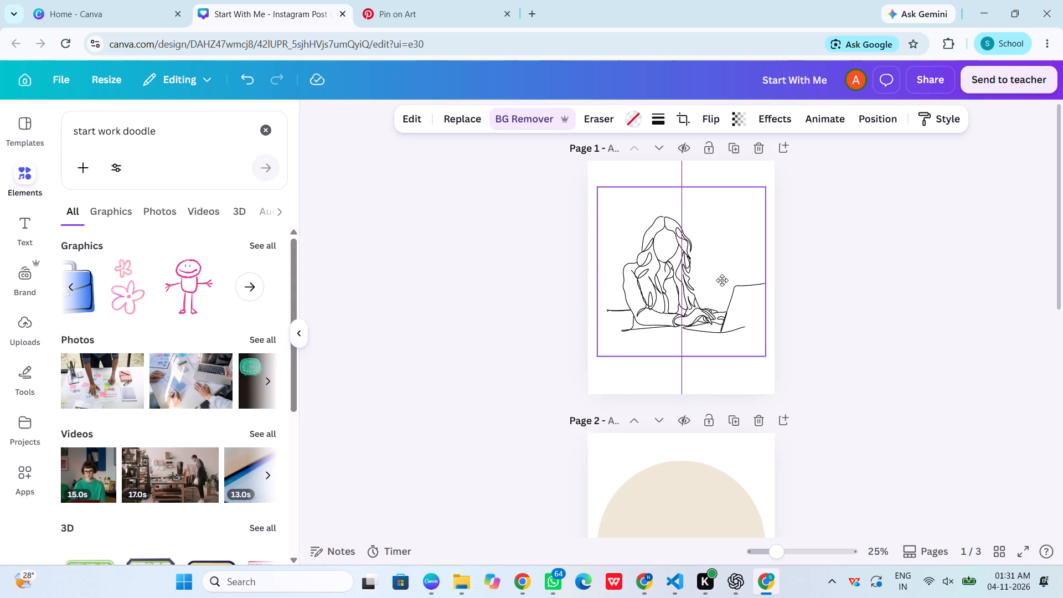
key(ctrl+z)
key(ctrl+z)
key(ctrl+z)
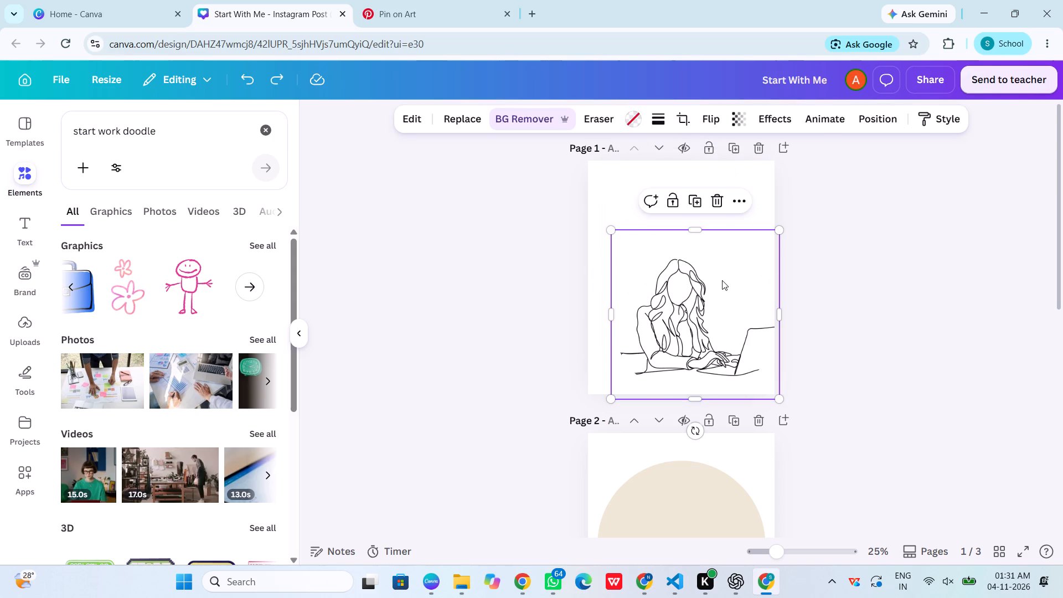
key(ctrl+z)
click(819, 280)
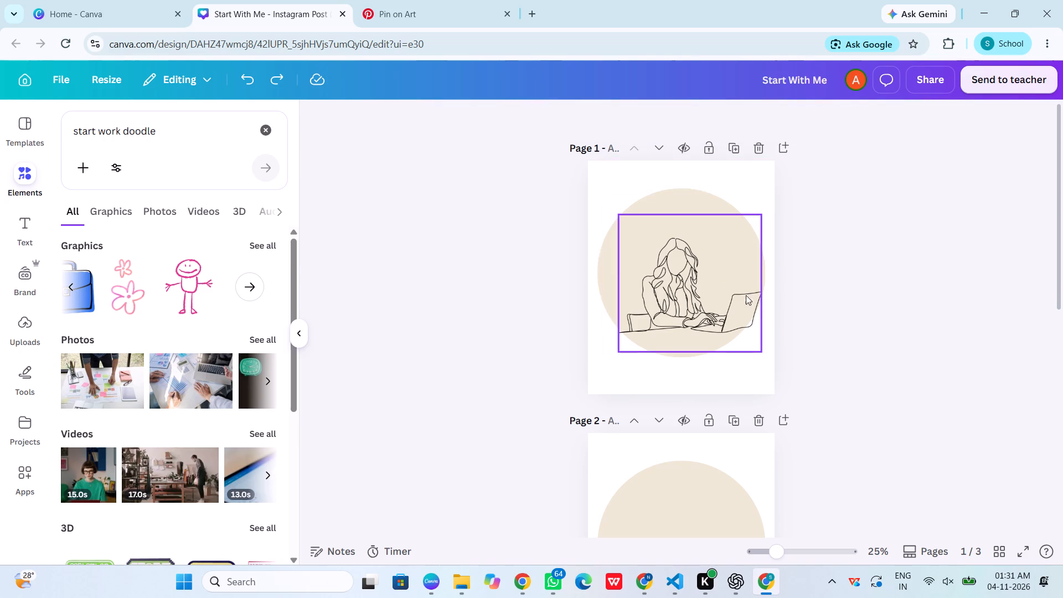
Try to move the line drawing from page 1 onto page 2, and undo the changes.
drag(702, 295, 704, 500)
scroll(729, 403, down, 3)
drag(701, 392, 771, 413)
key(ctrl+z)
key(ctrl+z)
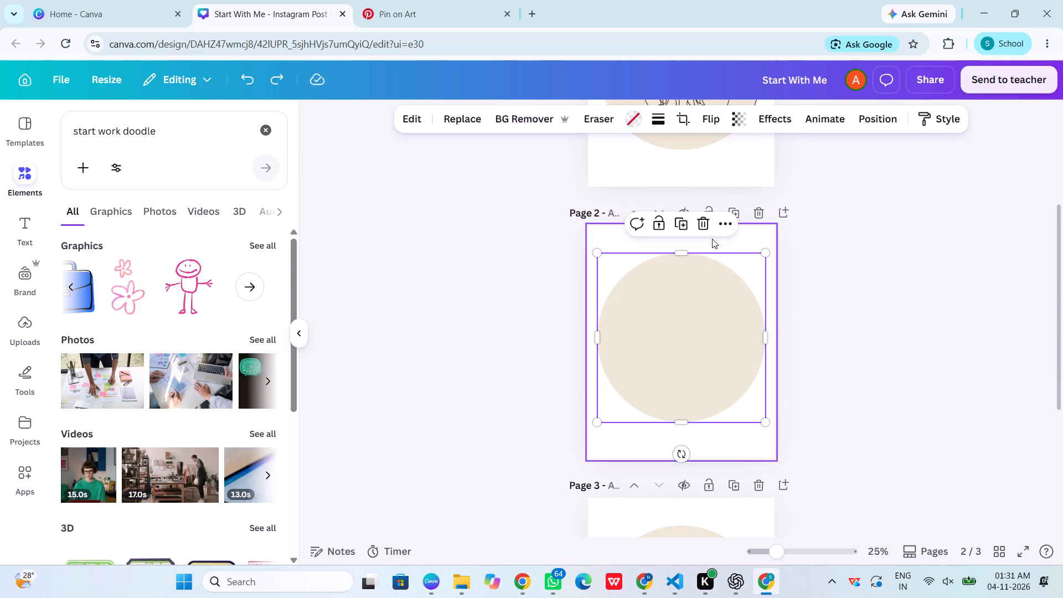
Copy the woman-at-laptop line drawing from page 1 and paste it onto page 2.
scroll(712, 239, up, 3)
click(699, 299)
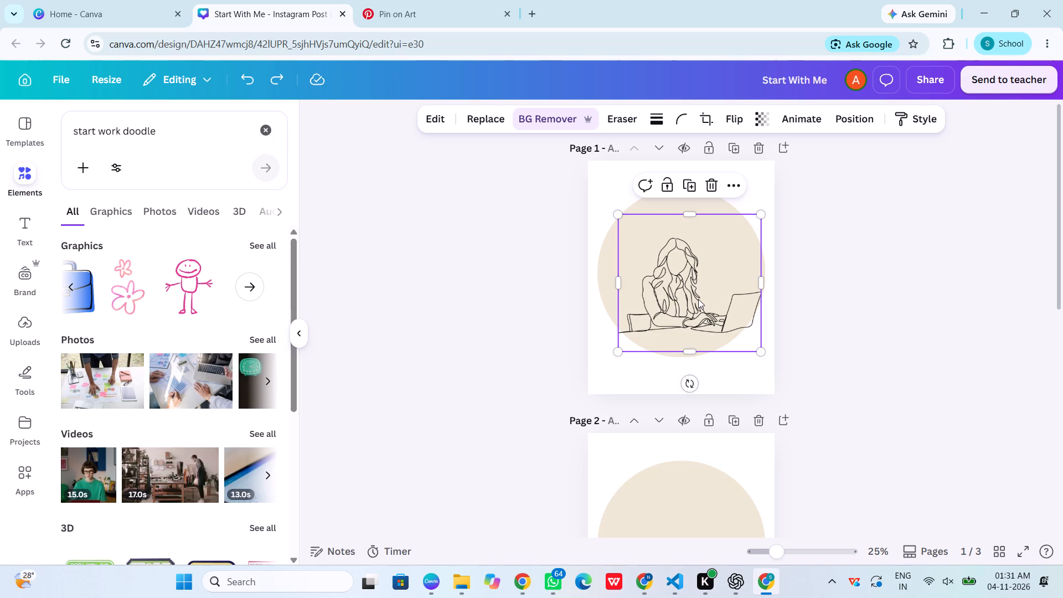
key(ctrl+c)
key(ctrl+c)
scroll(698, 299, down, 3)
click(693, 310)
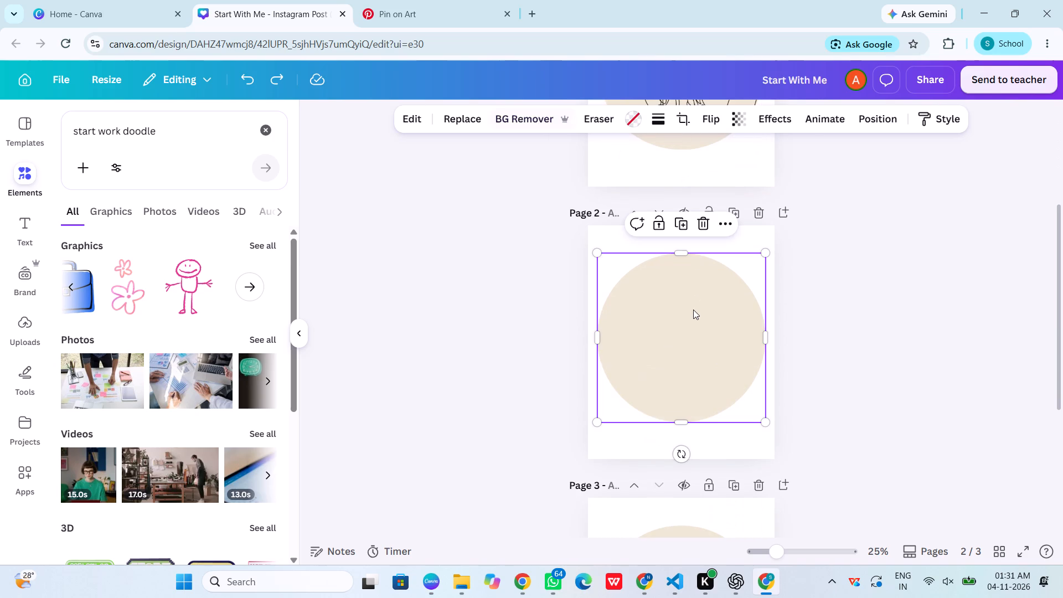
key(ctrl+v)
Delete the original line drawing from page 1, leaving its beige circle in place.
scroll(693, 310, up, 2)
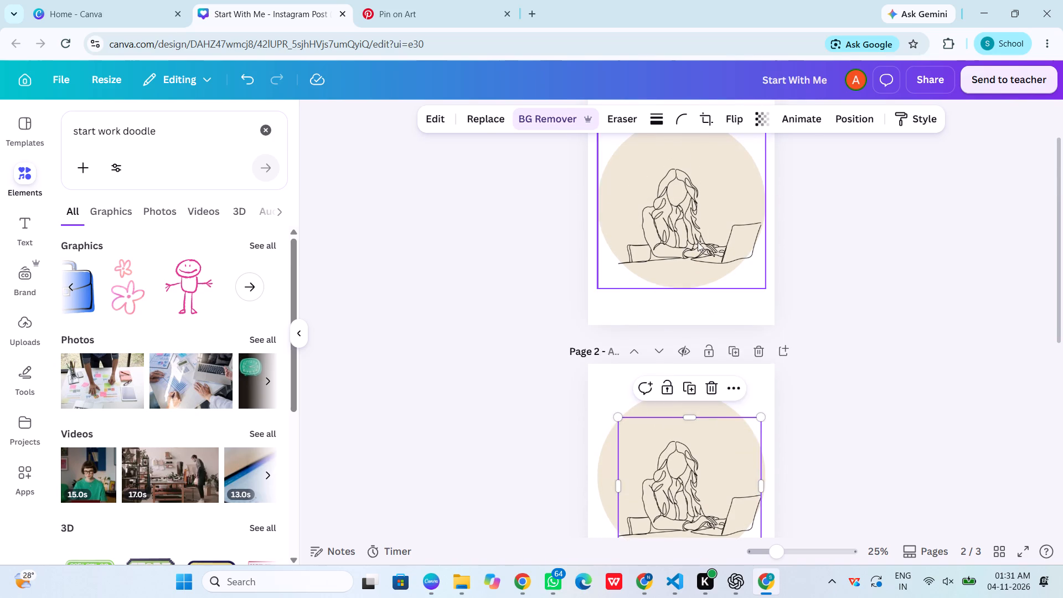
click(698, 242)
key(Delete)
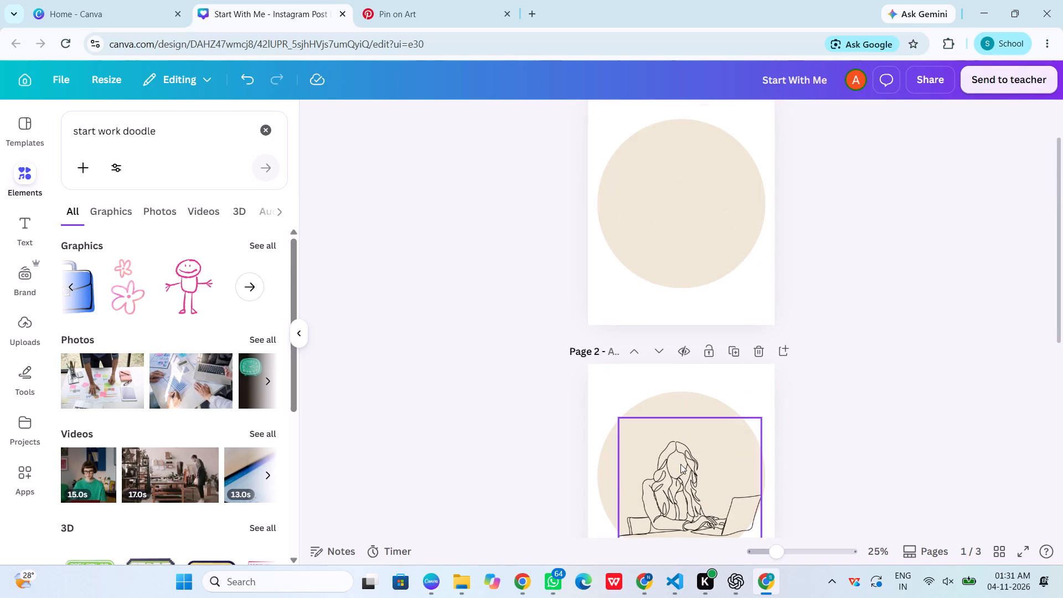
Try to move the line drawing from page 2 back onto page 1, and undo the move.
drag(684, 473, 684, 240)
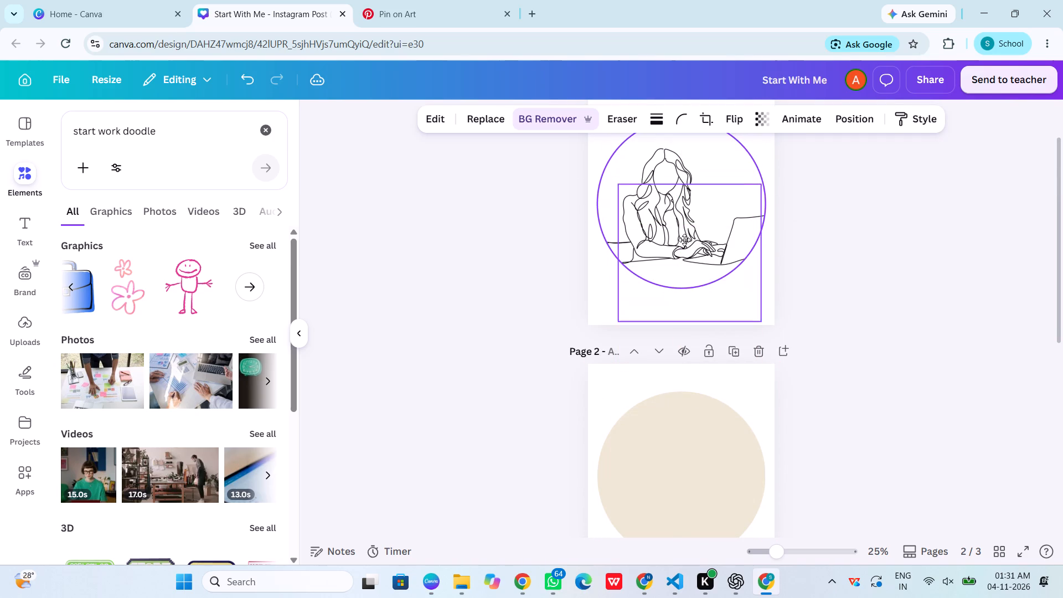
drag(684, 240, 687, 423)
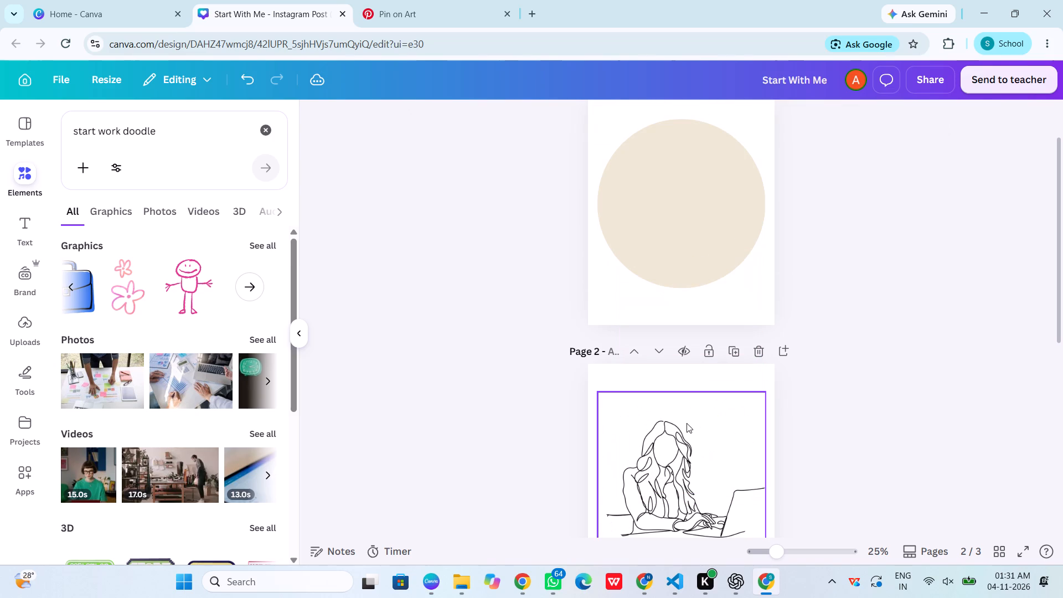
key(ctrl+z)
Move the page 2 line drawing away from the circle's centre so it overhangs the page's upper-right corner.
scroll(687, 424, down, 2)
drag(694, 373, 718, 394)
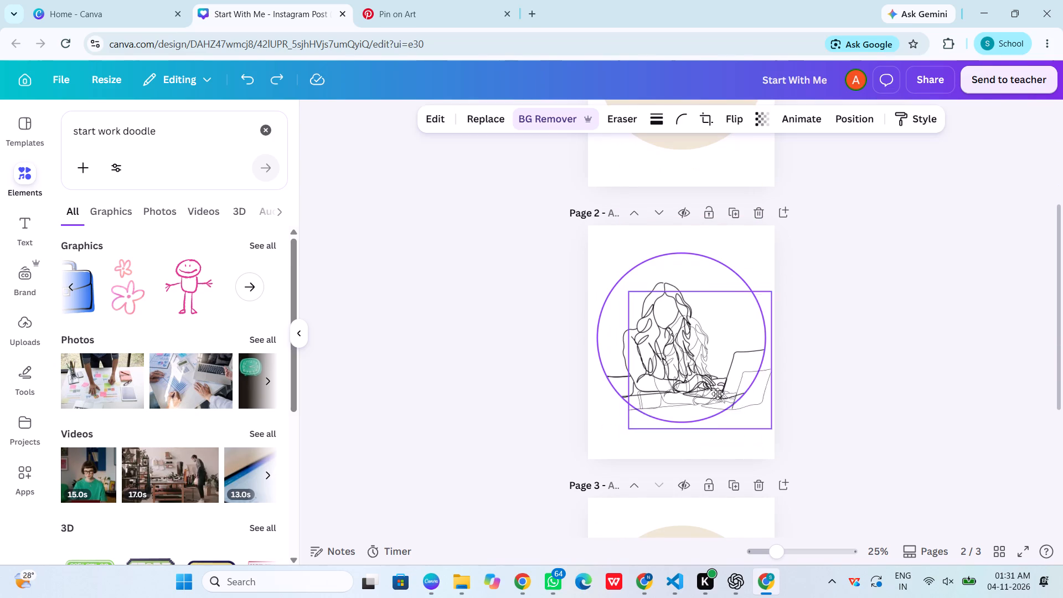
drag(718, 394, 746, 373)
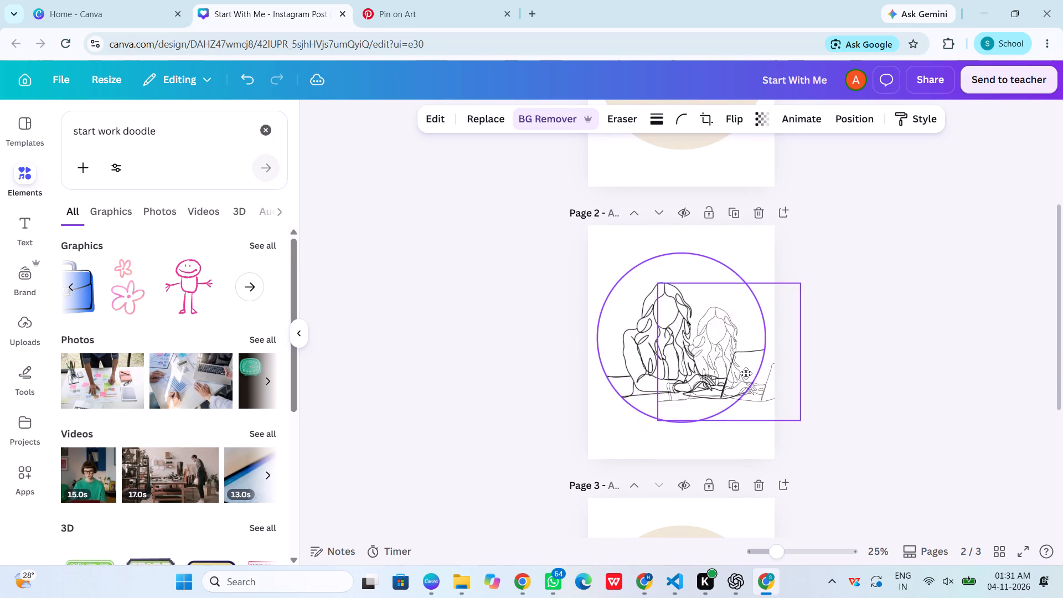
drag(746, 373, 771, 296)
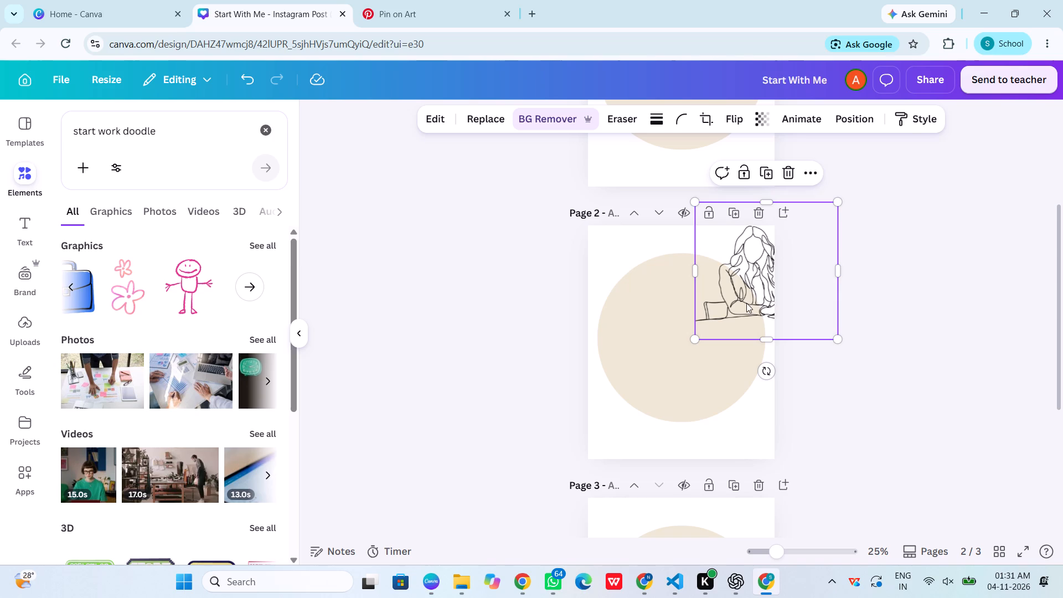
drag(746, 303, 753, 295)
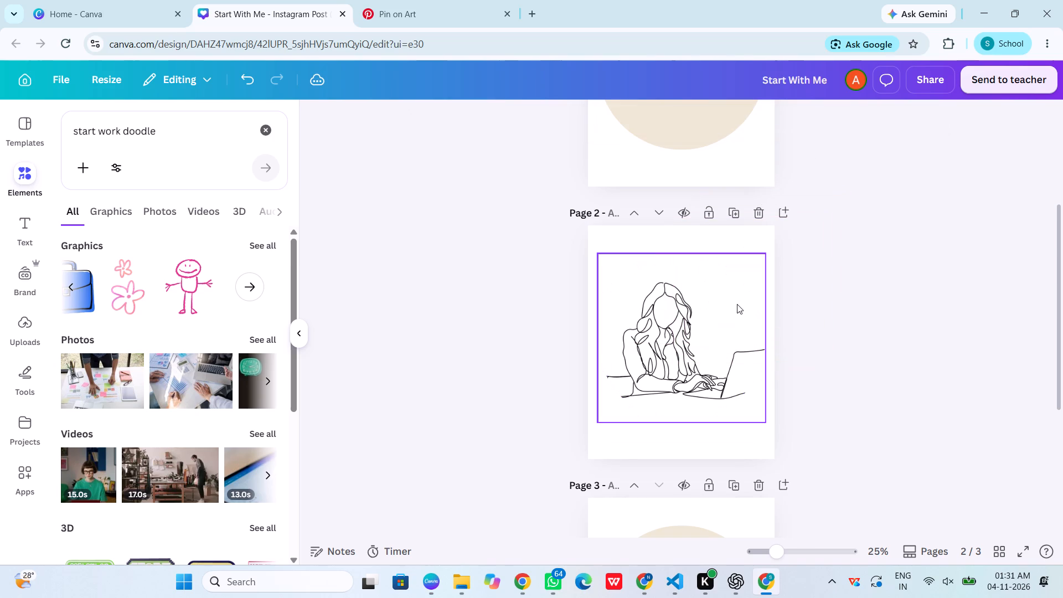
key(ctrl+z)
Copy the line drawing on page 2, and lock the beige circle on page 1.
key(ctrl+c)
key(ctrl+c)
scroll(736, 305, up, 3)
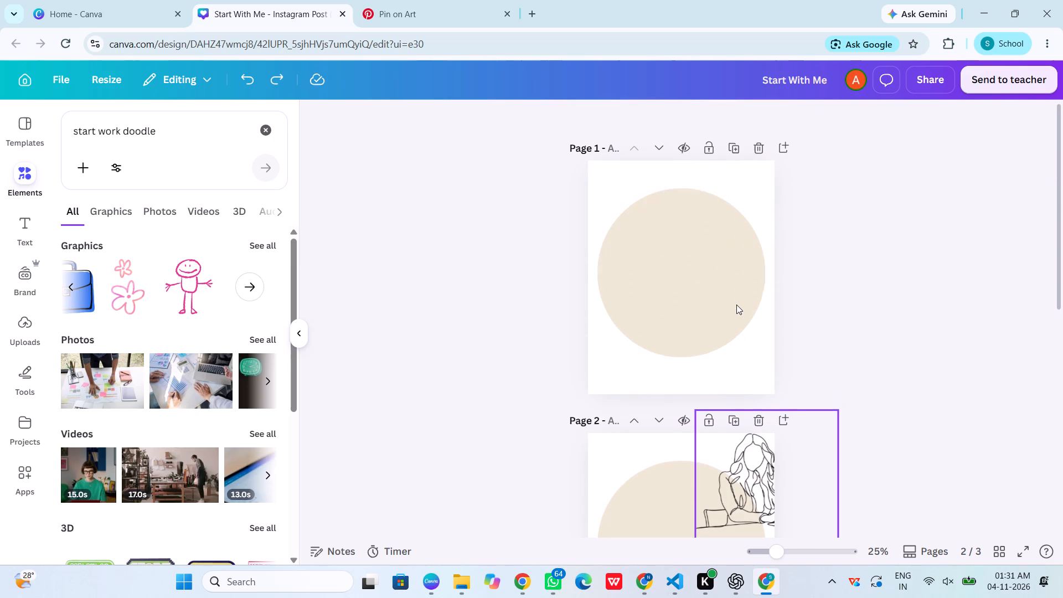
scroll(736, 305, up, 1)
key(ctrl+plus)
key(ctrl+plus)
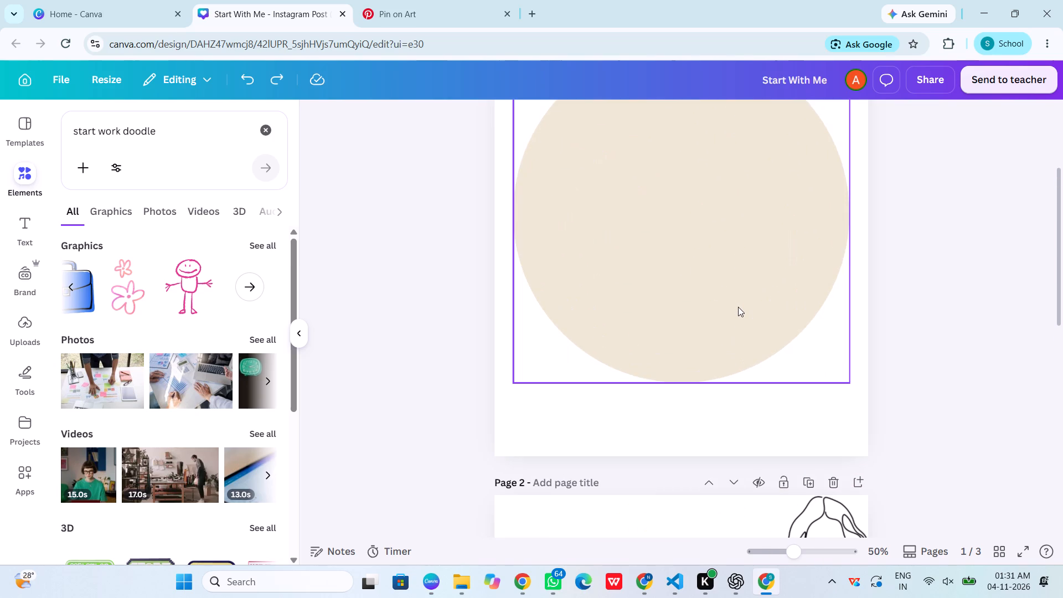
scroll(738, 307, up, 1)
scroll(738, 307, down, 1)
scroll(738, 307, up, 1)
right_click(738, 307)
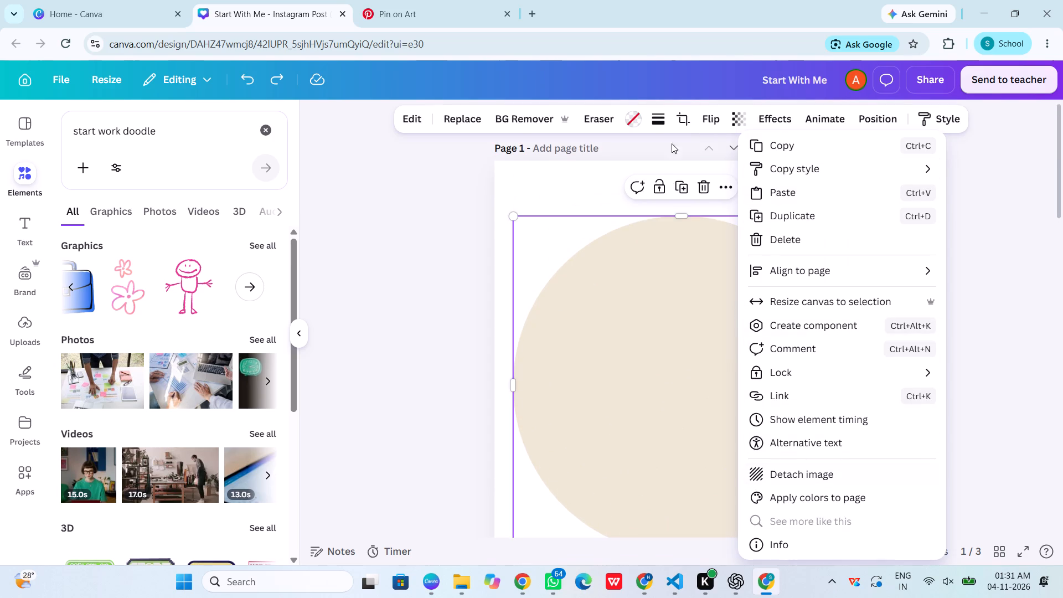
click(664, 188)
click(664, 188)
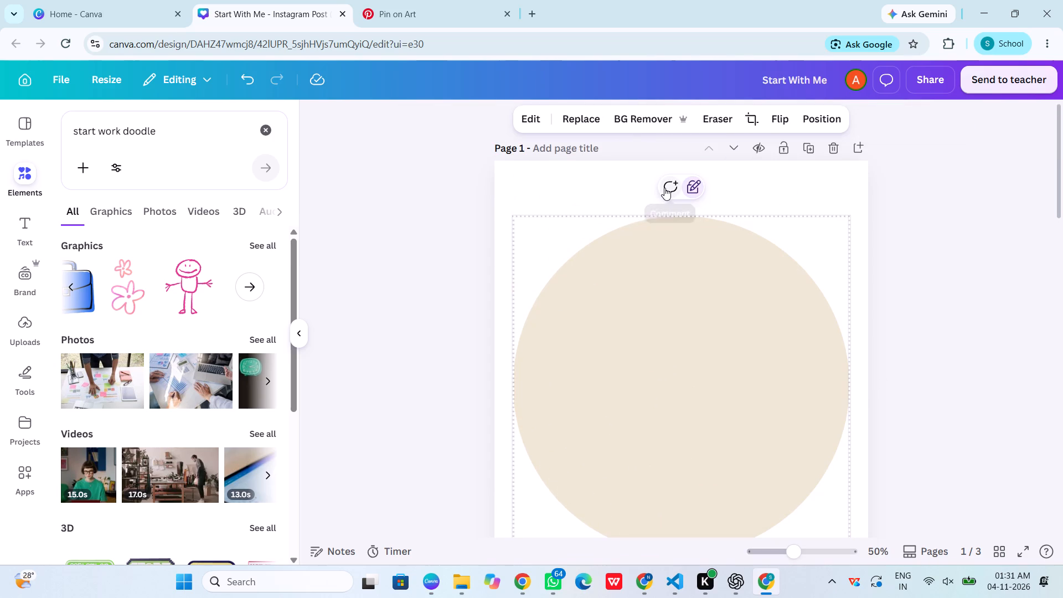
click(926, 219)
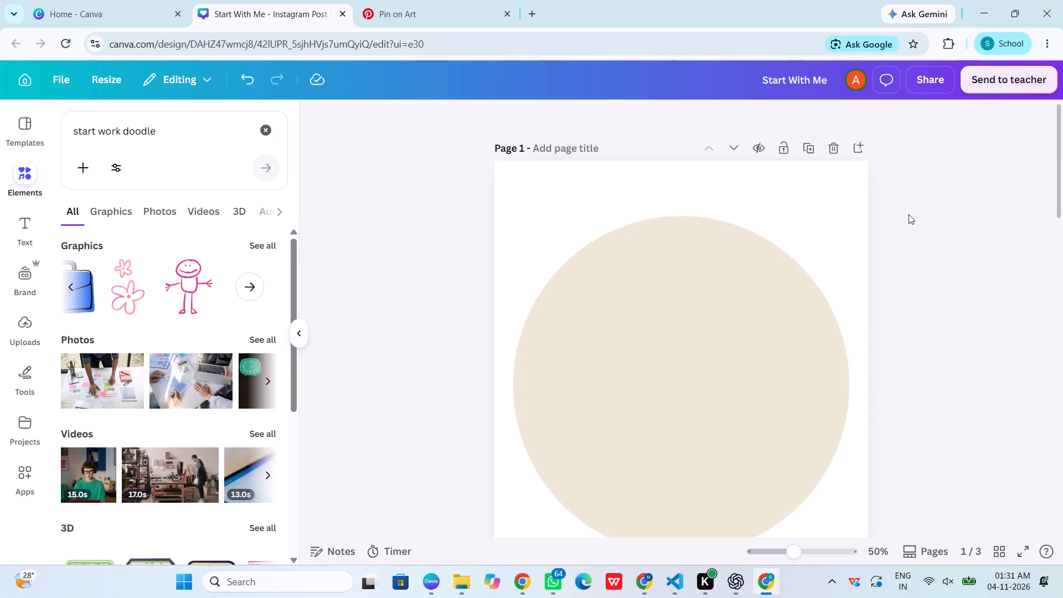
Paste the copied line drawing onto page 1 over the beige circle.
key(ctrl+v)
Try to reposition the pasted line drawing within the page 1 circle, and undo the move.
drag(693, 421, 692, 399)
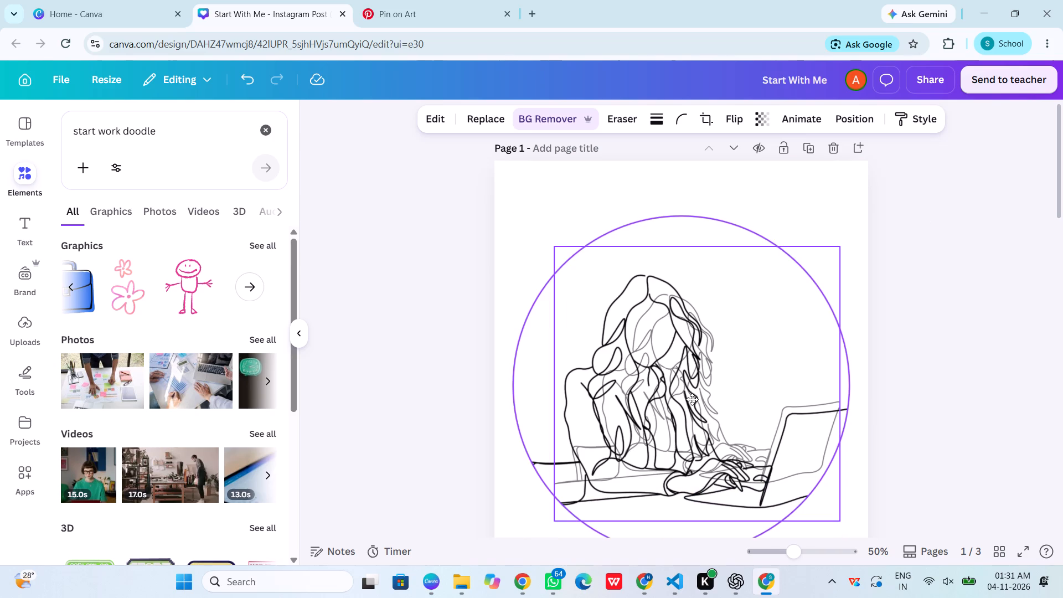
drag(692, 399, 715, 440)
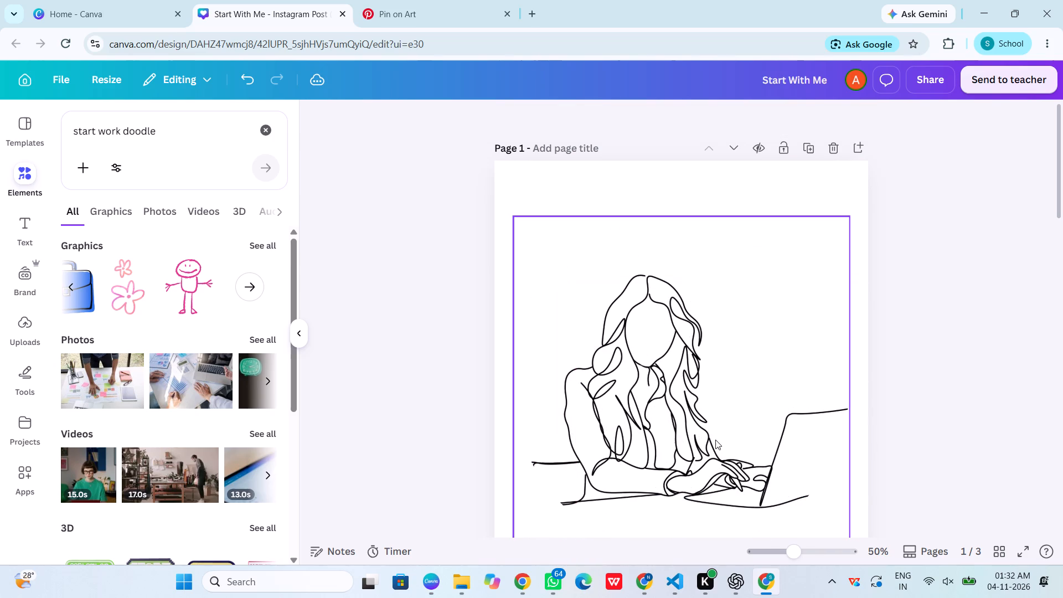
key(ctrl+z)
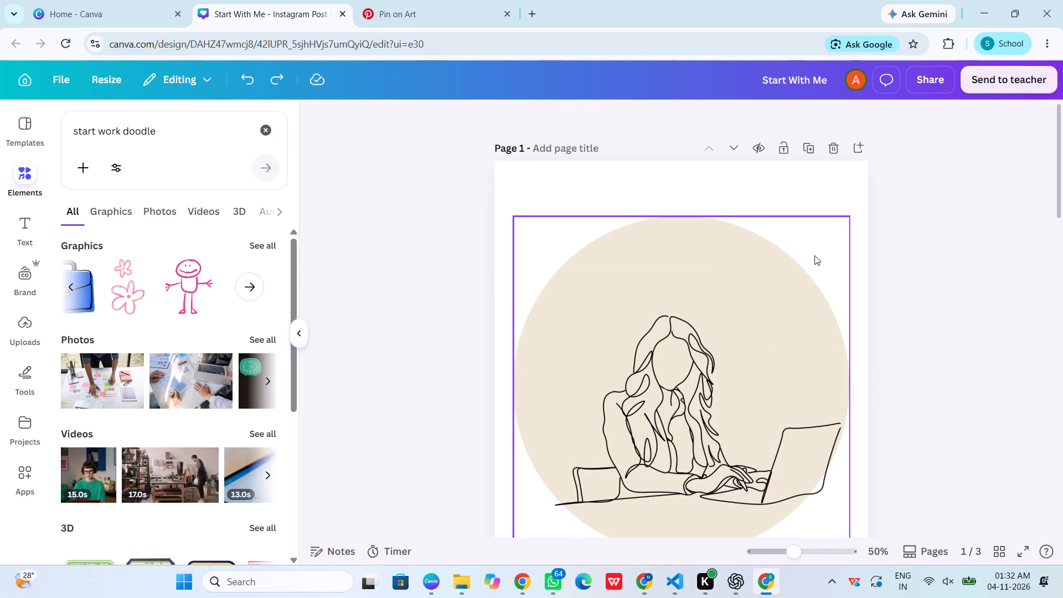
Crop a thin strip off the top of the line drawing on page 1.
click(706, 327)
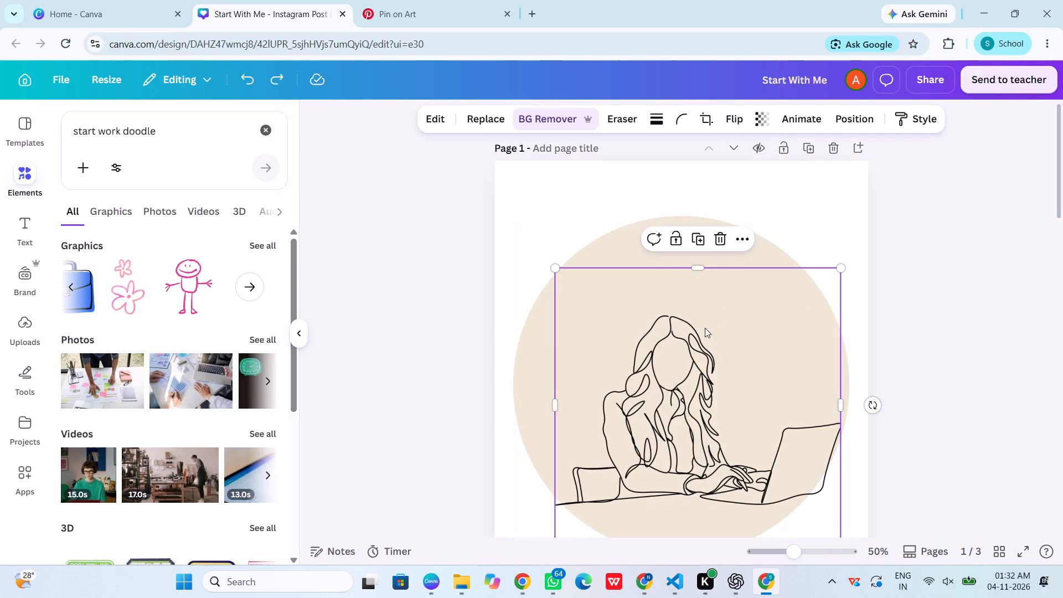
drag(698, 269, 695, 286)
Move the cropped line drawing off the page 1 circle so it mostly overhangs the page's right edge.
shift+drag(695, 375, 705, 385)
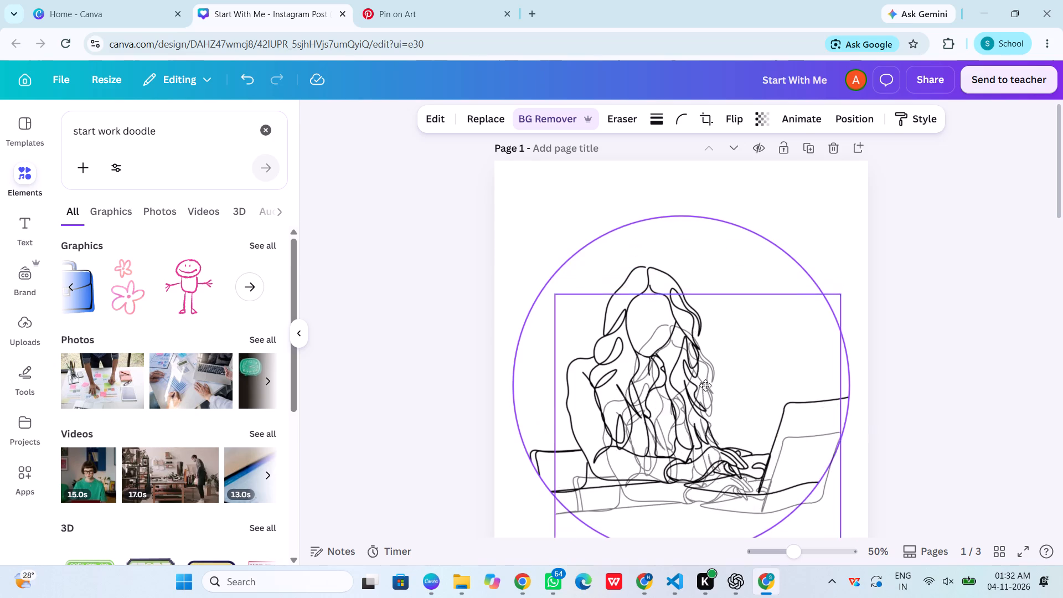
shift+drag(705, 385, 975, 313)
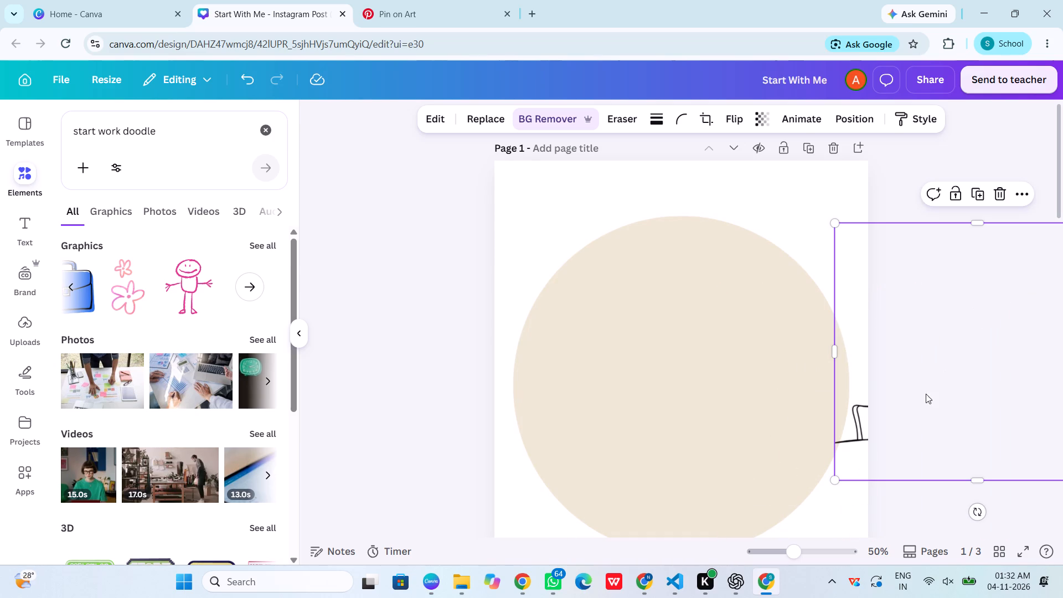
drag(860, 435, 831, 437)
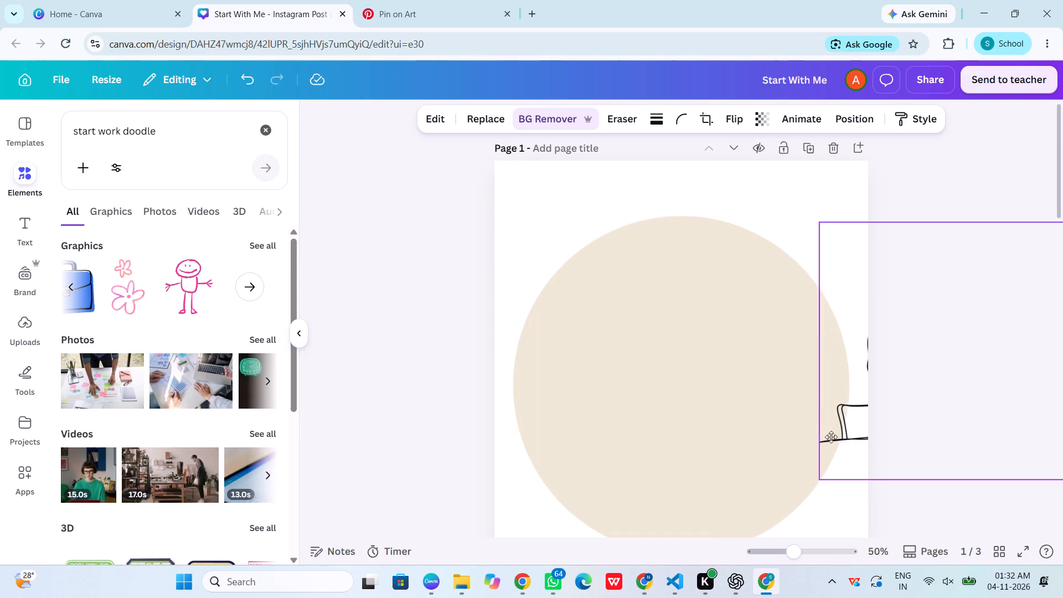
drag(831, 437, 873, 426)
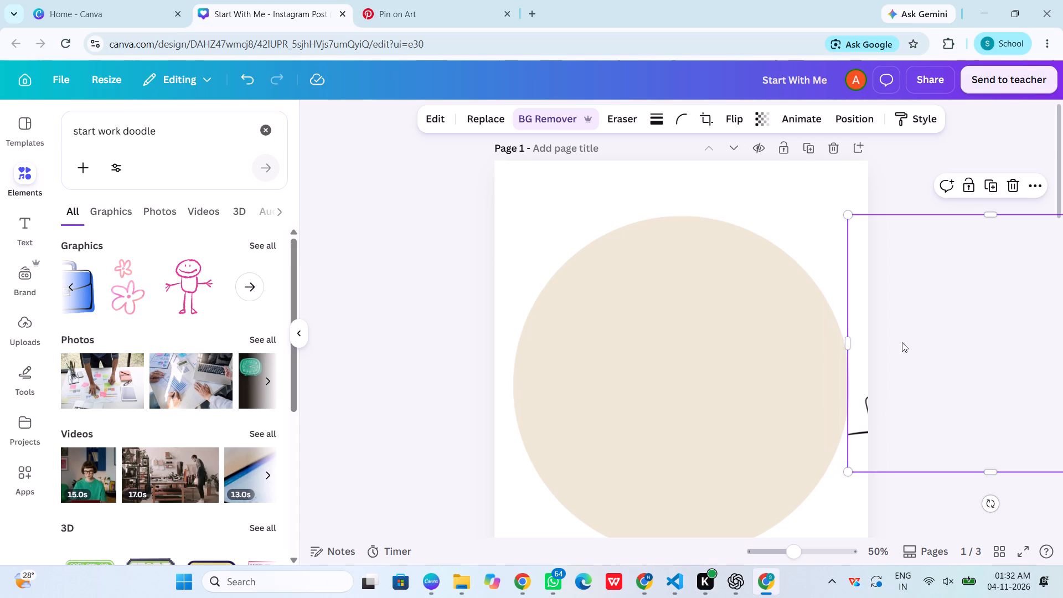
drag(964, 338, 933, 395)
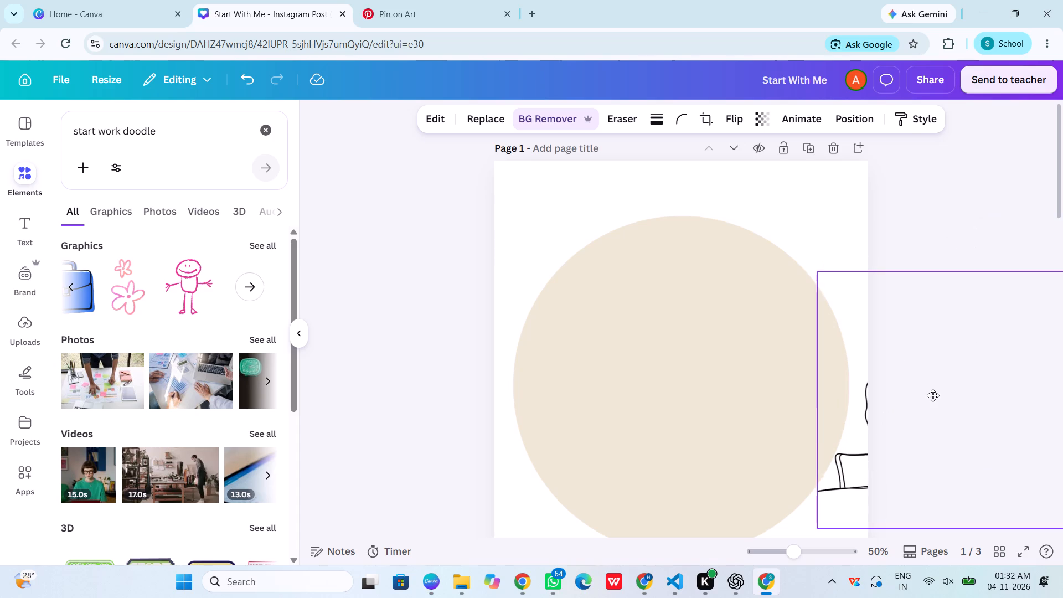
drag(933, 395, 933, 279)
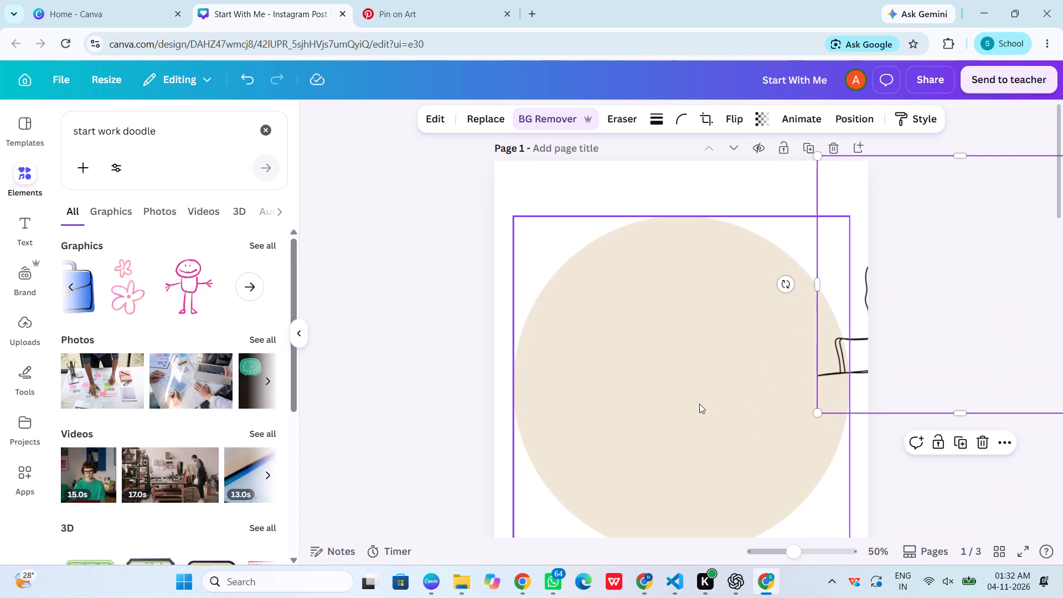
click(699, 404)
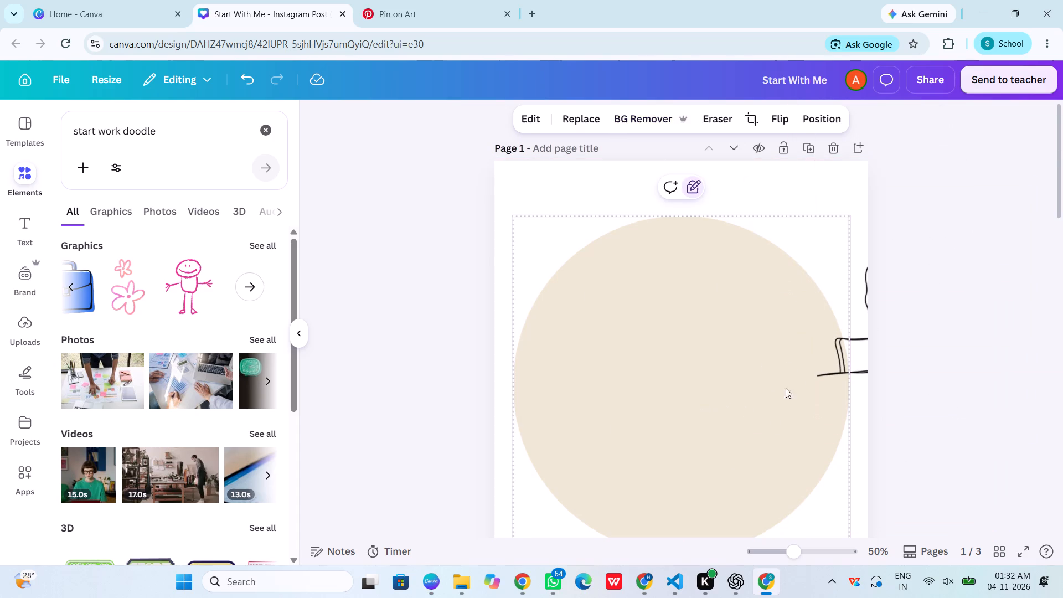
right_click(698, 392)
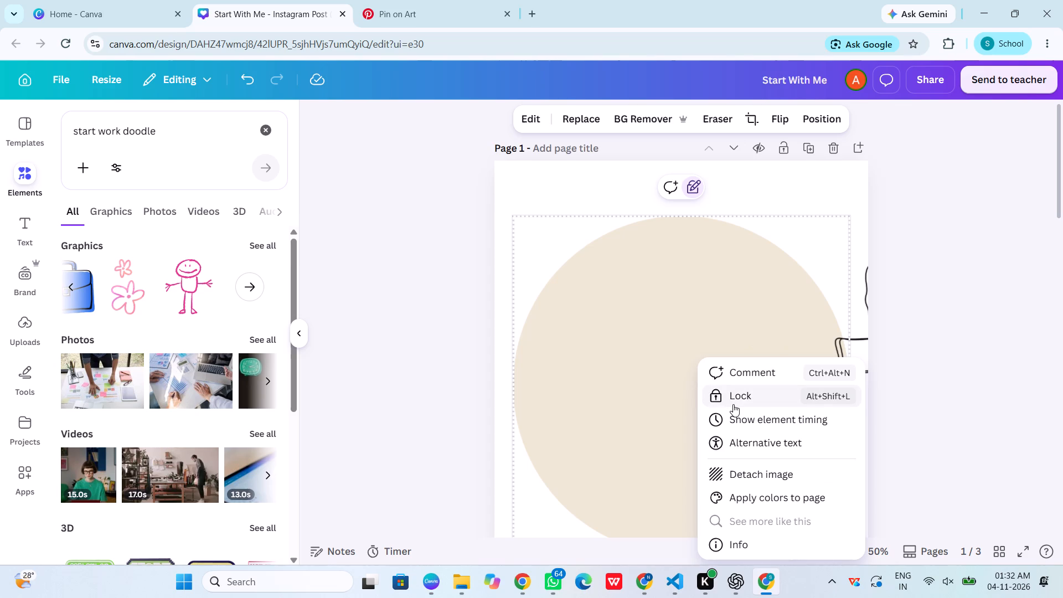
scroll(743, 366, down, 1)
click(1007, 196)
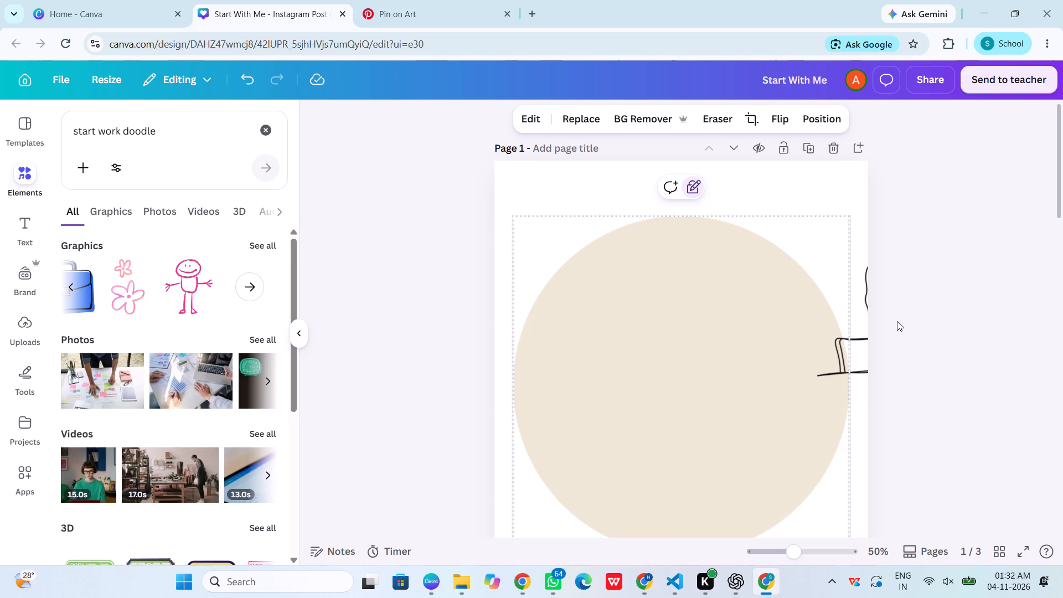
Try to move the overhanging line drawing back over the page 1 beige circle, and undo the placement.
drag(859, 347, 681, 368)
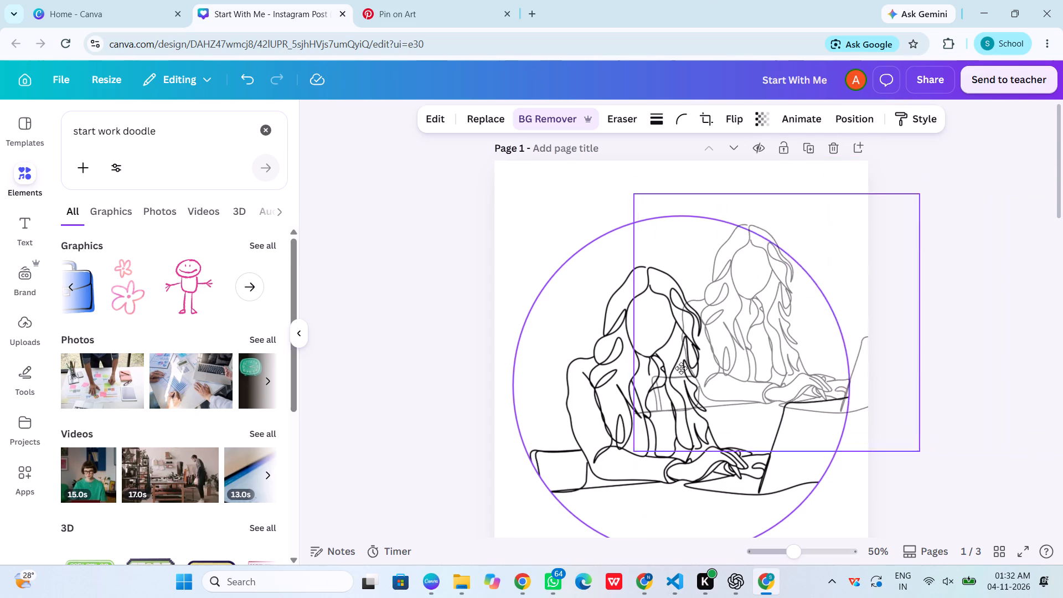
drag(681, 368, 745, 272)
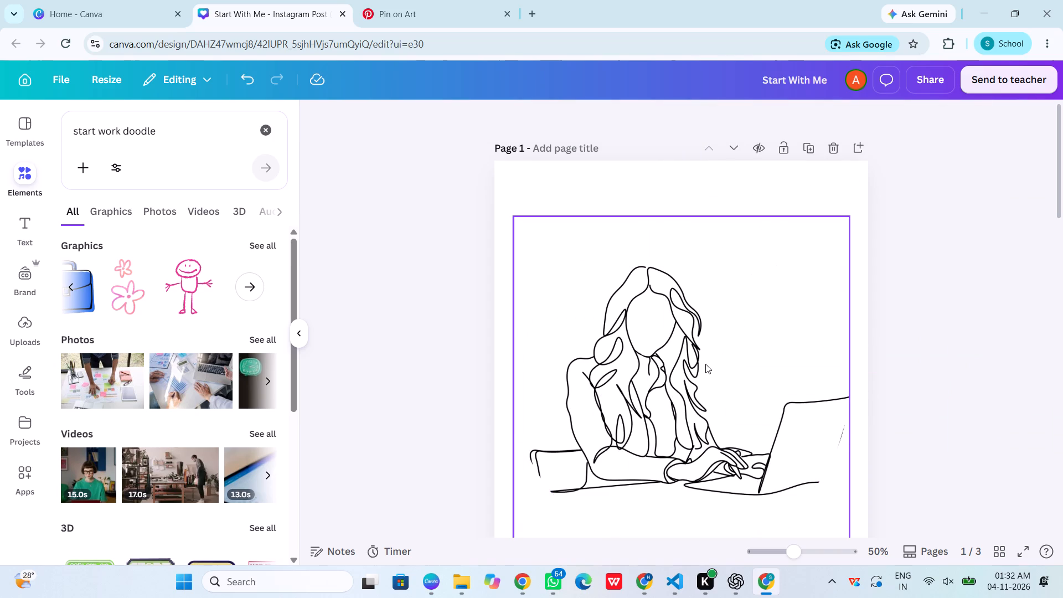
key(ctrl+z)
Copy the line drawing from page 1 to a new page at the end of the design and place it near the page centre.
click(856, 308)
key(ctrl+c)
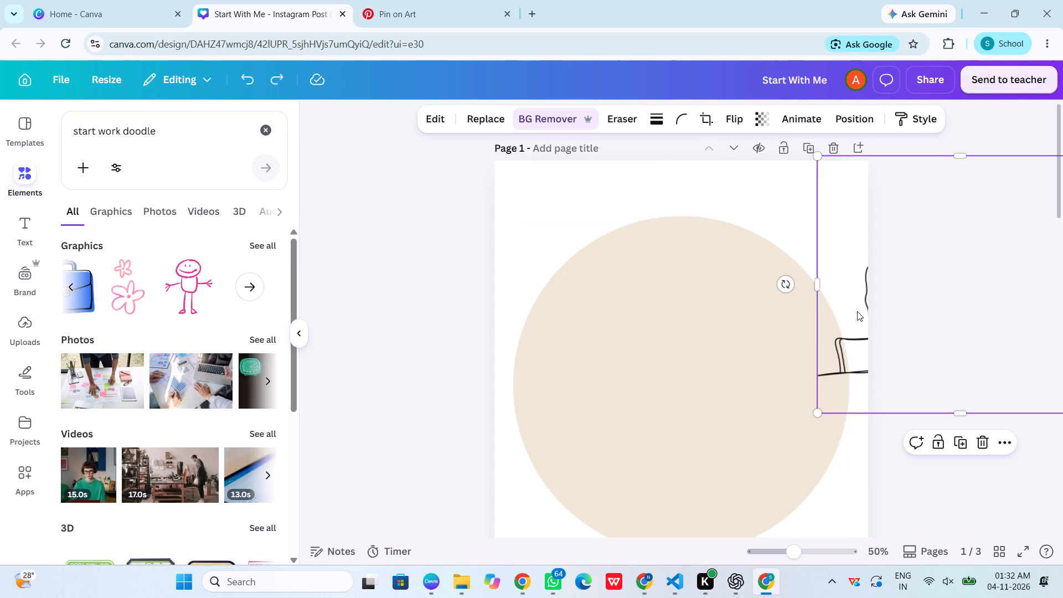
scroll(857, 311, down, 20)
scroll(857, 311, down, 2)
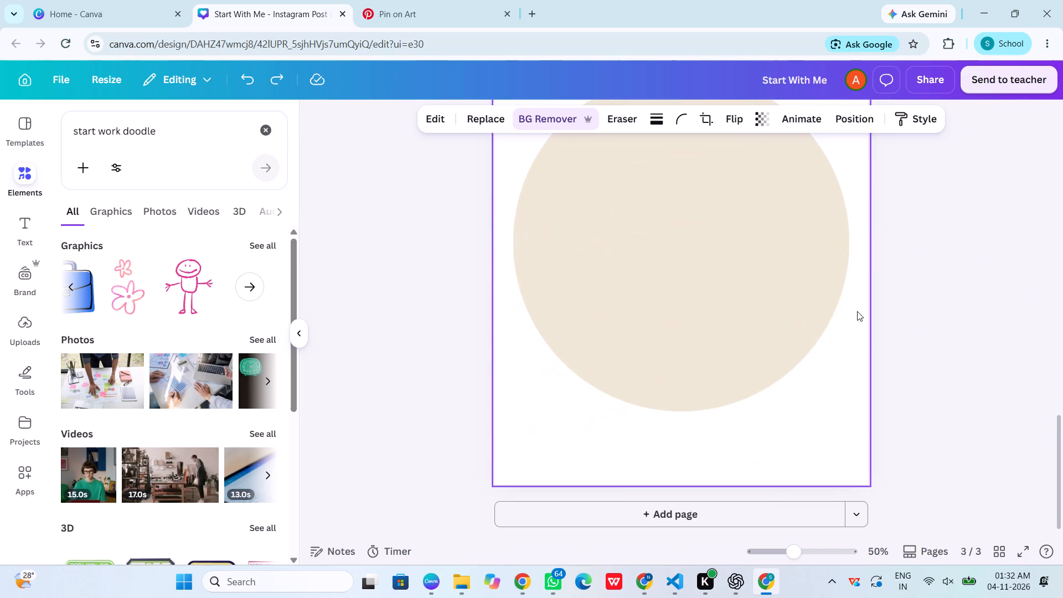
click(746, 519)
key(ctrl+v)
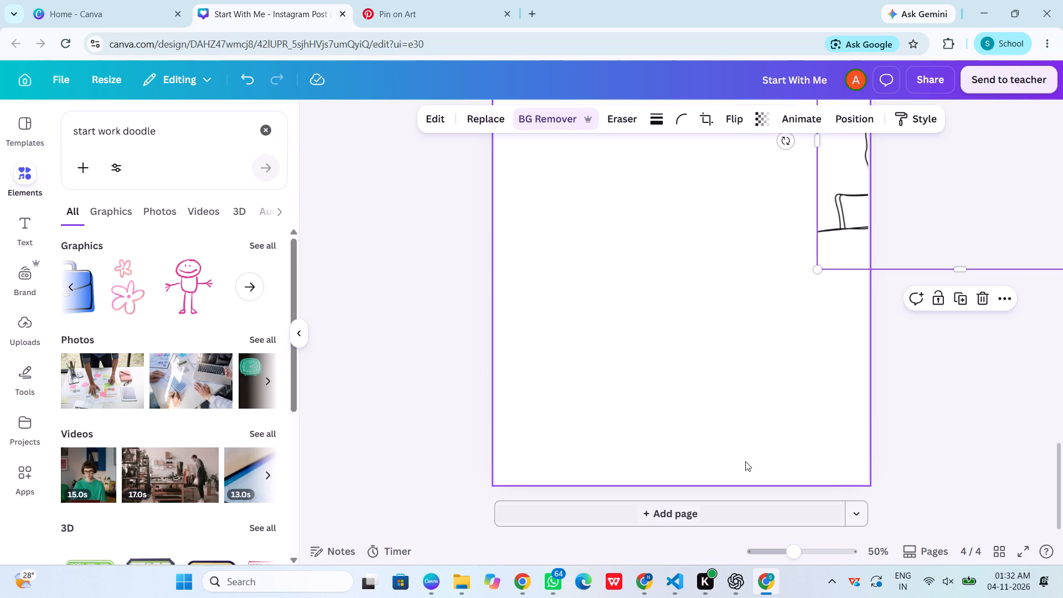
drag(847, 203, 551, 346)
Clear the beige circle and its frame from page 3 and delete that page.
scroll(771, 347, up, 1)
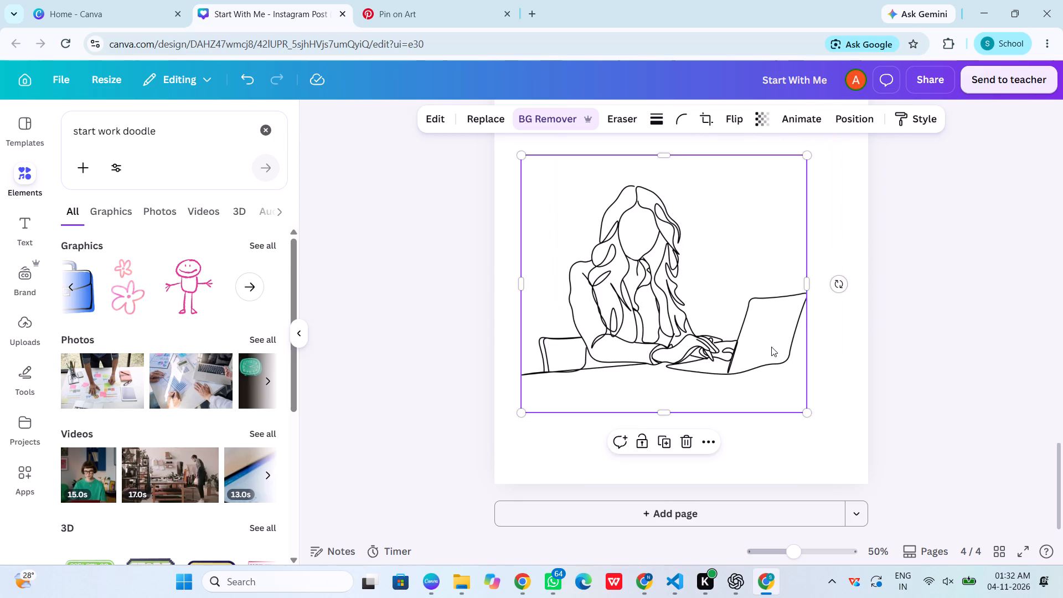
scroll(771, 347, up, 6)
click(772, 345)
key(Delete)
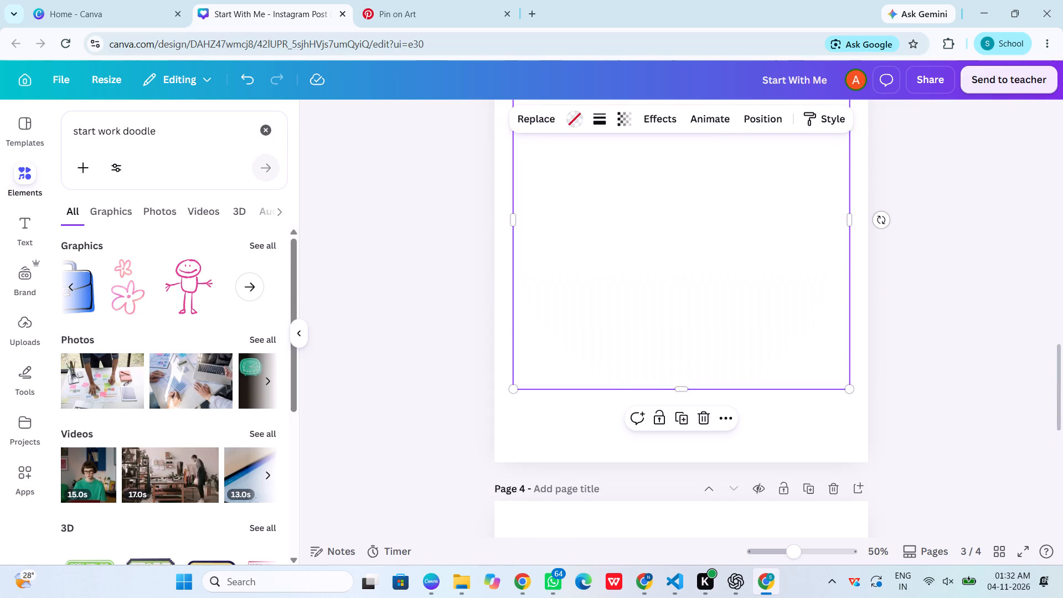
key(Delete)
click(772, 345)
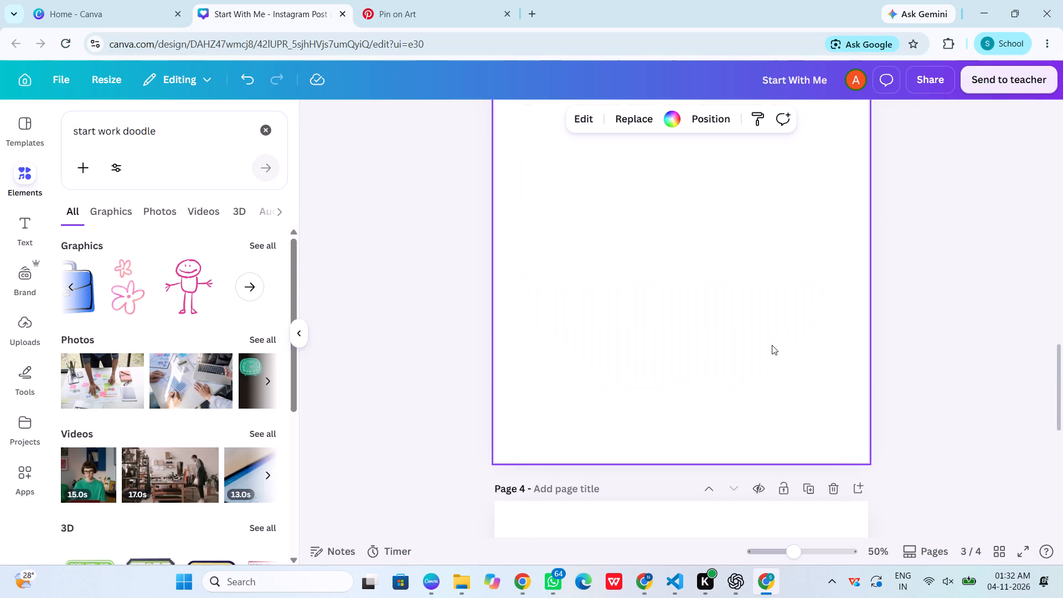
key(Delete)
scroll(767, 409, up, 2)
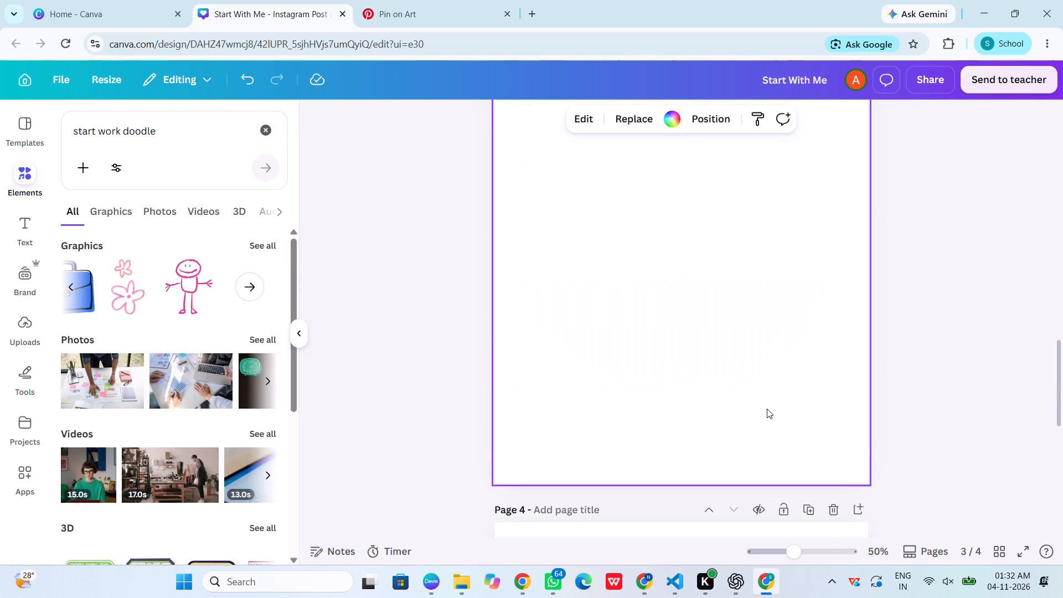
scroll(786, 285, up, 3)
click(842, 323)
Clear the beige circle and its frame from page 2 and delete that page.
scroll(841, 323, up, 2)
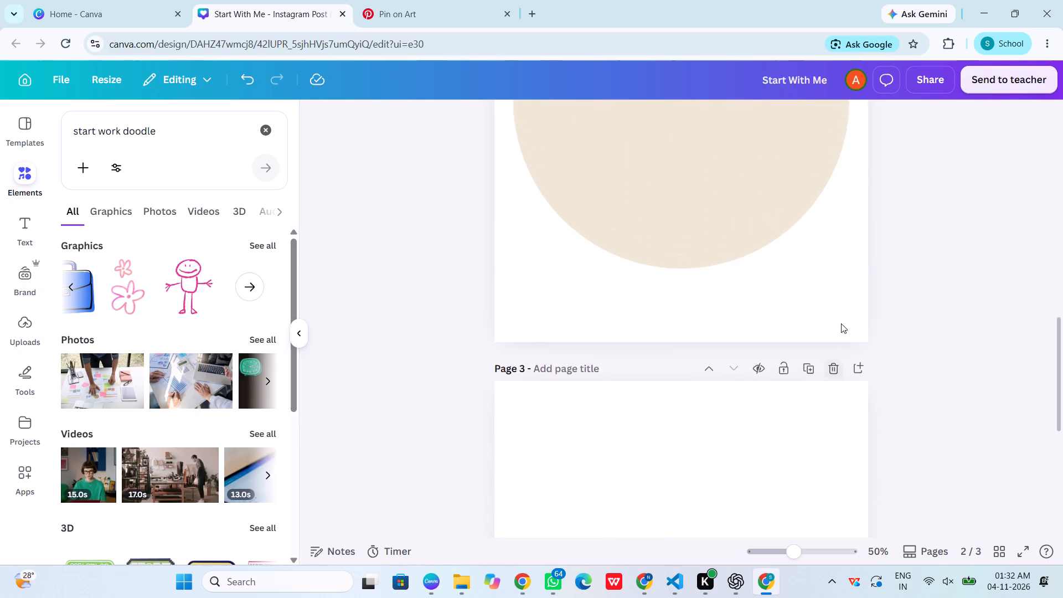
scroll(841, 323, up, 4)
click(841, 323)
key(Delete)
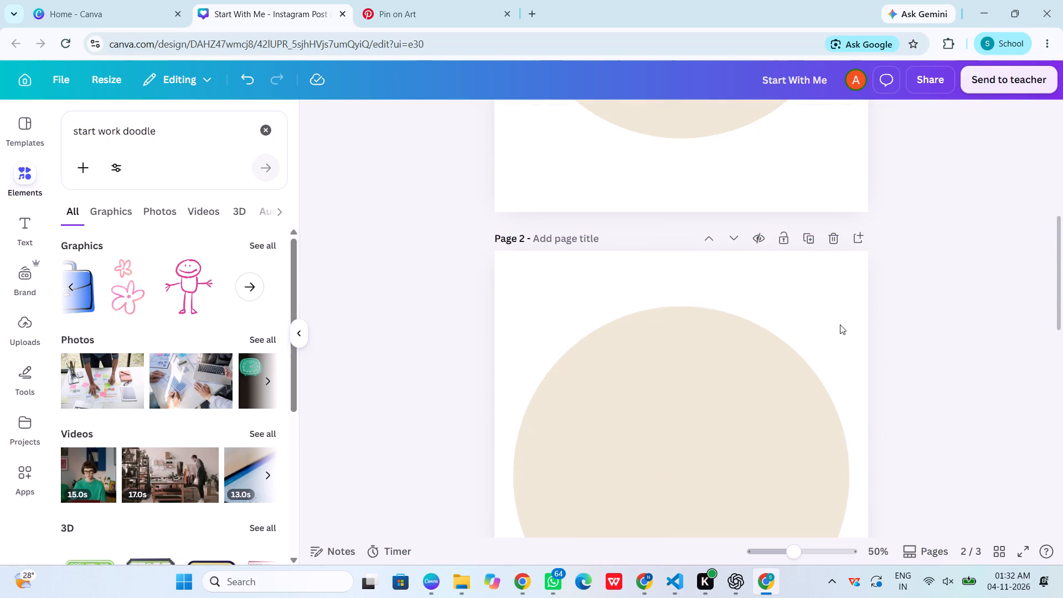
click(767, 341)
key(Delete)
click(797, 358)
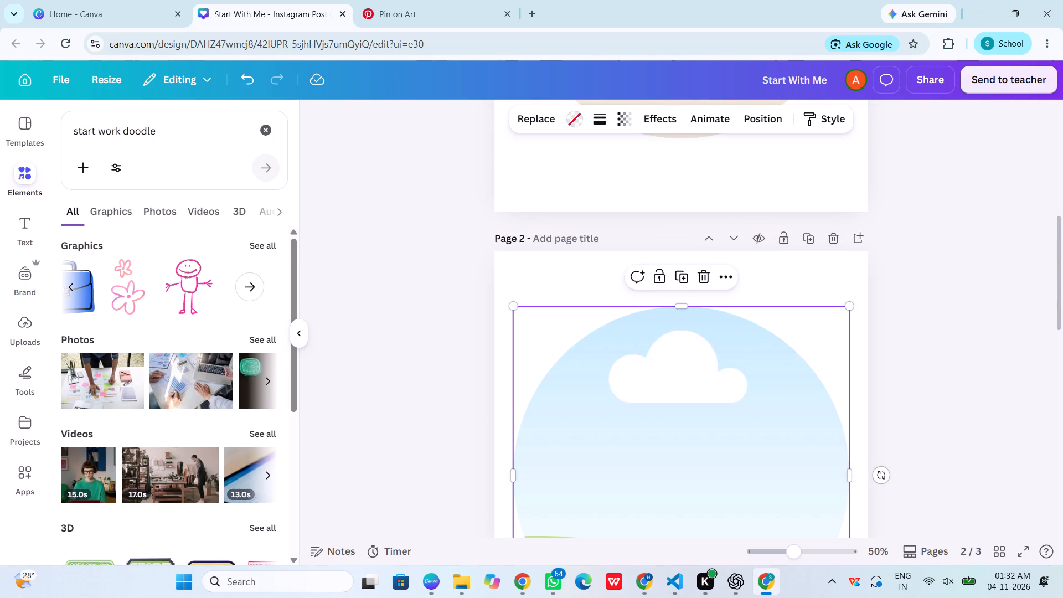
key(Delete)
click(833, 237)
Delete the line drawing overhanging the edge of page 1, leaving only the beige circle.
scroll(828, 251, up, 8)
click(859, 277)
key(Delete)
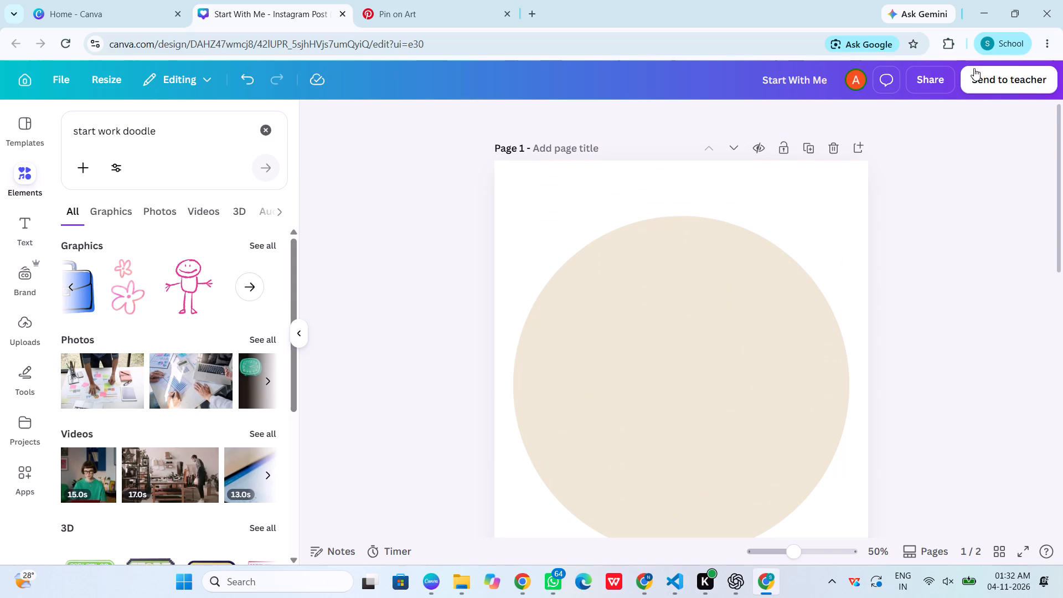
Download only page 1 with the beige circle as a PNG.
click(926, 86)
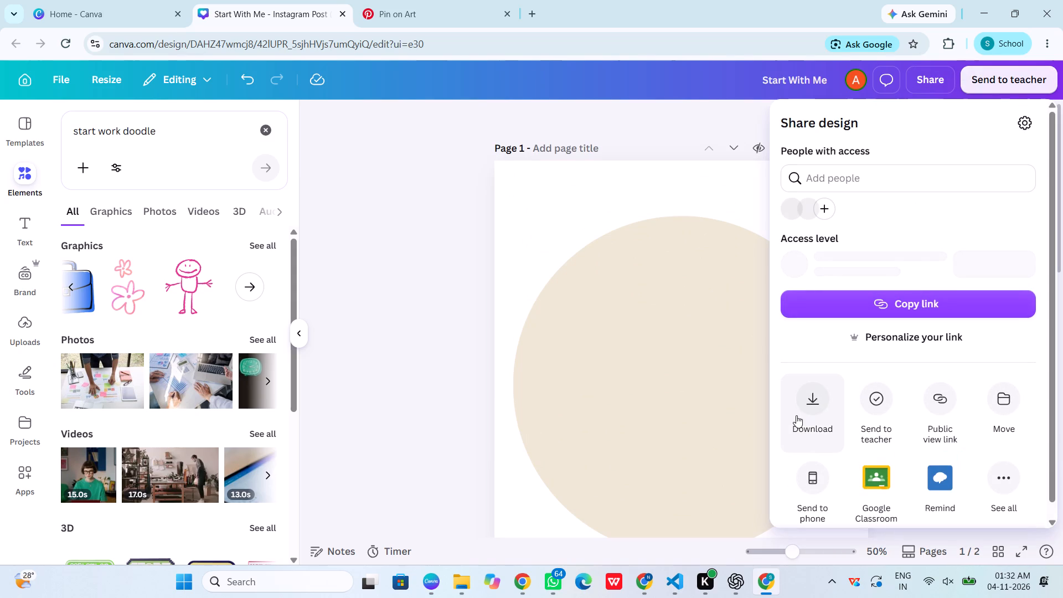
click(811, 418)
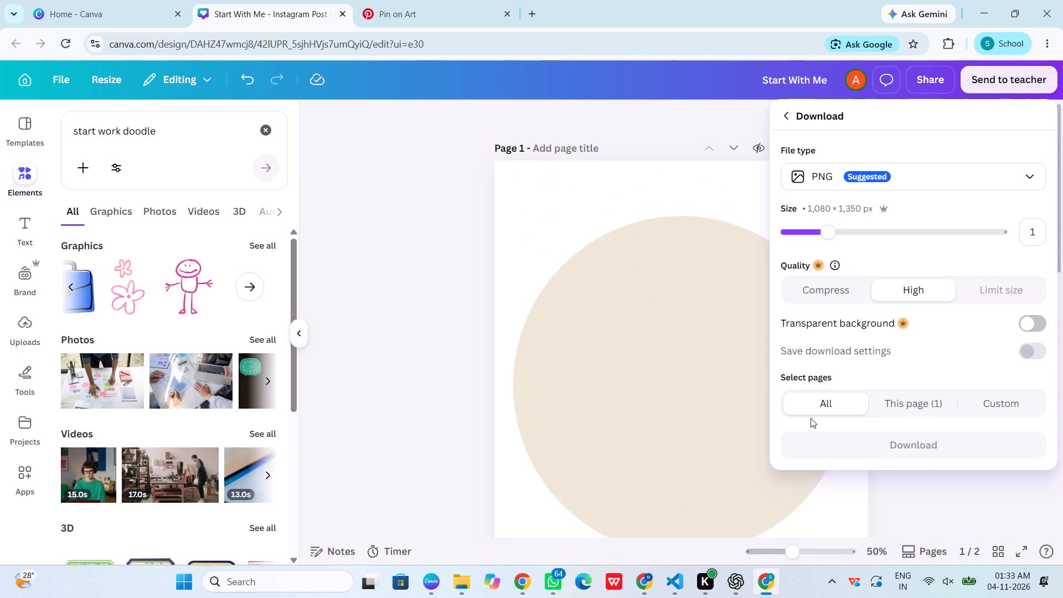
click(906, 396)
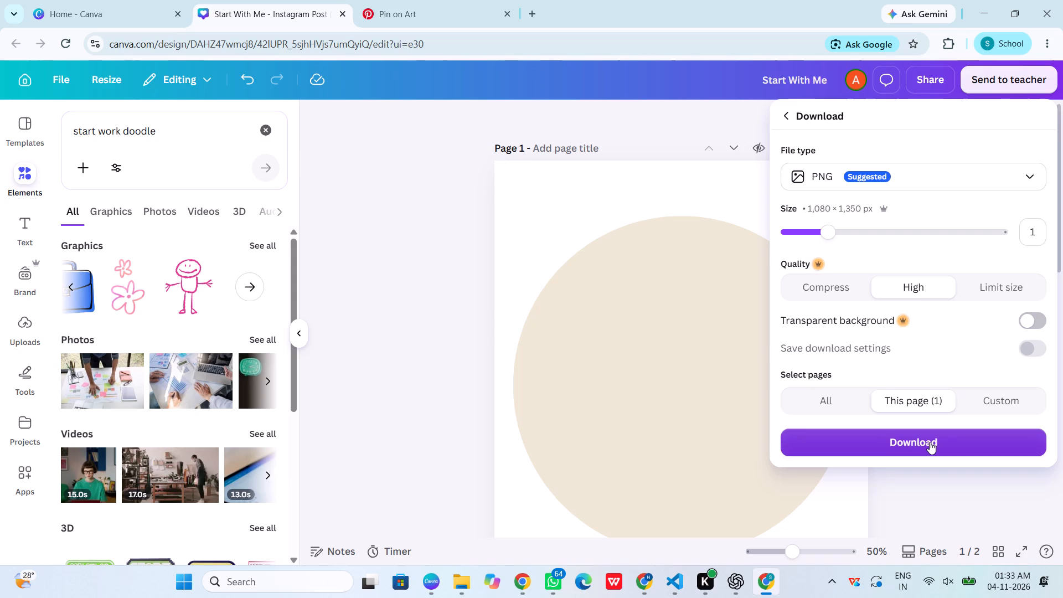
click(930, 442)
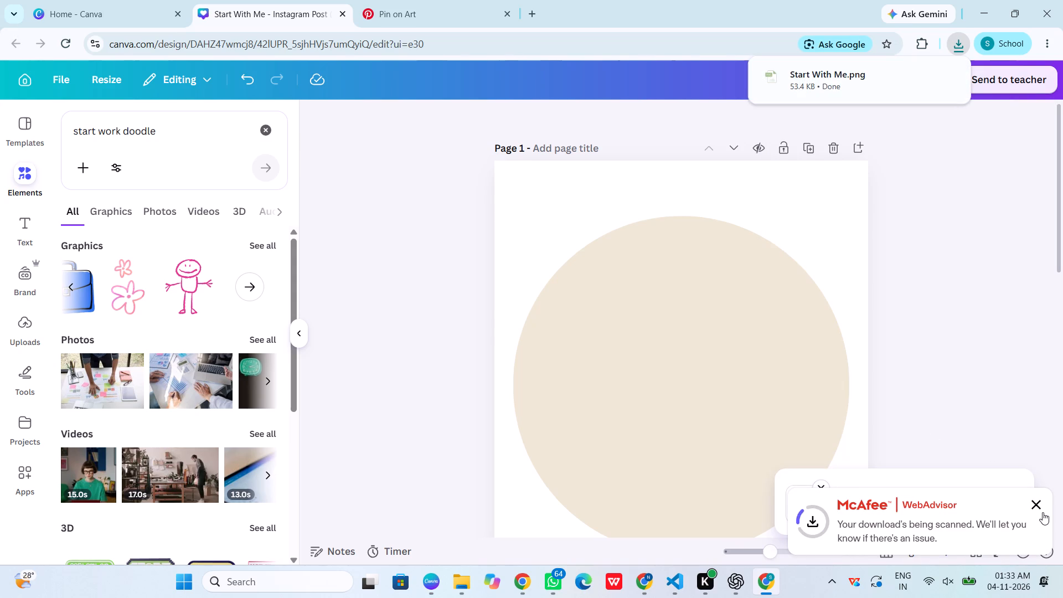
click(1036, 501)
Add a blank page after the line drawing page and clear the "start work doodle" element search.
scroll(847, 420, down, 2)
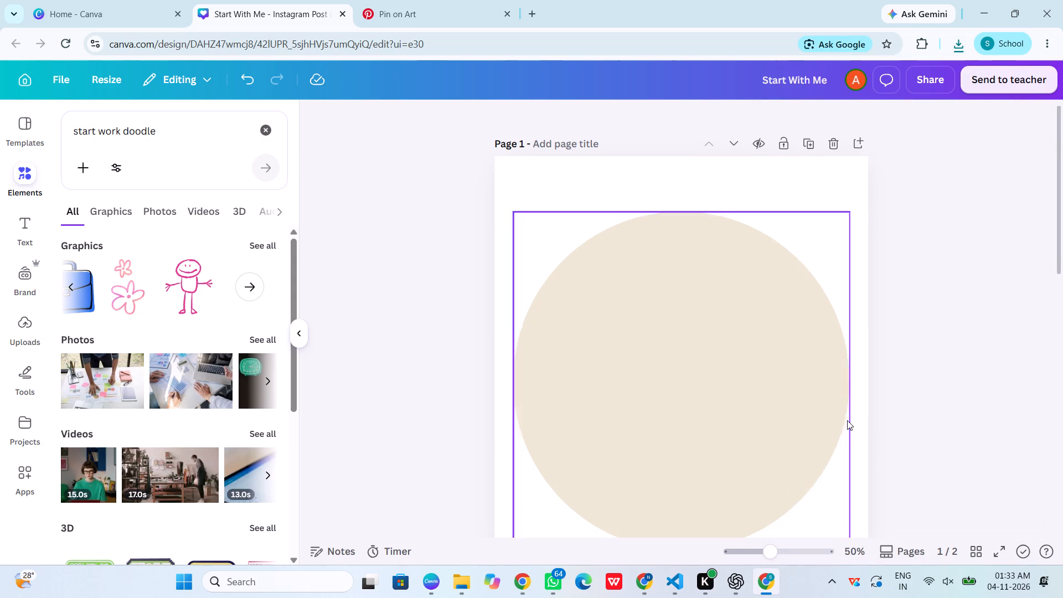
scroll(847, 420, down, 11)
click(766, 517)
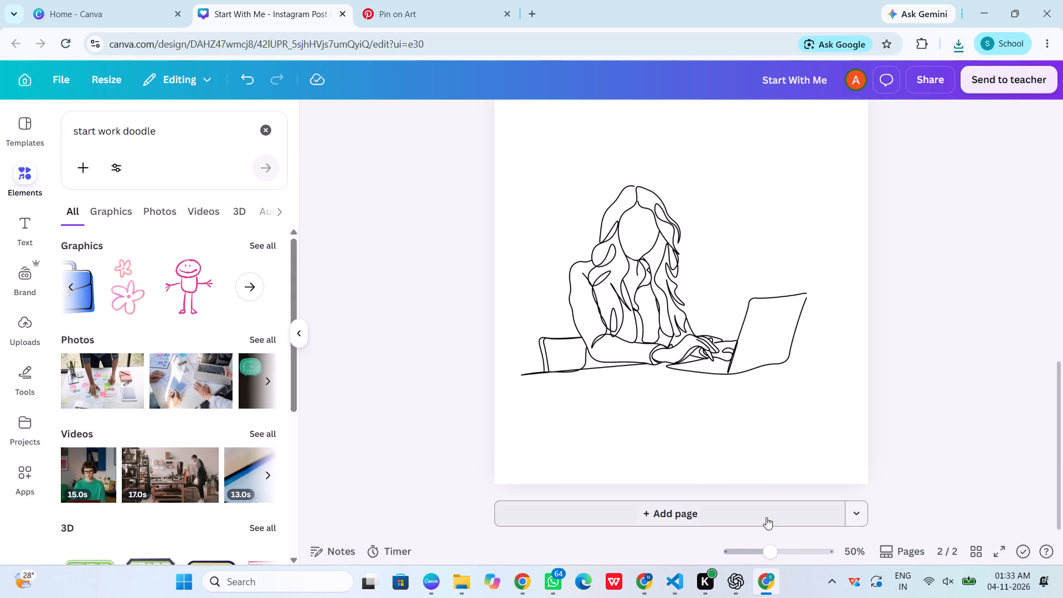
click(268, 131)
click(342, 158)
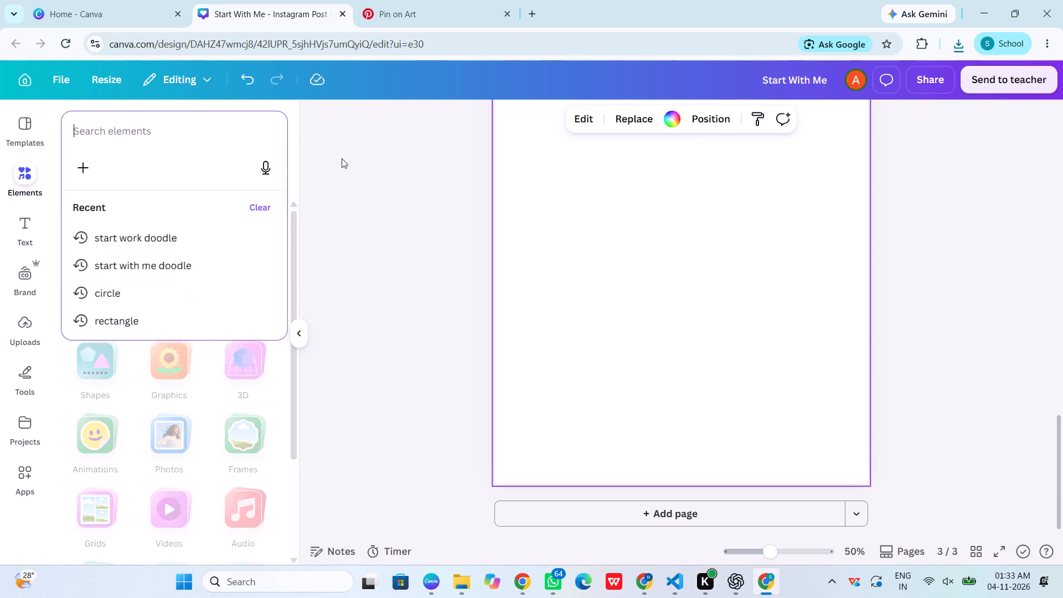
Copy the downloaded Start With Me image from the Downloads folder in File Explorer and paste it onto page 3 in Canva.
click(476, 584)
click(65, 334)
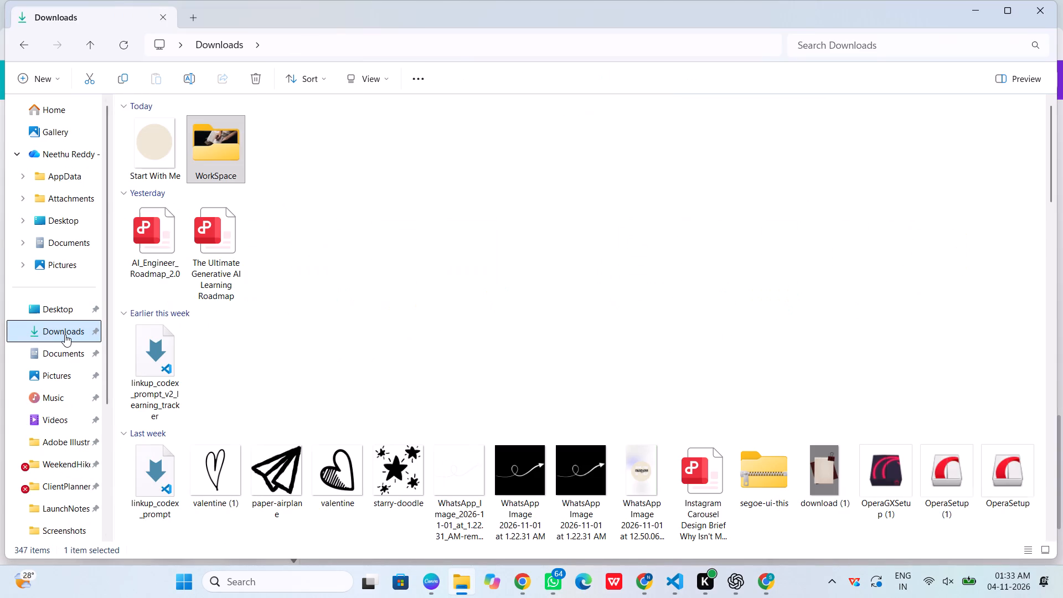
click(172, 132)
click(126, 86)
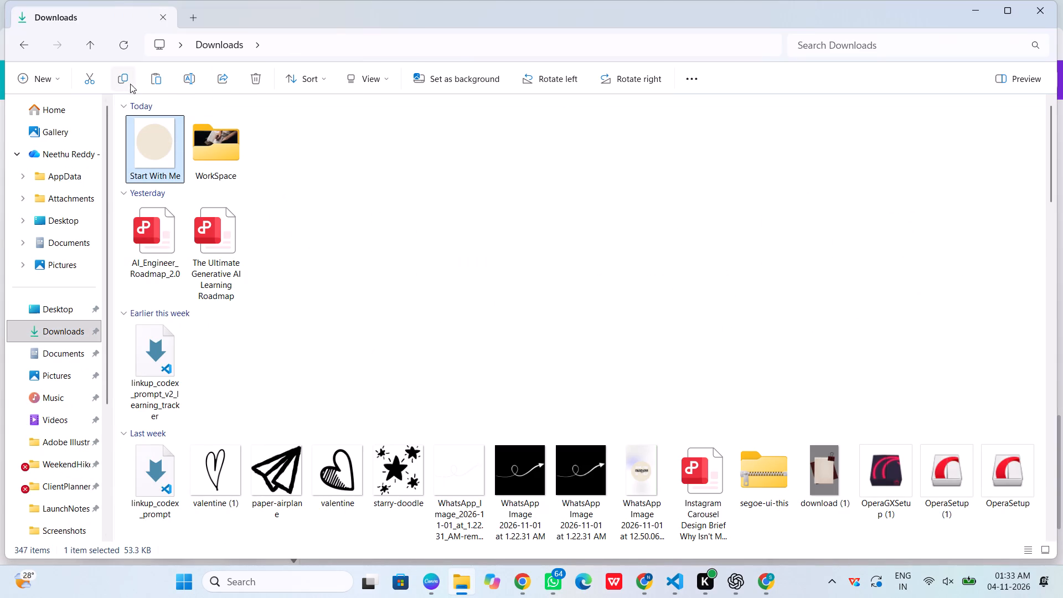
click(992, 15)
click(981, 17)
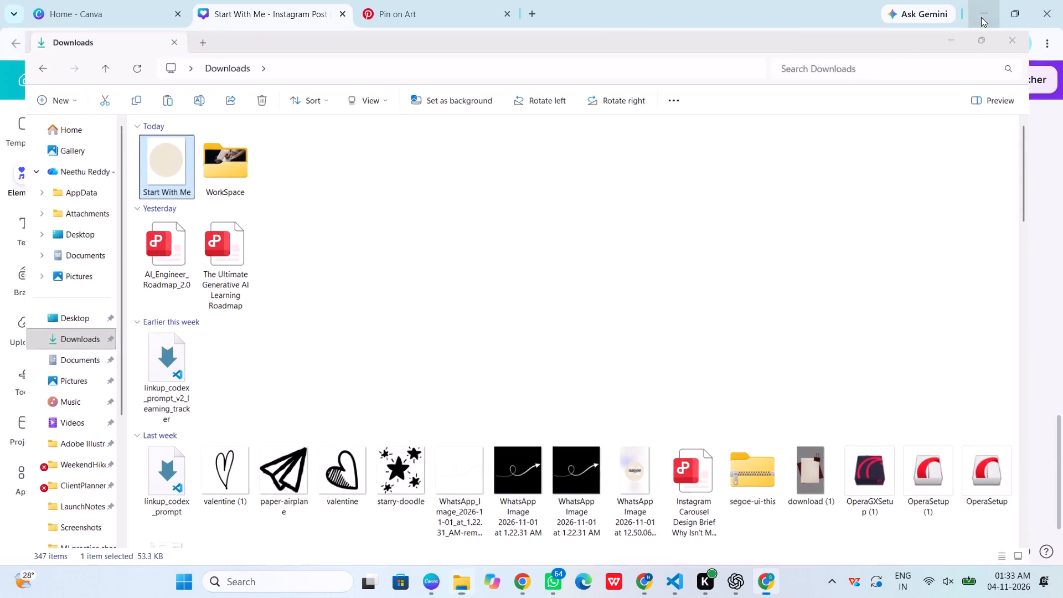
key(ctrl+v)
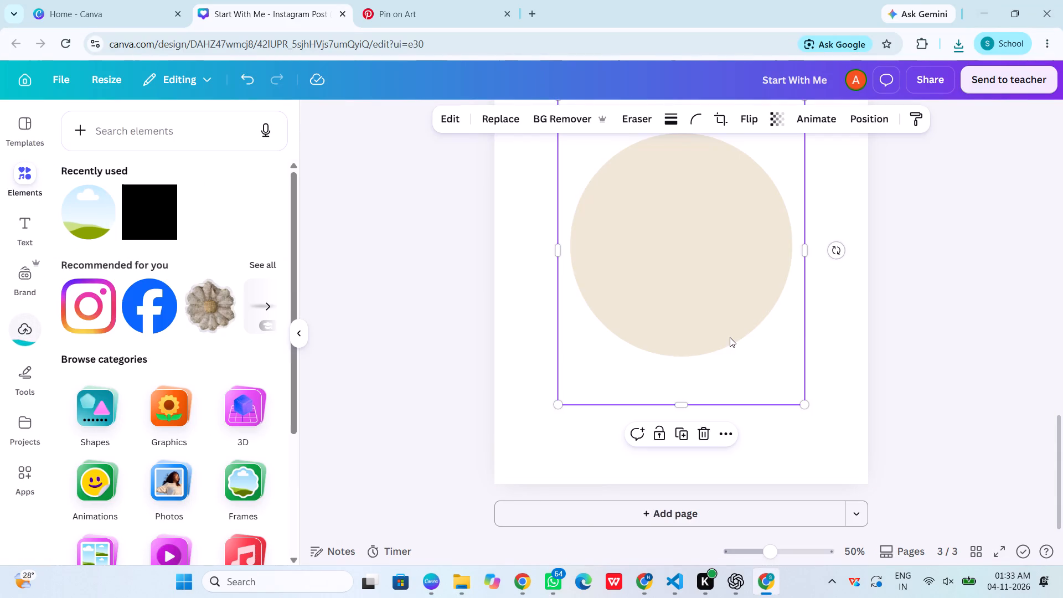
Enlarge the pasted beige circle image until it fills the whole of page 3.
scroll(730, 337, up, 3)
shift+drag(808, 293, 817, 281)
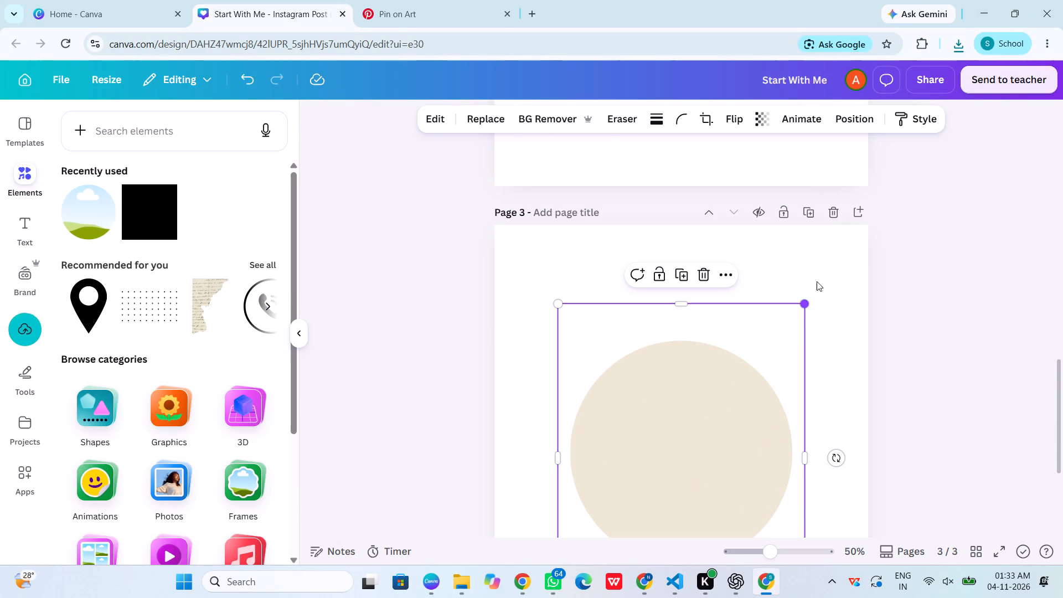
shift+drag(817, 281, 832, 267)
click(813, 295)
click(687, 430)
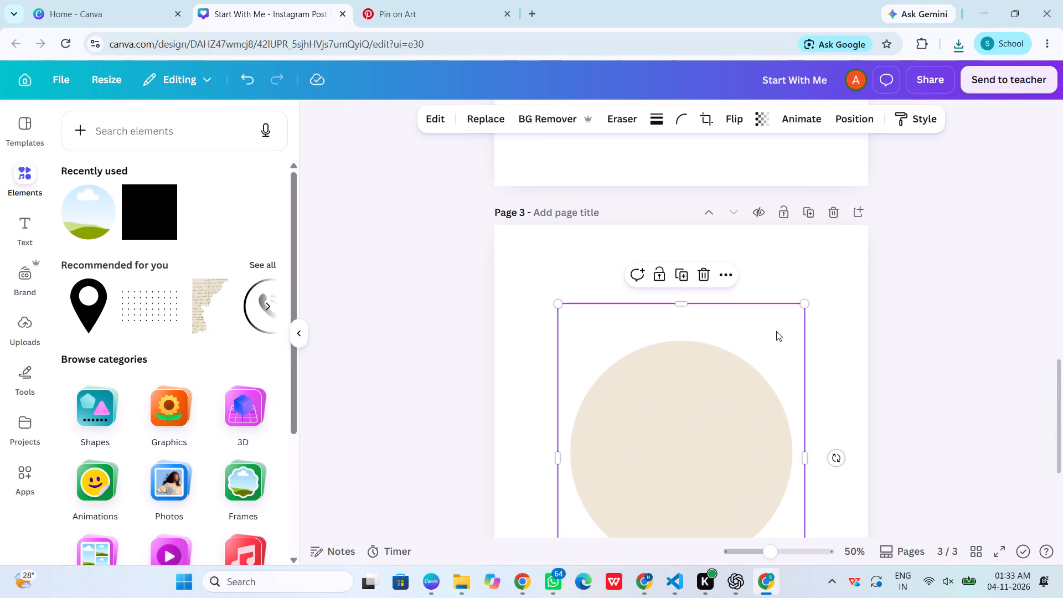
shift+drag(804, 306, 868, 227)
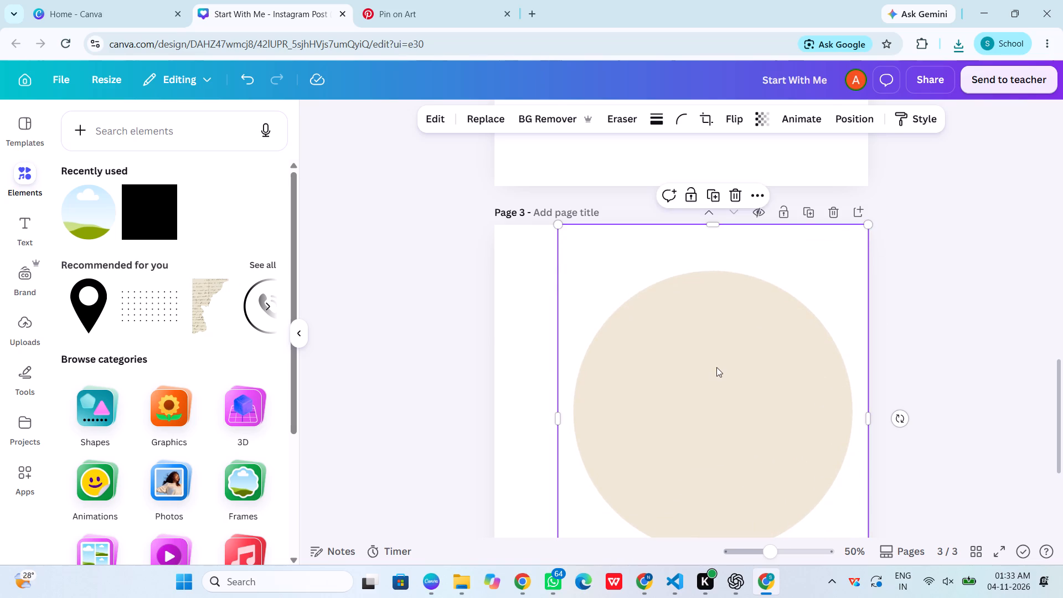
scroll(716, 367, down, 4)
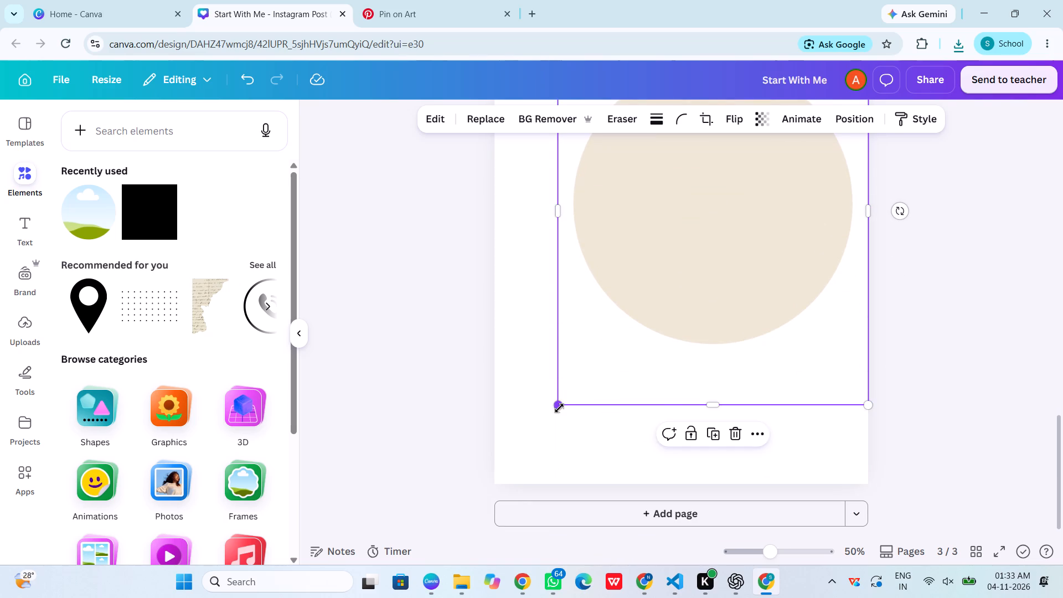
shift+drag(559, 408, 497, 486)
click(1062, 370)
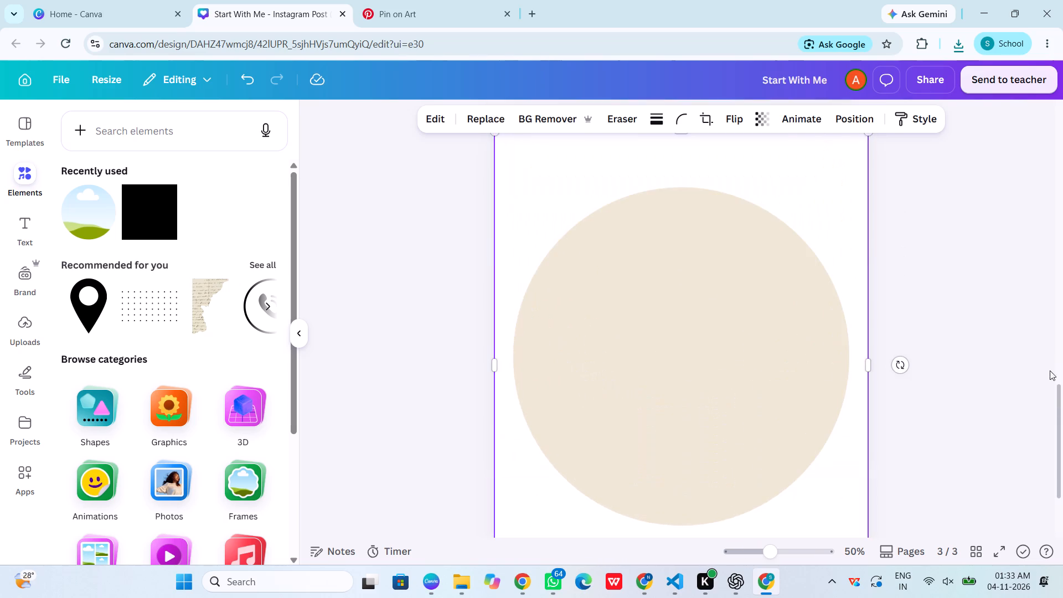
Copy the woman-at-laptop line drawing from page 2 and paste it over the beige circle on page 3.
scroll(823, 367, up, 8)
click(648, 435)
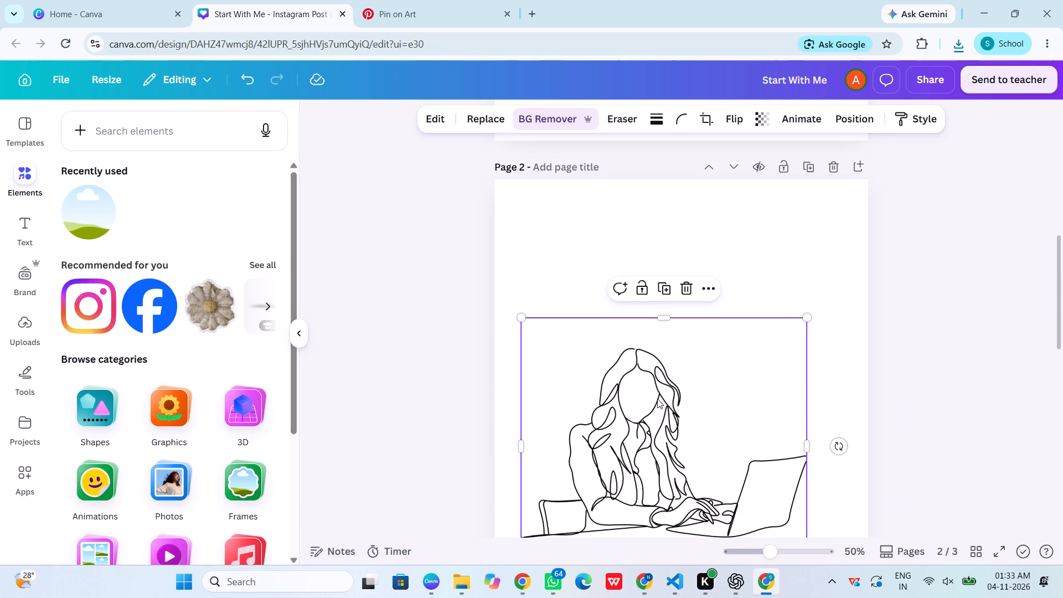
key(ctrl+c)
scroll(658, 393, down, 7)
click(658, 392)
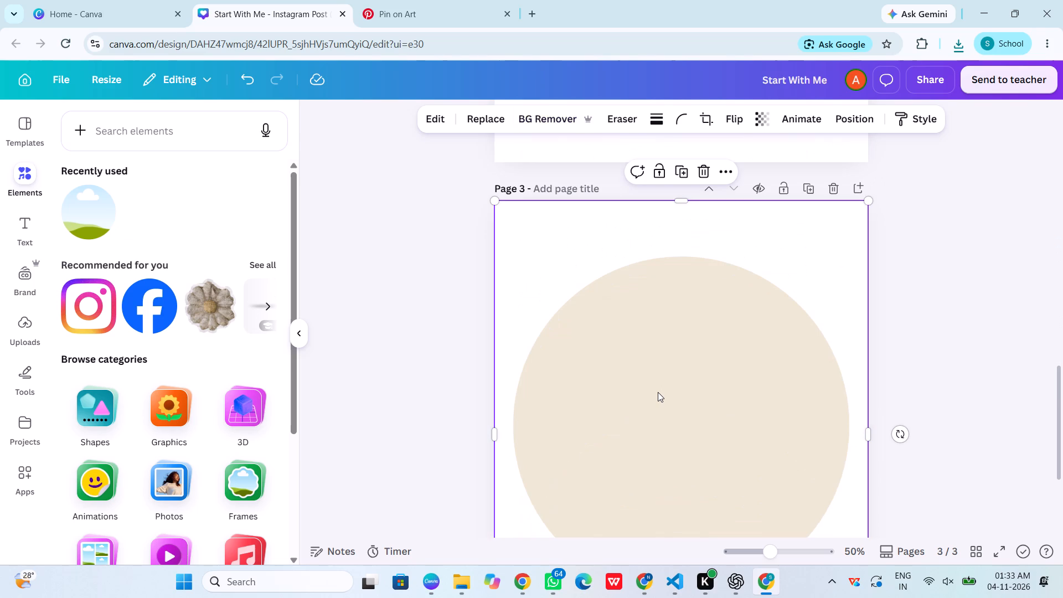
key(ctrl+v)
click(927, 381)
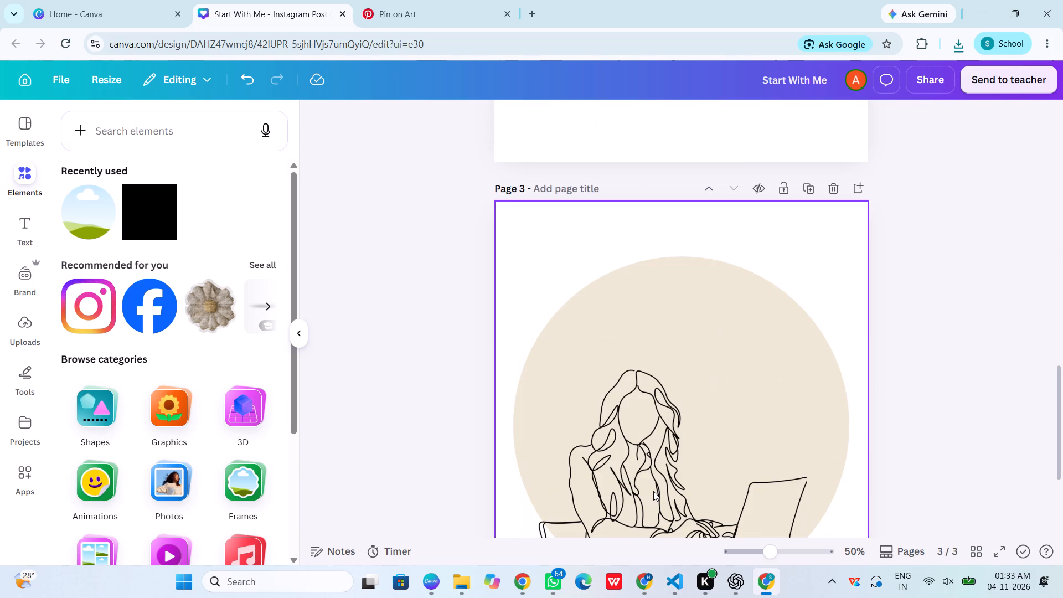
Move the woman-at-laptop line drawing up and slightly right over the beige circle on page 3.
drag(653, 491, 679, 445)
Delete the woman-at-laptop line drawing from page 2.
scroll(844, 390, up, 4)
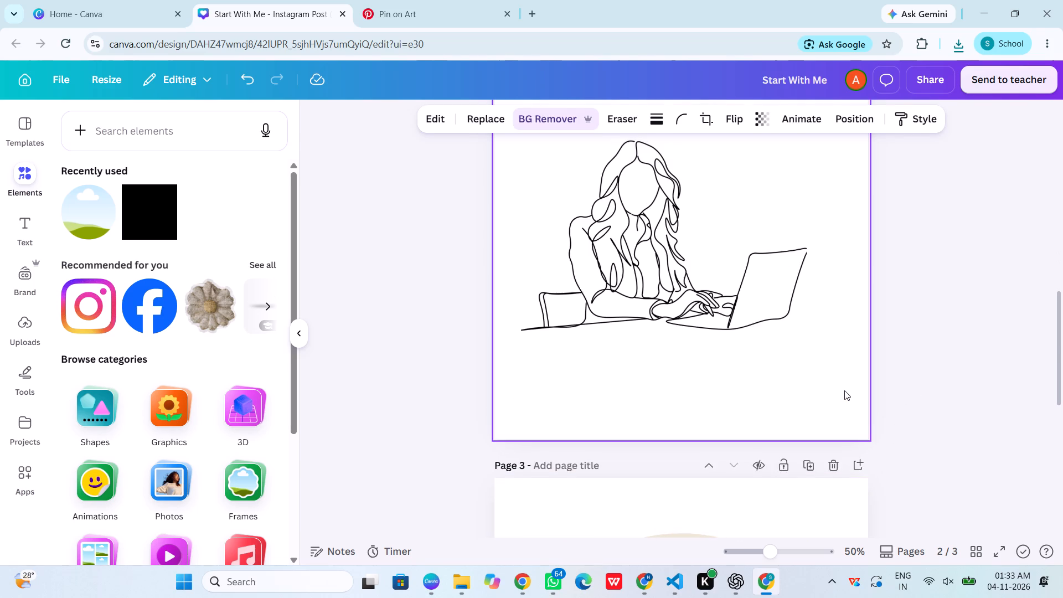
scroll(844, 390, down, 3)
scroll(761, 337, up, 4)
click(760, 343)
key(Delete)
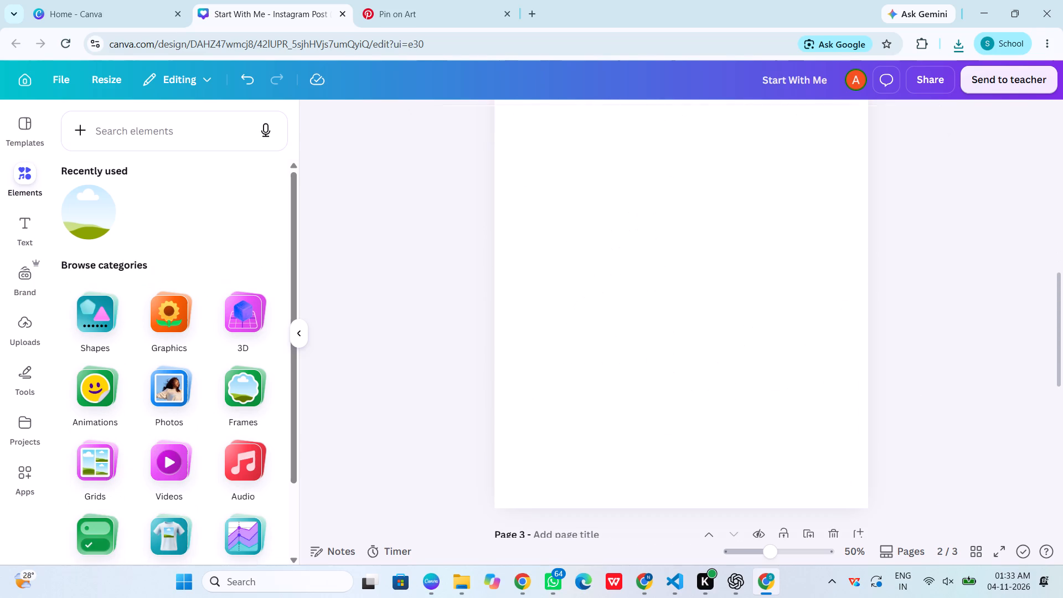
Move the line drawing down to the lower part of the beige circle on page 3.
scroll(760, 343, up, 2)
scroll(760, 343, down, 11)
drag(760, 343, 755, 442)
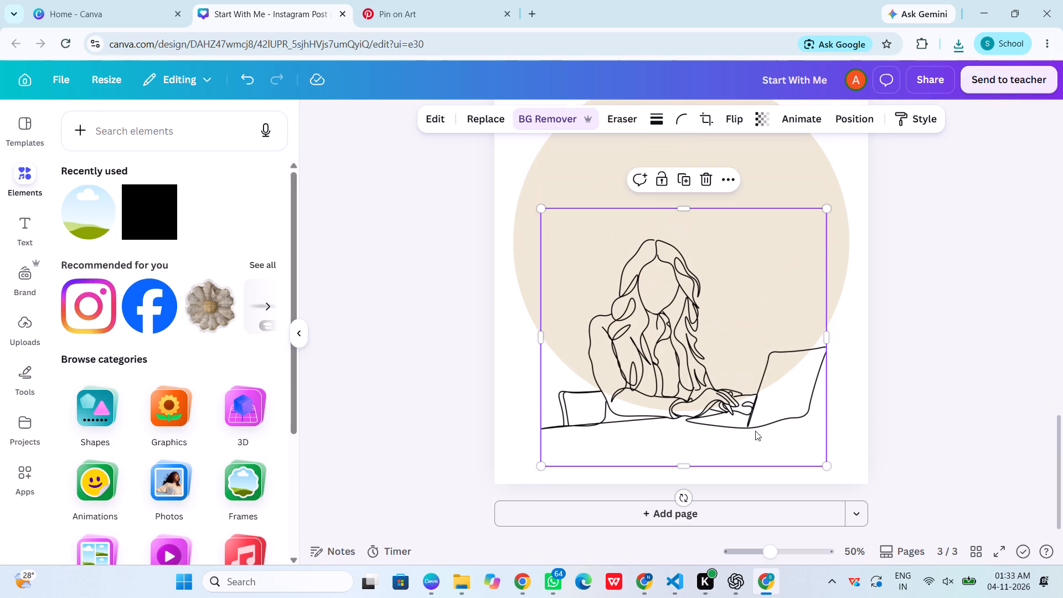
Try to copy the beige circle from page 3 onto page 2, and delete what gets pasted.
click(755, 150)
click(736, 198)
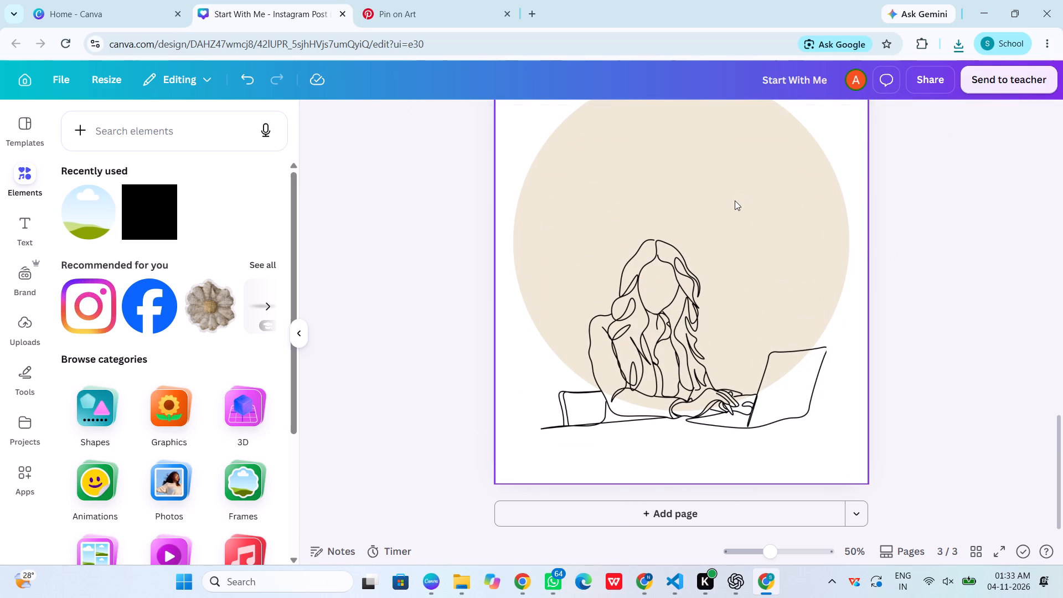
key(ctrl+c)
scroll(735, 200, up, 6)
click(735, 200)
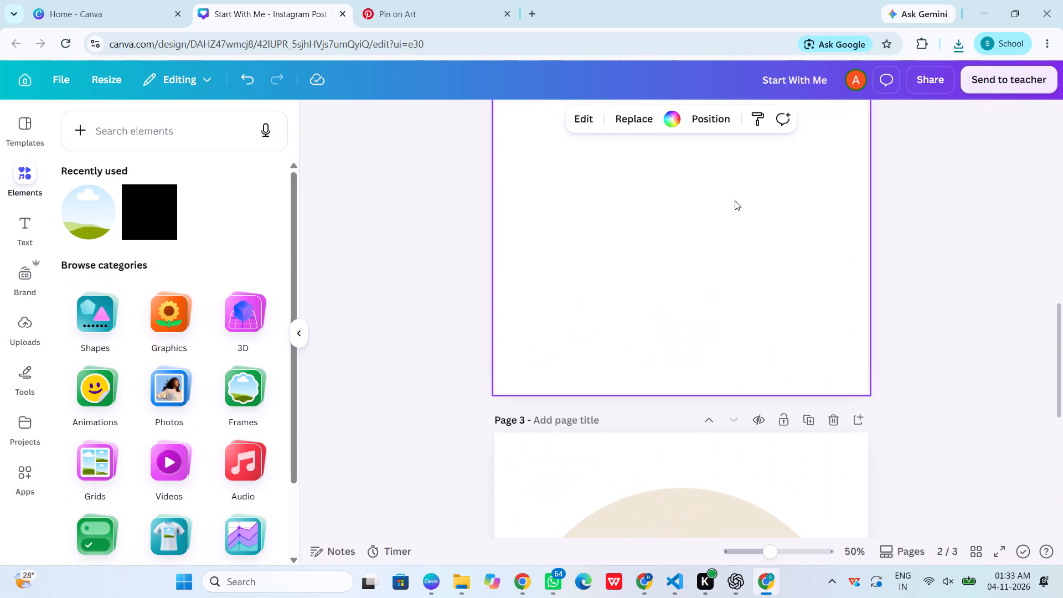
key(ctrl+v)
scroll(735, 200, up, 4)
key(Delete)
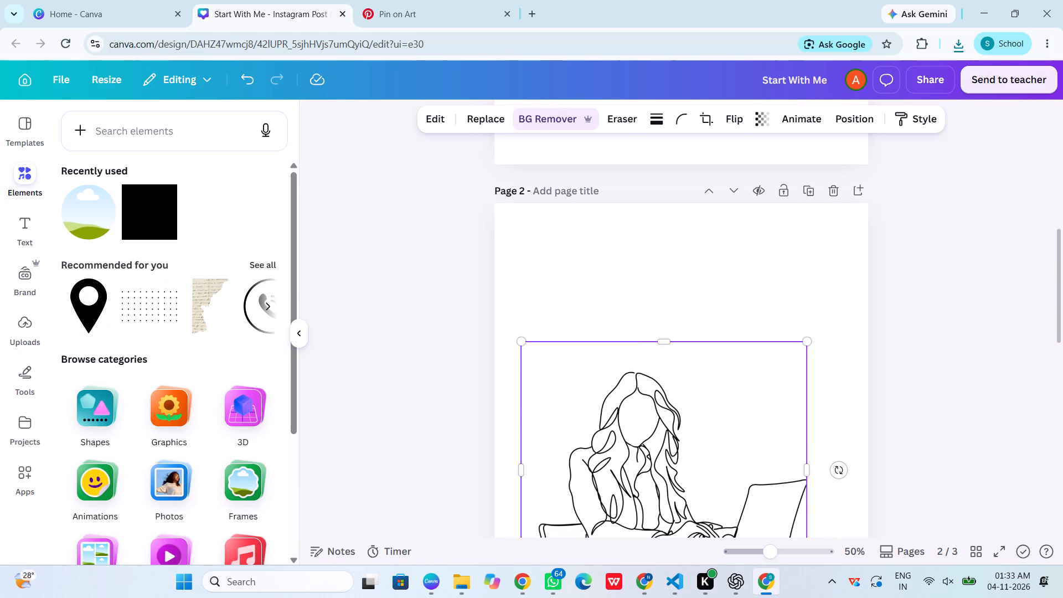
Reposition the line drawing on page 3 so it sits entirely within the beige circle.
scroll(703, 410, down, 8)
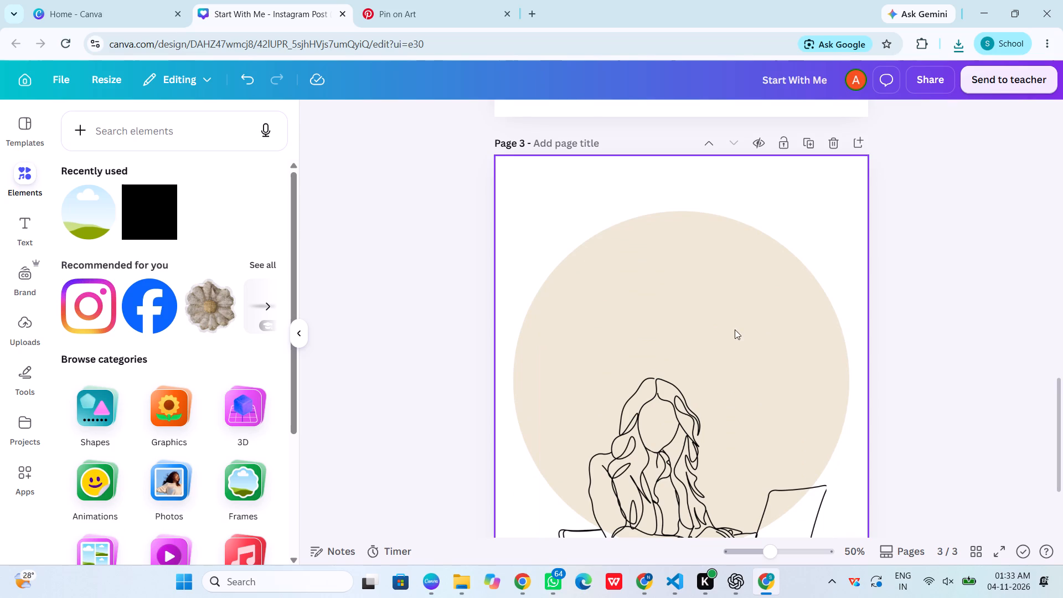
drag(695, 252, 704, 282)
click(1050, 304)
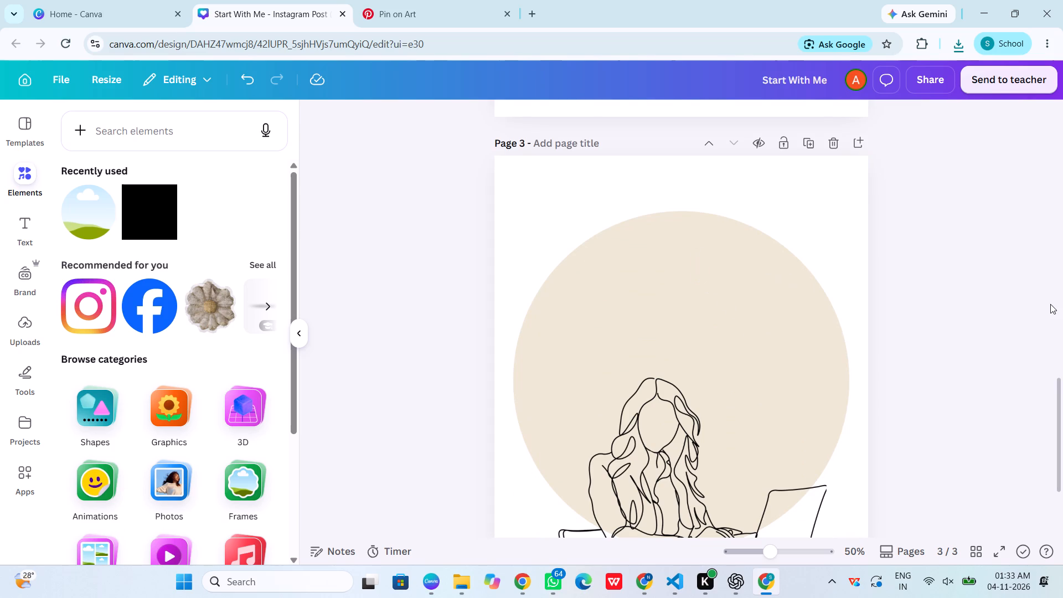
drag(639, 509, 639, 525)
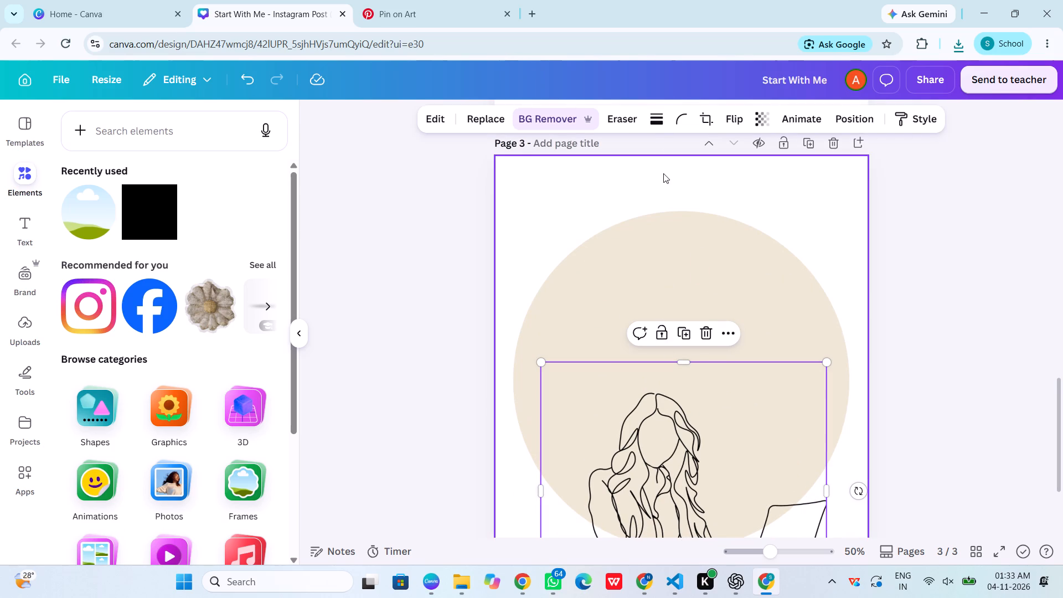
drag(664, 179, 682, 216)
click(721, 464)
drag(647, 493, 656, 371)
Unlock the original beige circle on page 1 and delete it, leaving the page blank.
scroll(656, 371, up, 5)
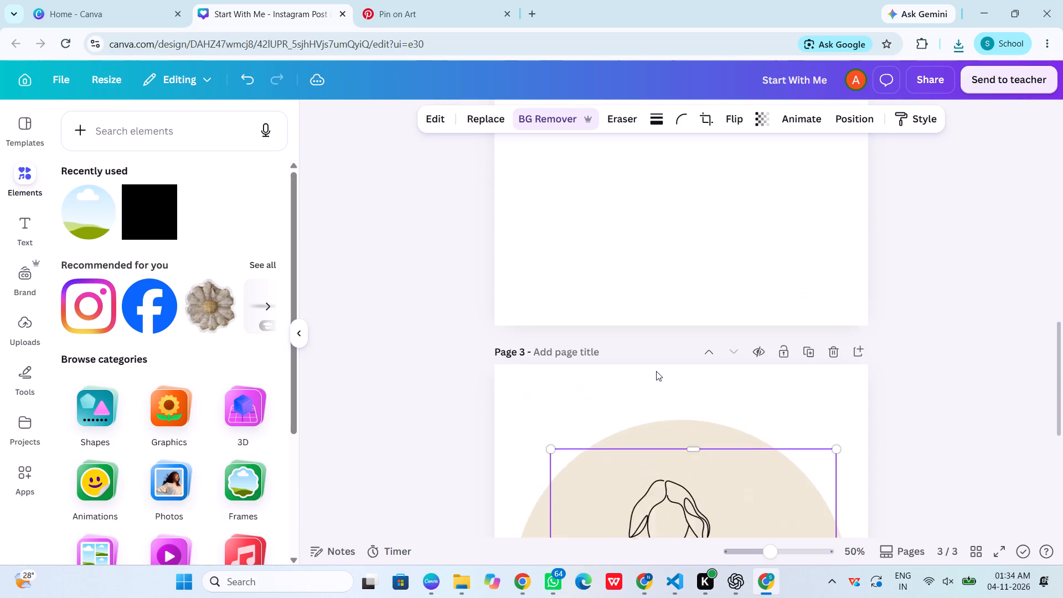
scroll(656, 371, up, 6)
click(656, 371)
scroll(673, 346, up, 3)
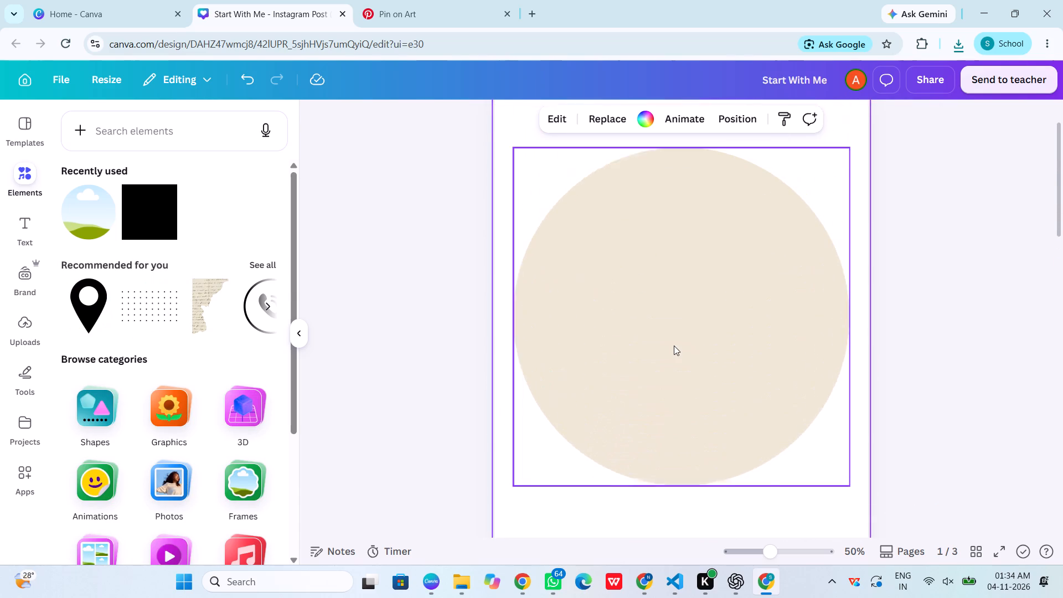
click(674, 346)
key(Delete)
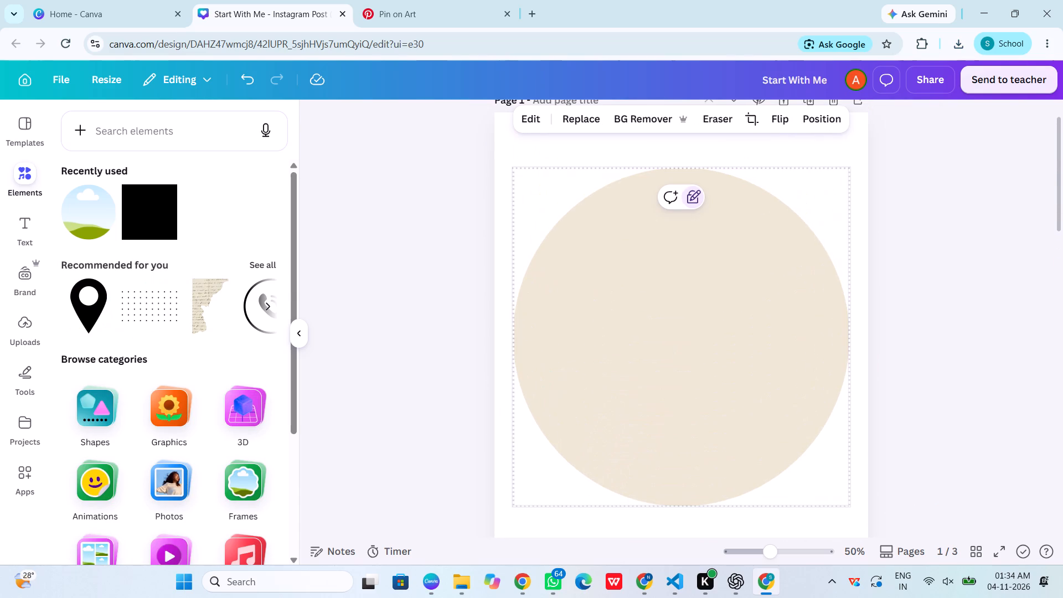
click(690, 199)
key(Delete)
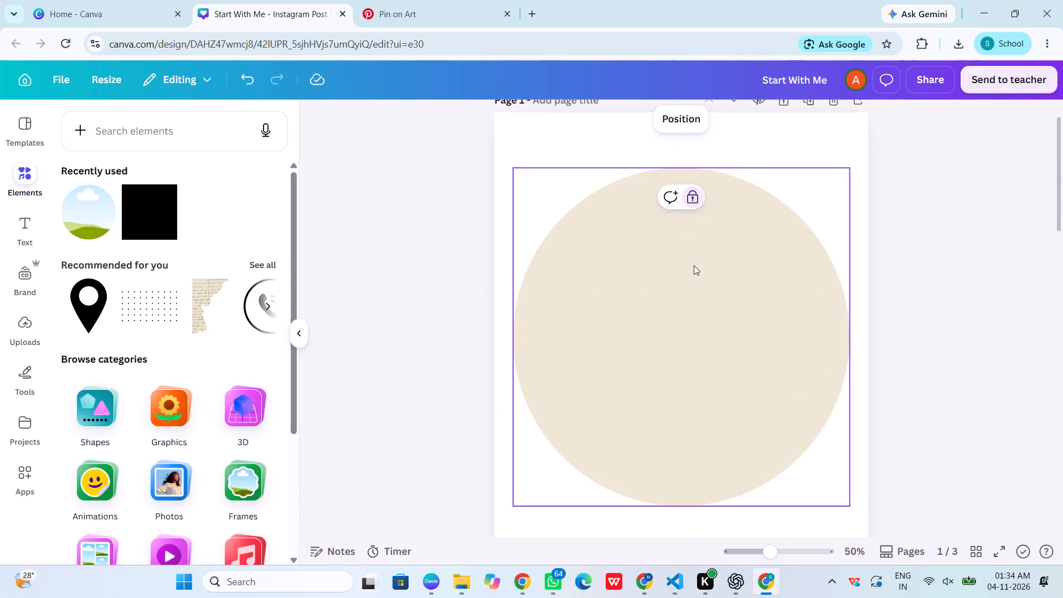
drag(694, 265, 711, 348)
click(922, 225)
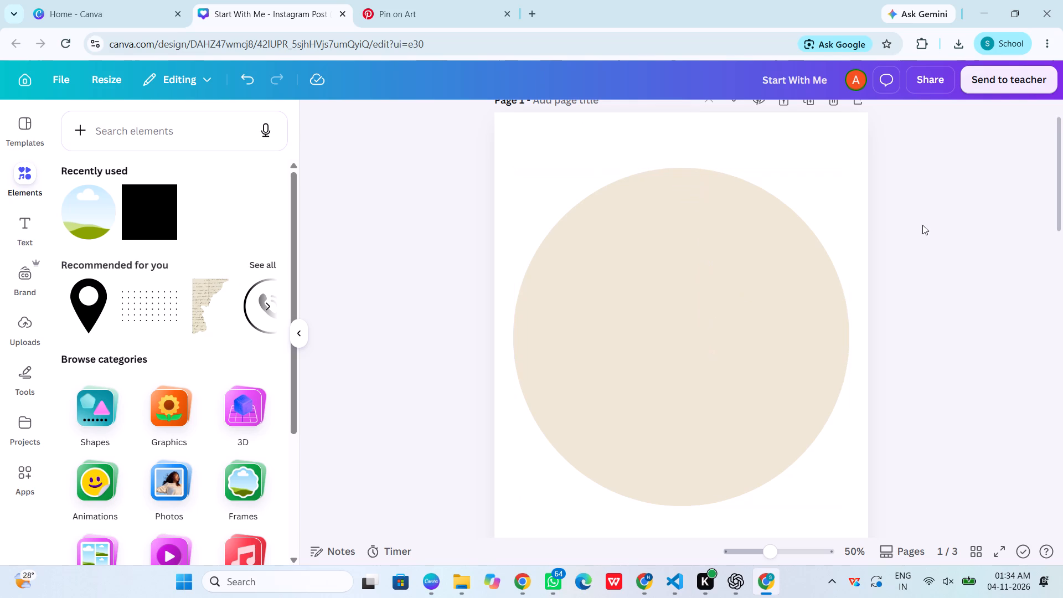
click(720, 381)
click(692, 192)
click(705, 270)
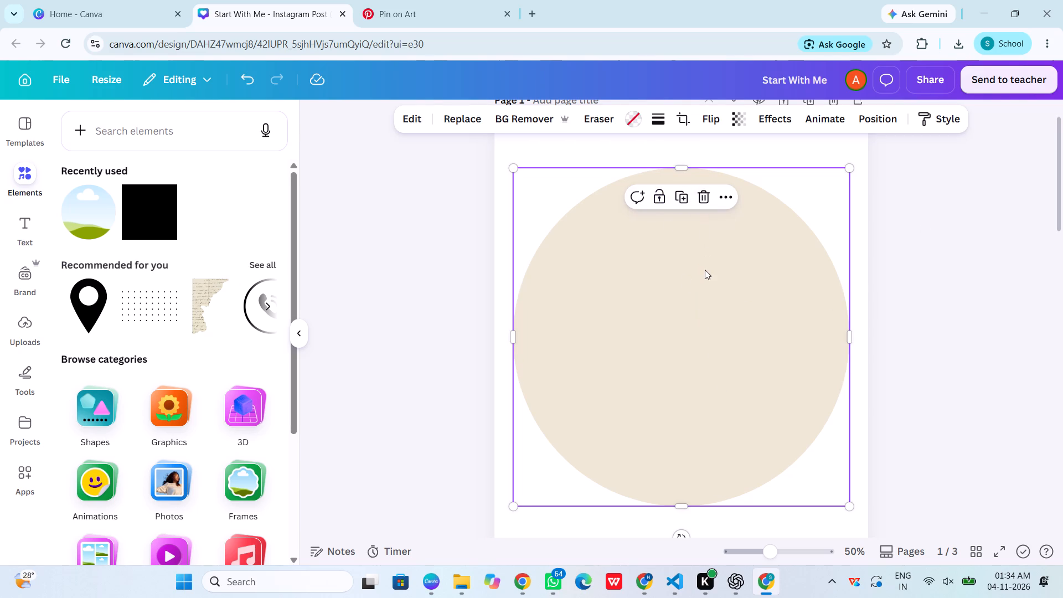
key(Delete)
drag(705, 270, 719, 317)
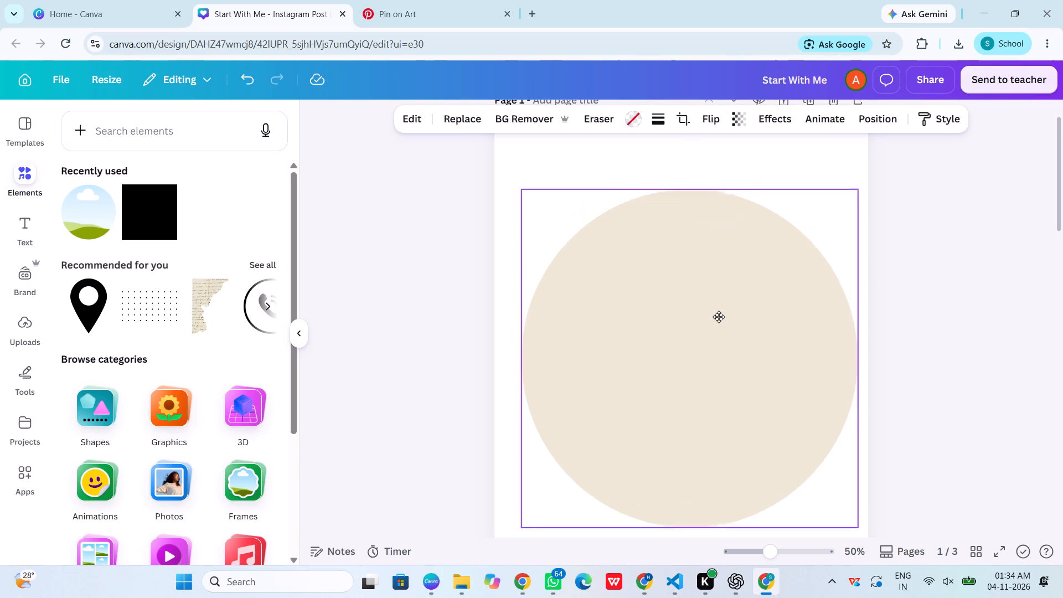
drag(719, 317, 720, 321)
key(Delete)
key(Delete)
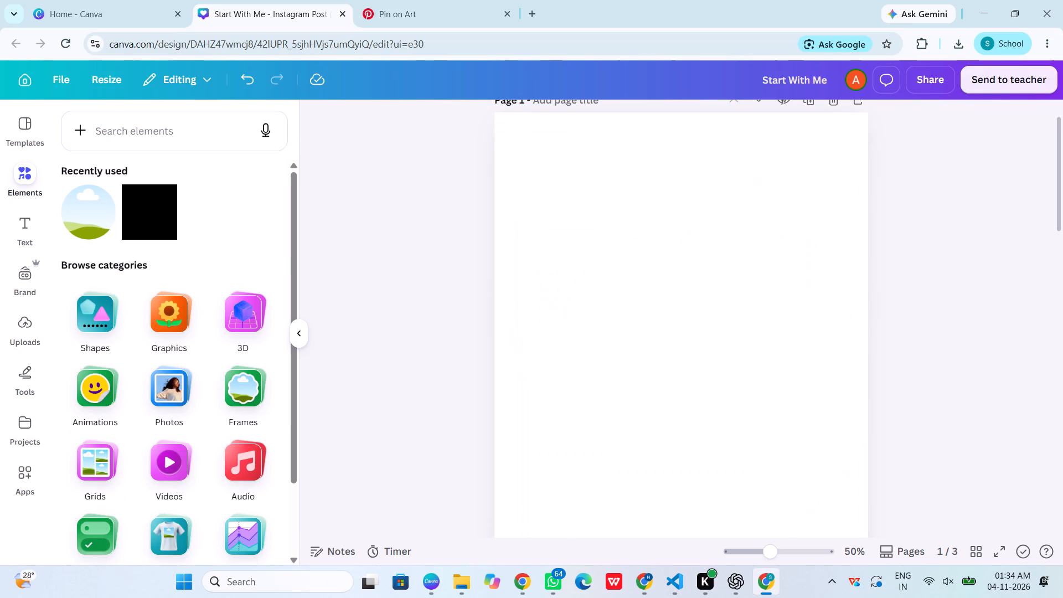
Copy the Start With Me image from the Downloads folder in File Explorer and paste it onto page 1 in Canva.
click(470, 571)
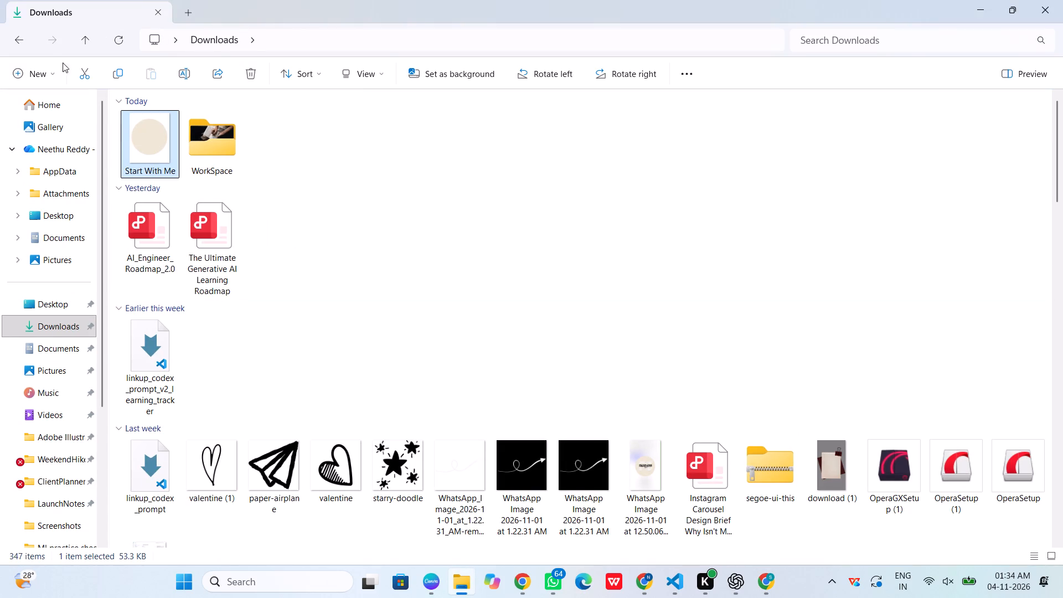
click(111, 68)
click(986, 11)
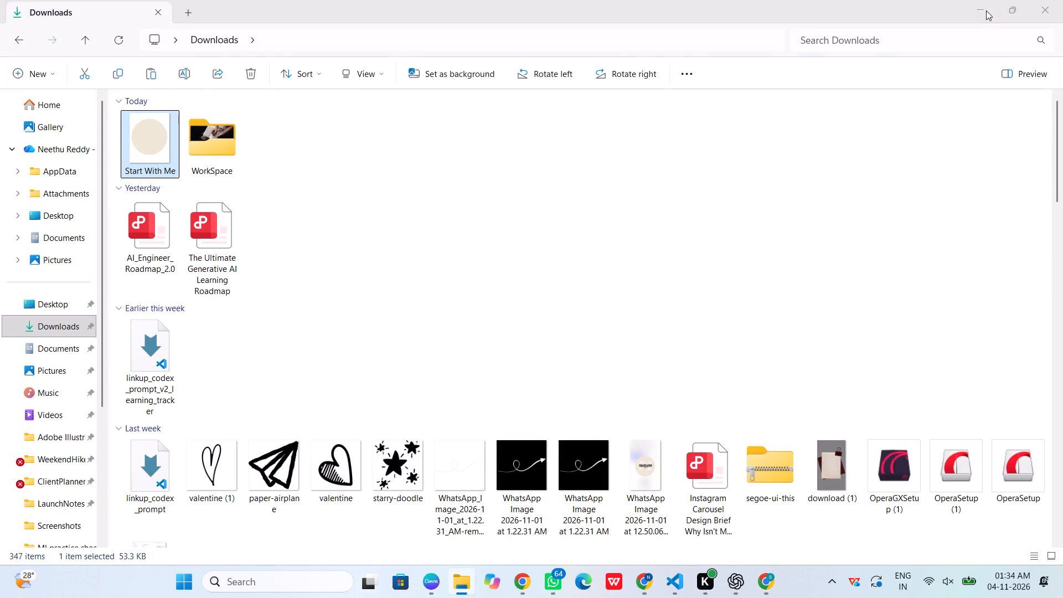
key(ctrl+v)
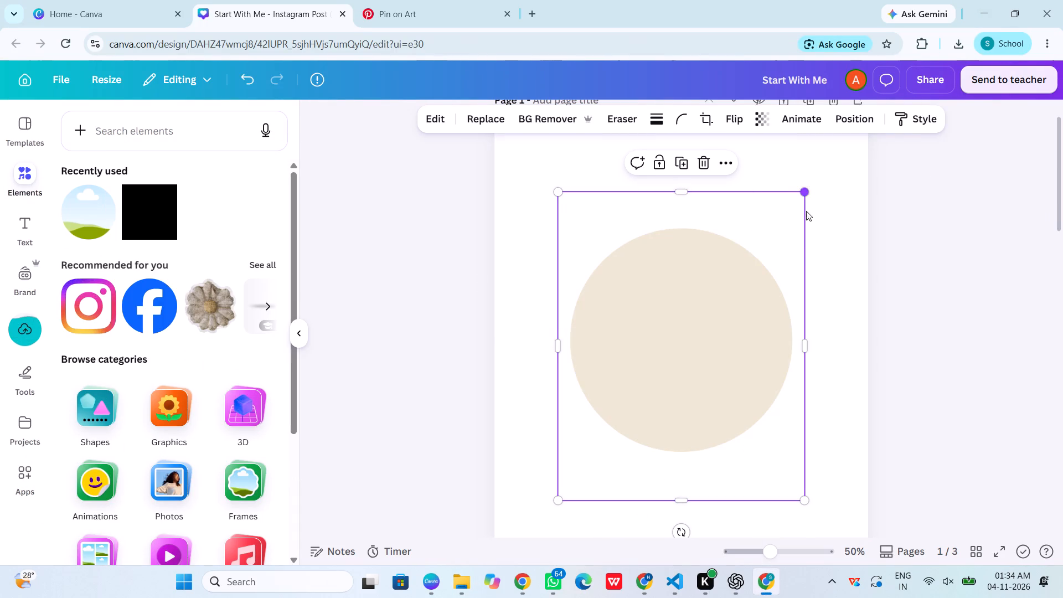
Enlarge the pasted beige circle image from opposite corners until it fills the whole of page 1.
scroll(810, 249, up, 3)
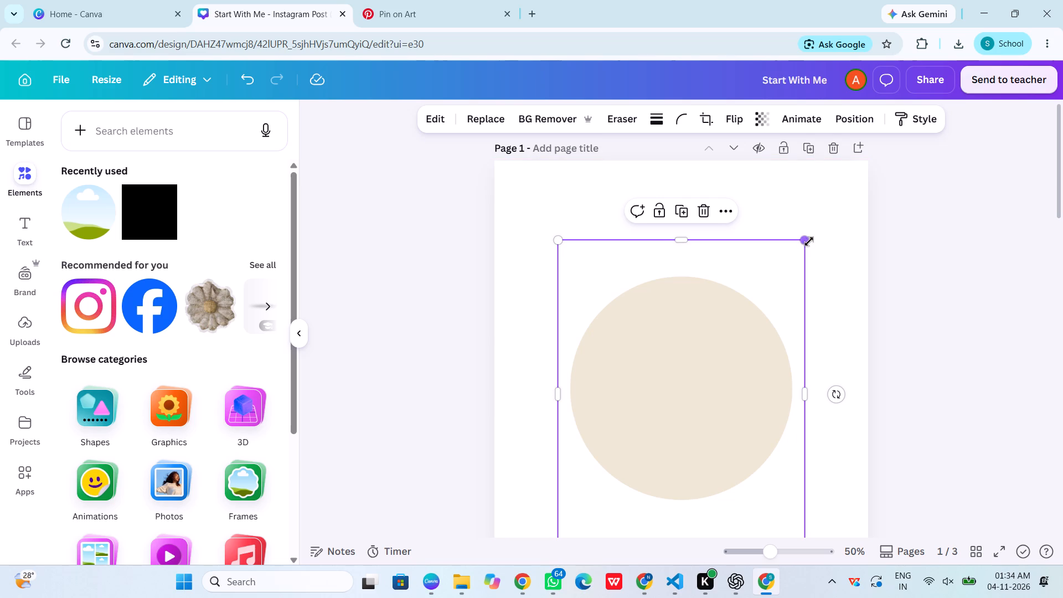
drag(807, 241, 874, 164)
shift+click(874, 164)
scroll(972, 225, down, 1)
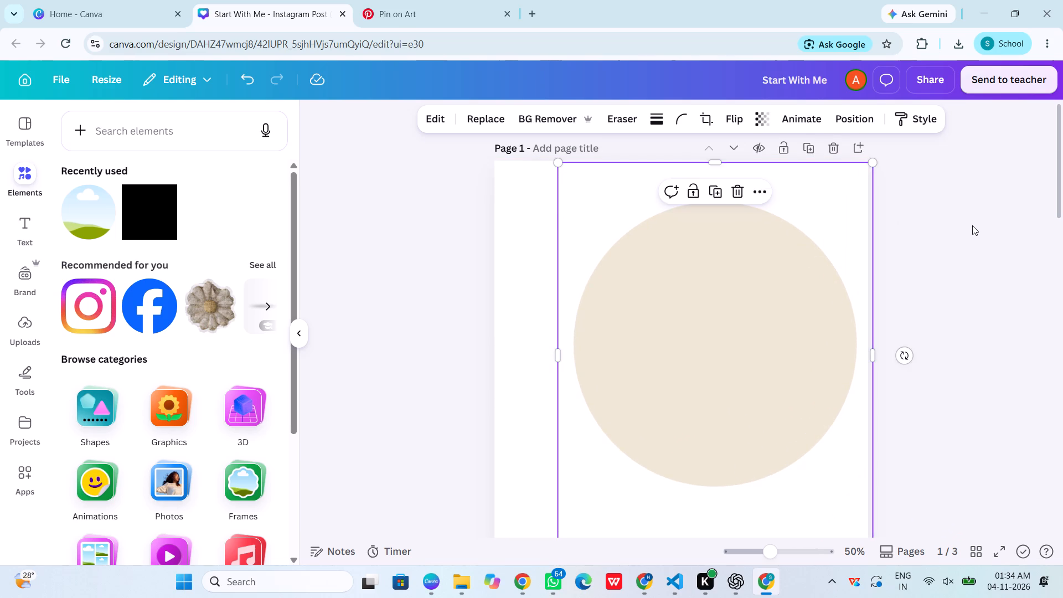
scroll(972, 225, down, 2)
shift+drag(563, 338, 520, 399)
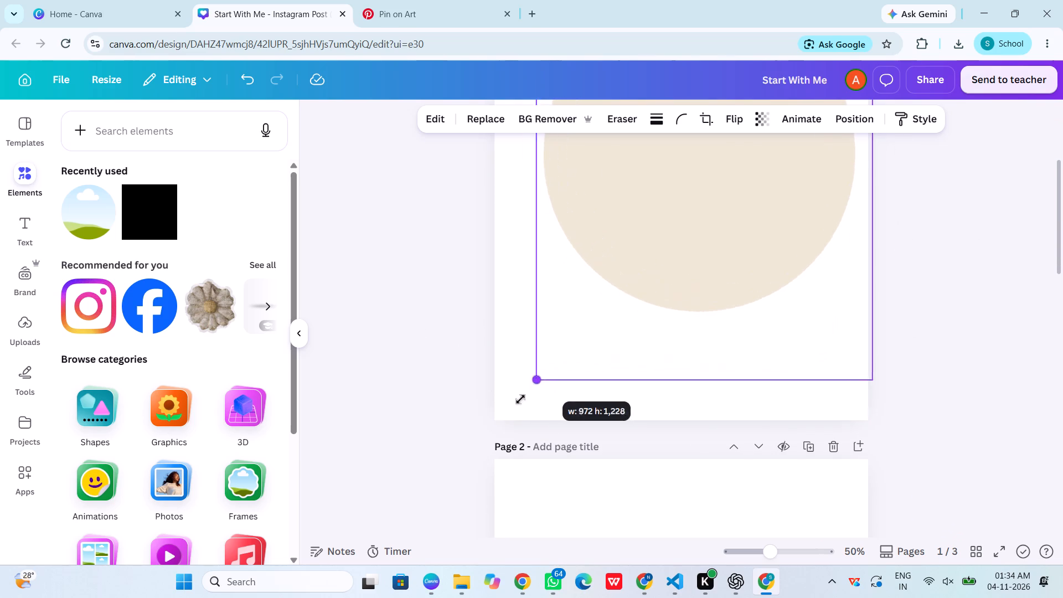
shift+drag(520, 399, 498, 427)
Copy the enlarged beige circle image from page 1 and paste it onto the blank page 2.
scroll(507, 371, down, 7)
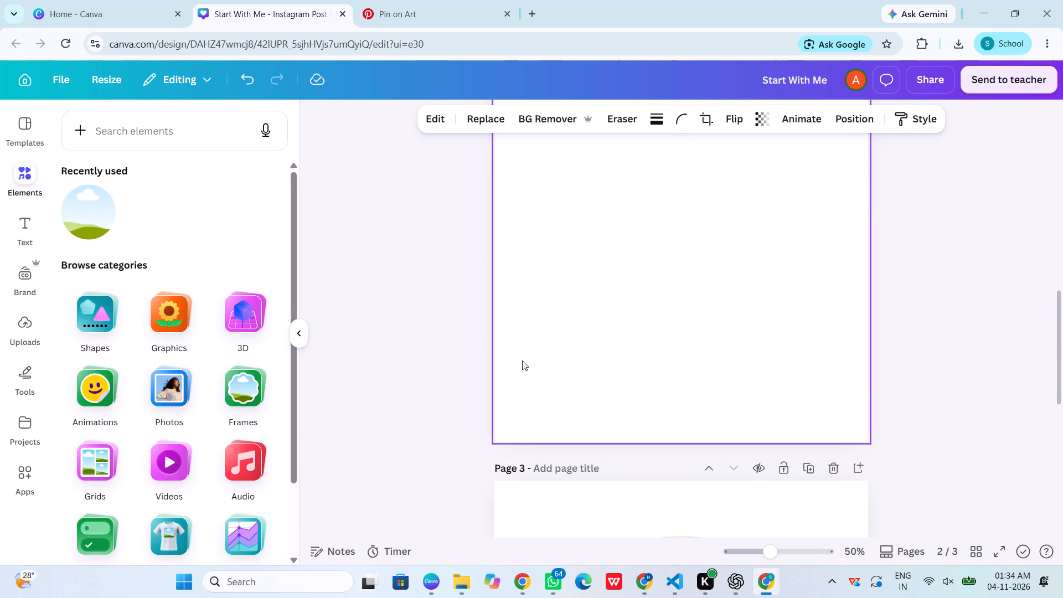
scroll(522, 360, down, 2)
scroll(528, 358, up, 9)
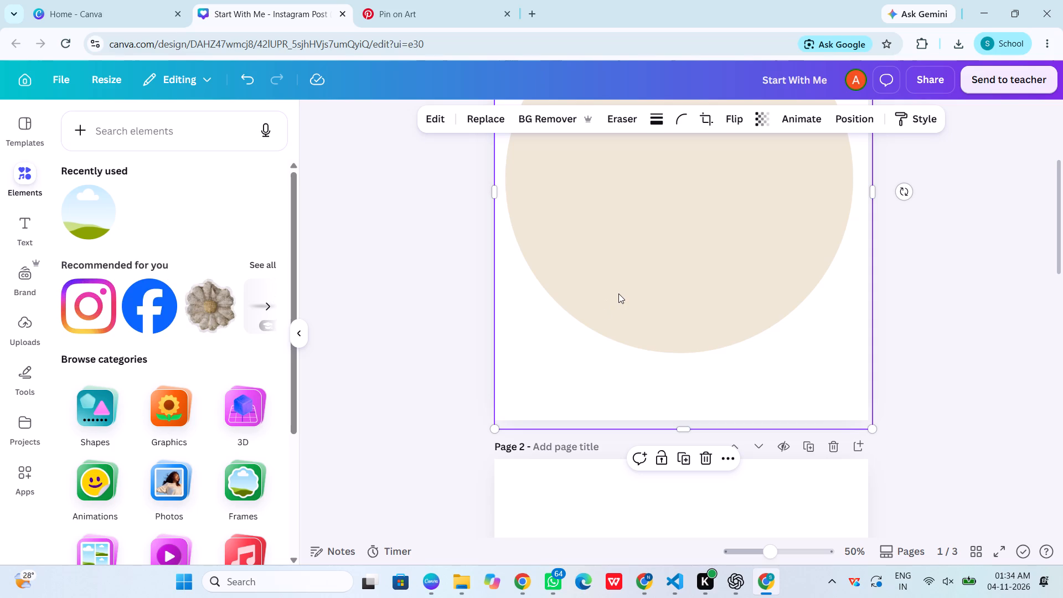
key(ctrl+c)
scroll(618, 293, down, 5)
click(618, 293)
key(ctrl+v)
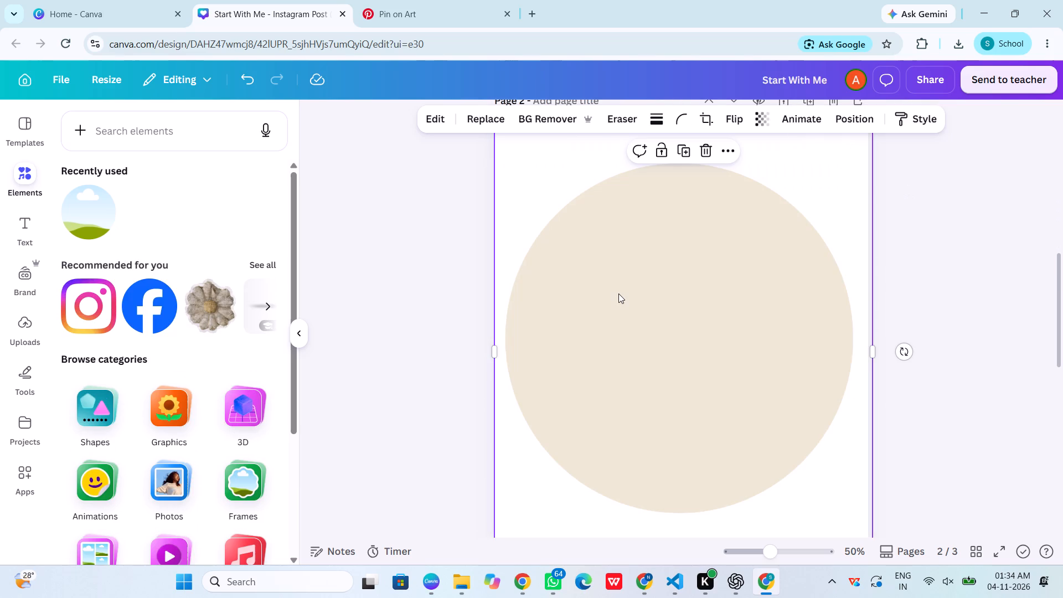
click(904, 341)
Nudge the line drawing on page 3 slightly left and down within the beige circle.
scroll(905, 342, down, 7)
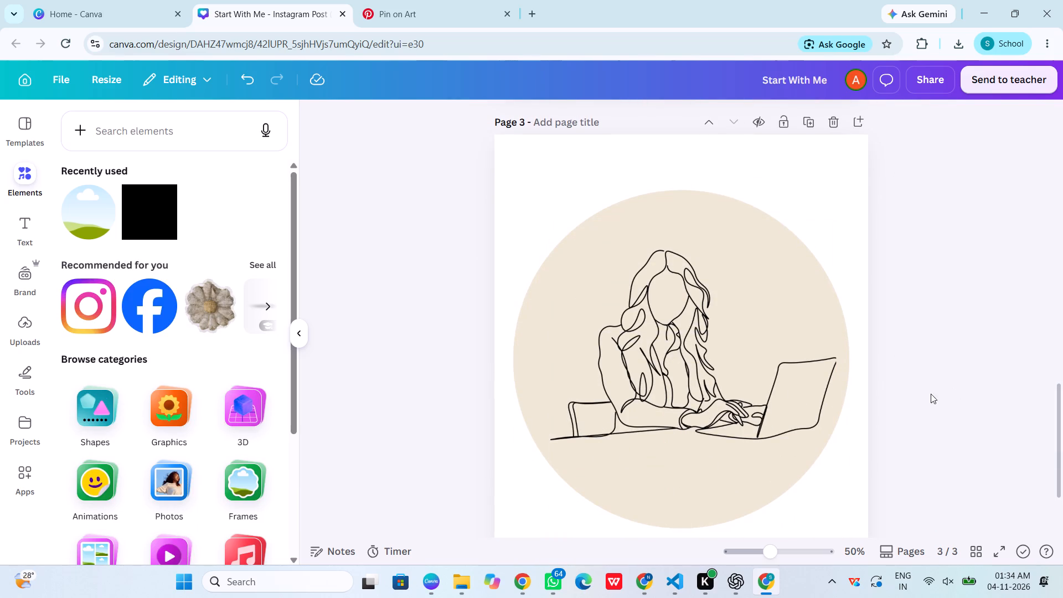
click(797, 403)
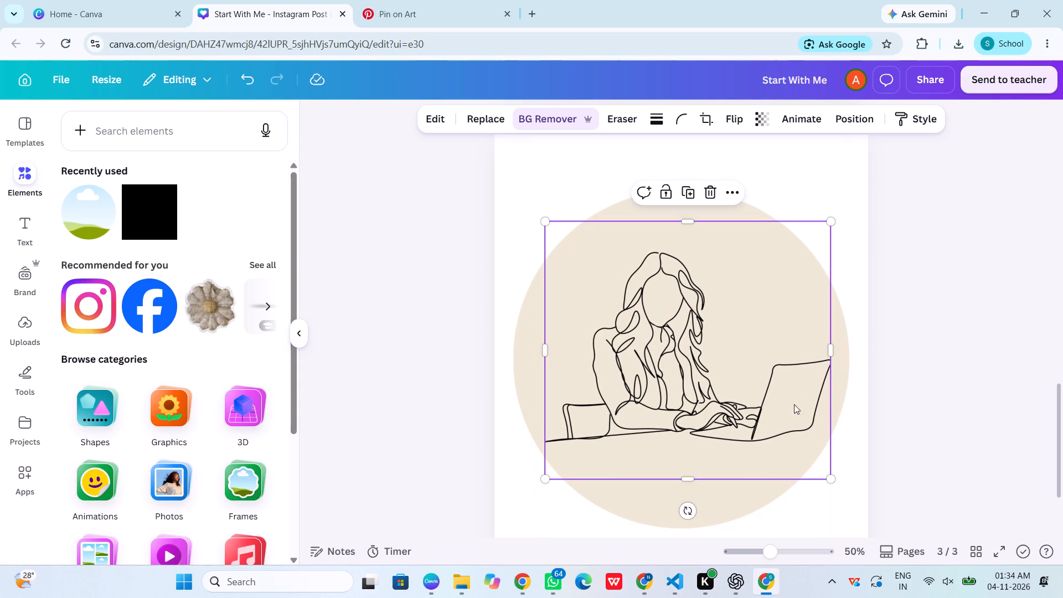
click(977, 377)
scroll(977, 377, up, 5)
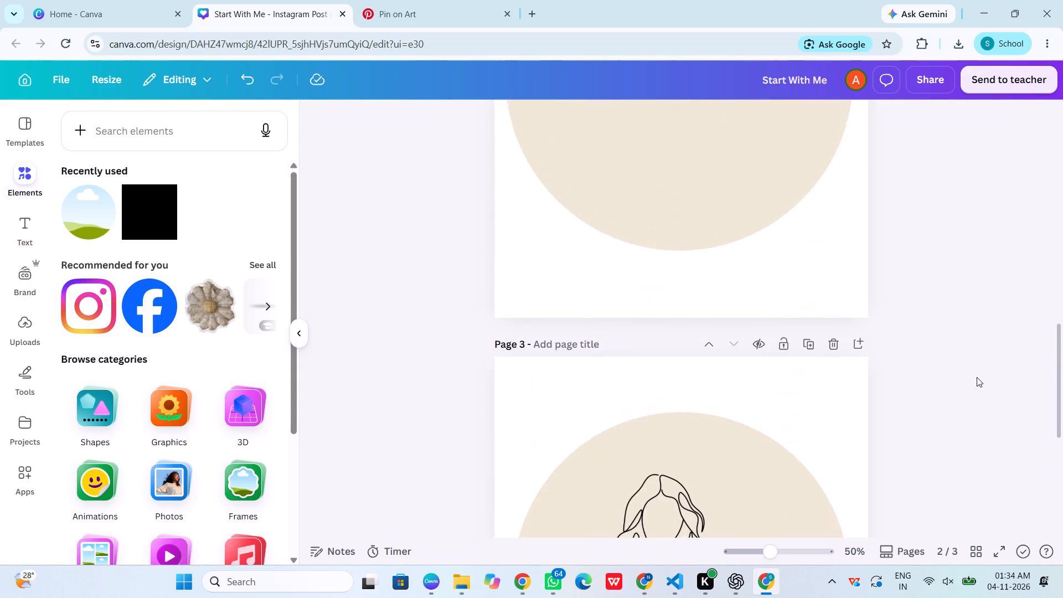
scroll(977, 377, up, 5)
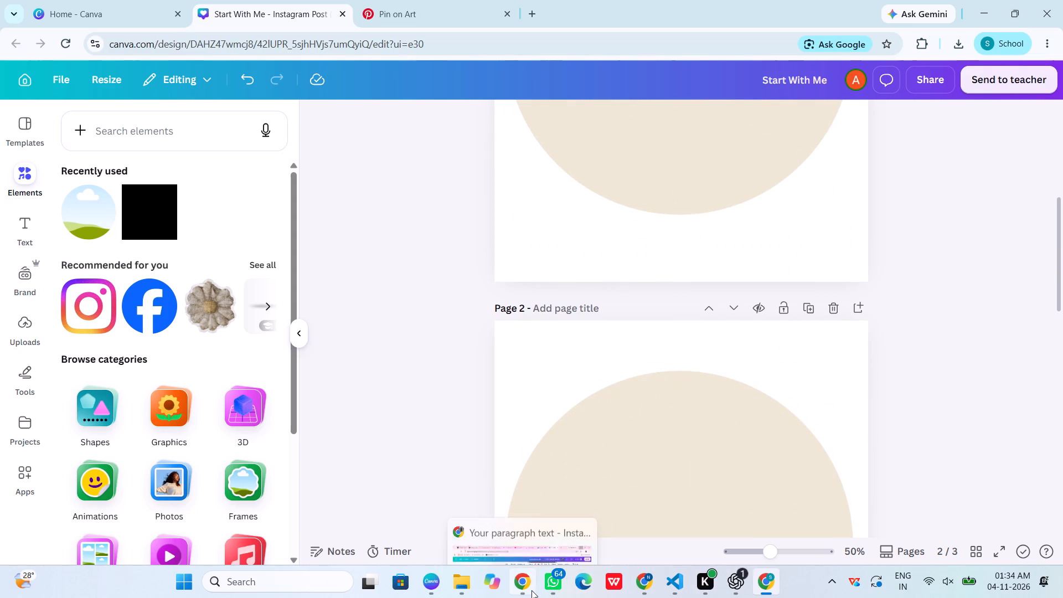
Switch to Pinterest and search for "faq doodle".
click(383, 0)
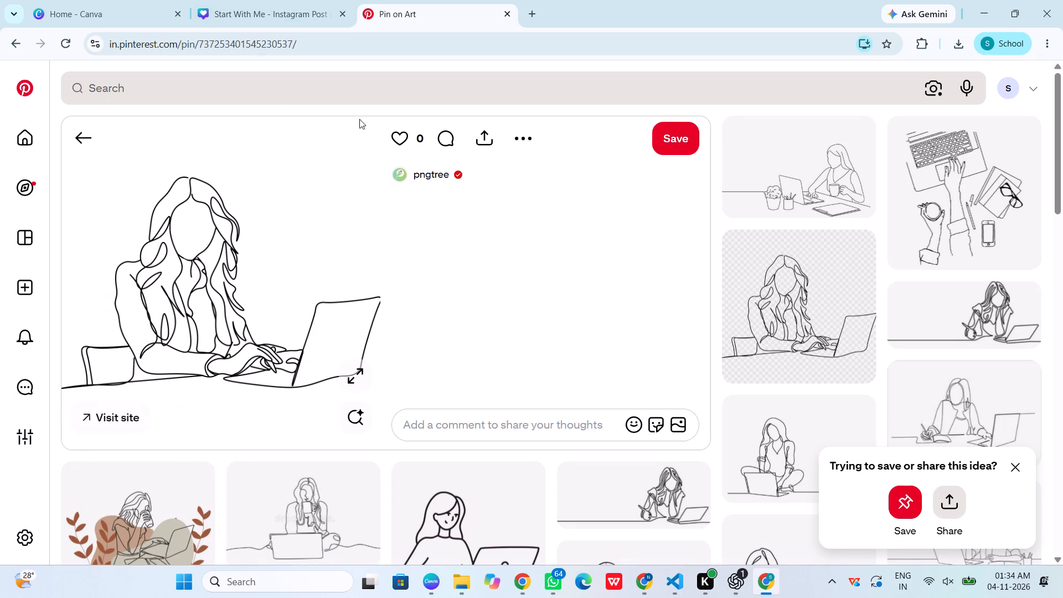
click(359, 84)
key(f)
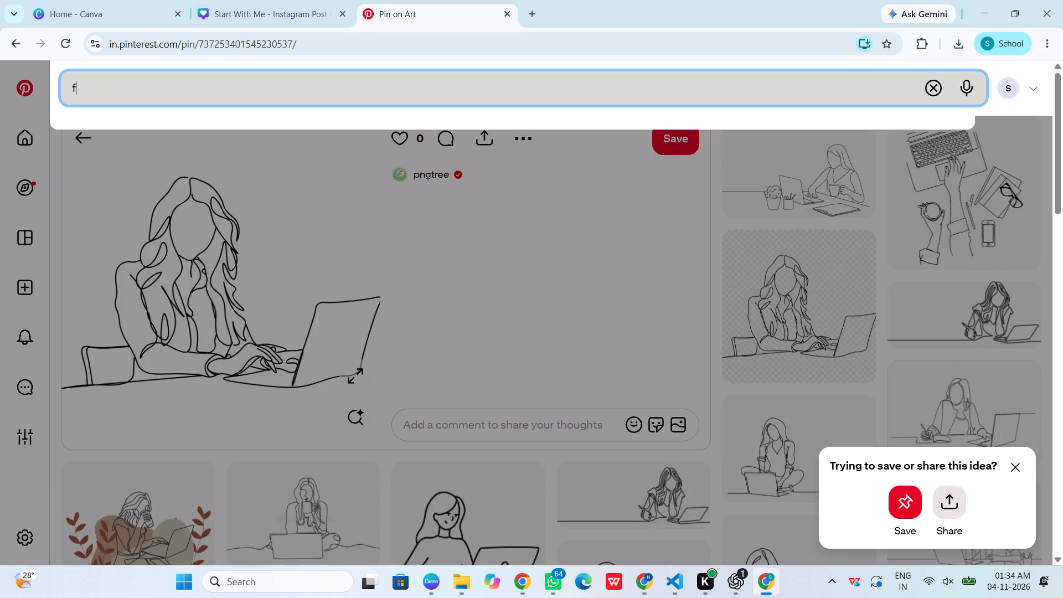
key(q)
key(BackSpace)
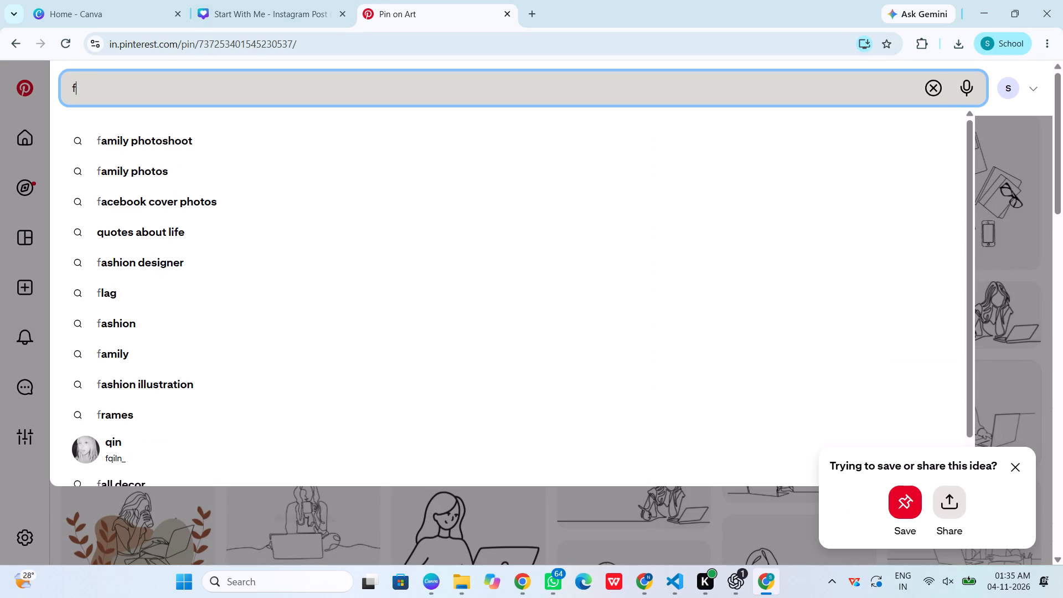
text(aq doodle)
key(Return)
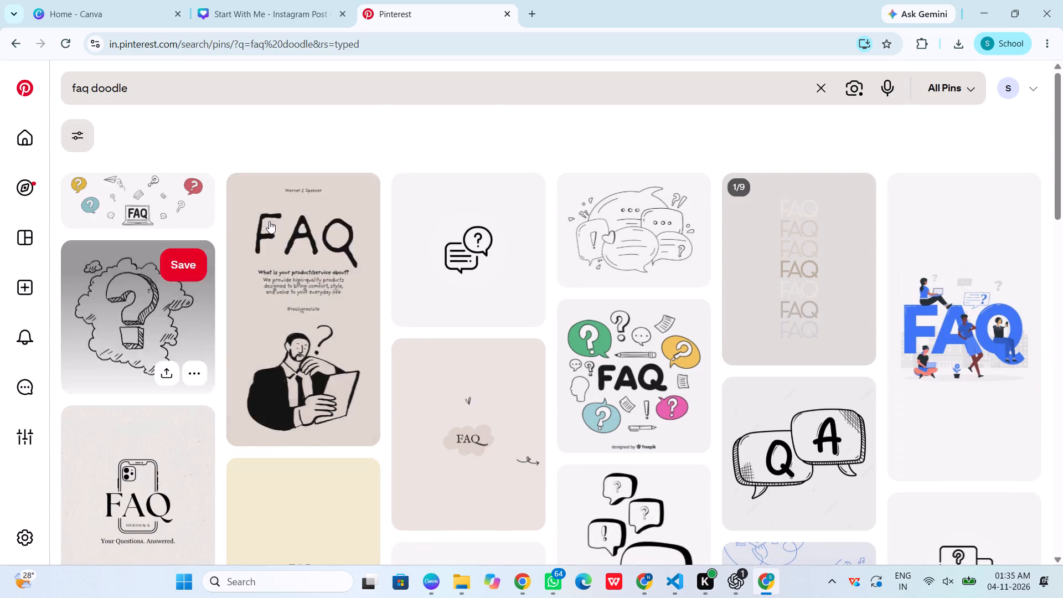
Look through the faq doodle search results for a line-art drawing that suits the beige circle designs.
scroll(512, 315, down, 7)
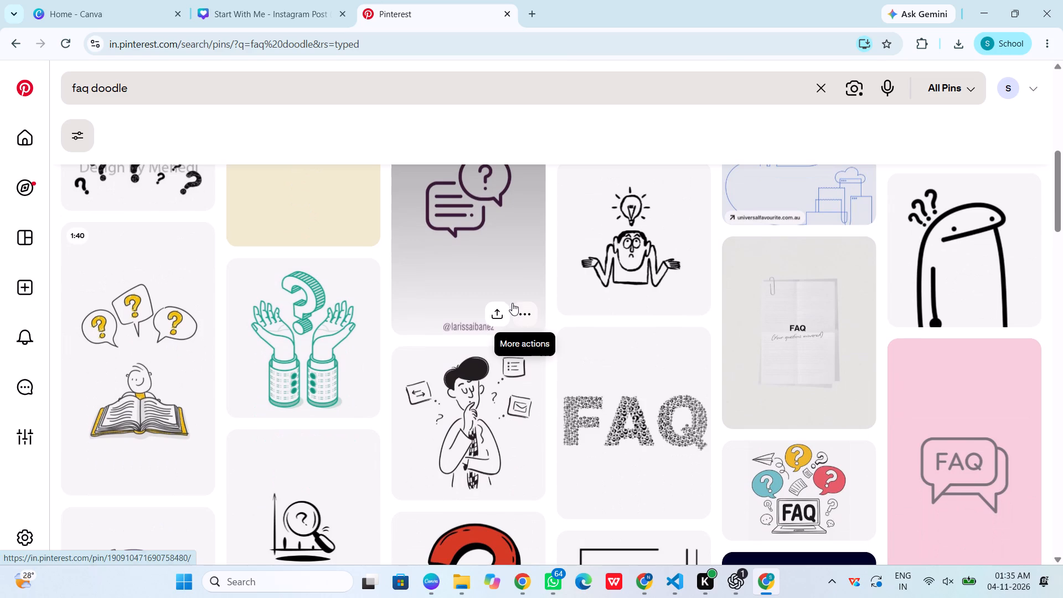
scroll(512, 302, down, 4)
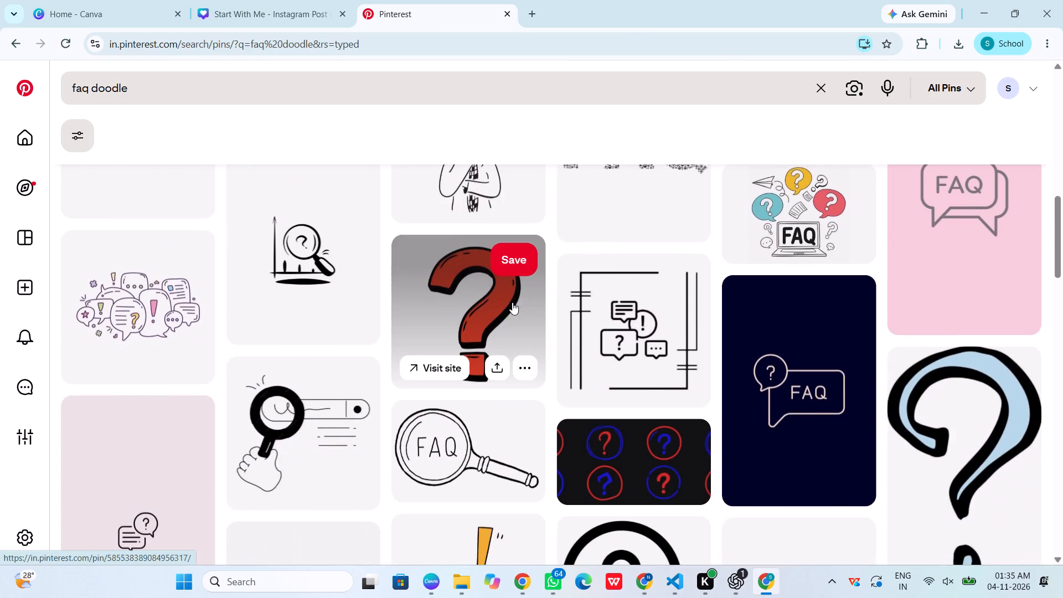
scroll(512, 302, down, 6)
scroll(512, 302, up, 2)
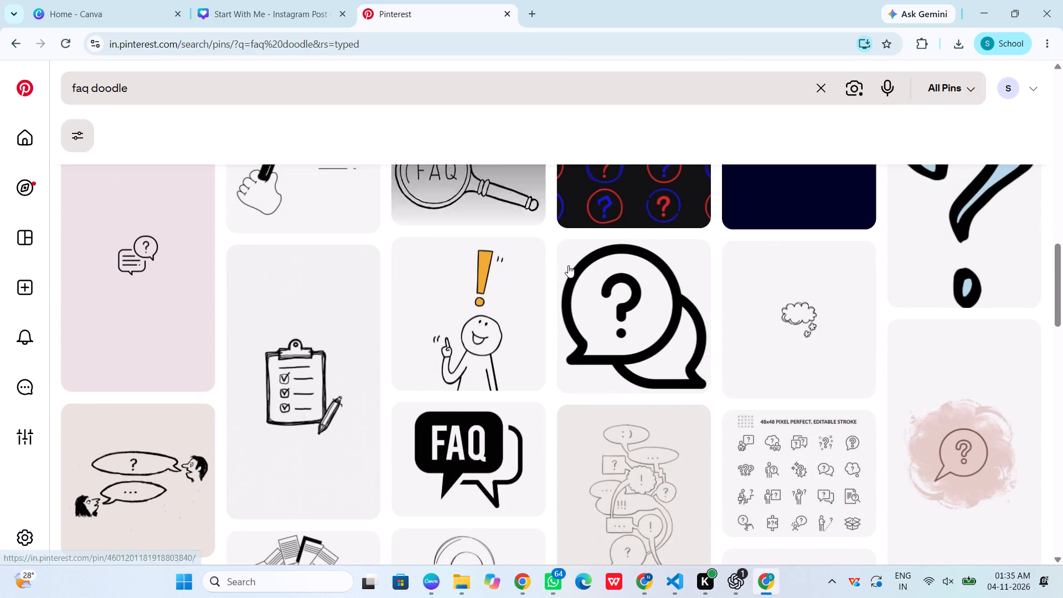
scroll(805, 414, up, 1)
scroll(805, 414, down, 3)
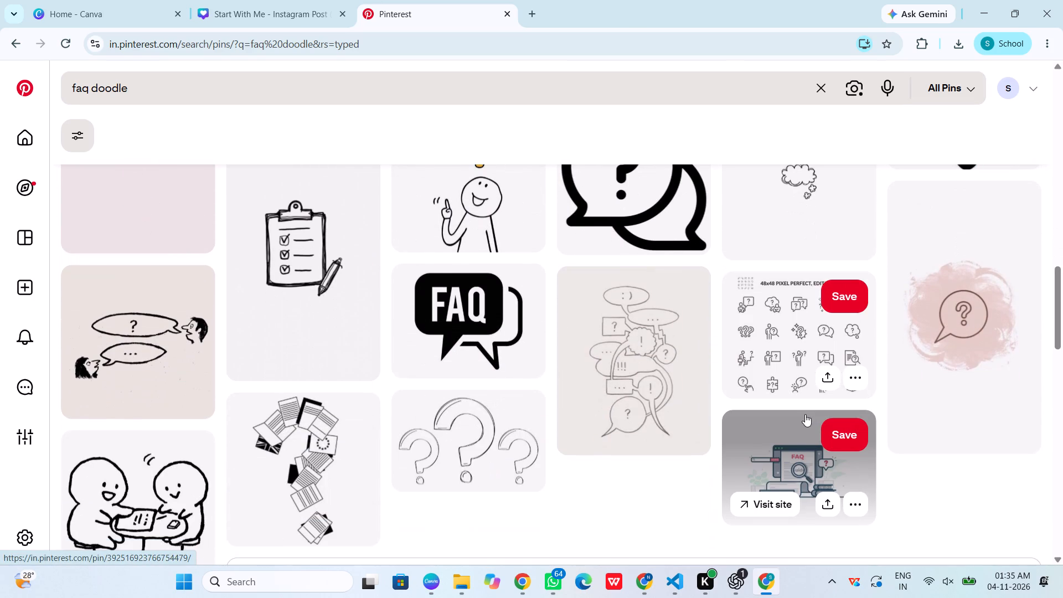
scroll(807, 409, down, 2)
scroll(807, 409, up, 14)
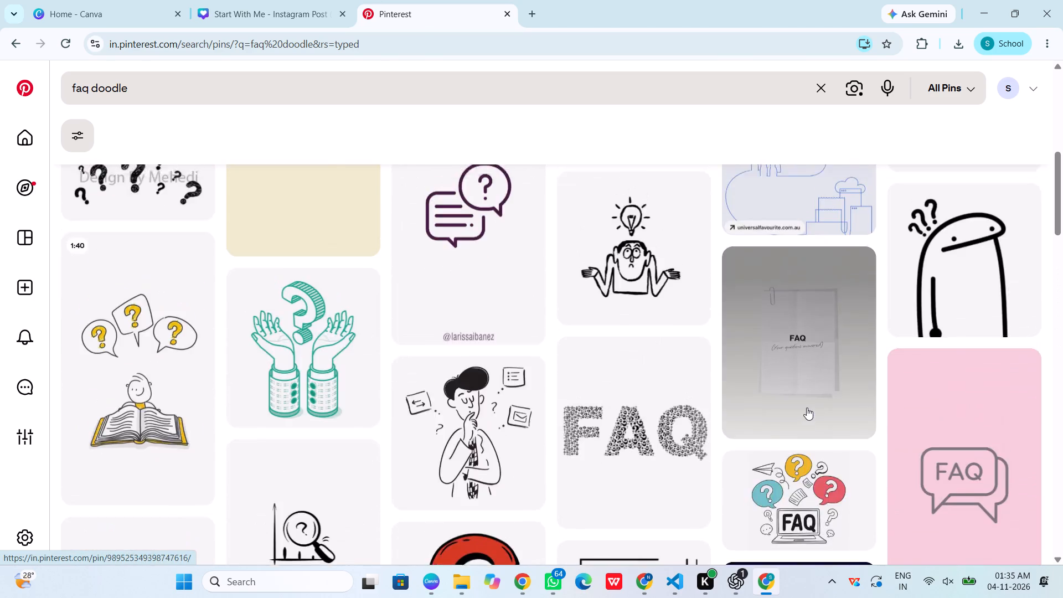
scroll(807, 408, up, 7)
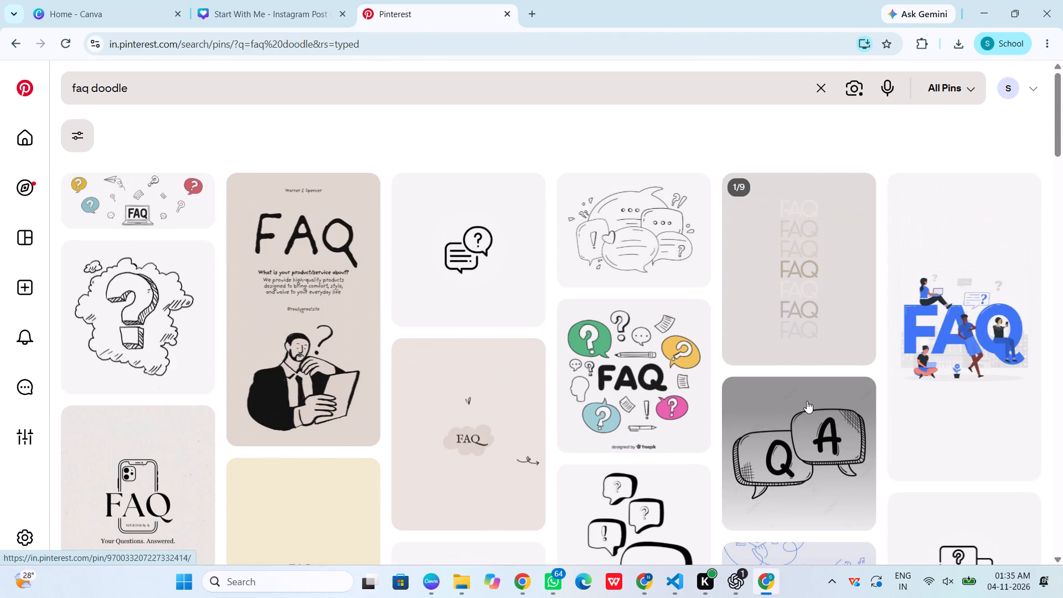
scroll(807, 401, up, 2)
scroll(807, 401, down, 6)
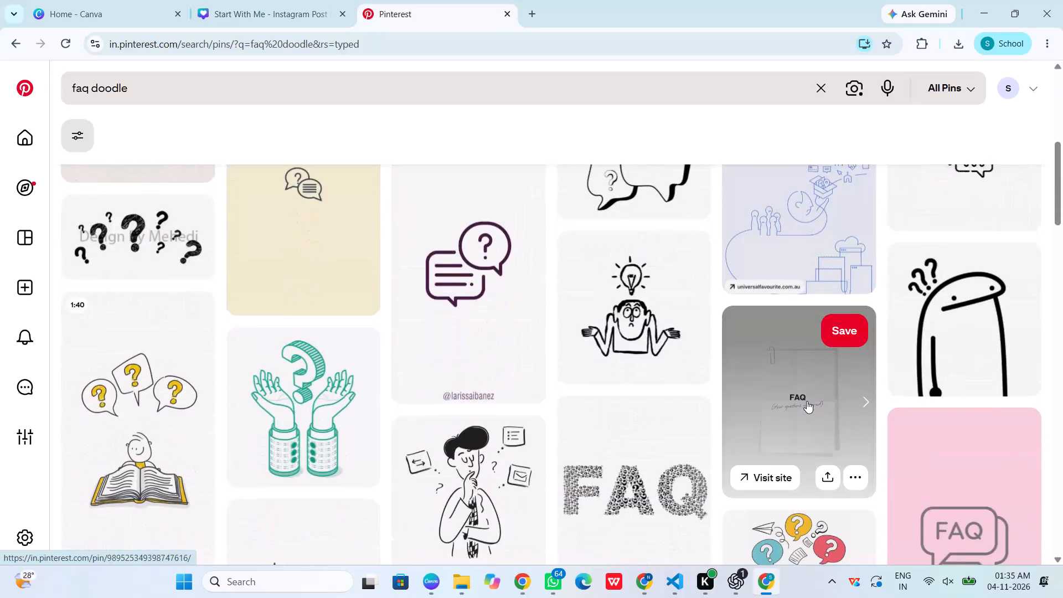
scroll(807, 401, down, 18)
scroll(807, 401, up, 3)
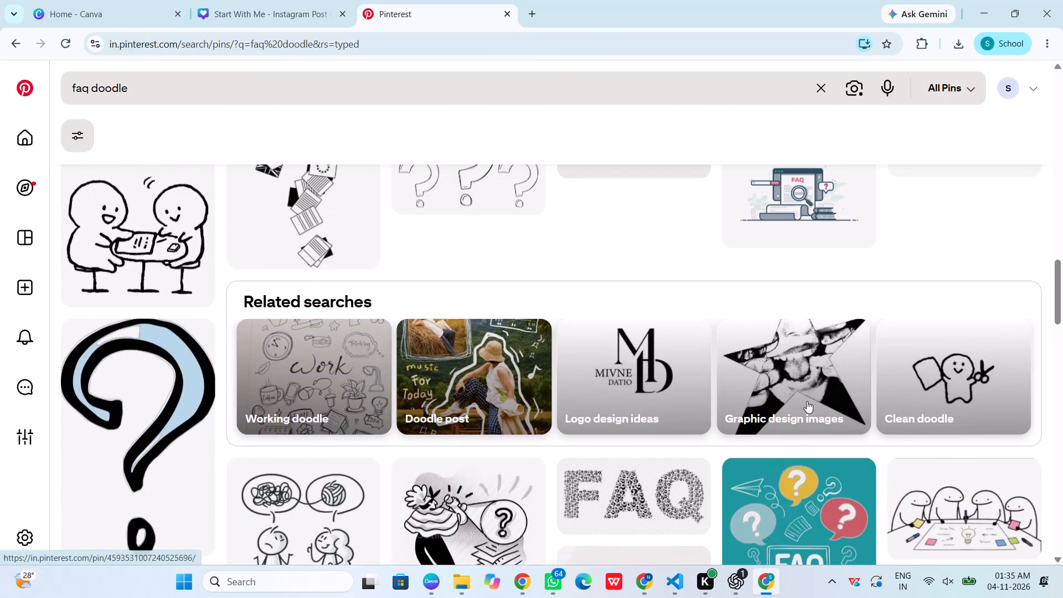
scroll(807, 401, down, 5)
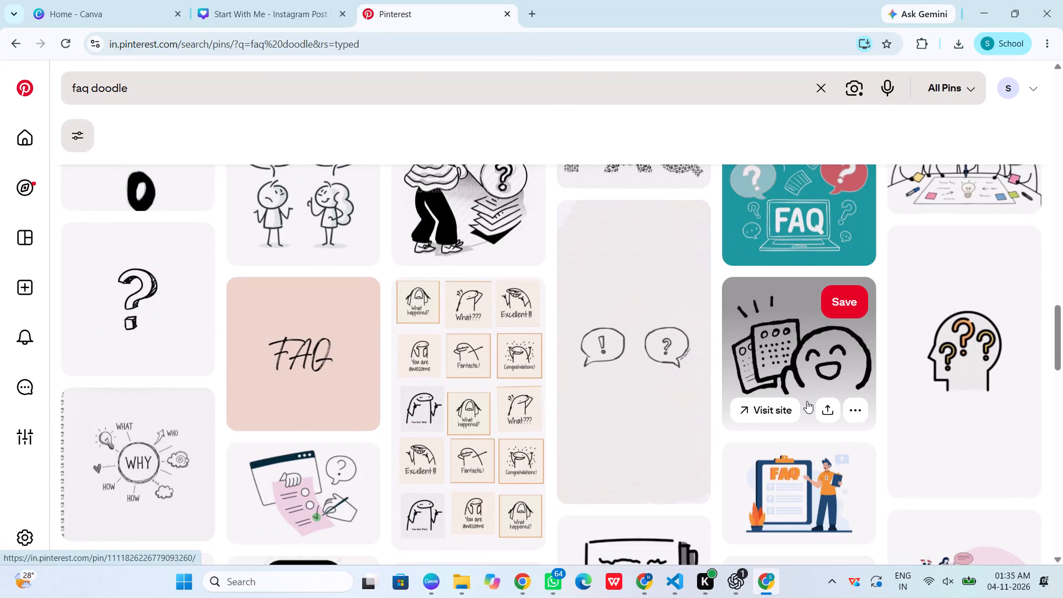
scroll(807, 401, down, 6)
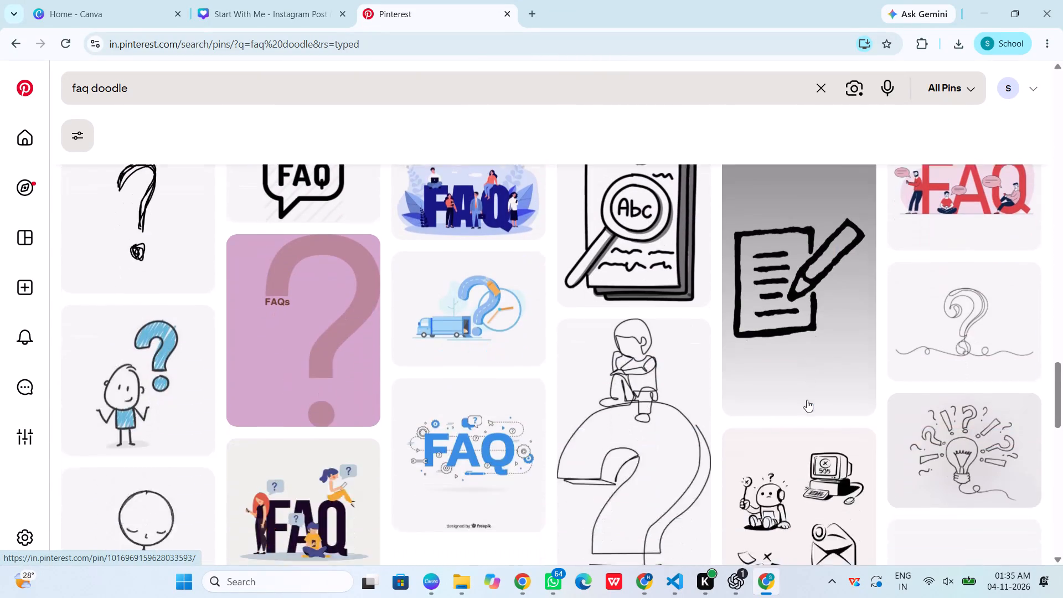
scroll(807, 400, up, 20)
scroll(807, 400, up, 5)
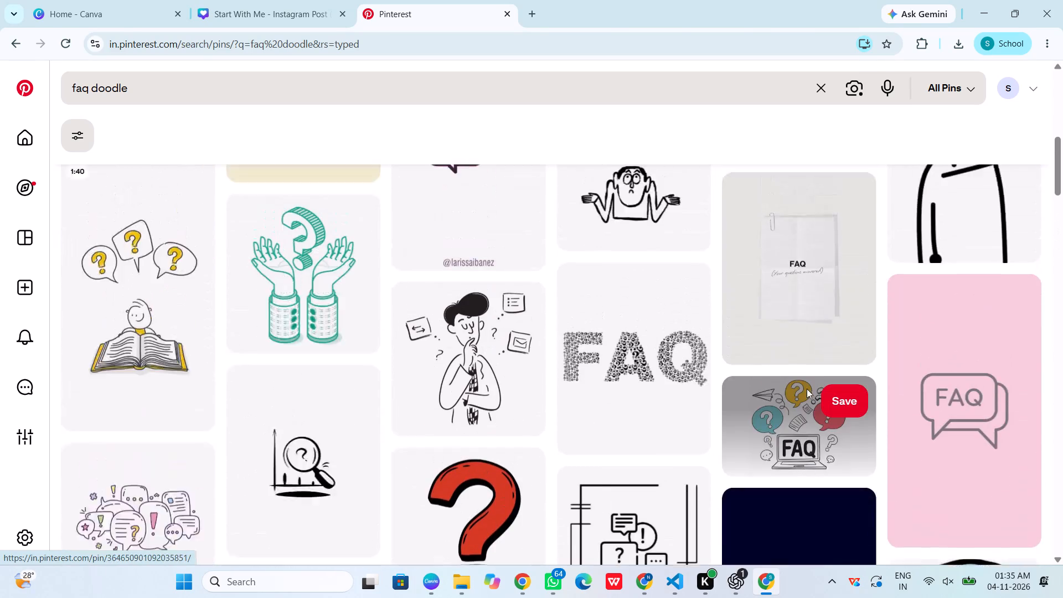
scroll(807, 389, up, 9)
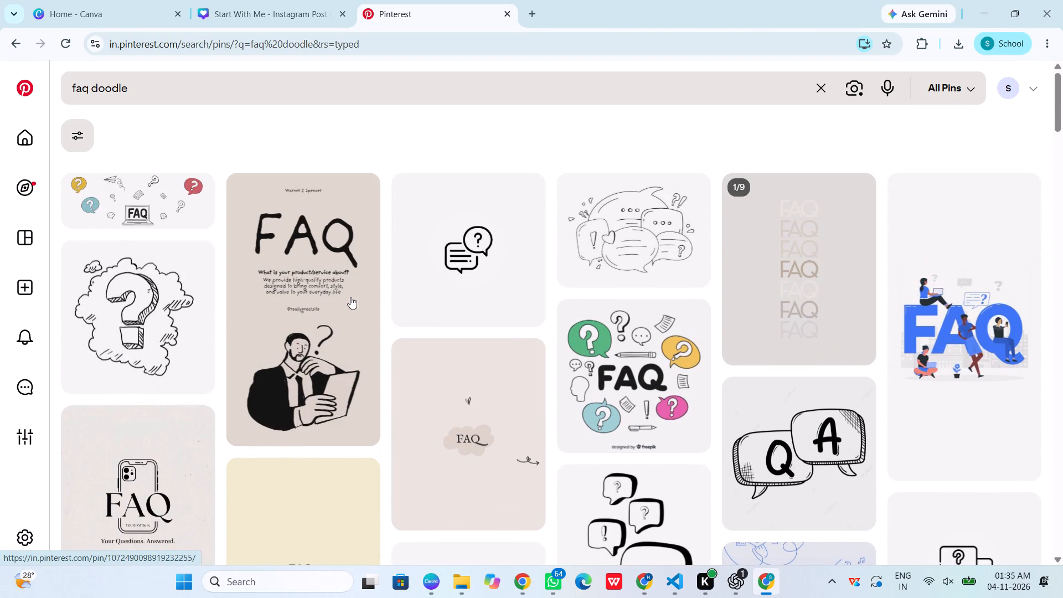
Open the pin of the question mark in a cloud to inspect it, and return to the search results.
click(110, 302)
scroll(422, 416, down, 1)
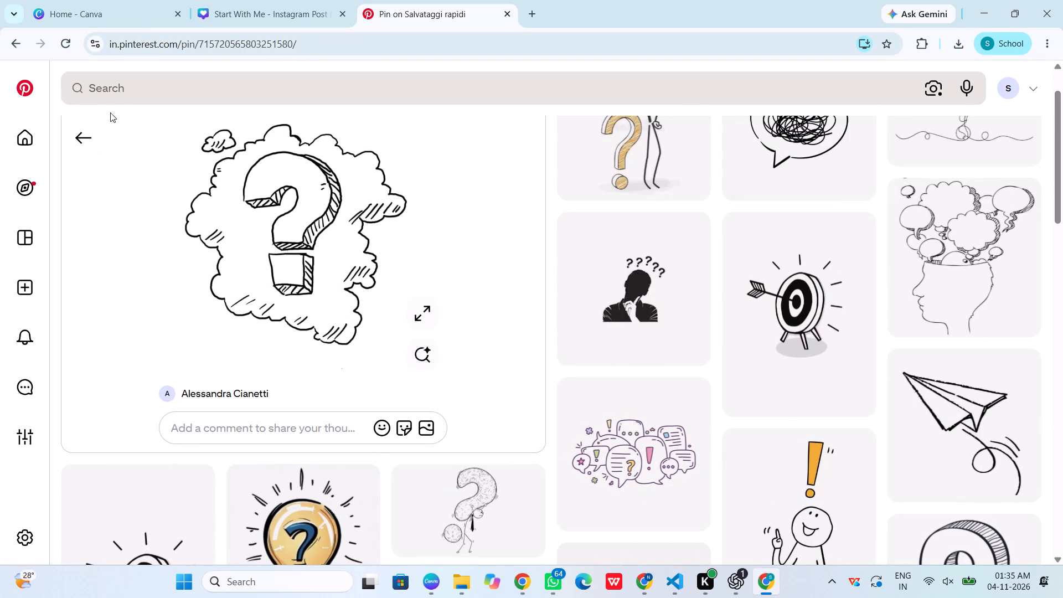
click(73, 137)
Browse further down the results and open the pink pin with overlapping FAQ speech bubbles.
scroll(283, 317, down, 3)
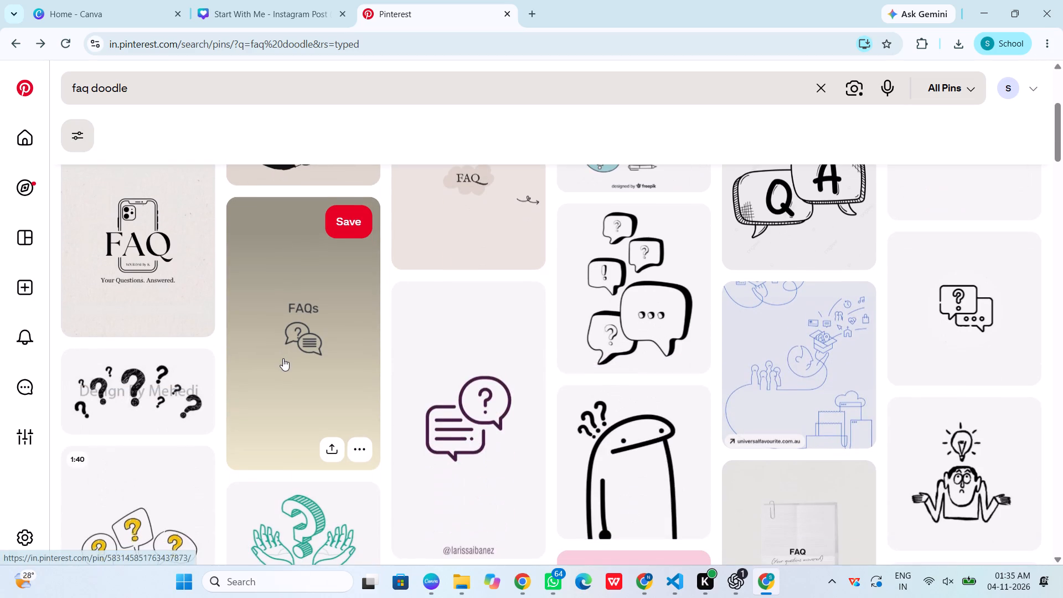
scroll(278, 359, down, 2)
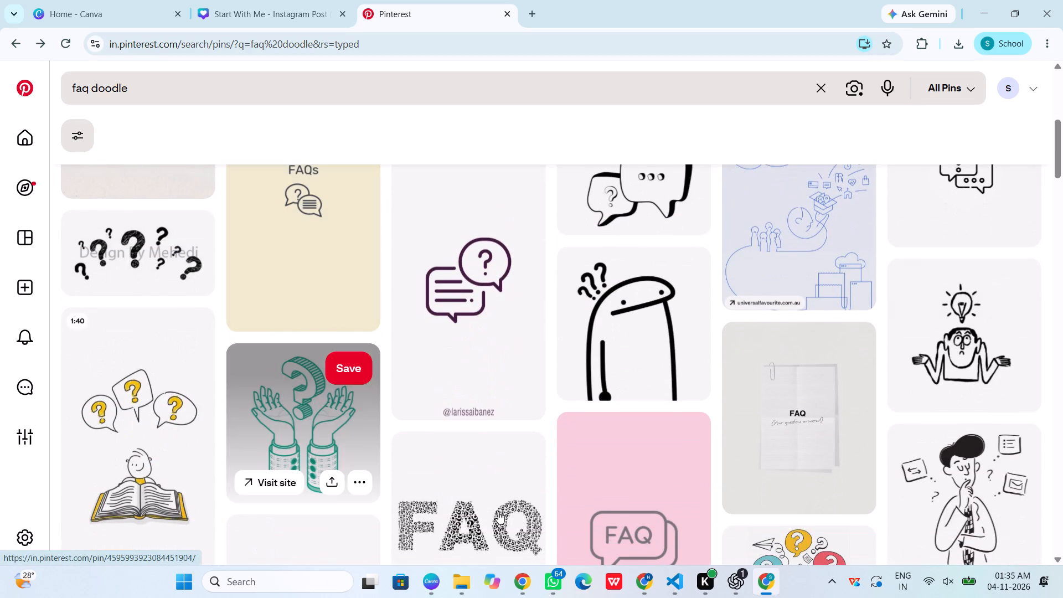
scroll(625, 459, down, 2)
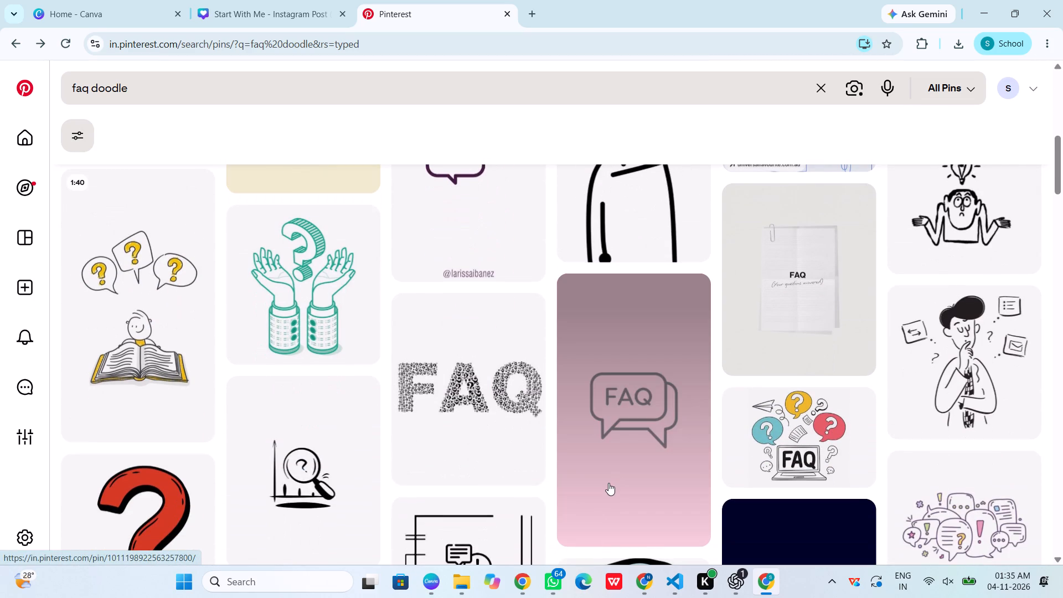
click(608, 483)
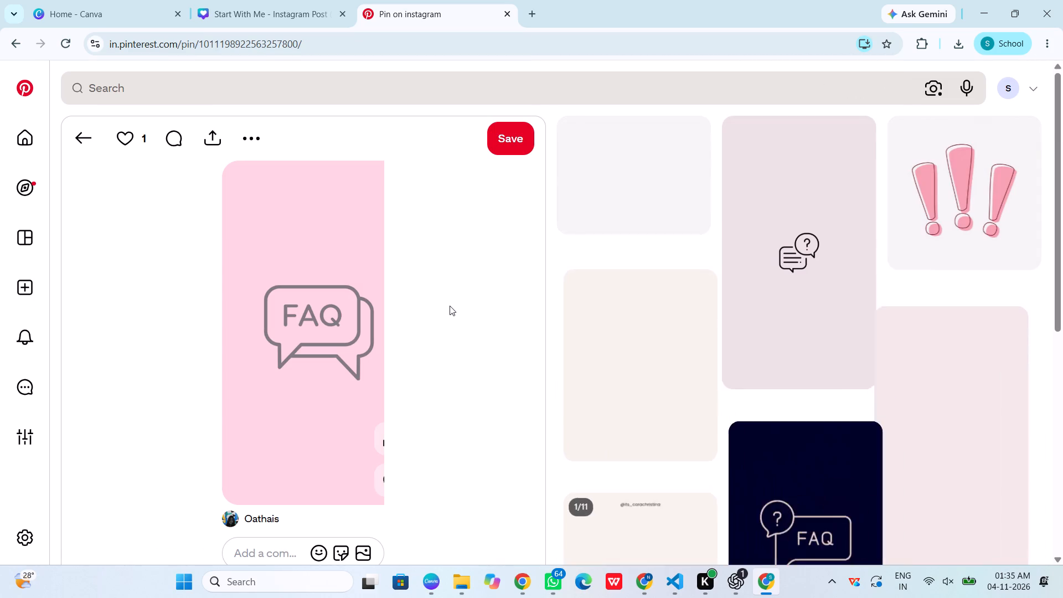
Look through the pins related to the pink FAQ speech-bubble pin for a line-art FAQ doodle suited to the beige circles.
scroll(822, 421, down, 2)
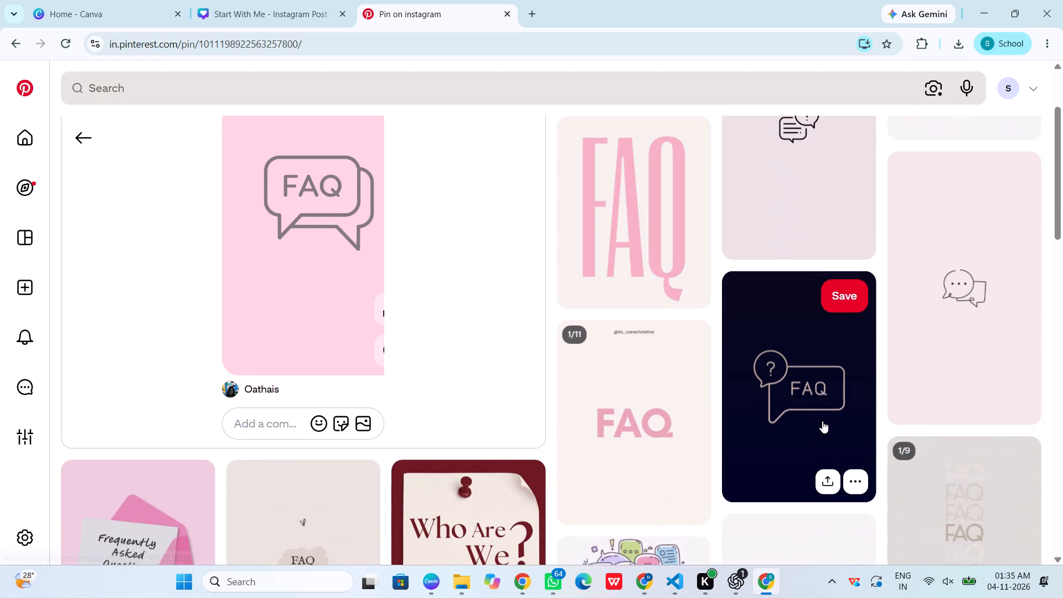
scroll(822, 421, down, 6)
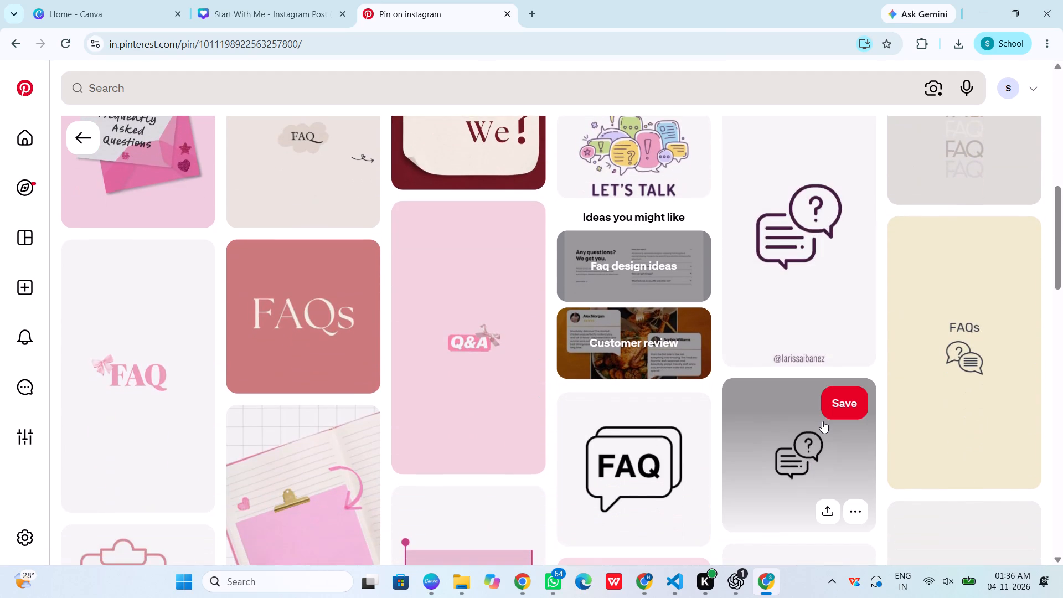
scroll(822, 421, down, 3)
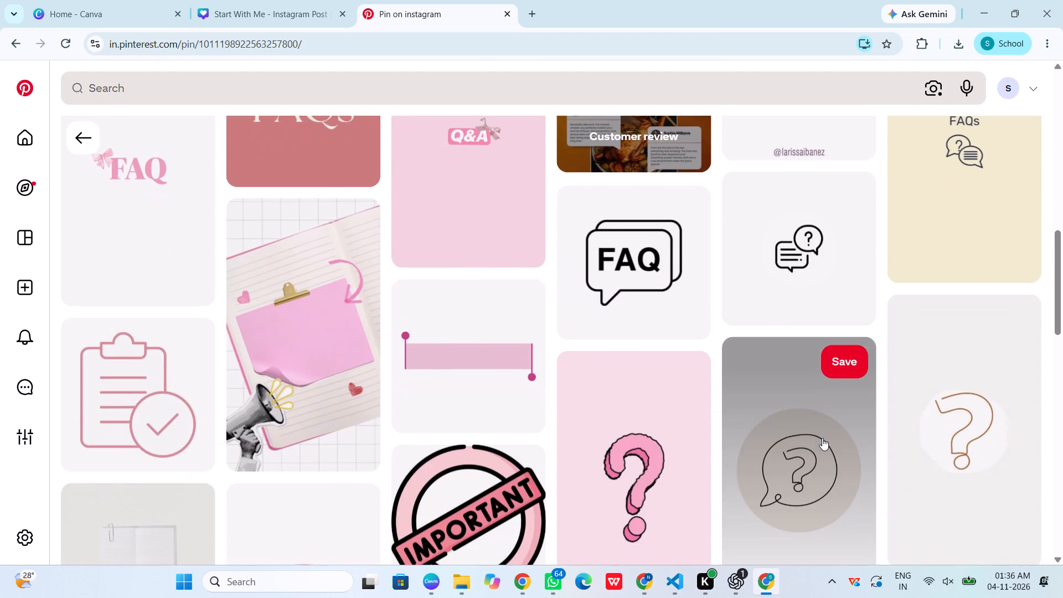
scroll(822, 438, down, 7)
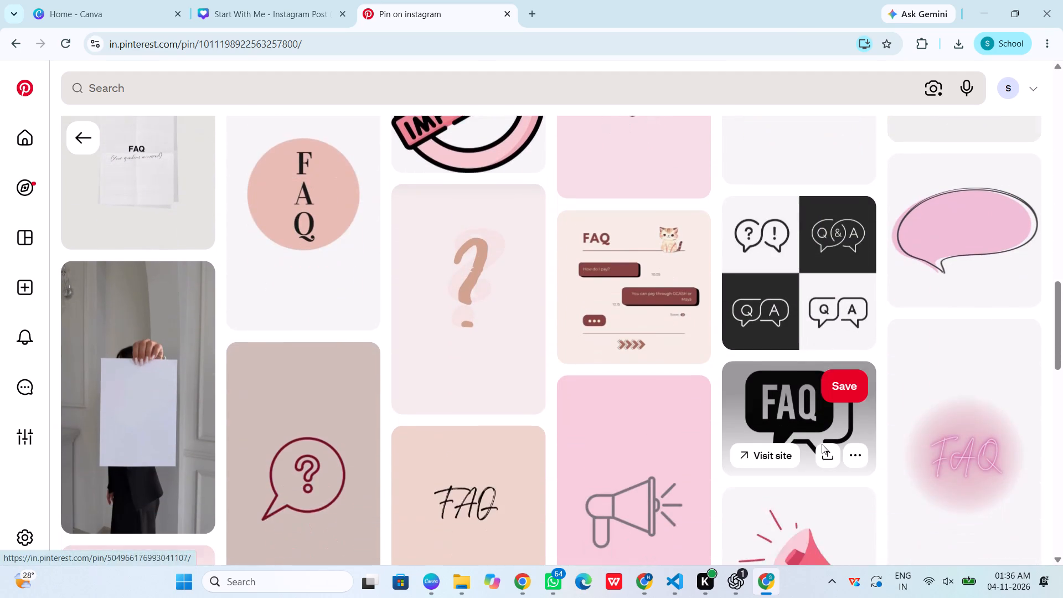
scroll(875, 507, down, 2)
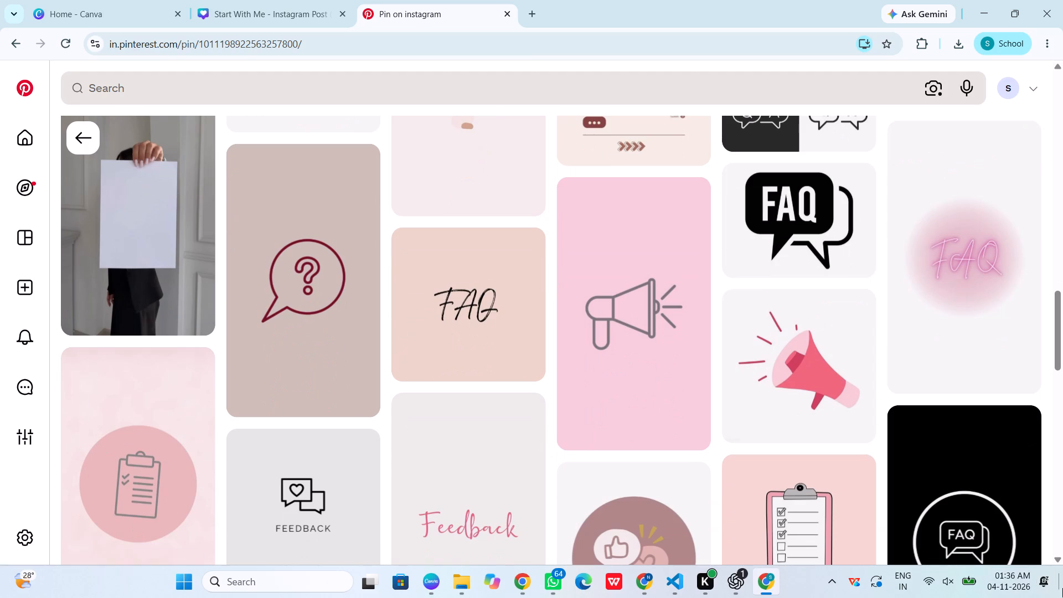
scroll(693, 476, down, 2)
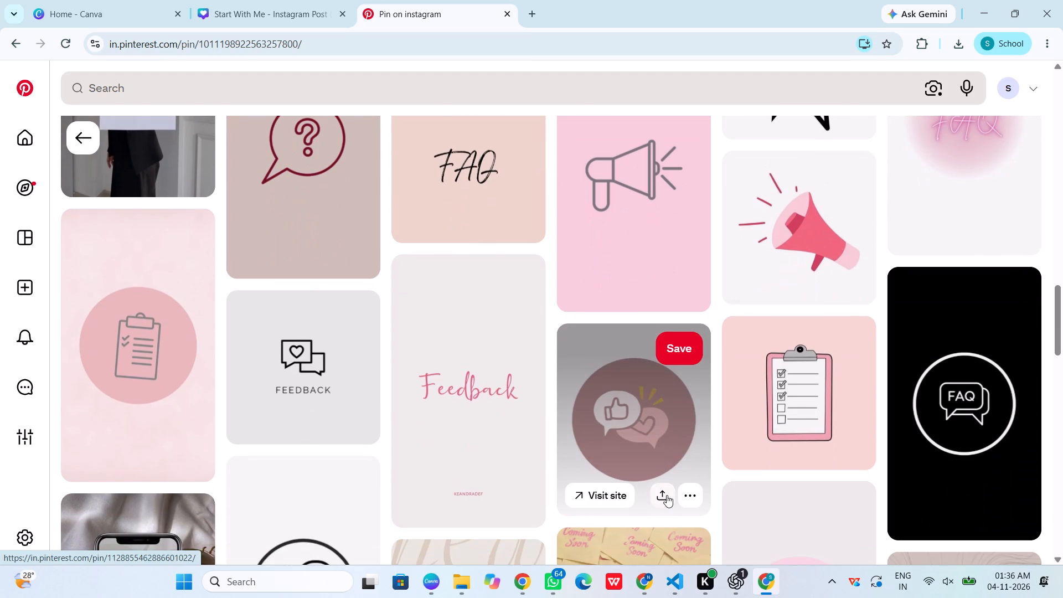
scroll(667, 495, down, 6)
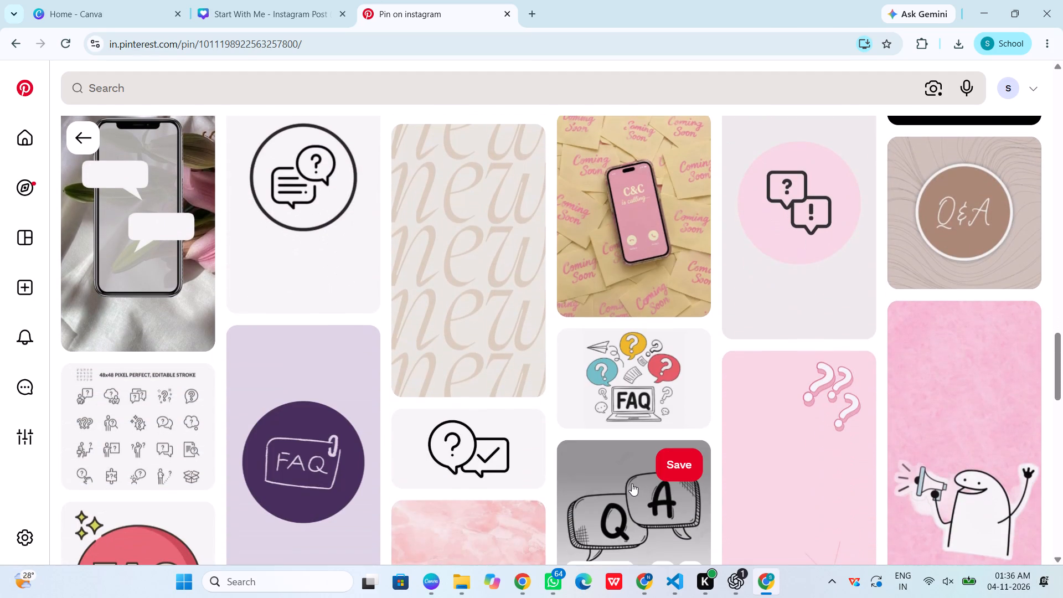
scroll(531, 430, down, 1)
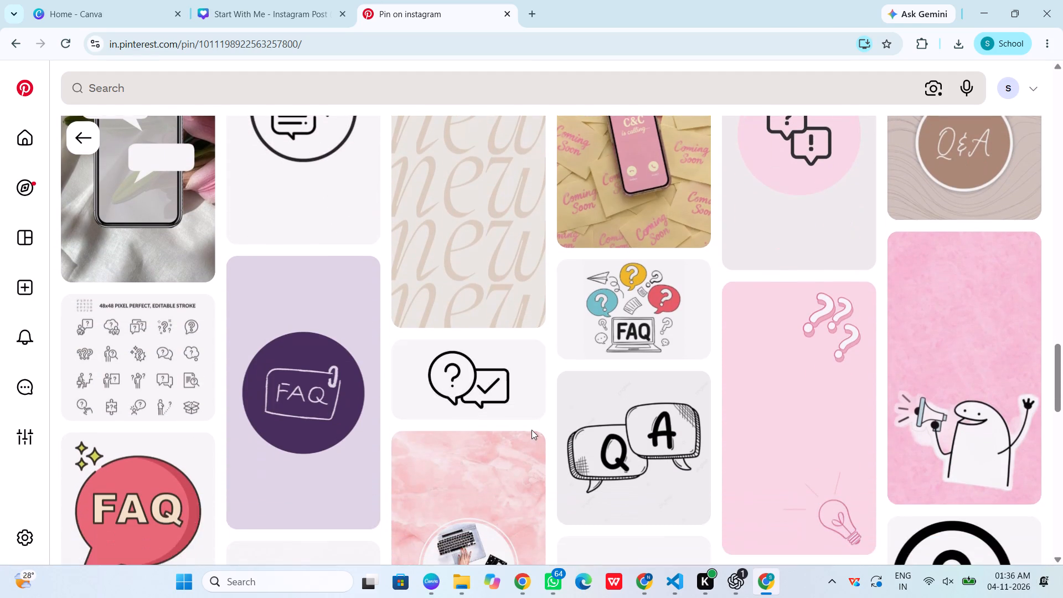
scroll(531, 430, down, 2)
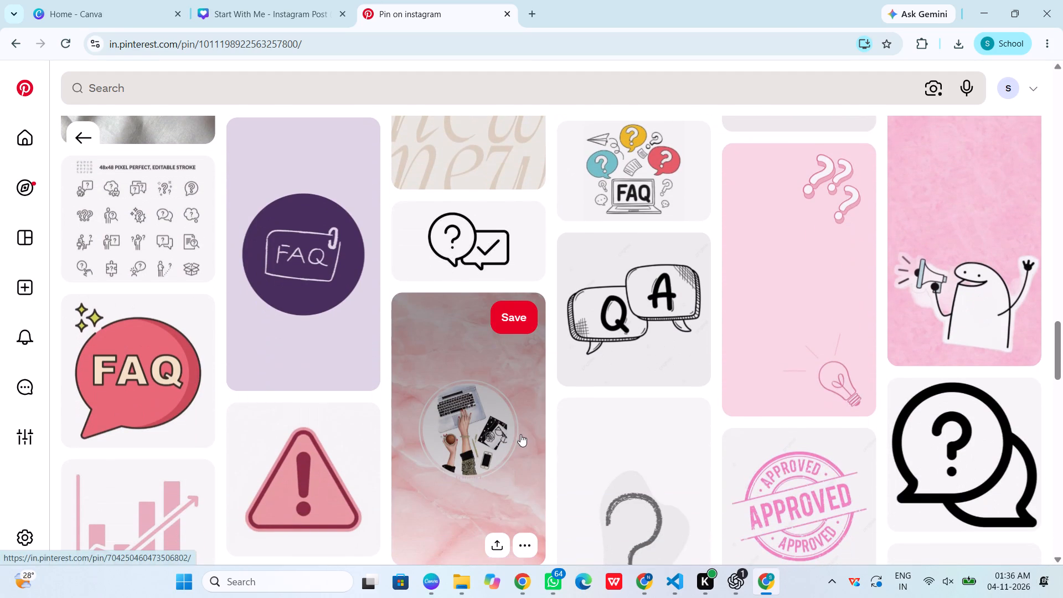
scroll(520, 434, down, 9)
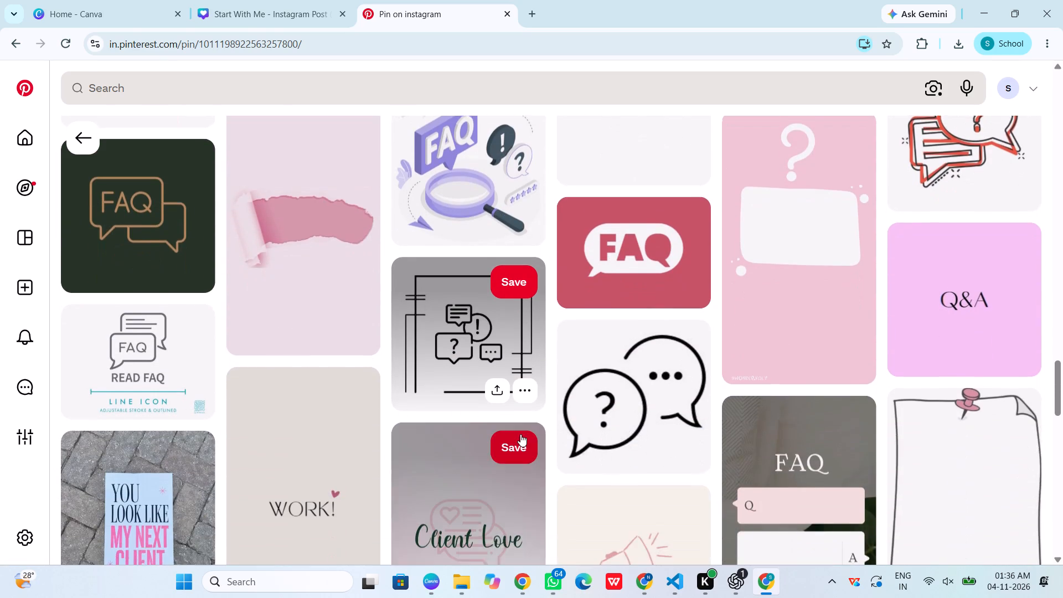
scroll(521, 406, down, 1)
scroll(521, 406, up, 2)
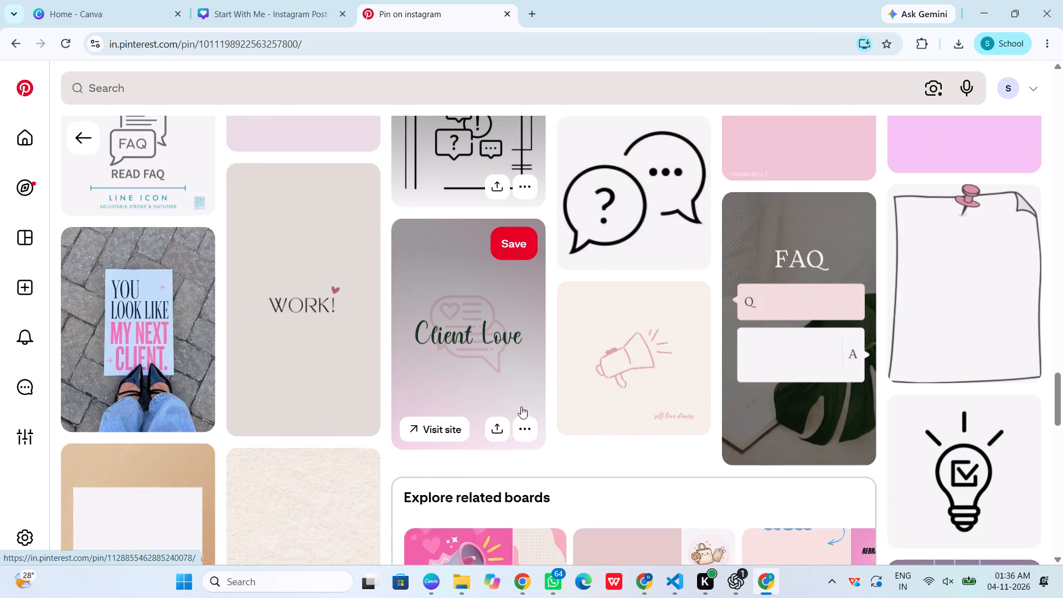
scroll(521, 406, up, 4)
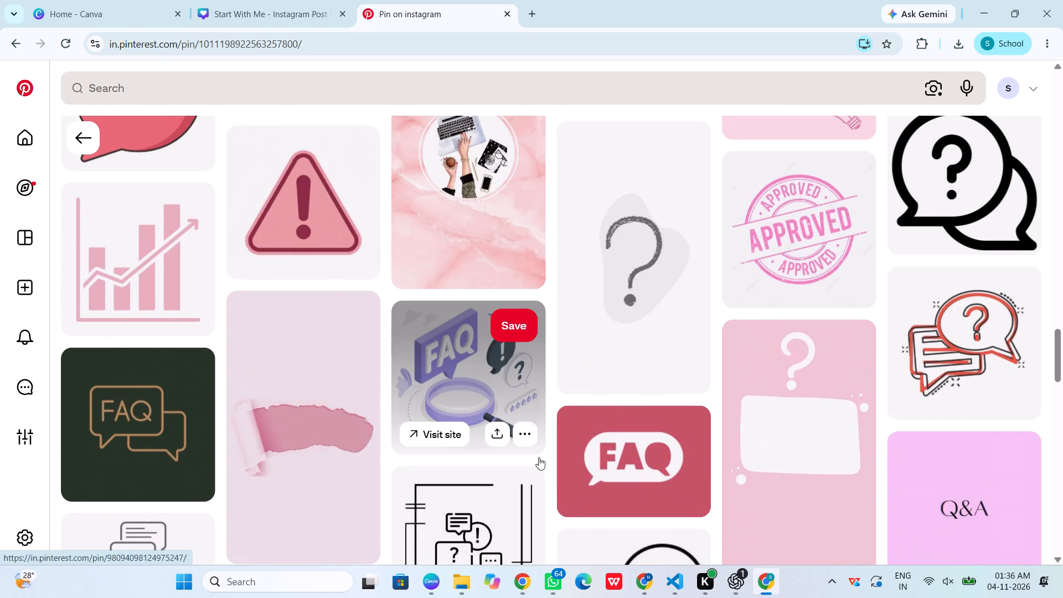
Switch to the Start With Me design in Canva and search the elements for "faq icon", showing all graphics results.
click(90, 0)
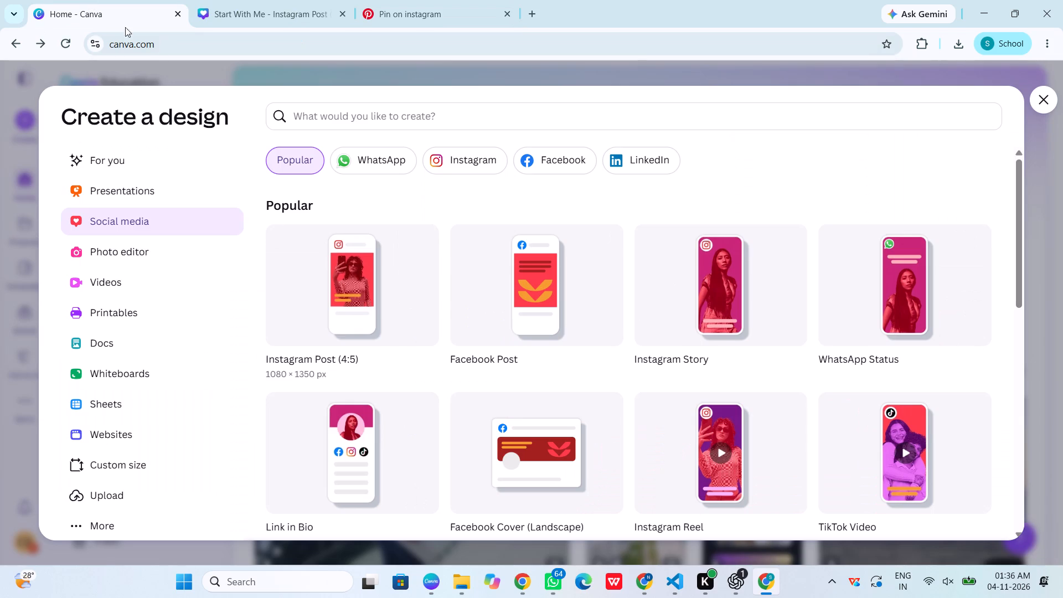
click(254, 0)
click(169, 134)
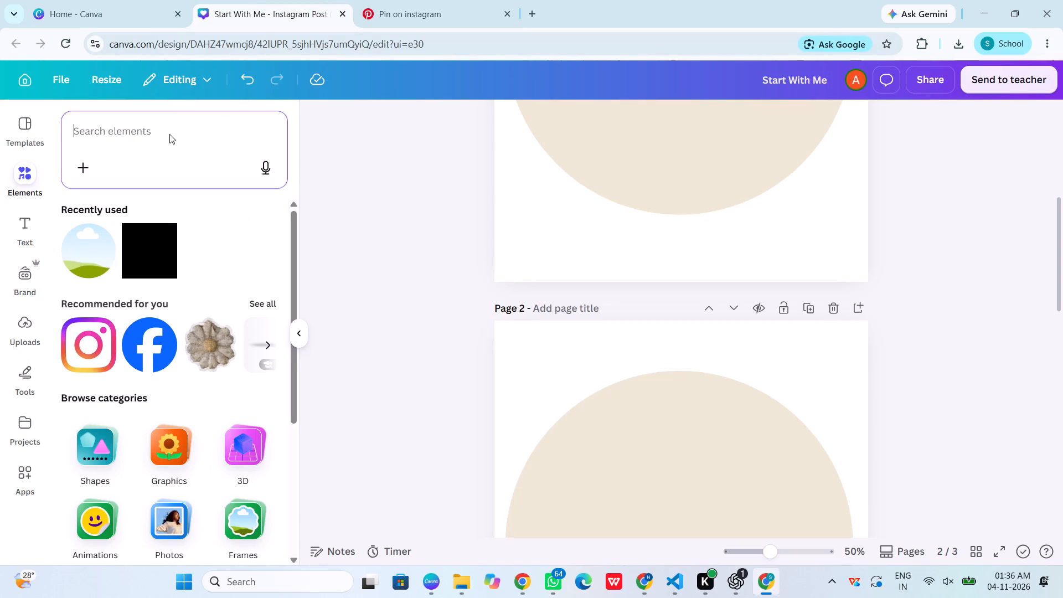
text(fq)
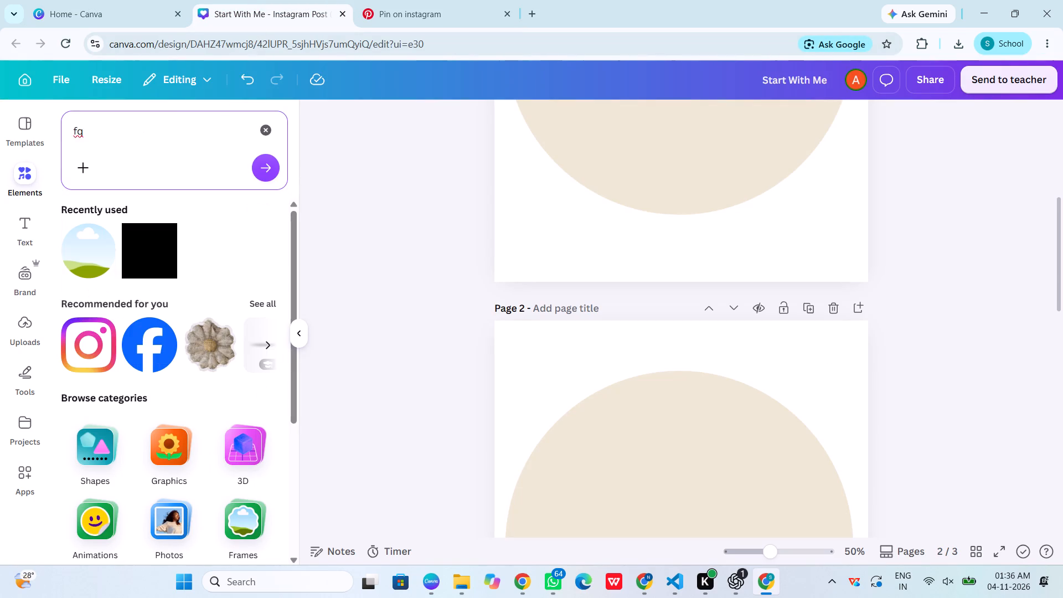
key(BackSpace)
text(aq)
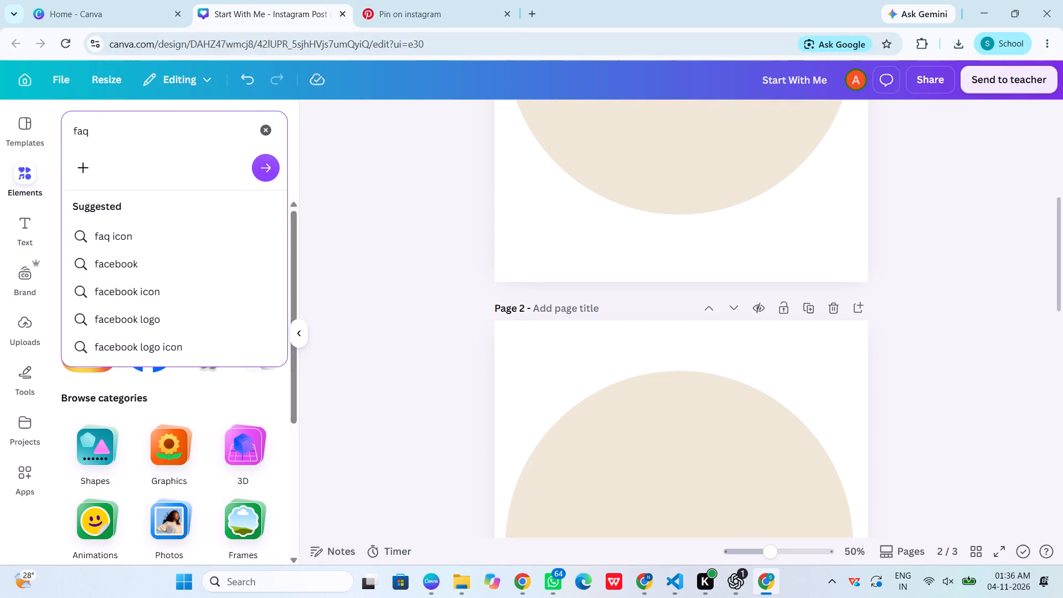
click(173, 241)
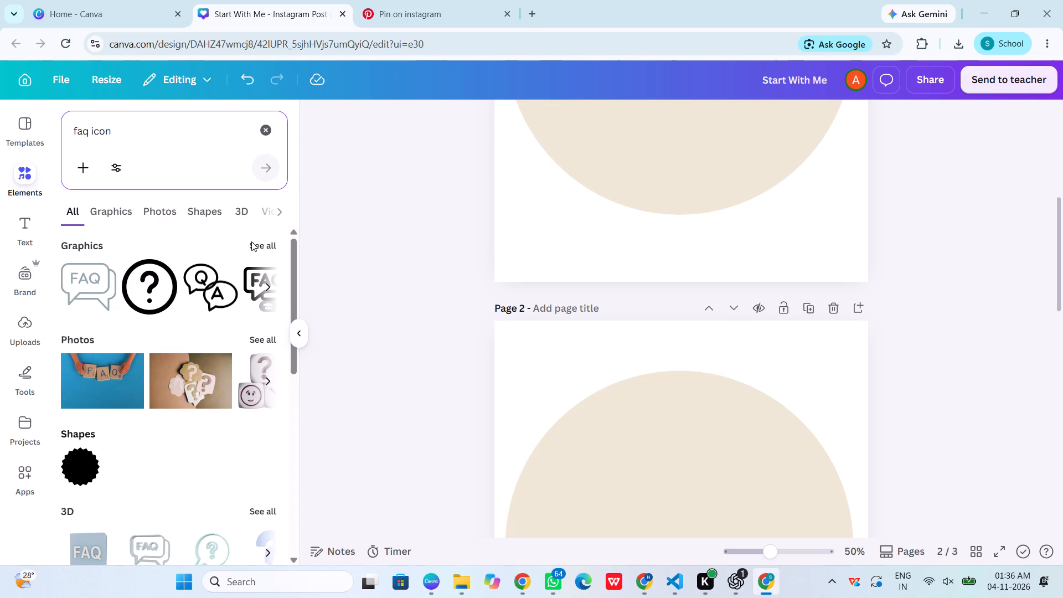
click(272, 242)
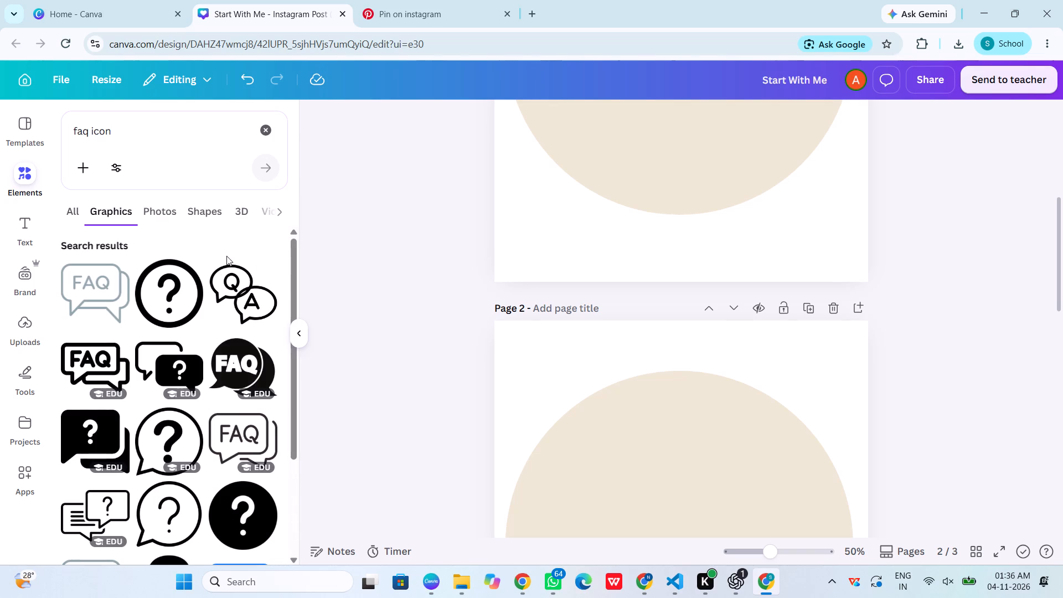
Find the outlined FAQ speech bubbles with burst lines among the graphics and add them to the beige circle on page 2.
scroll(215, 317, down, 1)
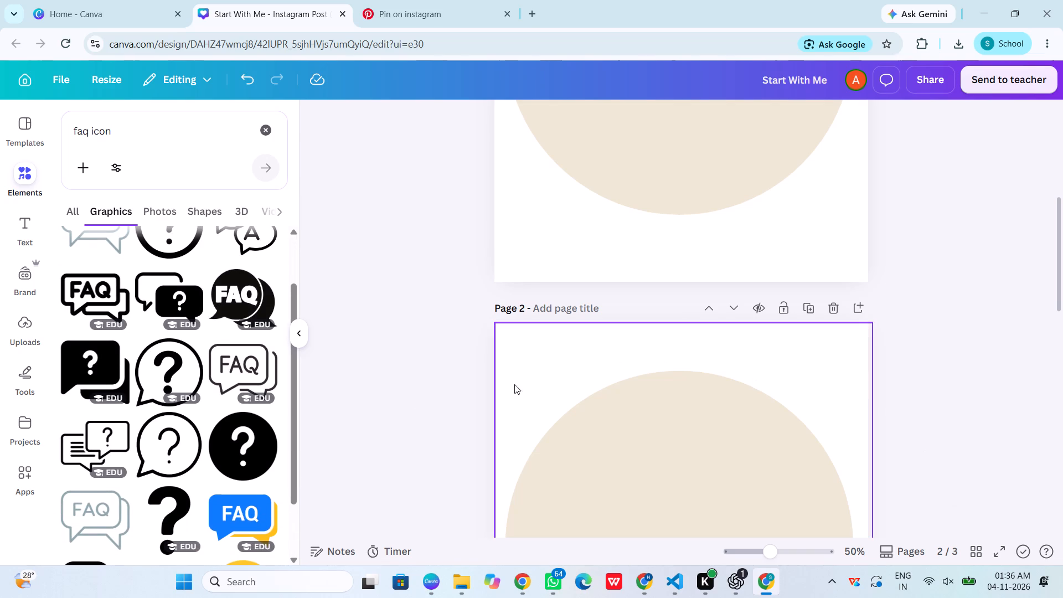
scroll(181, 436, down, 5)
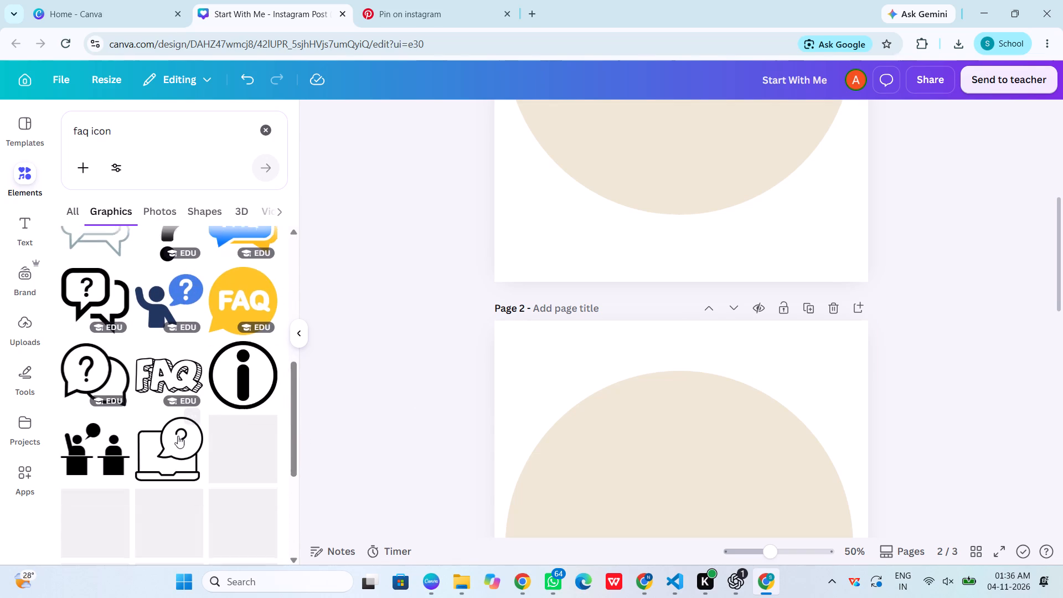
scroll(178, 436, down, 1)
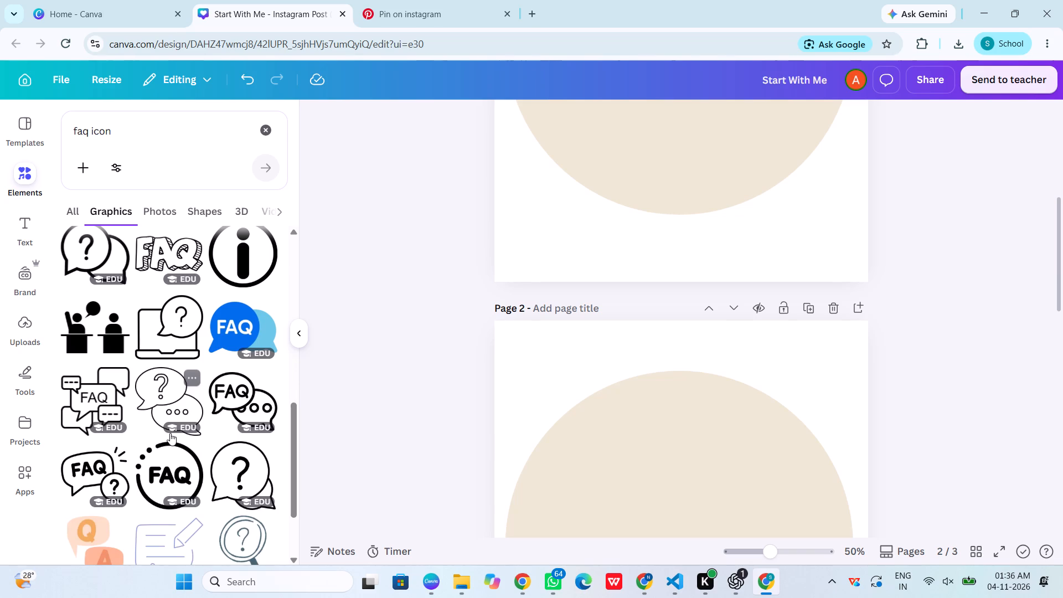
scroll(170, 433, down, 2)
scroll(169, 433, up, 3)
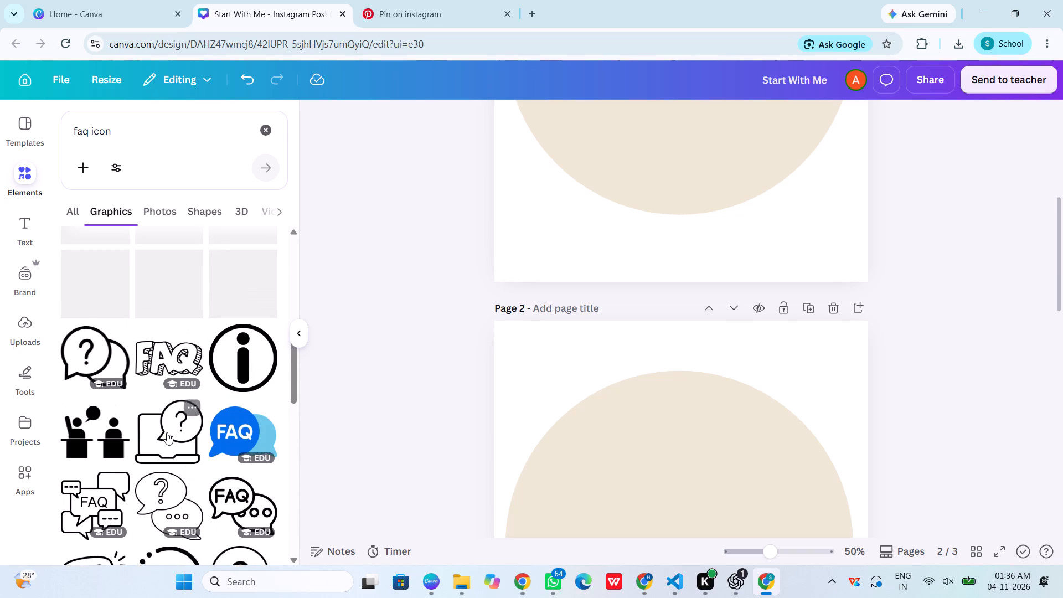
scroll(165, 432, down, 4)
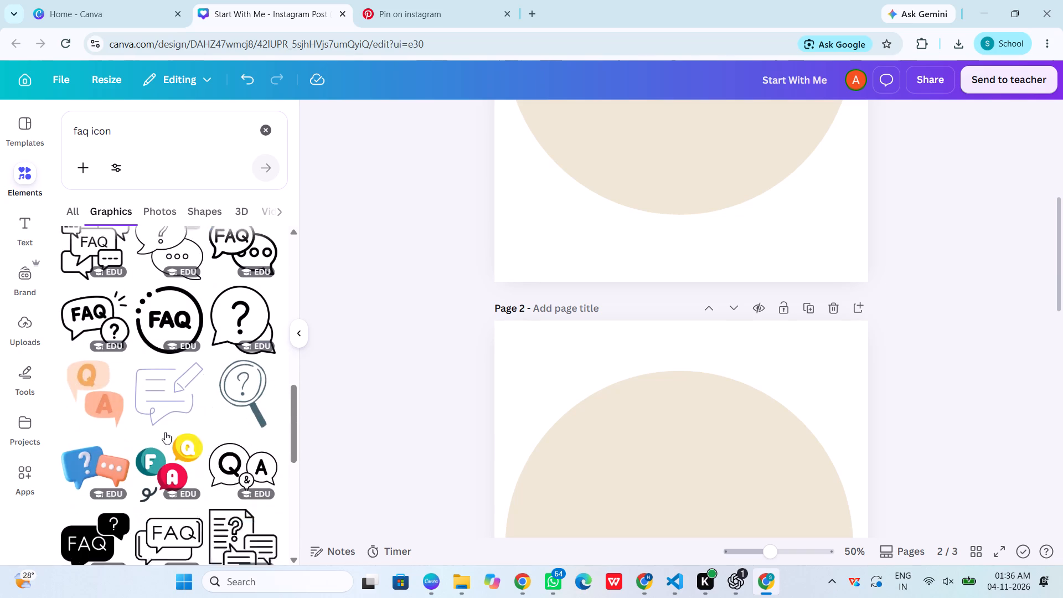
scroll(165, 432, down, 2)
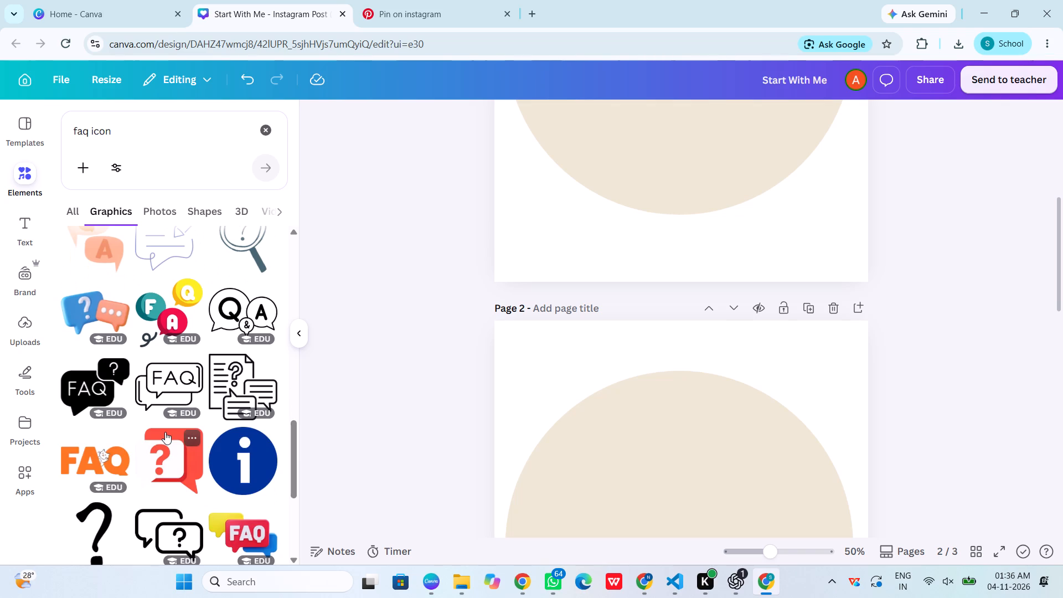
scroll(165, 432, down, 4)
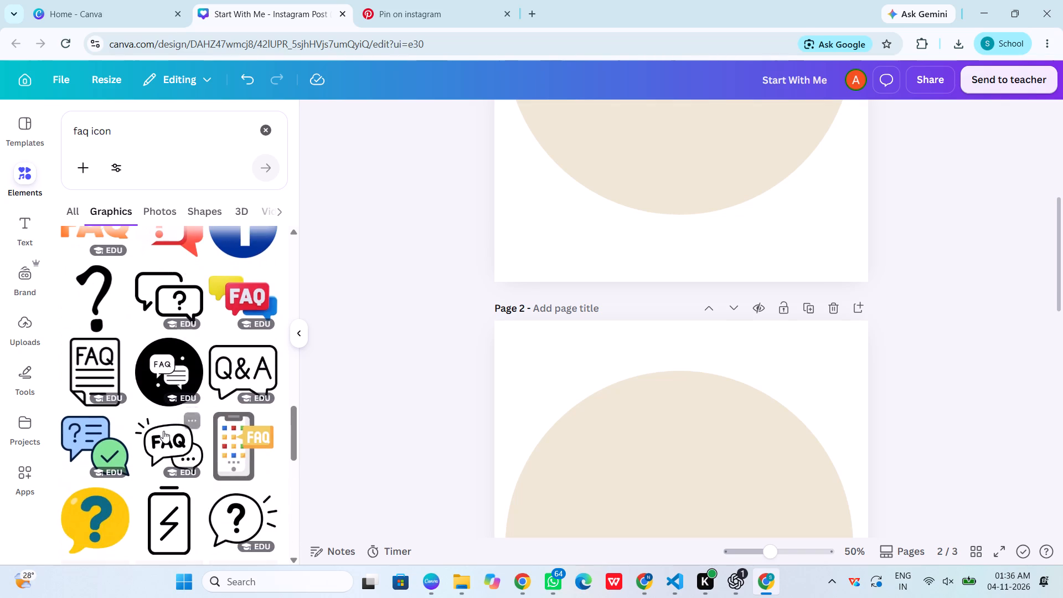
scroll(163, 431, down, 4)
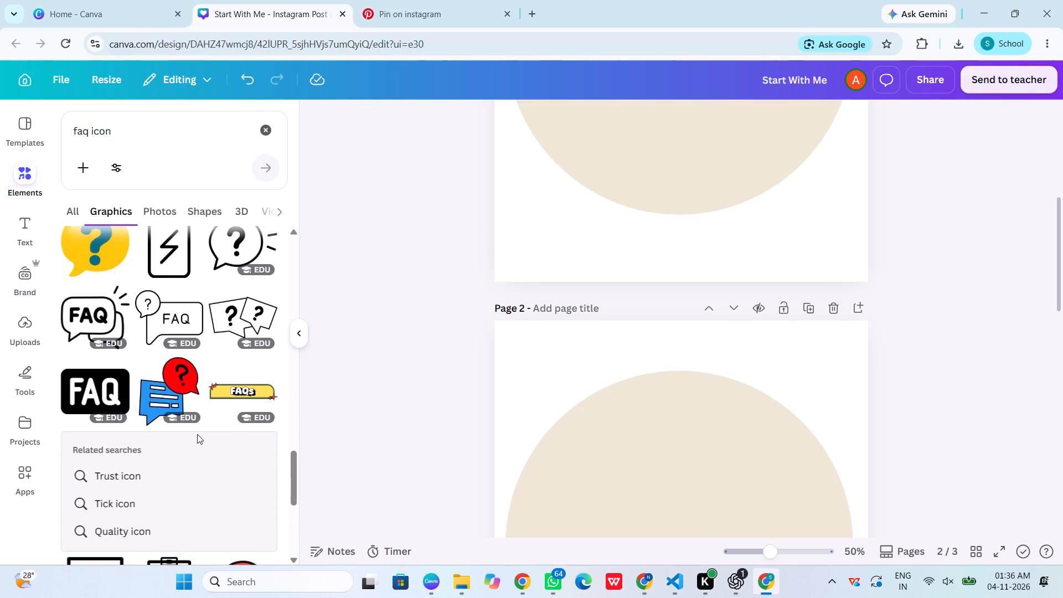
click(110, 324)
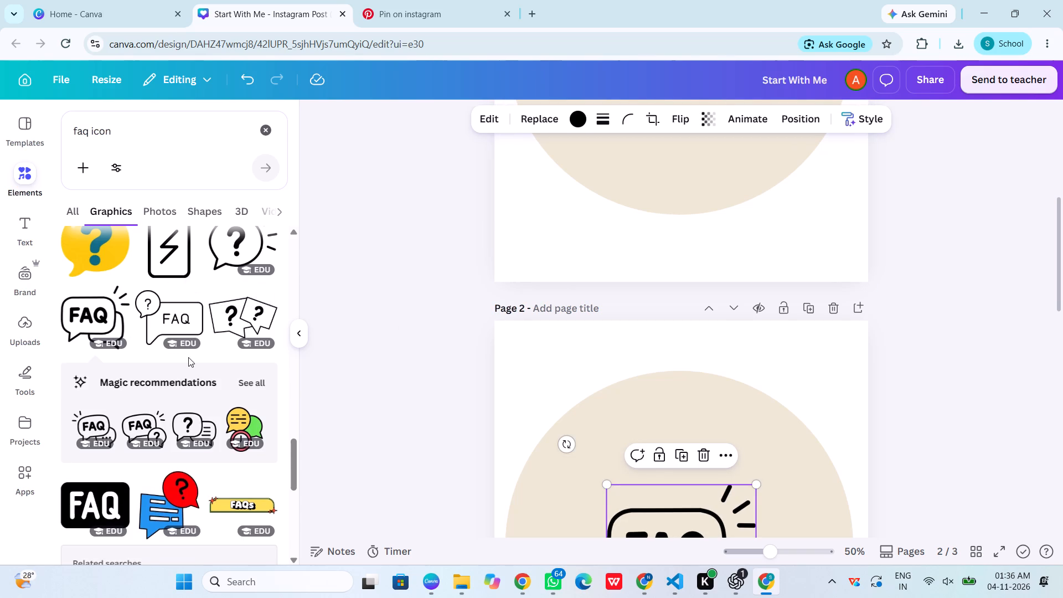
Add the orange FAQ lettering with the white cat to page 2 and place it just above the speech-bubble icon.
scroll(188, 357, up, 7)
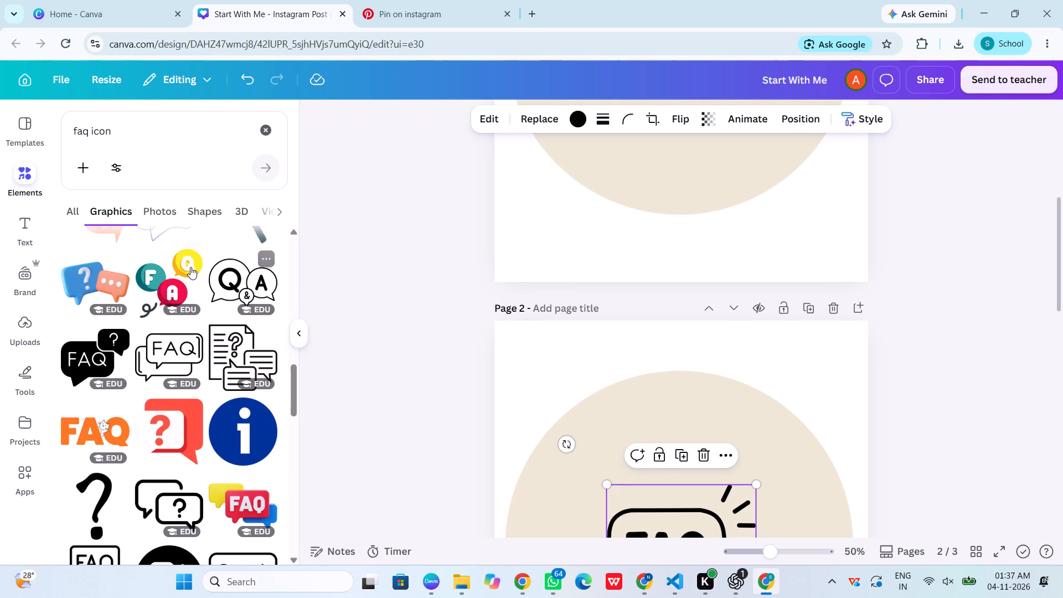
scroll(163, 396, up, 1)
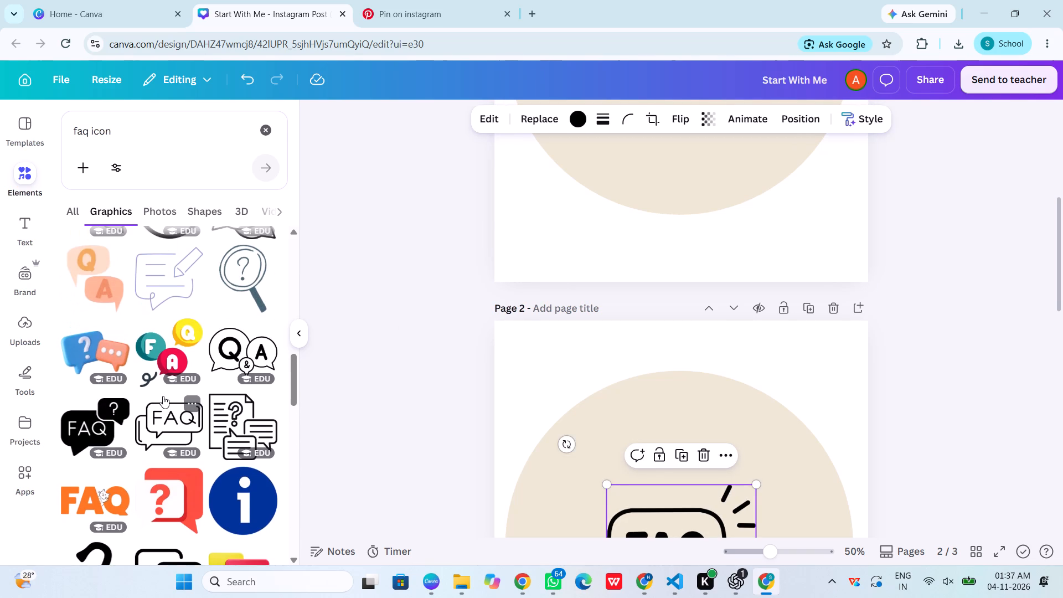
click(85, 492)
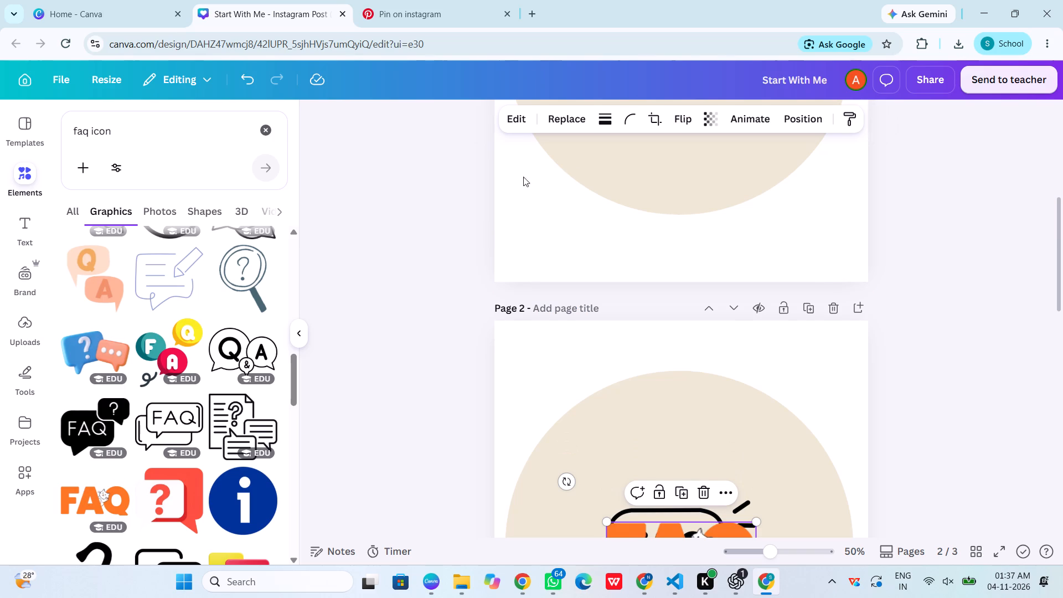
scroll(721, 220, down, 4)
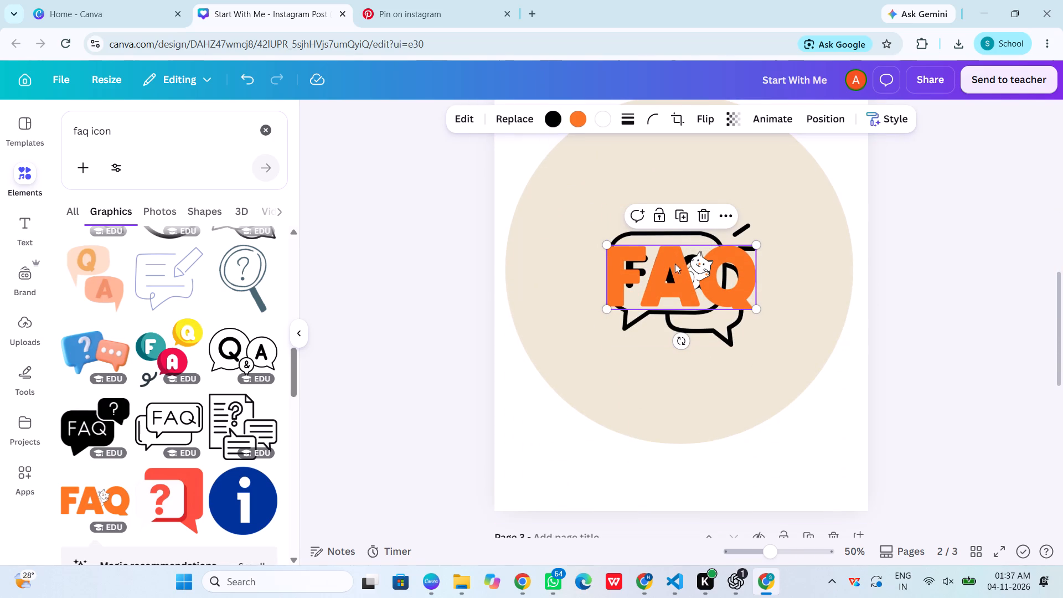
drag(675, 264, 628, 188)
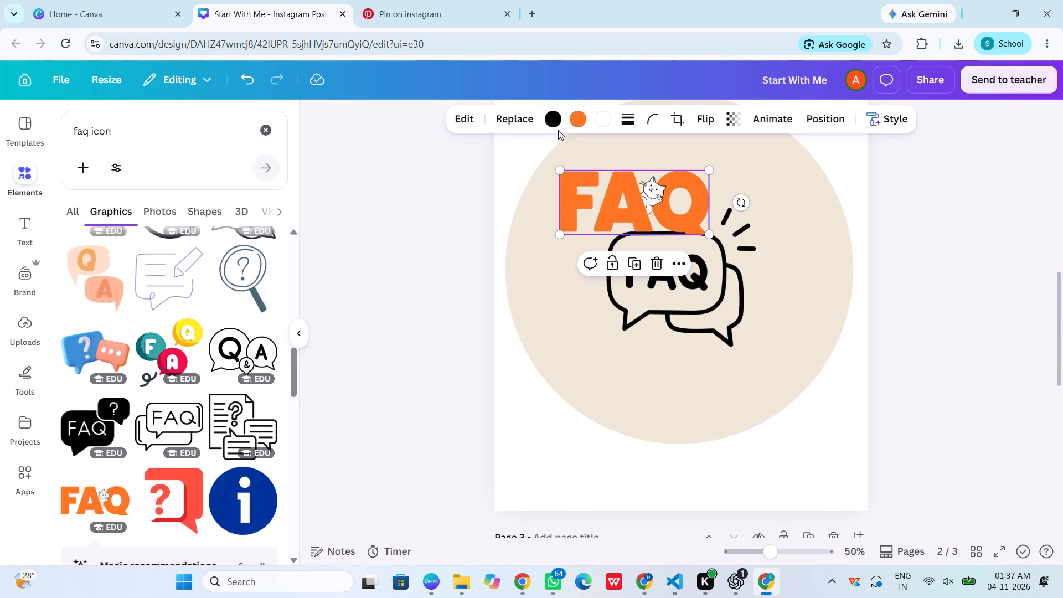
Change the orange of the FAQ cat lettering to black #000000.
click(549, 125)
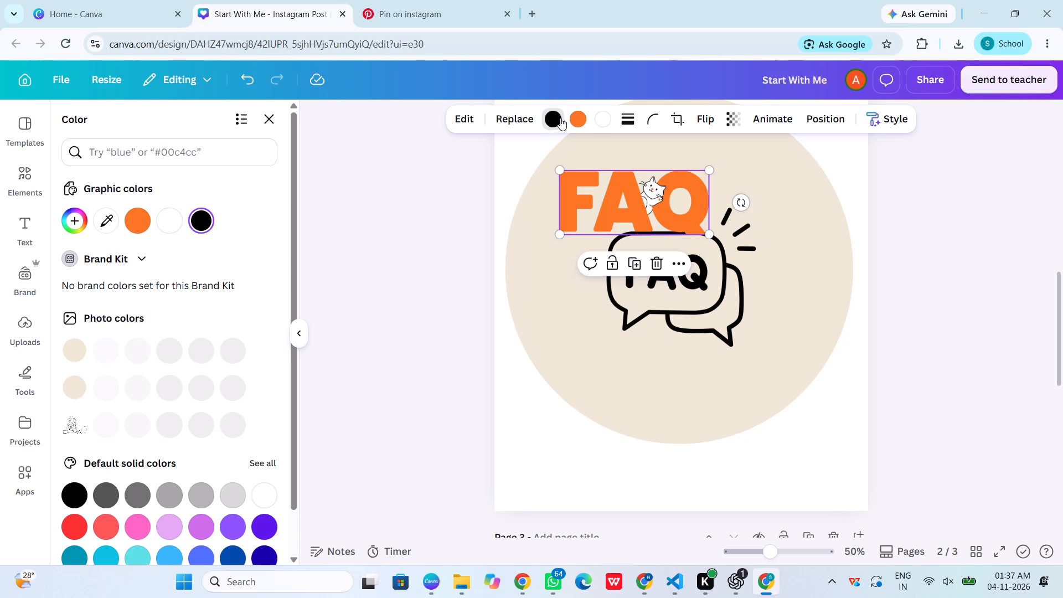
click(572, 118)
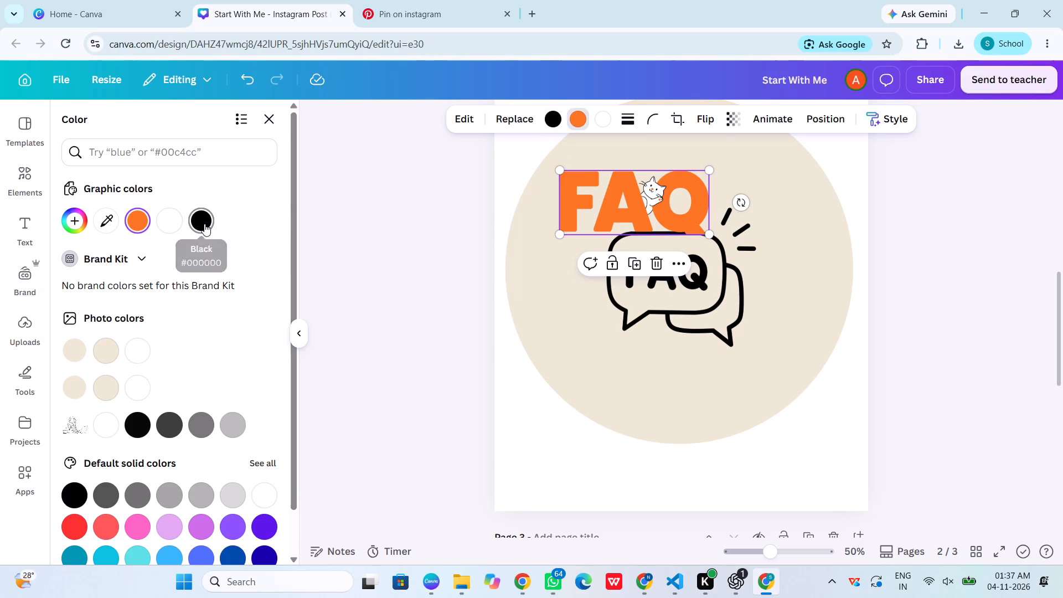
click(204, 224)
click(340, 222)
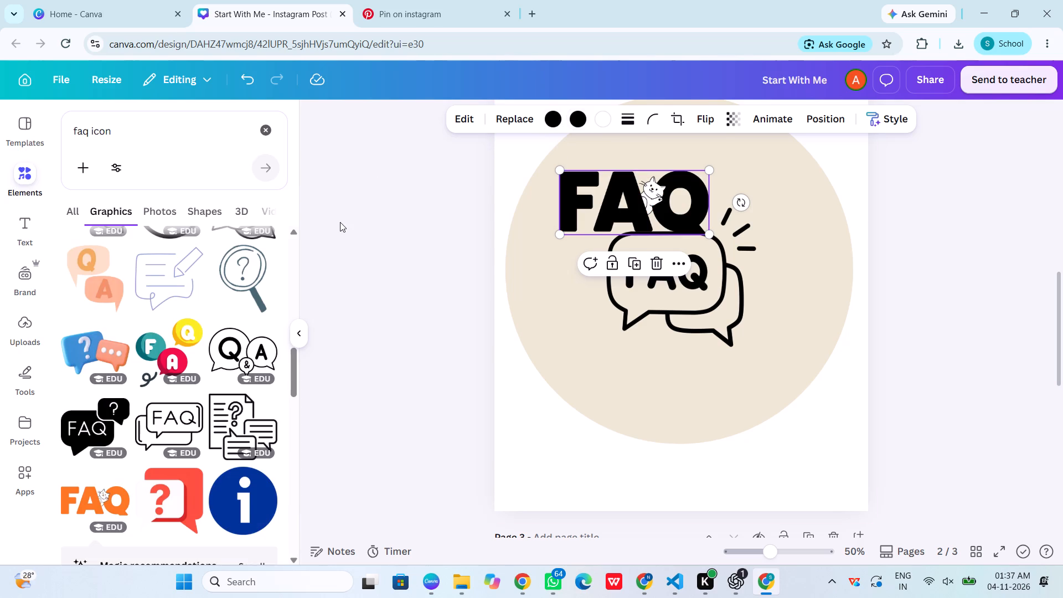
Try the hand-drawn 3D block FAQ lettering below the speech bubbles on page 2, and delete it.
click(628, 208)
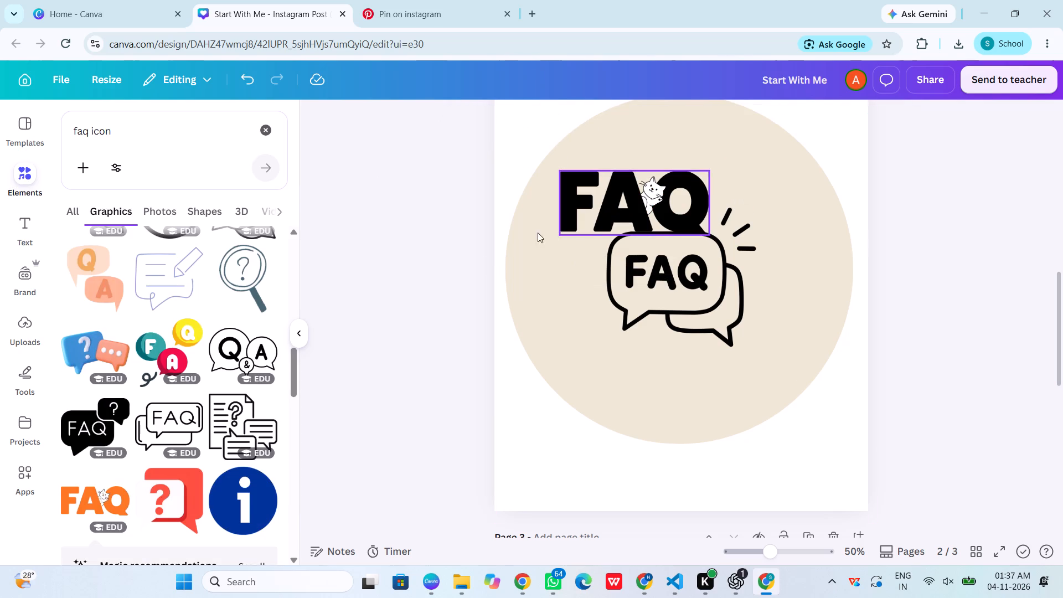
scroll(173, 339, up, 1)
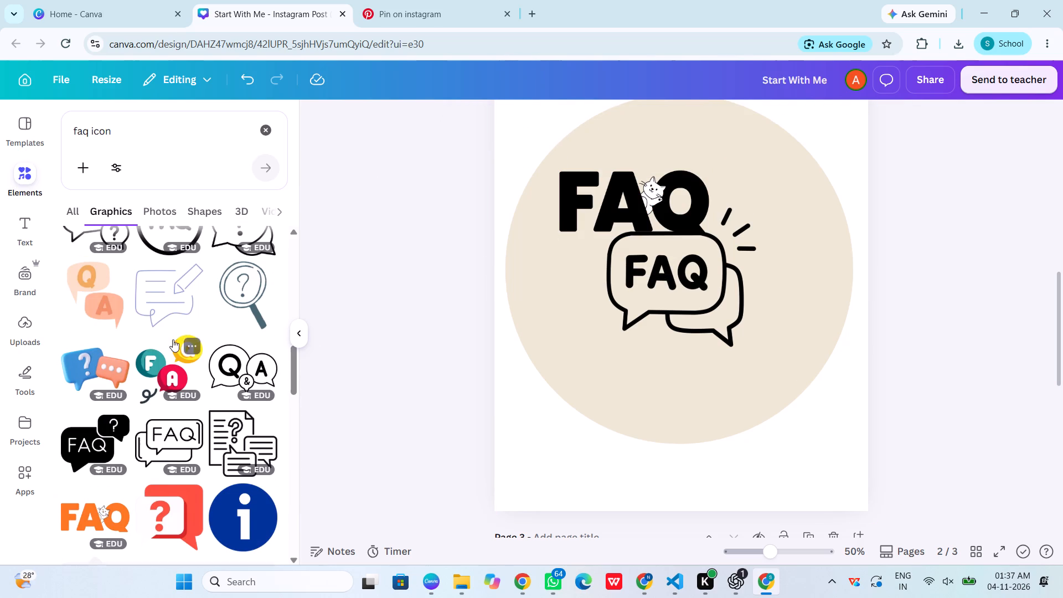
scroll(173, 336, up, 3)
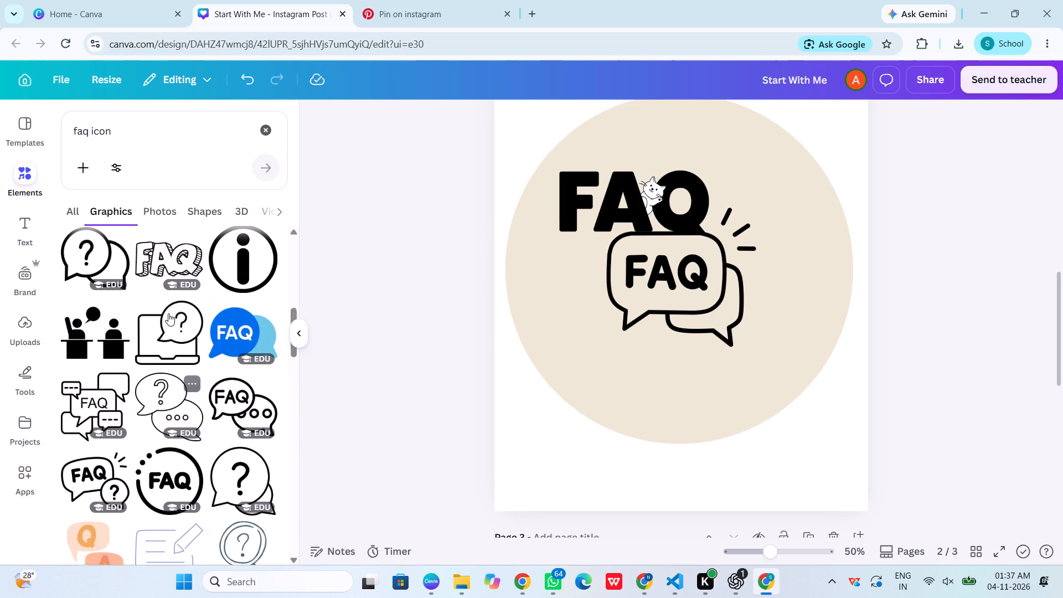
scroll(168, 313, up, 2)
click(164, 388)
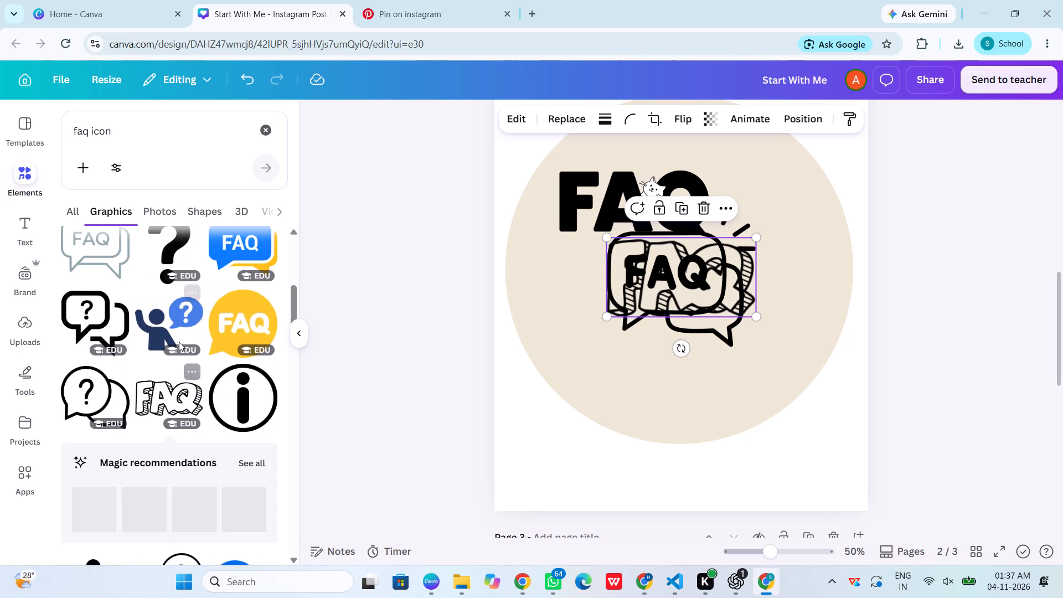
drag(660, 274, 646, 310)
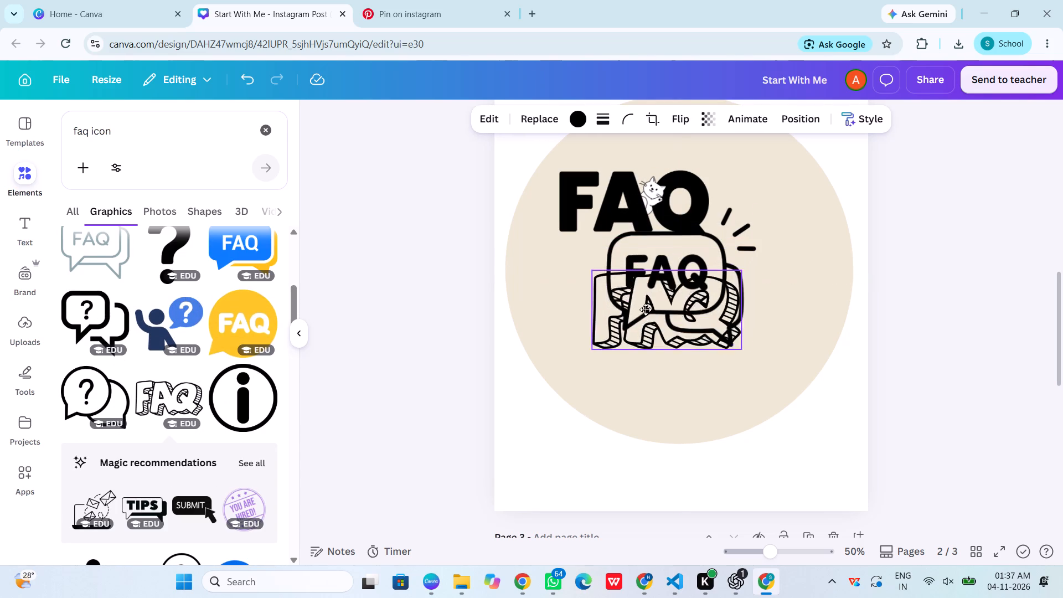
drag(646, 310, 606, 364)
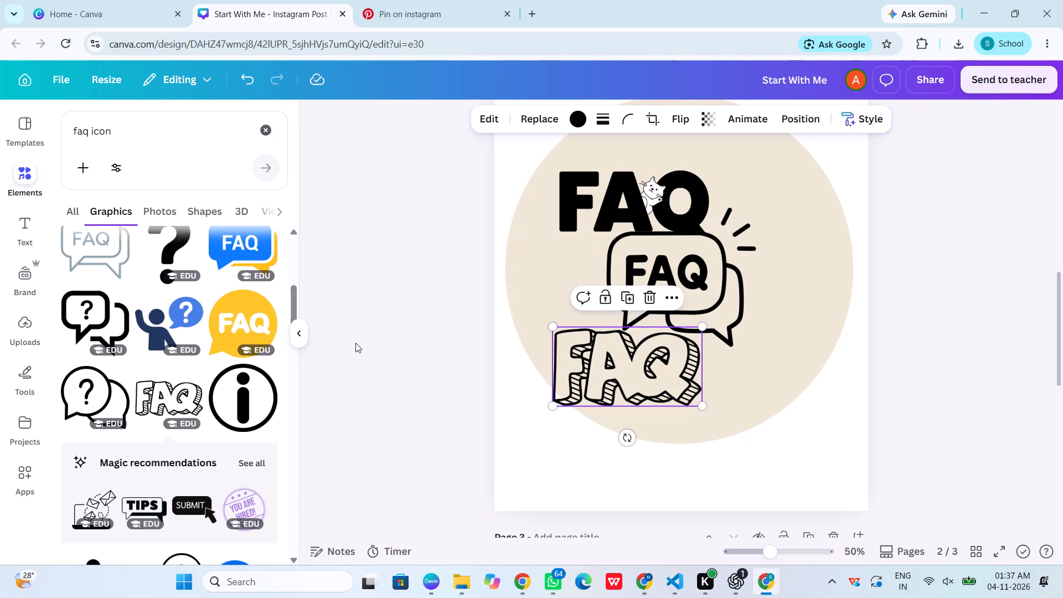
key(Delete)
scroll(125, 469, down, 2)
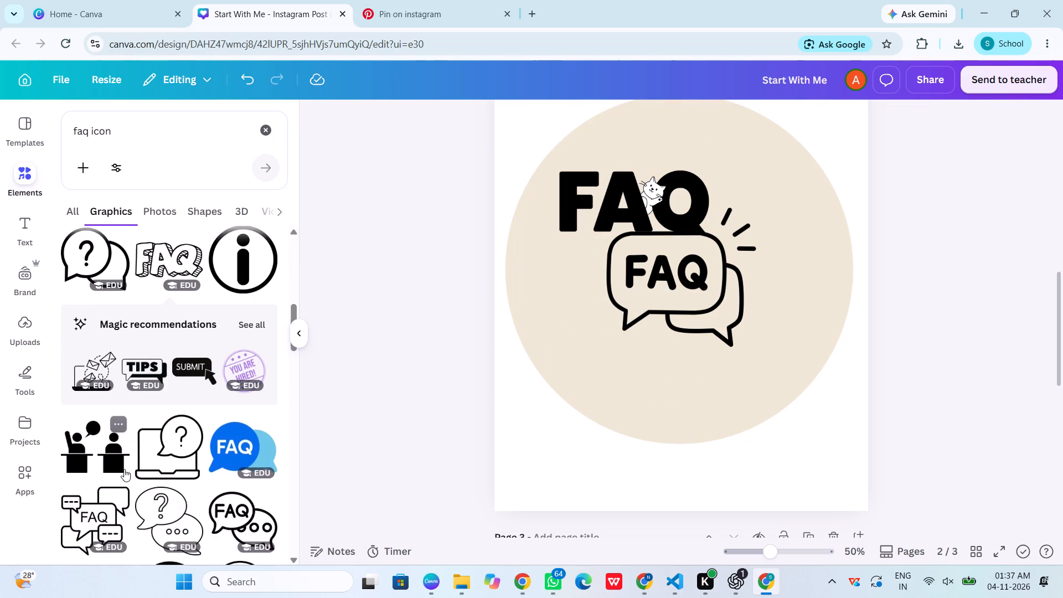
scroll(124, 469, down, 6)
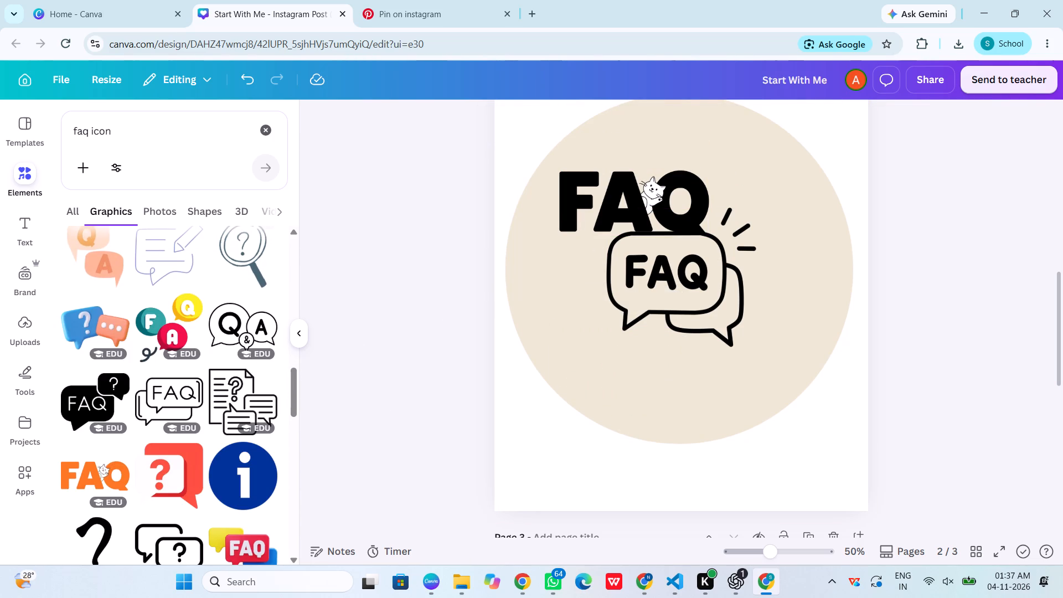
Search the graphics for "anouncements" and add the black outlined megaphone with burst lines to page 2.
drag(163, 135, 62, 124)
text(anouncement)
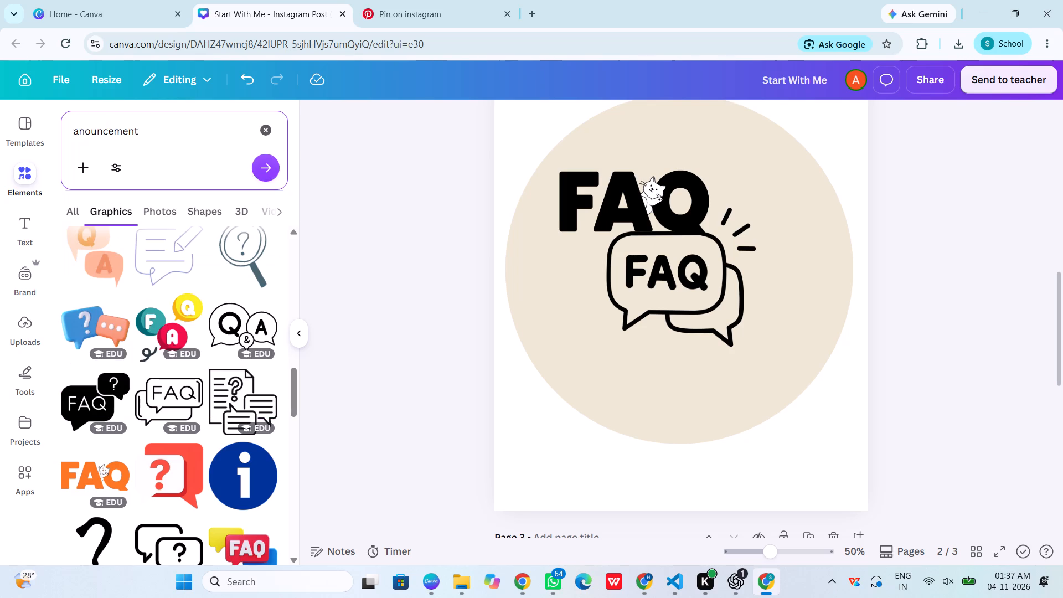
key(s)
key(Return)
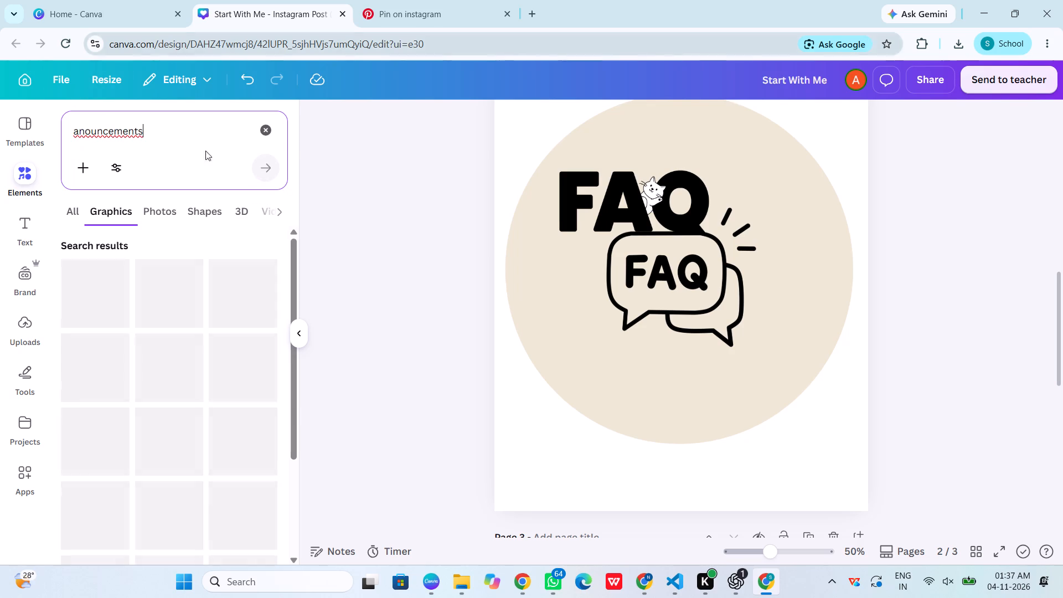
scroll(86, 417, down, 1)
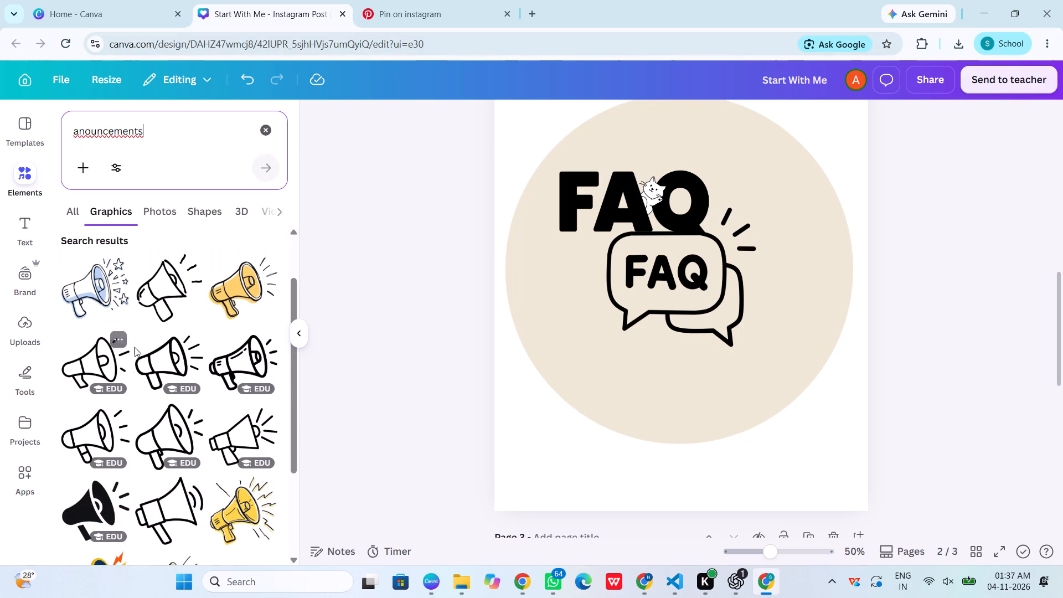
click(167, 280)
Move the black FAQ cat lettering from page 2 to the centre of the beige circle on page 1.
scroll(589, 315, up, 2)
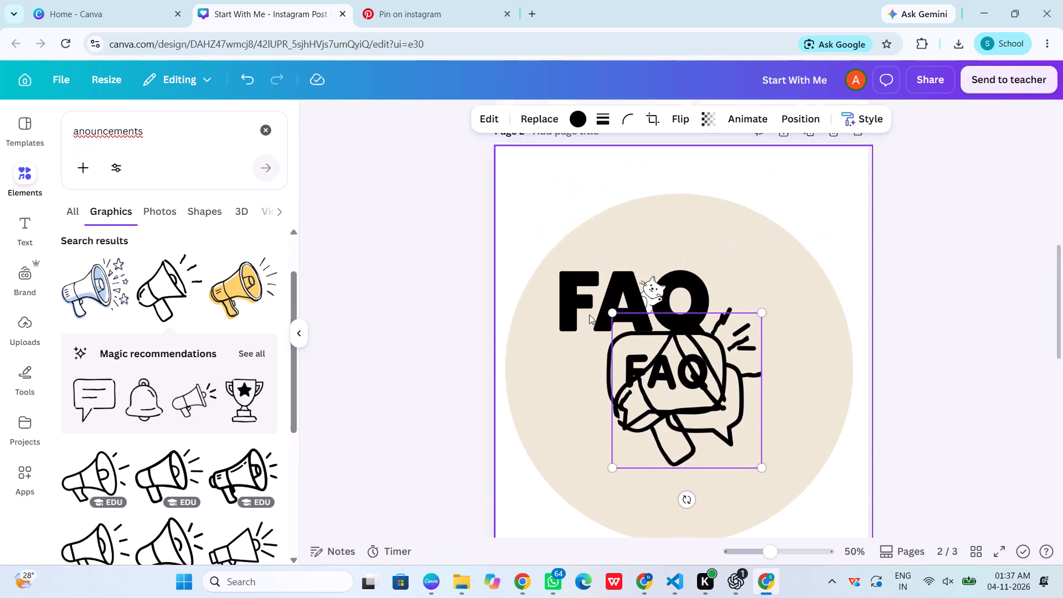
scroll(589, 315, up, 4)
scroll(592, 297, down, 5)
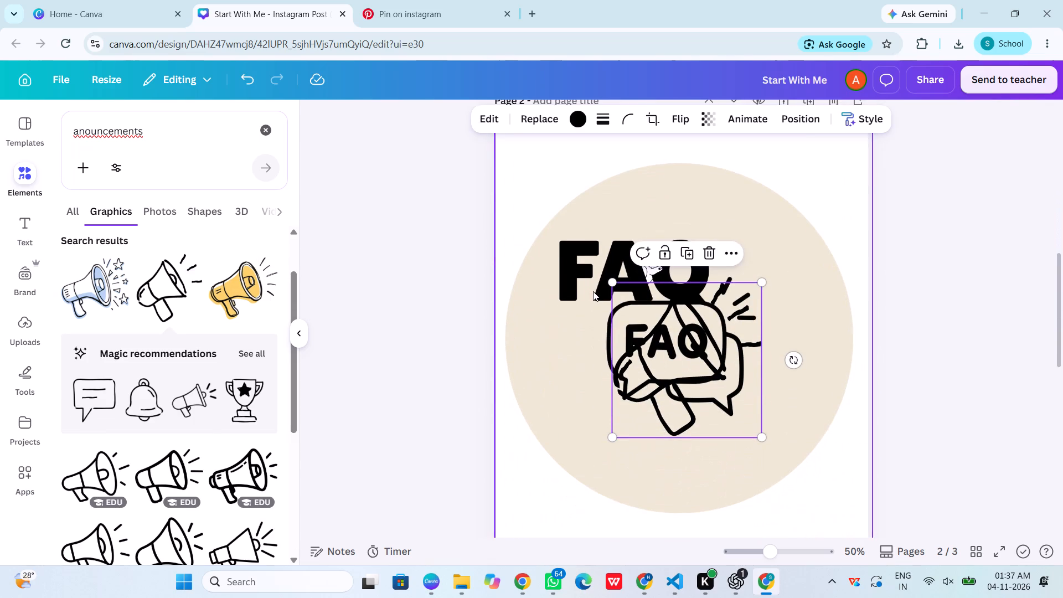
click(566, 279)
drag(606, 276, 627, 133)
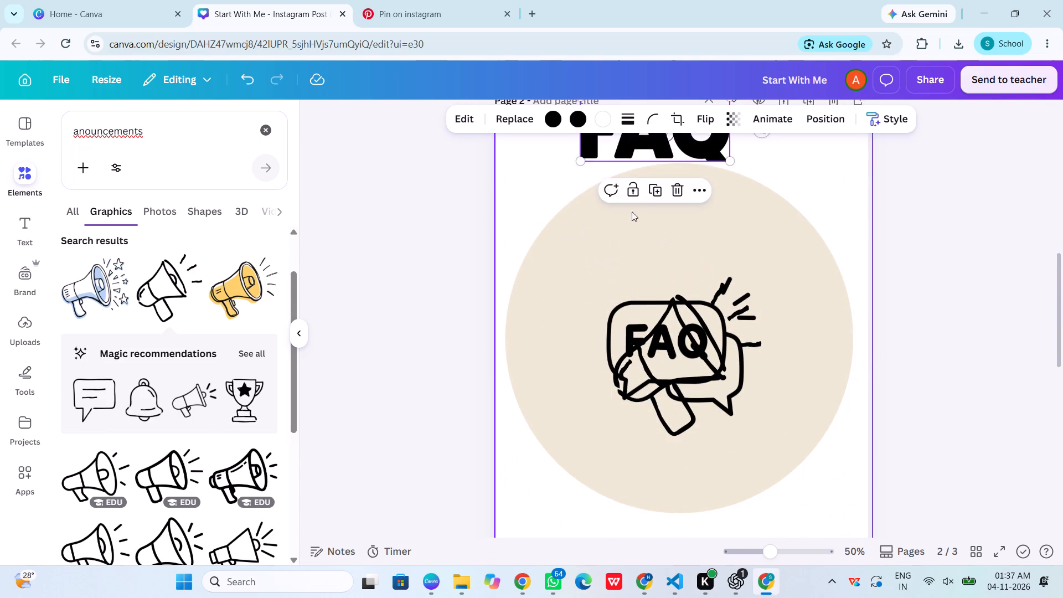
scroll(634, 221, up, 4)
drag(670, 423, 646, 156)
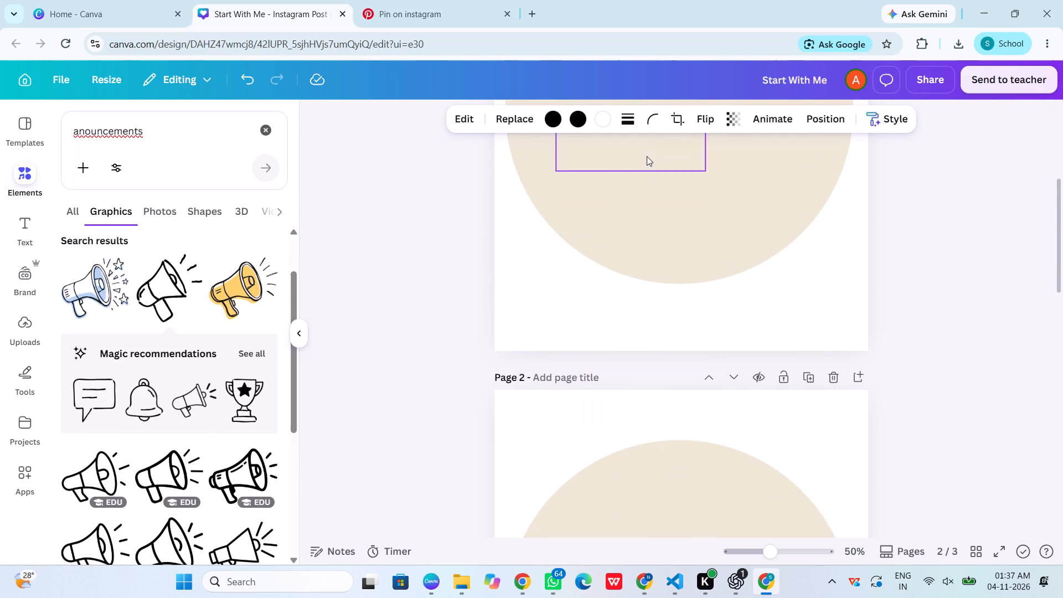
right_click(647, 158)
click(938, 298)
scroll(938, 298, up, 3)
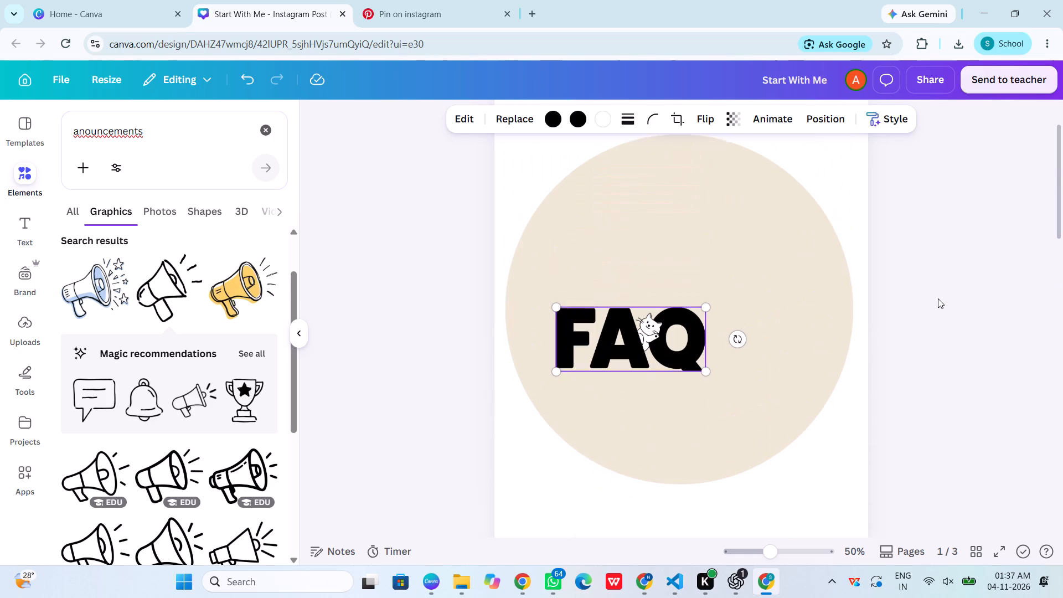
drag(633, 350, 686, 320)
click(931, 314)
Separate the overlapping graphics on page 2, placing the megaphone inside the circle and the FAQ speech bubbles at the page's lower-left corner.
scroll(931, 314, down, 8)
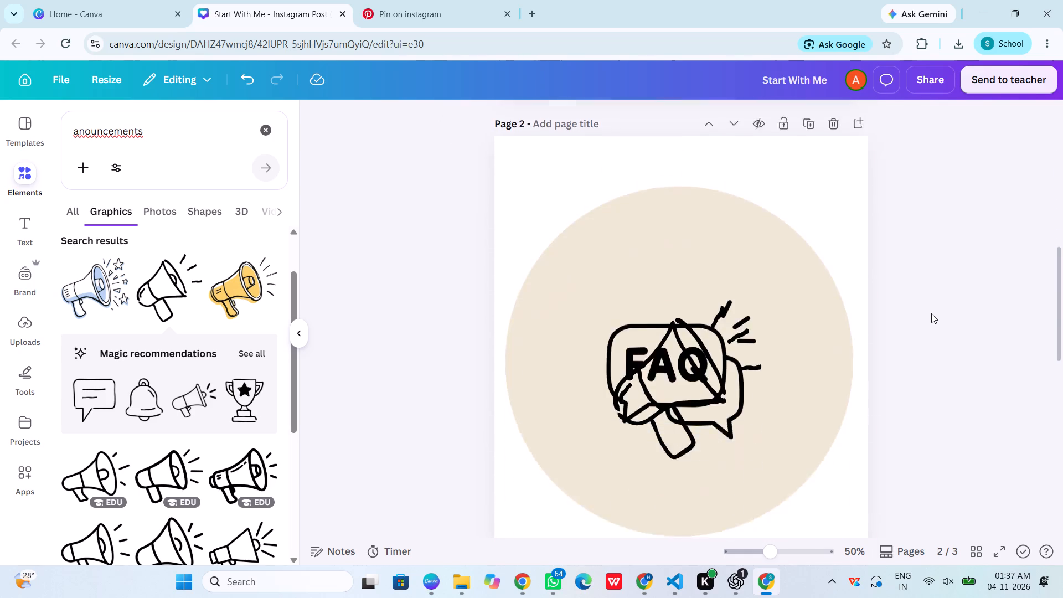
drag(660, 280, 599, 334)
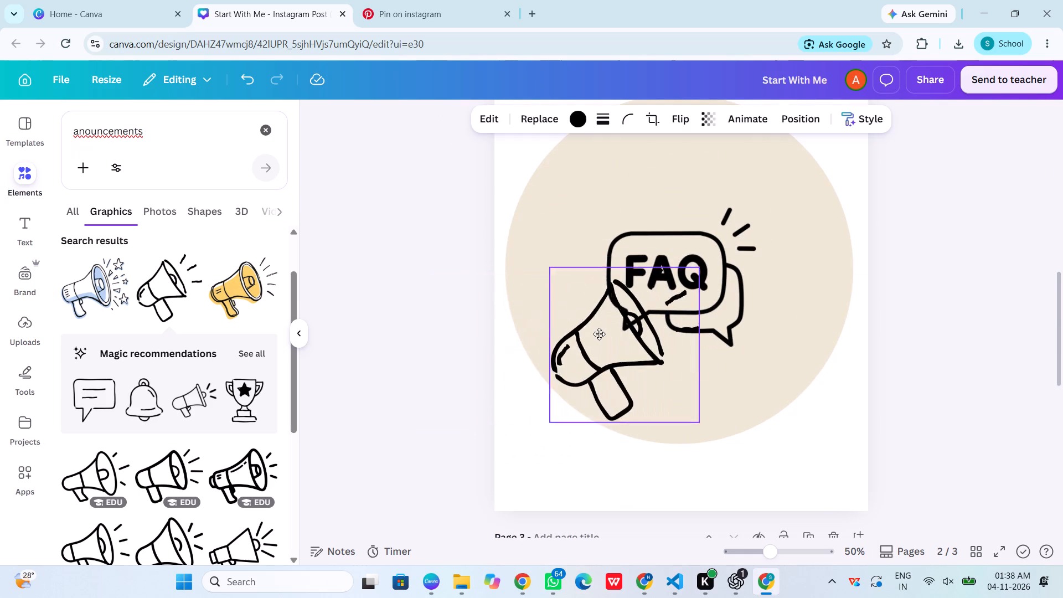
drag(599, 334, 574, 403)
drag(676, 271, 543, 137)
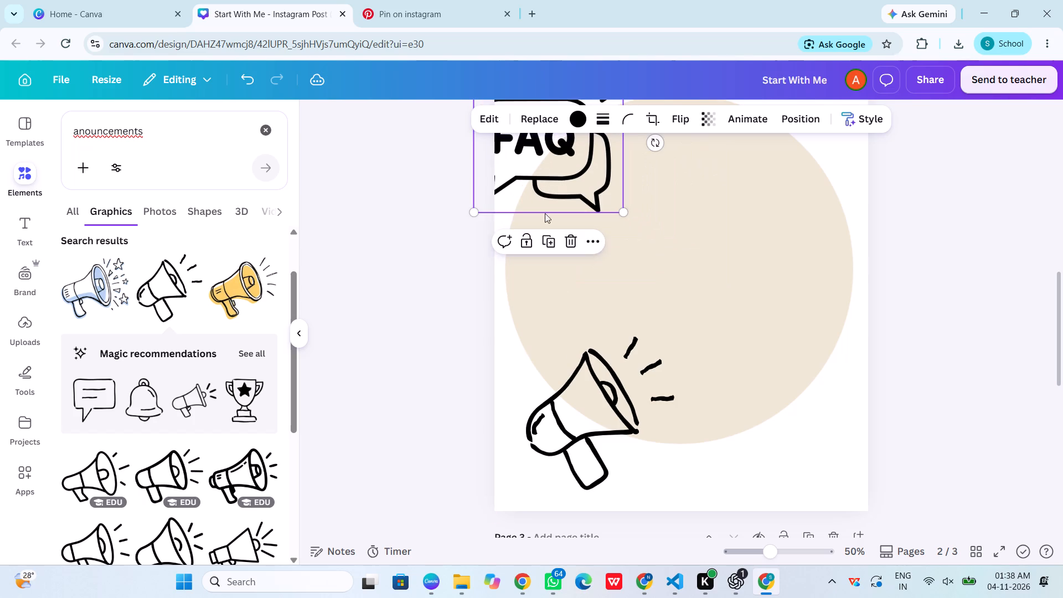
drag(598, 446, 687, 279)
click(892, 288)
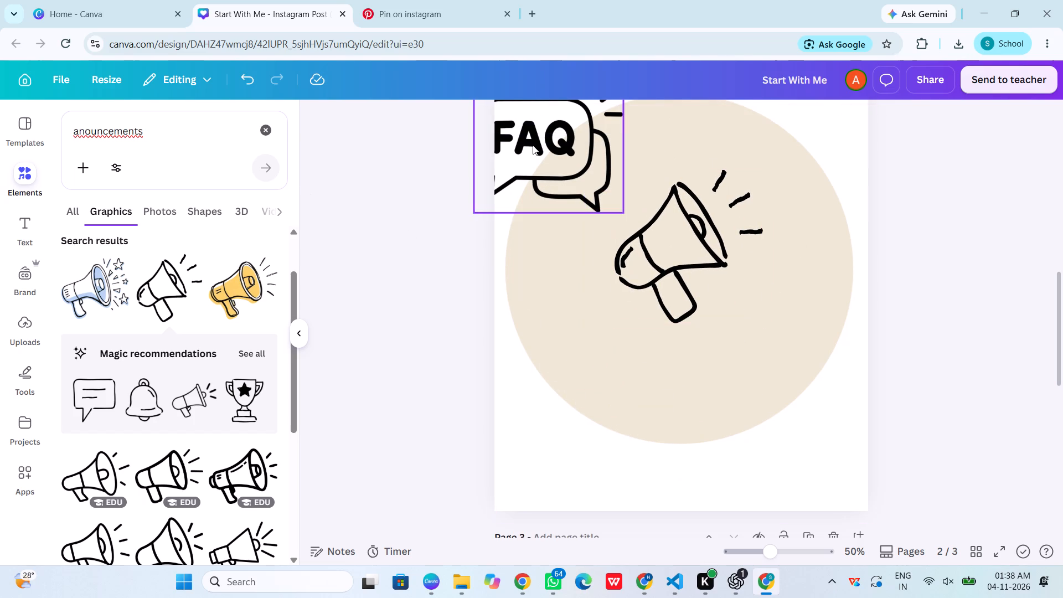
drag(534, 145, 528, 383)
drag(528, 384, 517, 520)
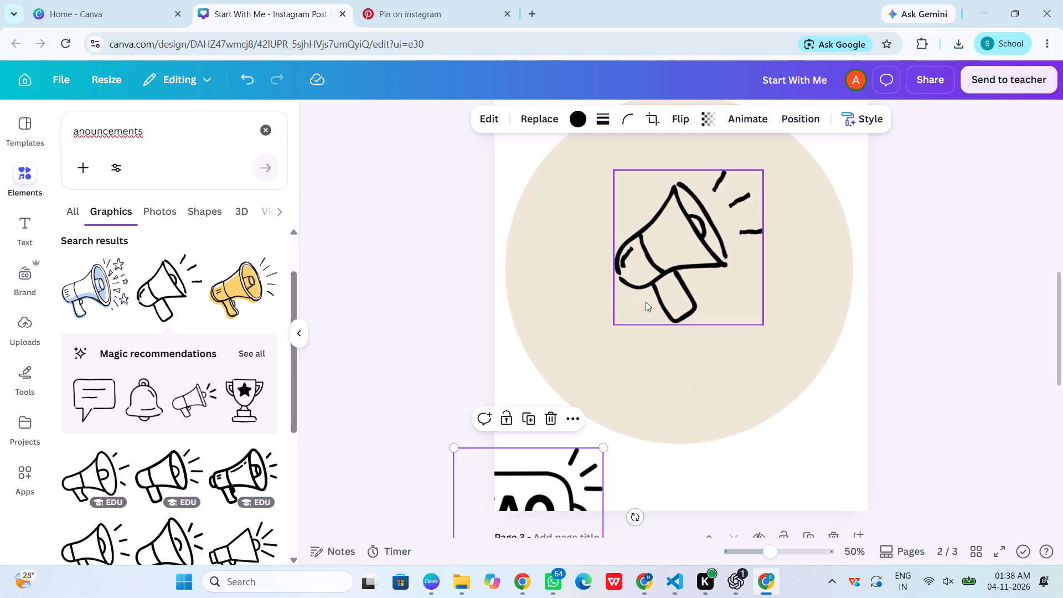
Rotate the megaphone on page 2 clockwise until it points horizontally.
click(653, 262)
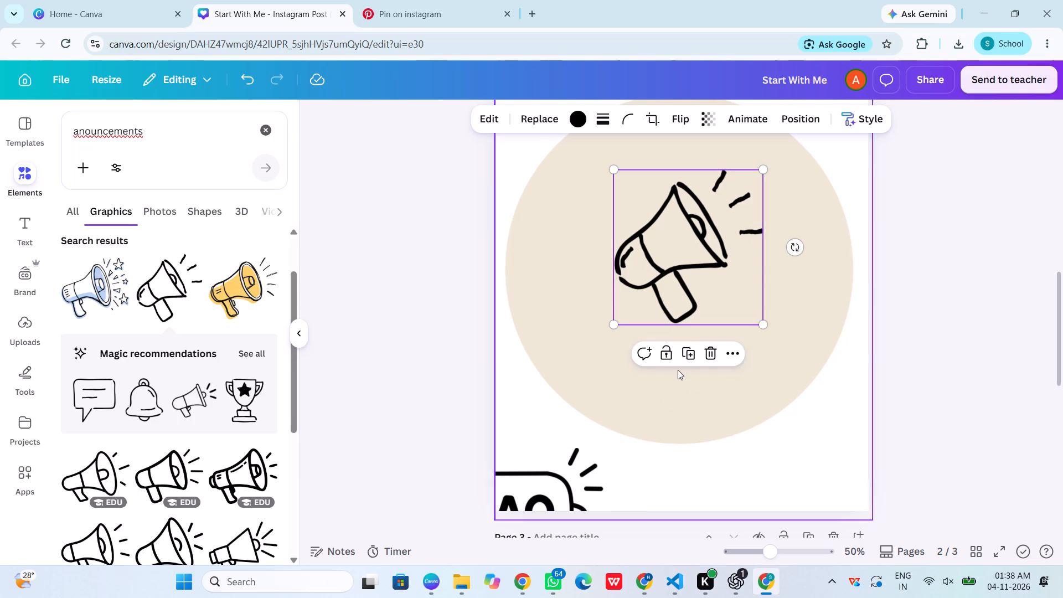
drag(796, 246, 796, 269)
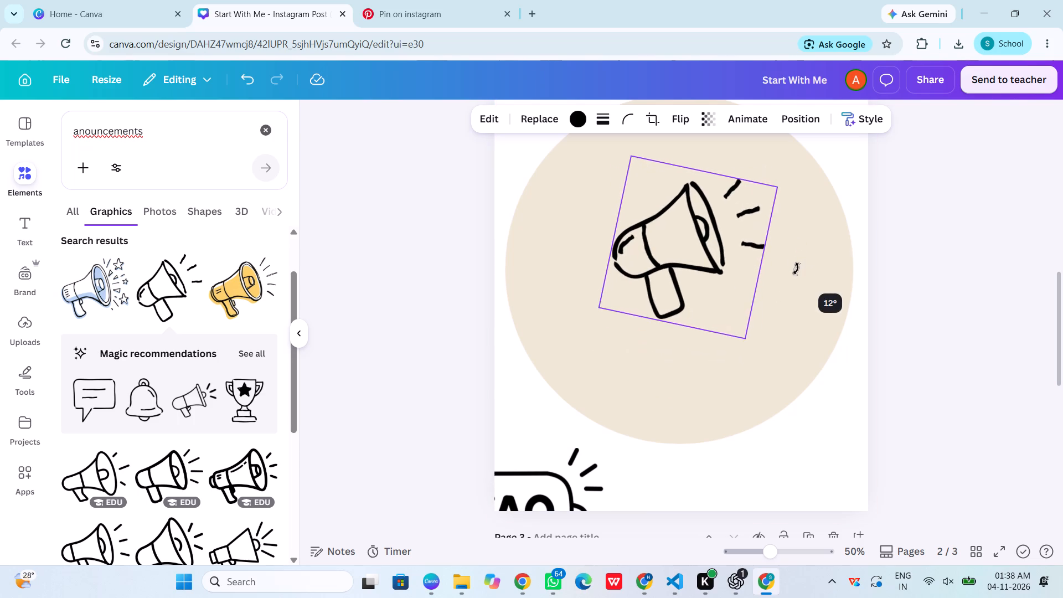
drag(796, 269, 786, 300)
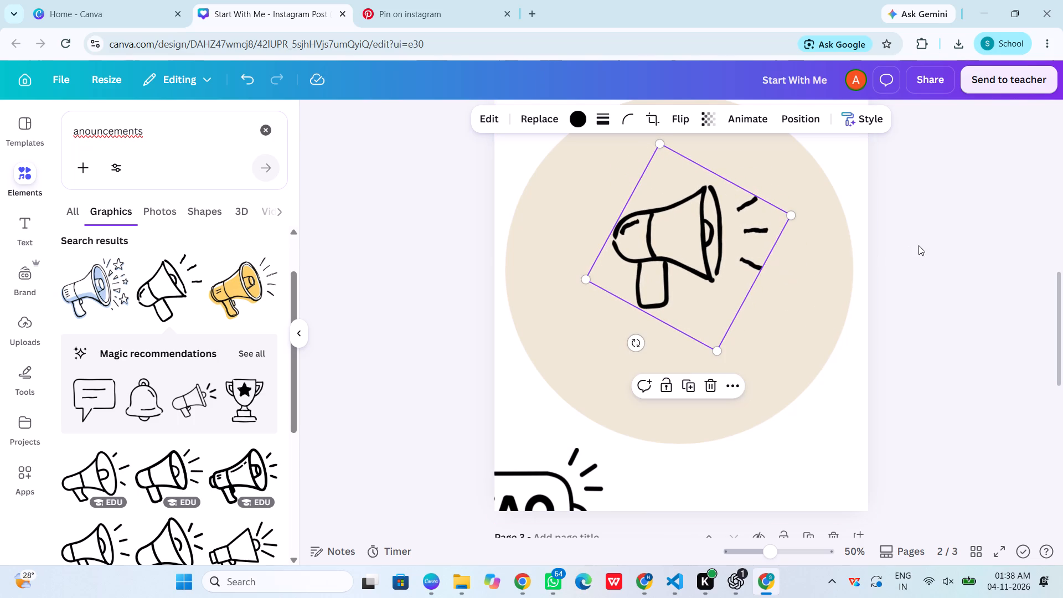
click(918, 245)
Copy the FAQ cat lettering from page 1 to page 2 and place the copy below the megaphone inside the circle.
scroll(892, 318, down, 1)
scroll(892, 318, up, 3)
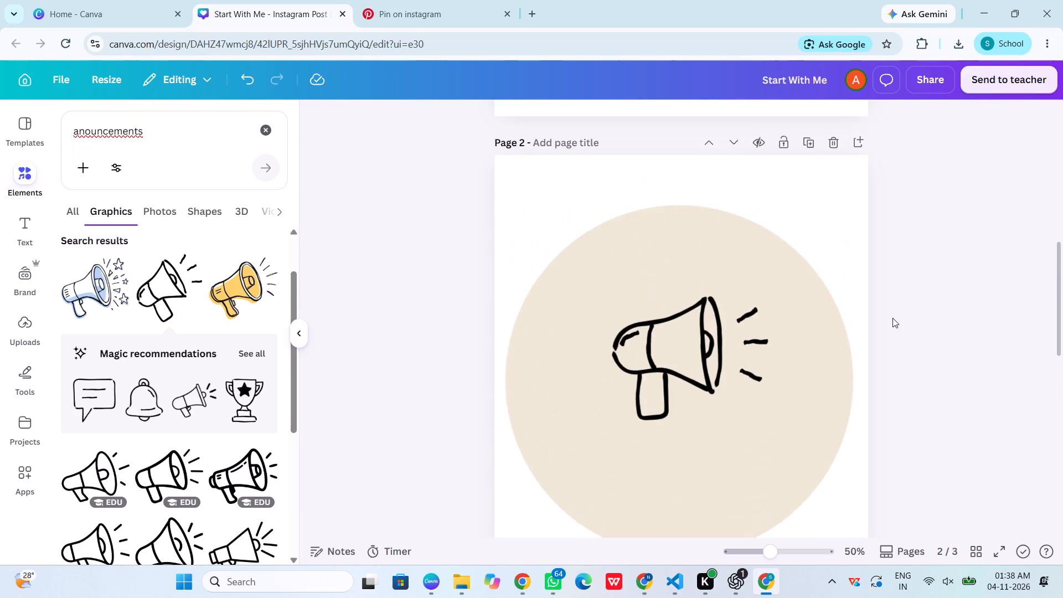
scroll(892, 319, up, 6)
click(706, 313)
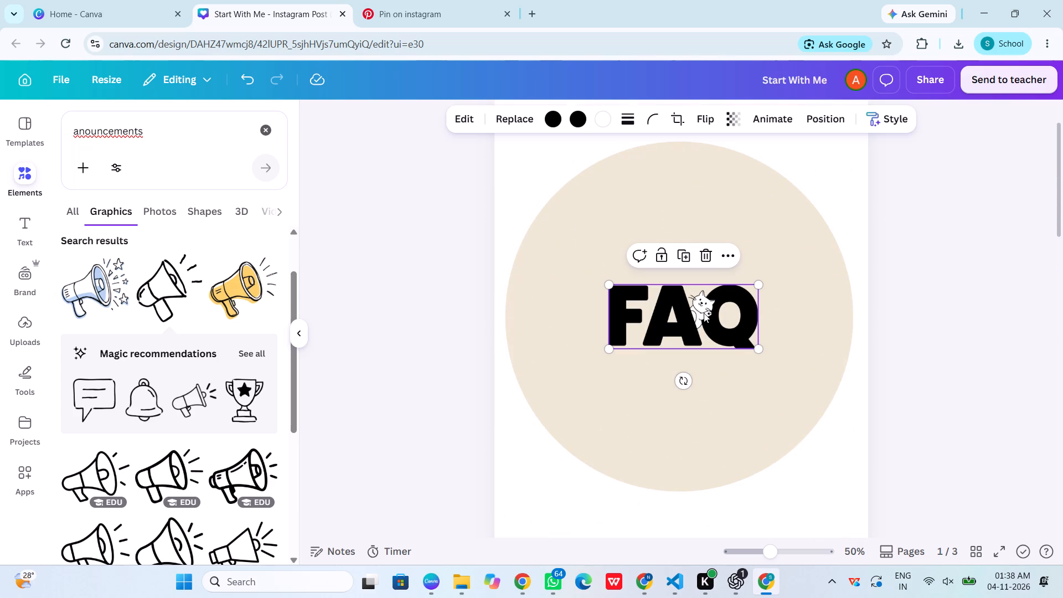
key(ctrl+c)
scroll(702, 310, down, 5)
click(671, 224)
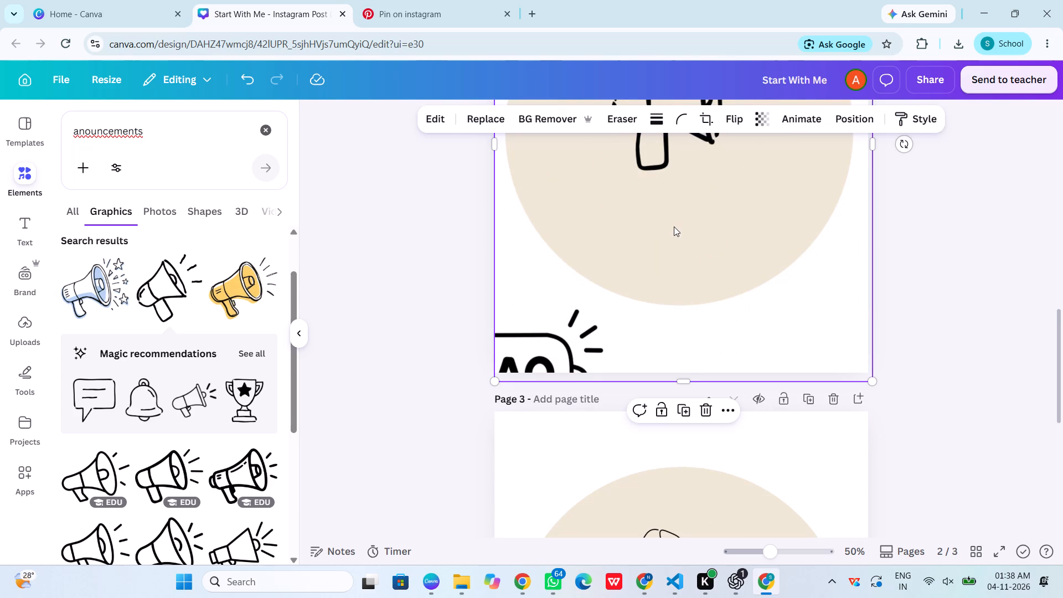
key(ctrl+v)
scroll(674, 226, up, 2)
drag(675, 254, 675, 255)
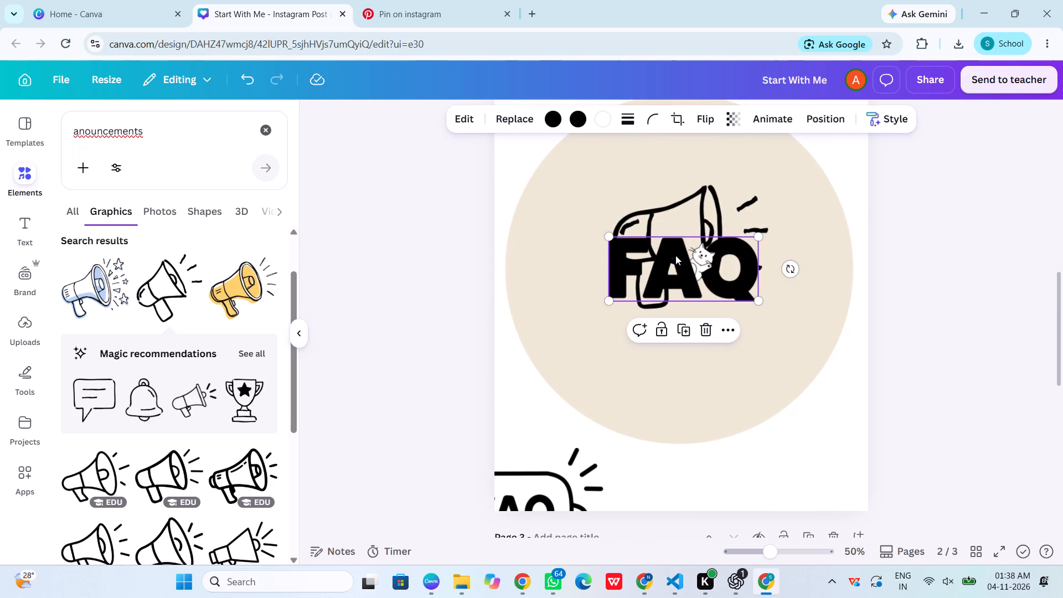
drag(675, 255, 674, 341)
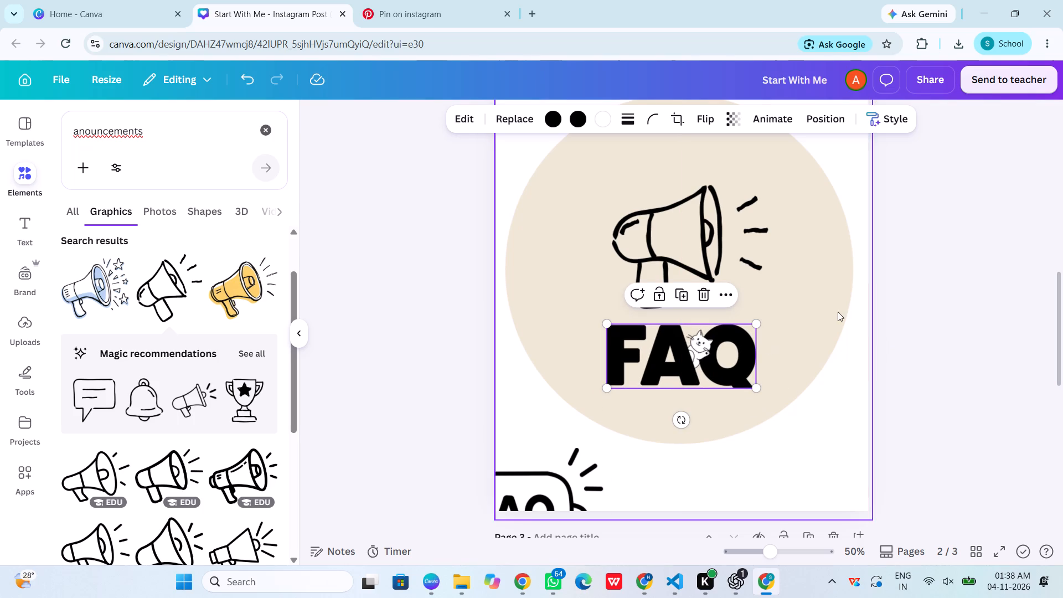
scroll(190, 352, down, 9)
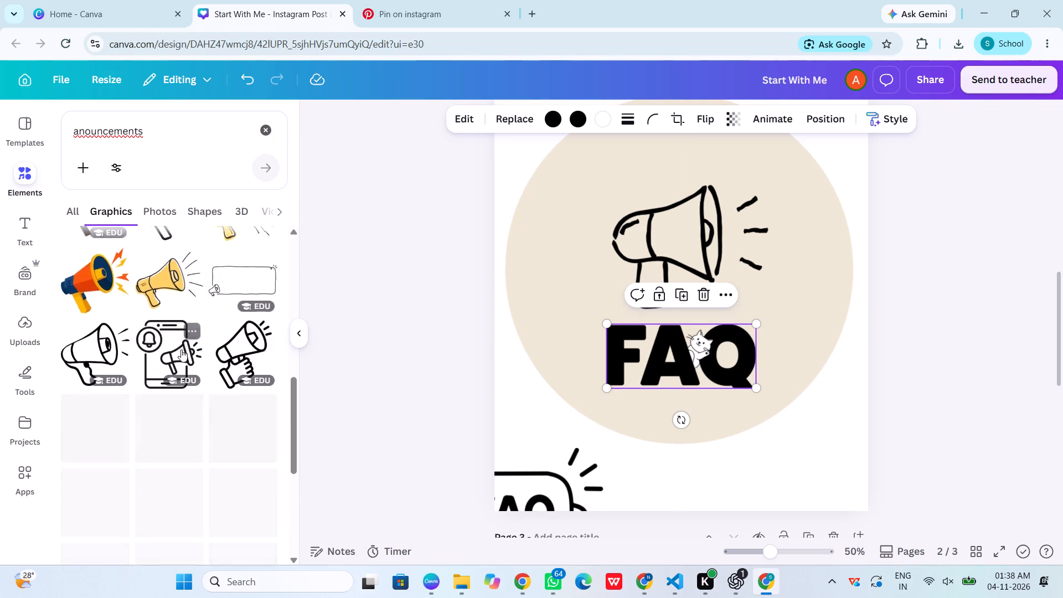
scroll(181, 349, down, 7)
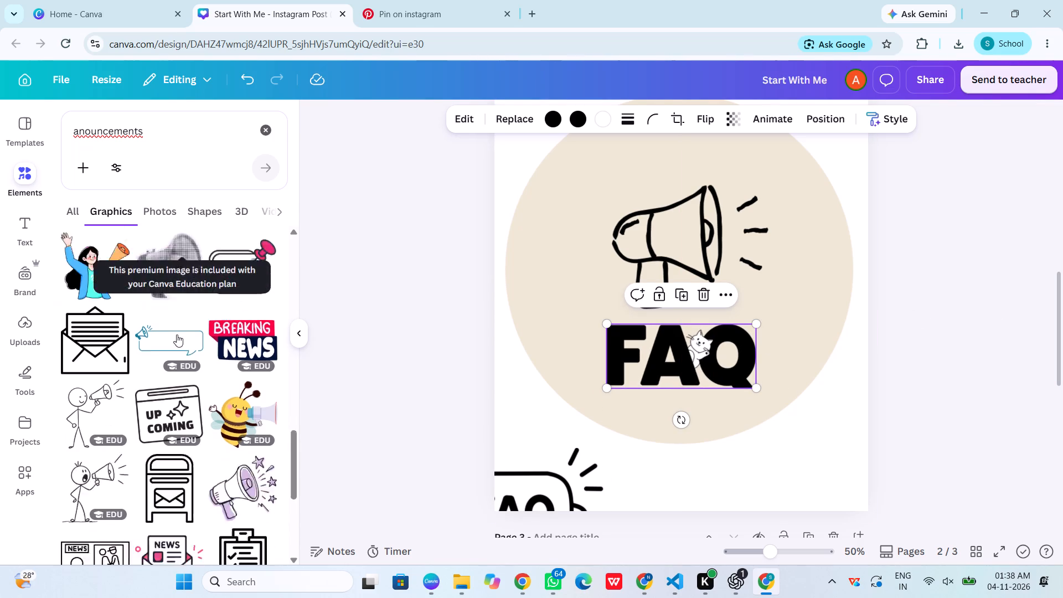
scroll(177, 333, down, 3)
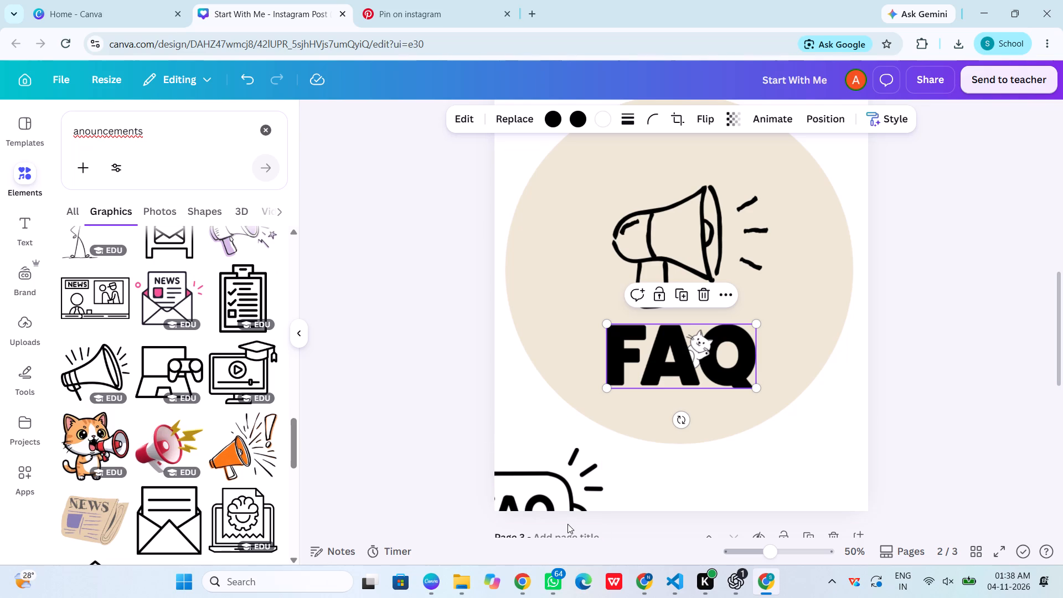
Move the FAQ speech-bubble graphic from page 2 to page 1, just below the cat lettering in the beige circle.
drag(556, 495, 754, 333)
drag(772, 329, 772, 319)
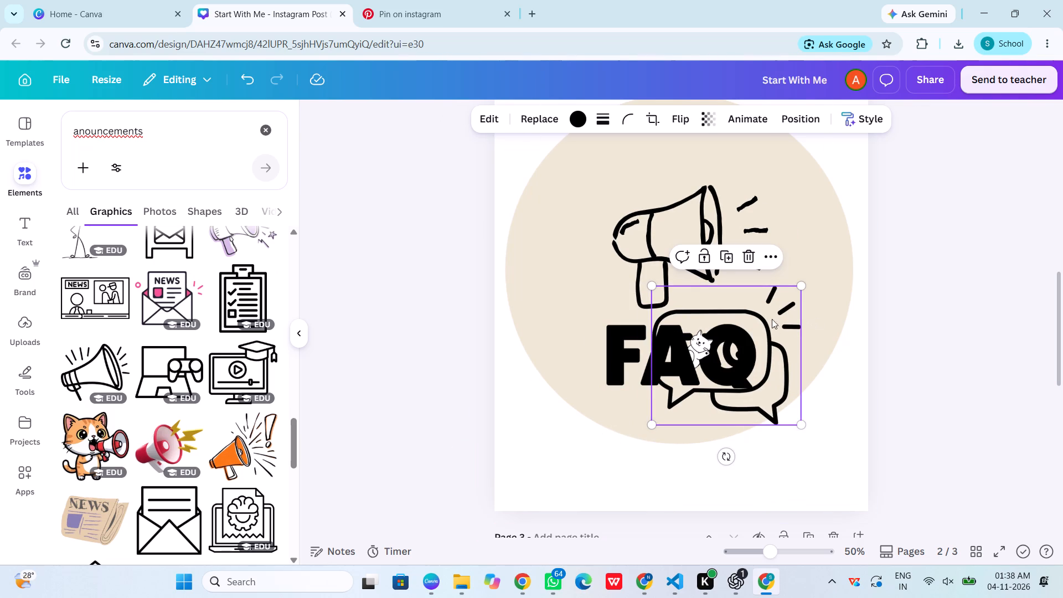
drag(772, 319, 765, 203)
scroll(763, 207, up, 3)
drag(776, 389, 718, 224)
scroll(717, 221, up, 3)
drag(681, 485, 681, 486)
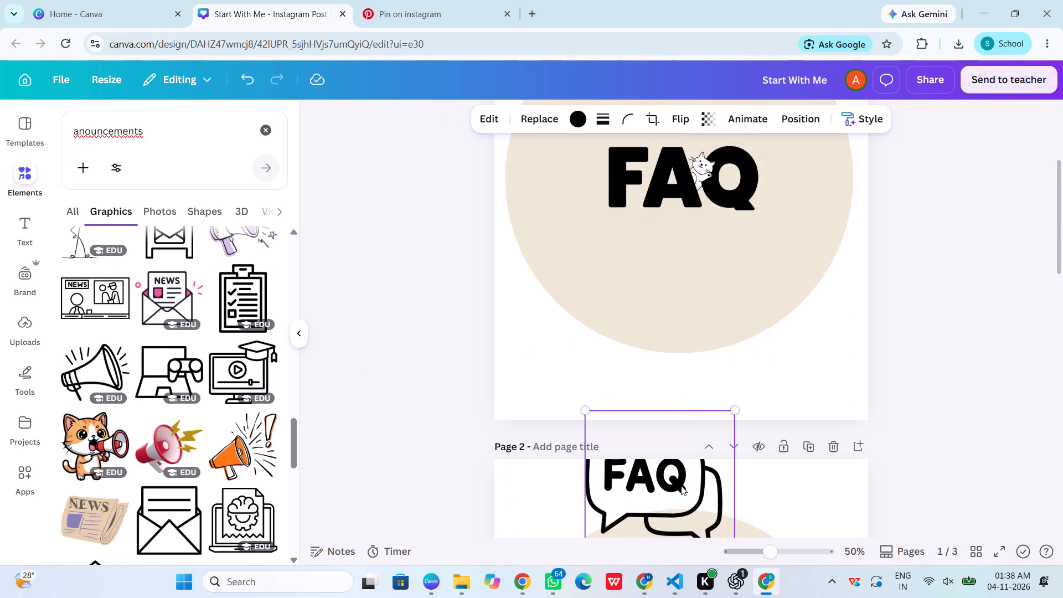
drag(681, 486, 688, 253)
Delete the FAQ cat lettering from the beige circle on page 1.
click(739, 167)
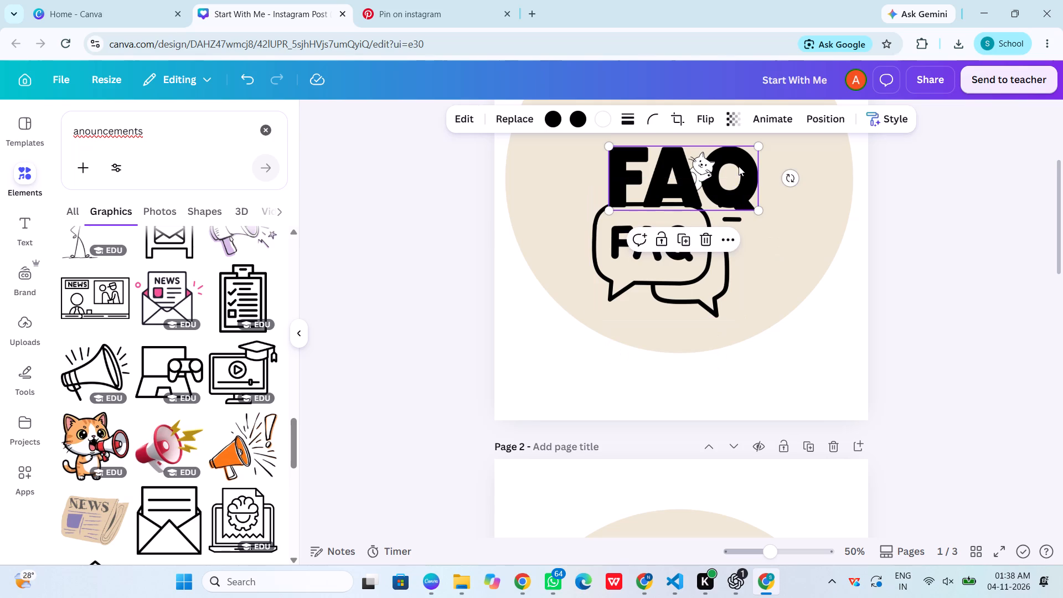
key(Delete)
Enlarge the FAQ speech-bubble graphic on page 1 to about two-thirds of the beige circle's width and centre it inside the circle.
drag(672, 231, 672, 117)
scroll(735, 228, up, 3)
drag(672, 316, 676, 364)
scroll(730, 347, down, 1)
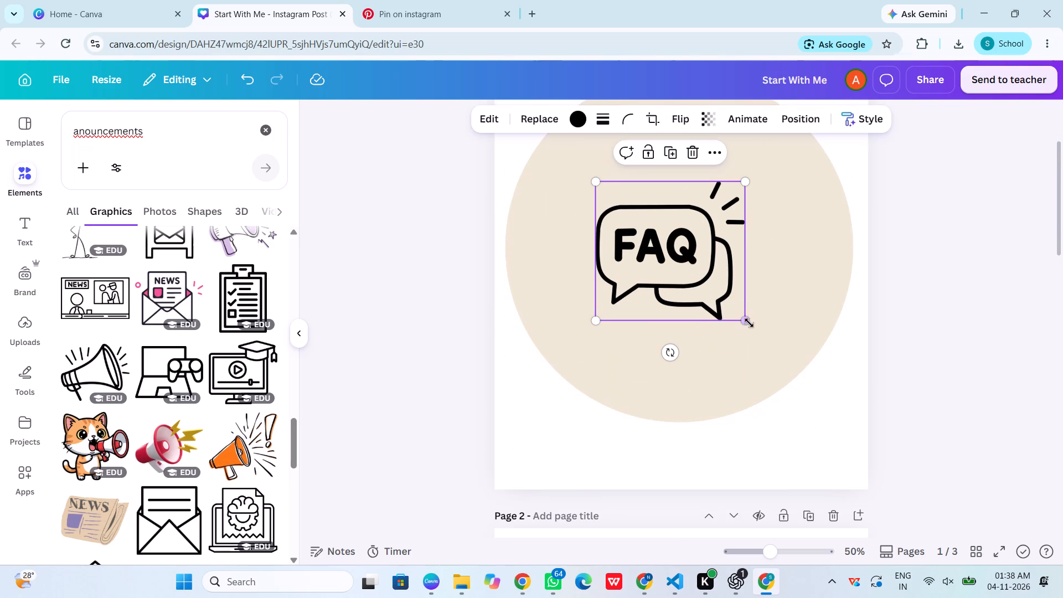
shift+drag(749, 323, 848, 389)
drag(694, 311, 671, 270)
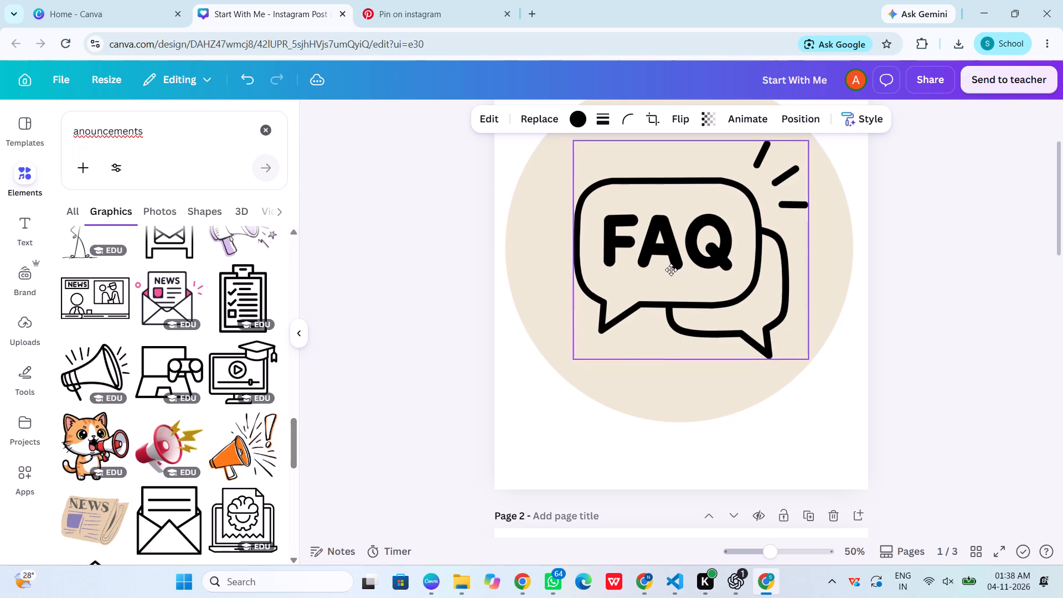
drag(671, 270, 666, 268)
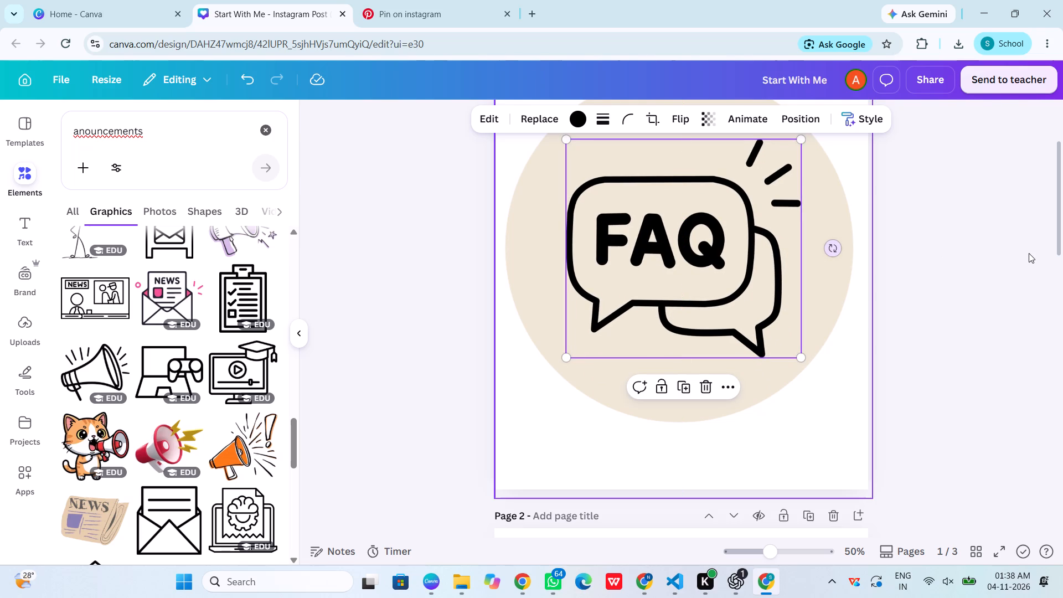
click(1029, 255)
scroll(815, 309, up, 1)
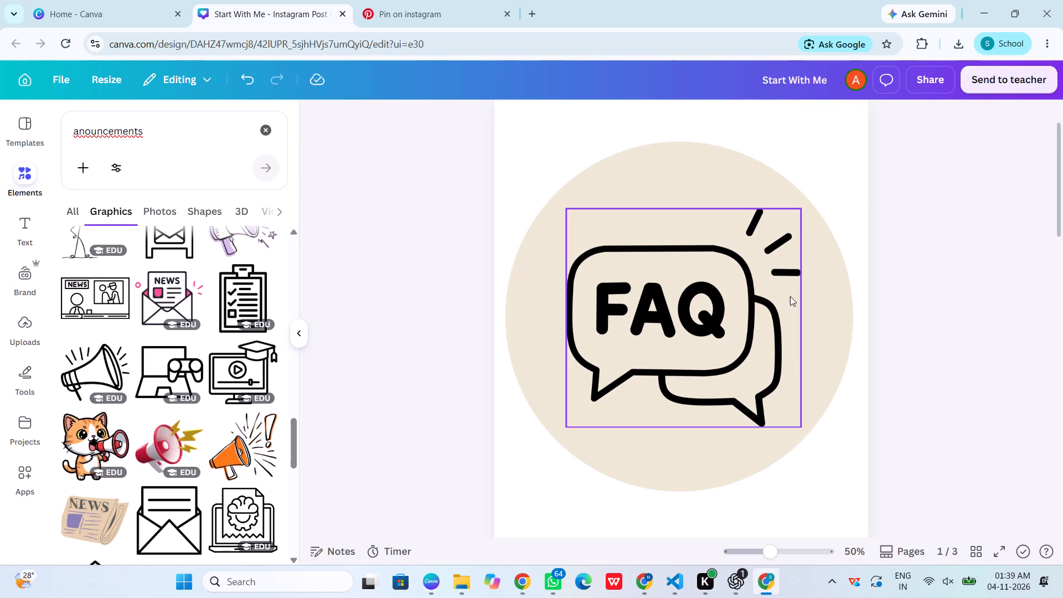
Switch to the Pinterest page and browse the related pins for further icon design ideas.
scroll(790, 296, down, 3)
click(443, 32)
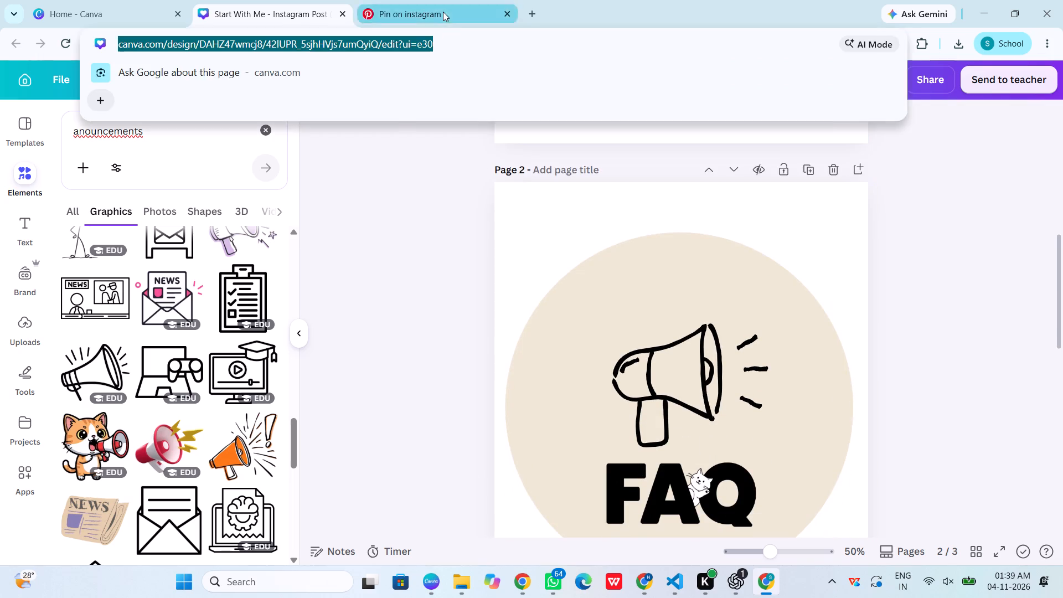
click(443, 12)
scroll(440, 343, down, 5)
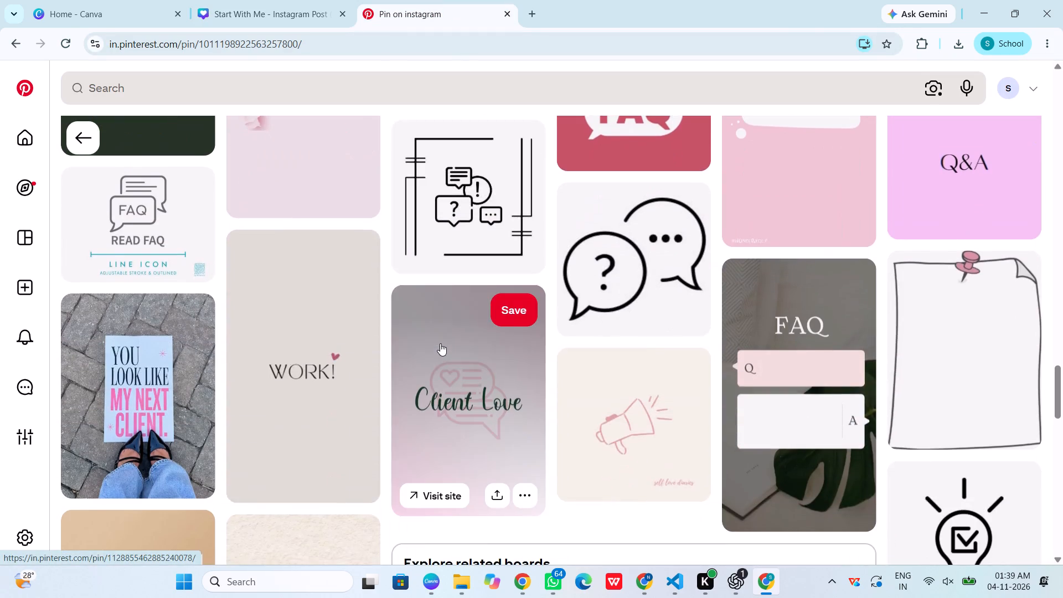
Look through the related FAQ pins and open the line-art question-mark speech bubble on a beige circle.
scroll(440, 343, down, 4)
scroll(440, 327, up, 12)
scroll(448, 283, up, 16)
scroll(454, 252, down, 3)
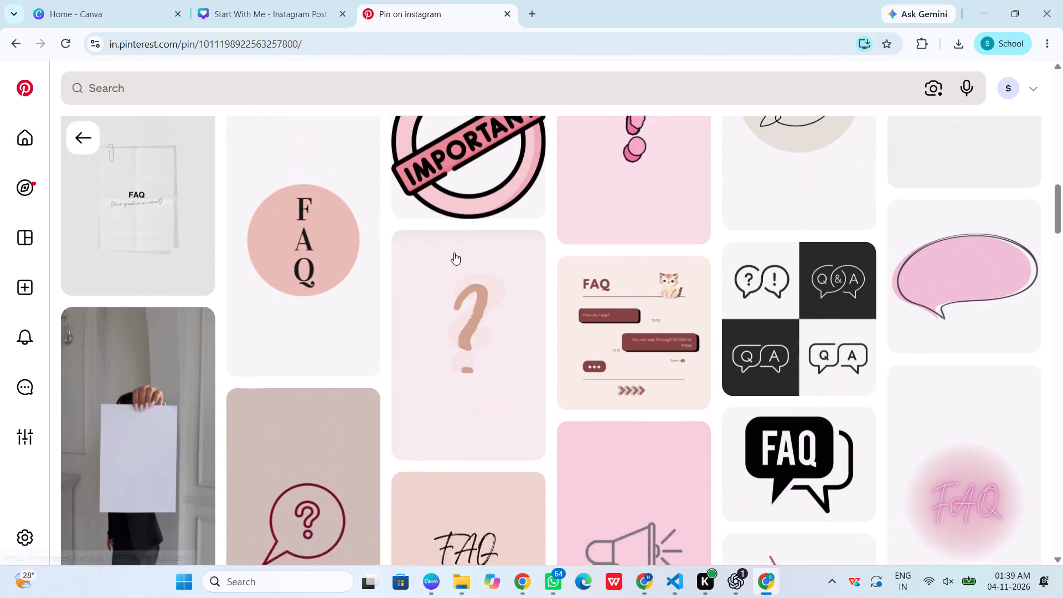
scroll(454, 252, up, 7)
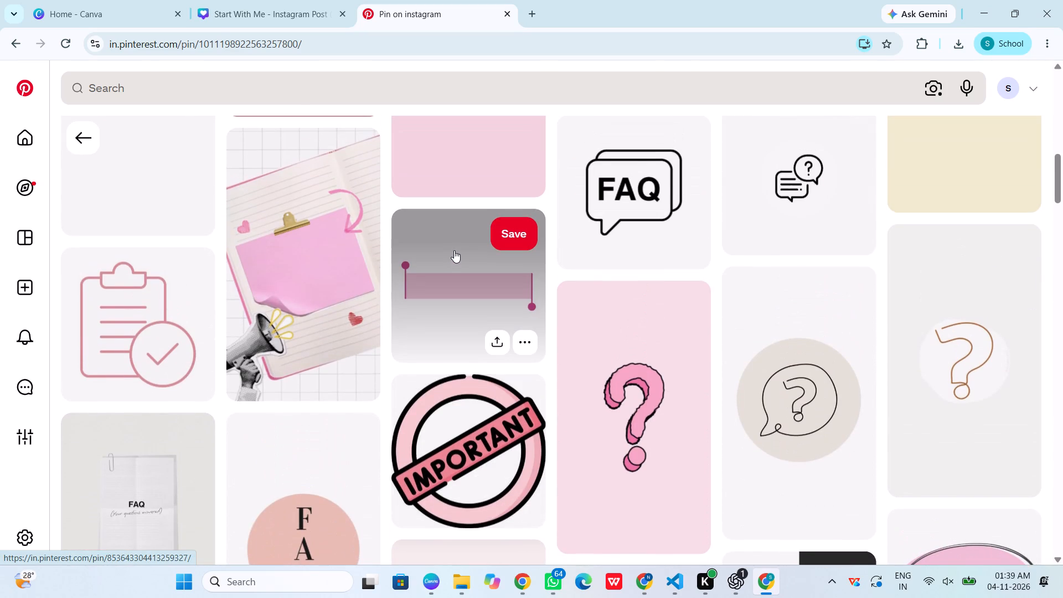
click(837, 427)
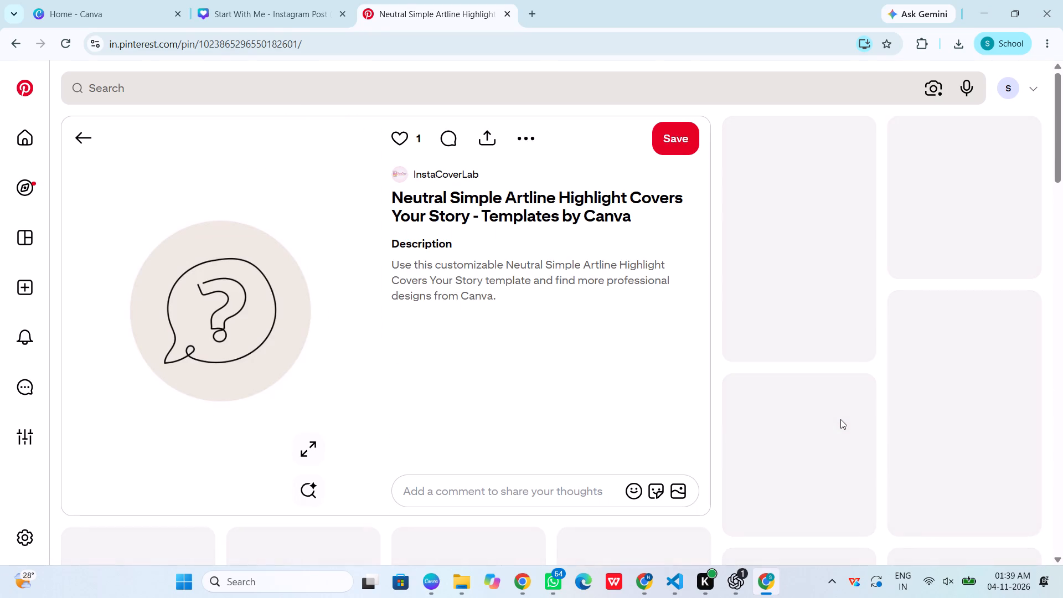
Examine the opened question-mark highlight cover and its related pins for matching line-art icon ideas.
scroll(839, 401, up, 2)
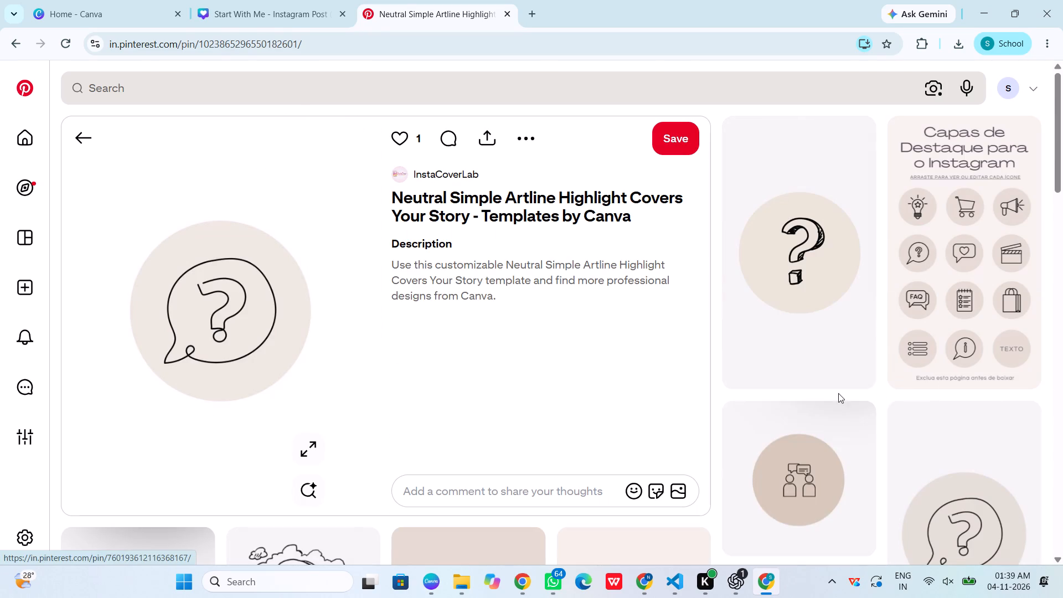
scroll(838, 381, down, 5)
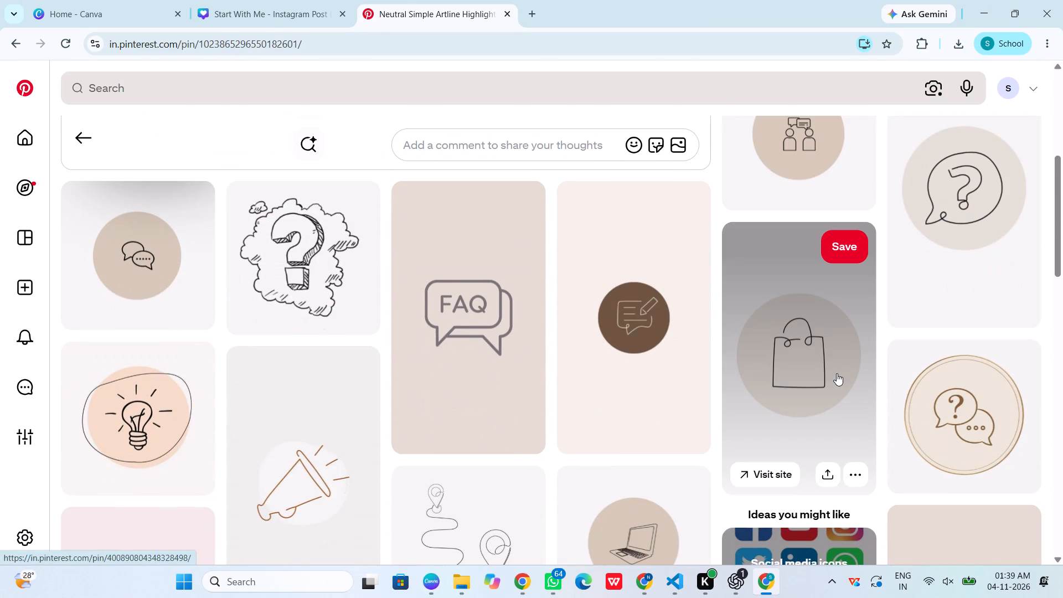
scroll(837, 373, down, 3)
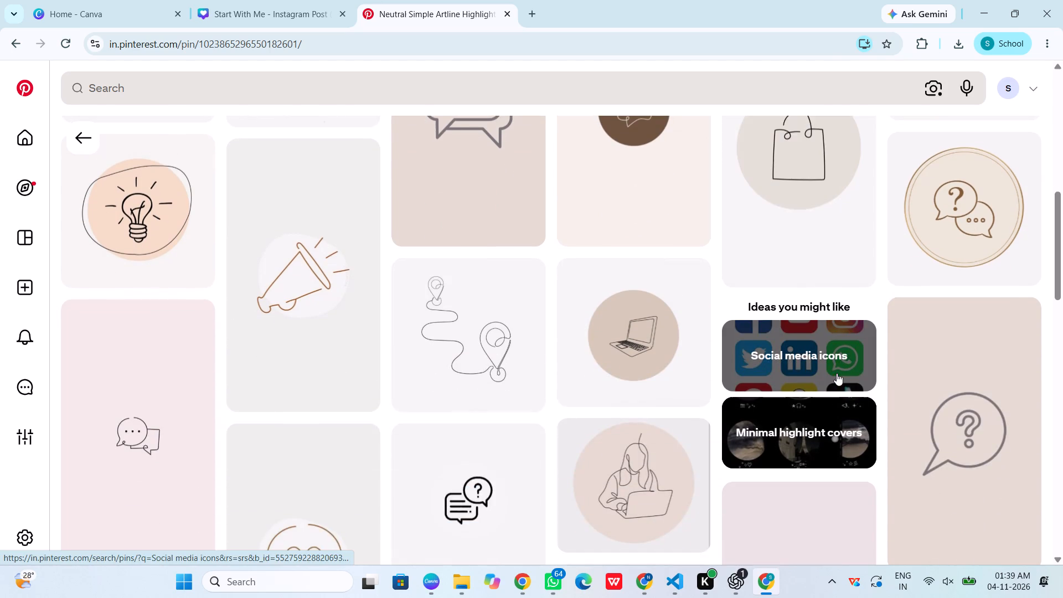
scroll(837, 373, down, 3)
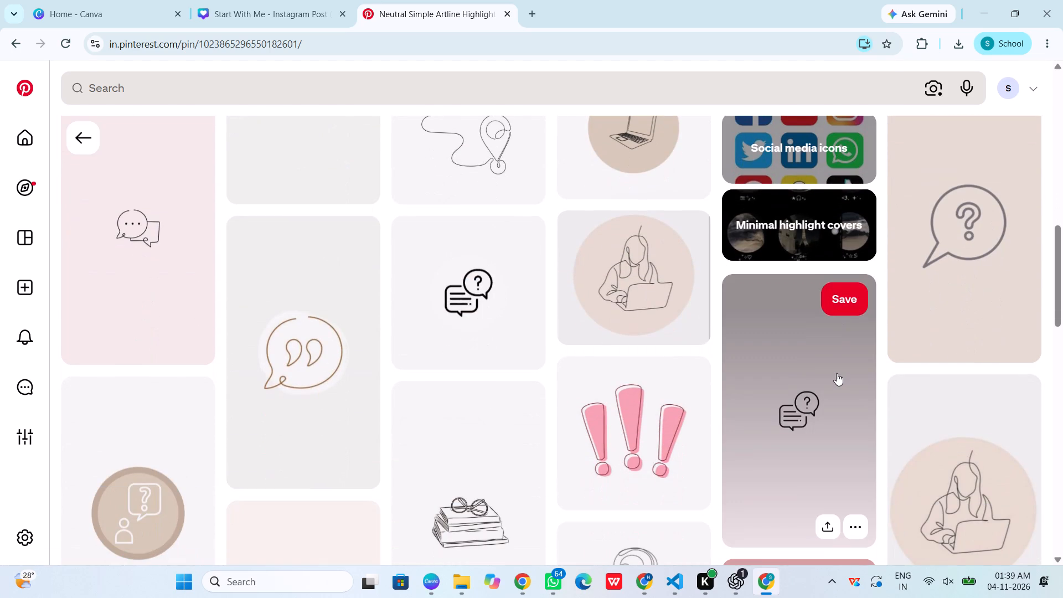
scroll(837, 373, down, 4)
scroll(837, 373, up, 13)
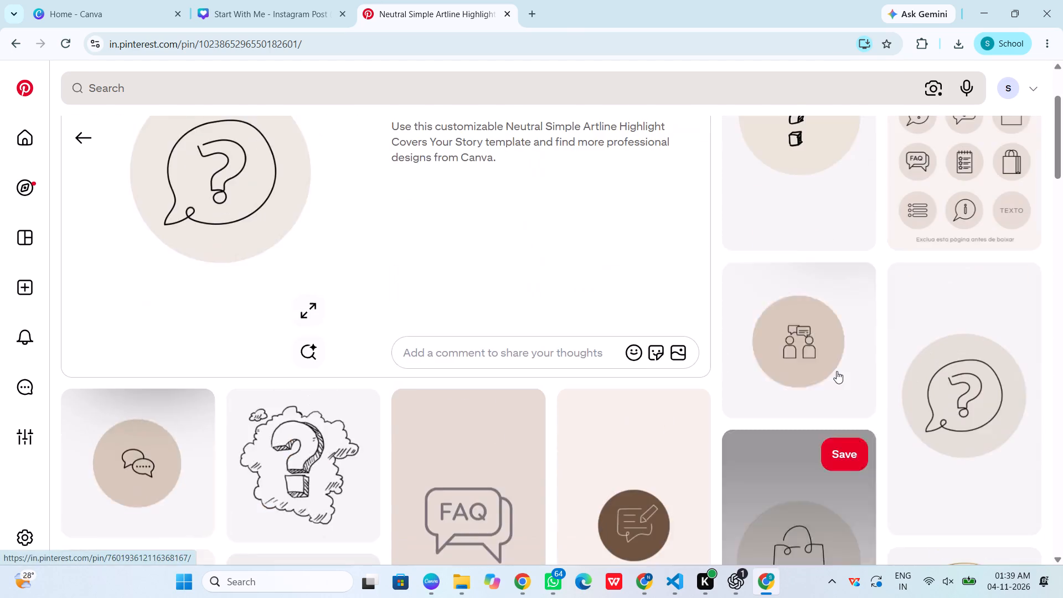
scroll(837, 371, up, 4)
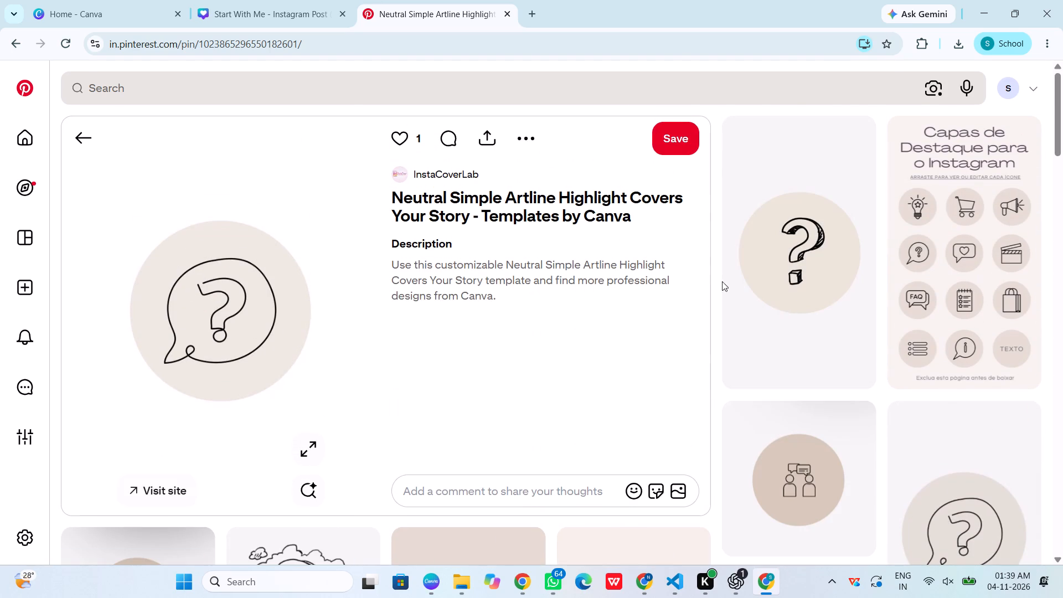
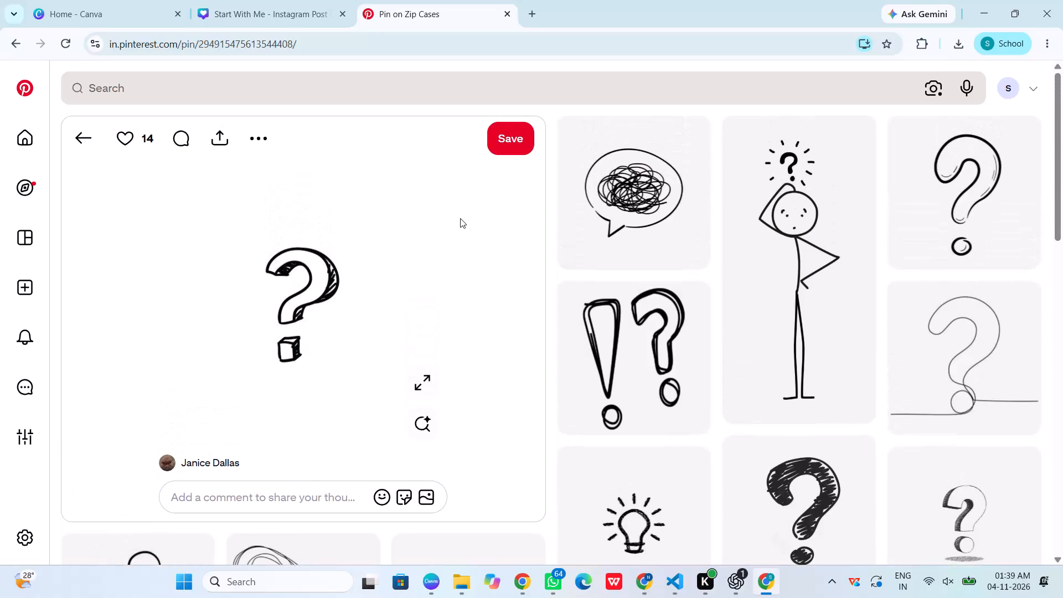
Look through the pins related to the hand-drawn question mark for line-art icon ideas suited to the FAQ highlight.
scroll(460, 218, down, 3)
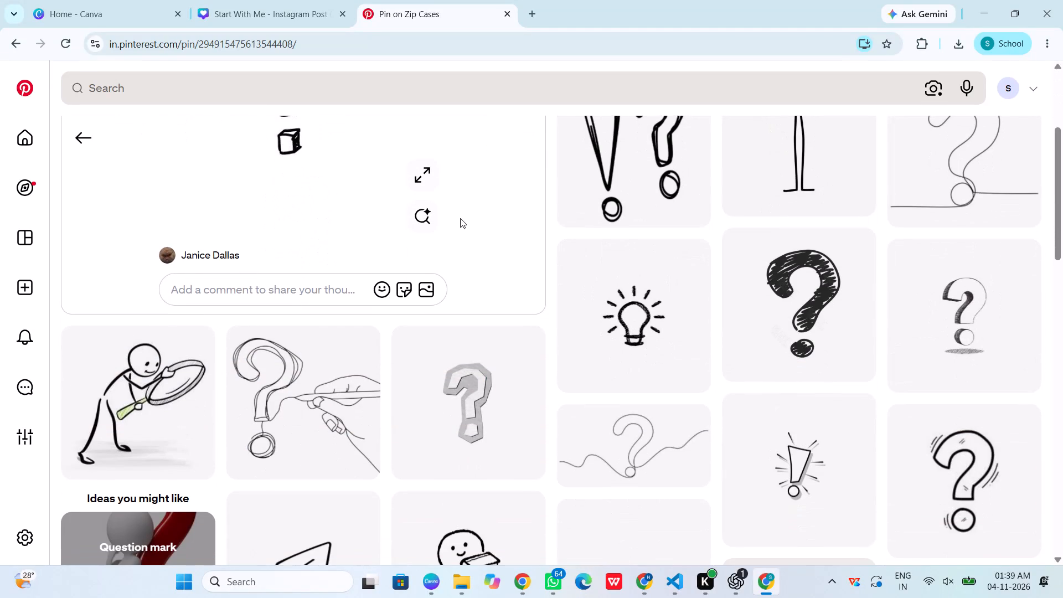
scroll(460, 218, down, 3)
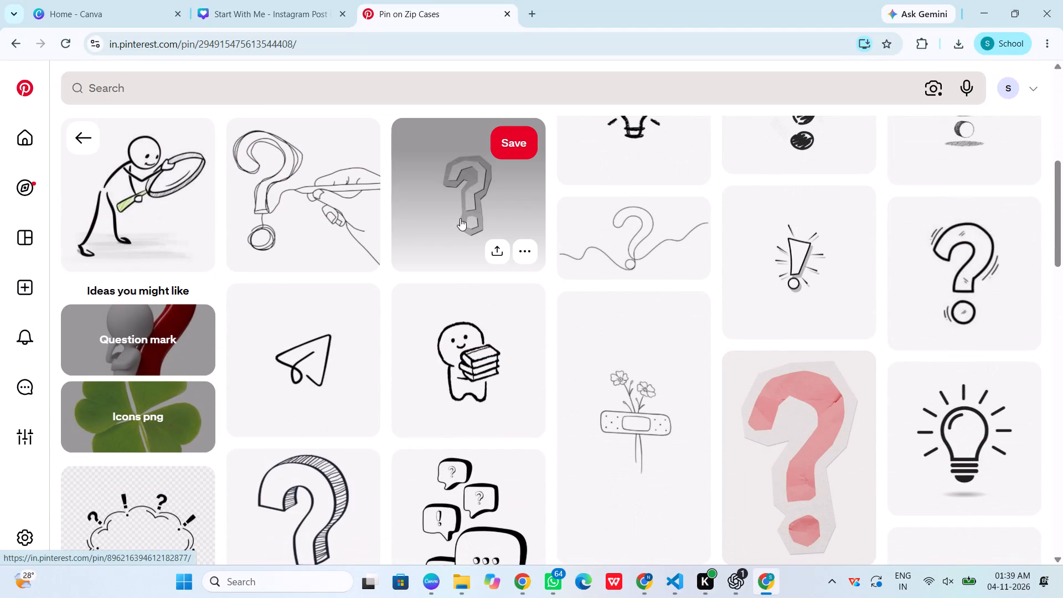
scroll(460, 218, down, 3)
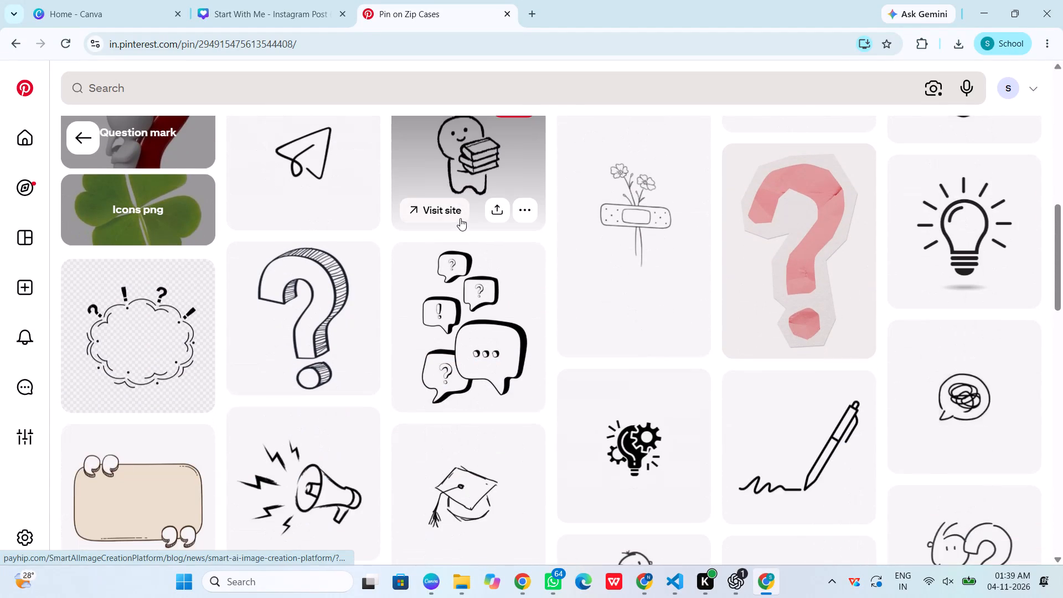
scroll(460, 218, down, 1)
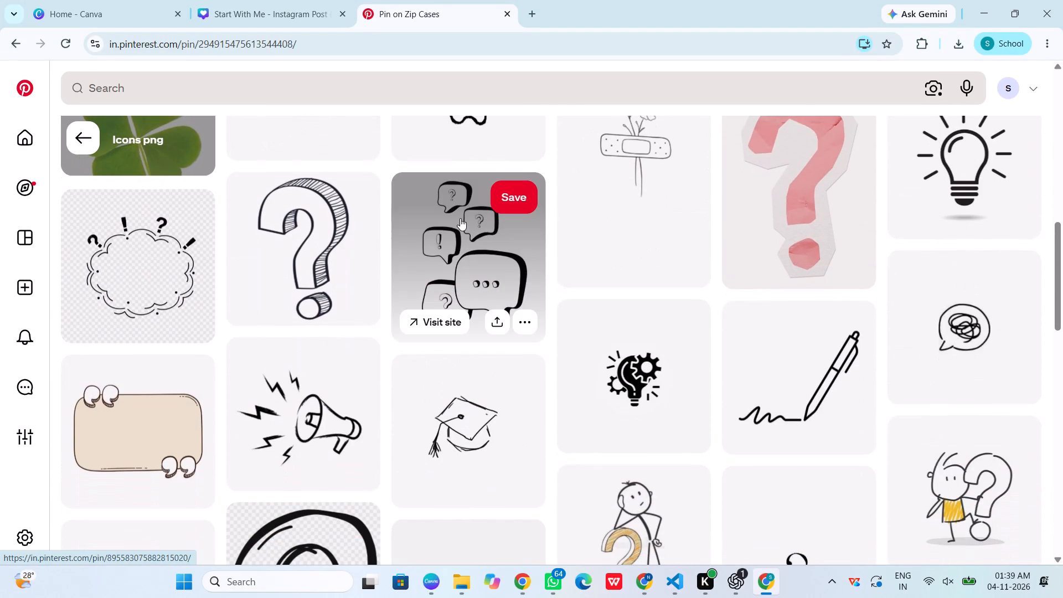
scroll(460, 218, down, 1)
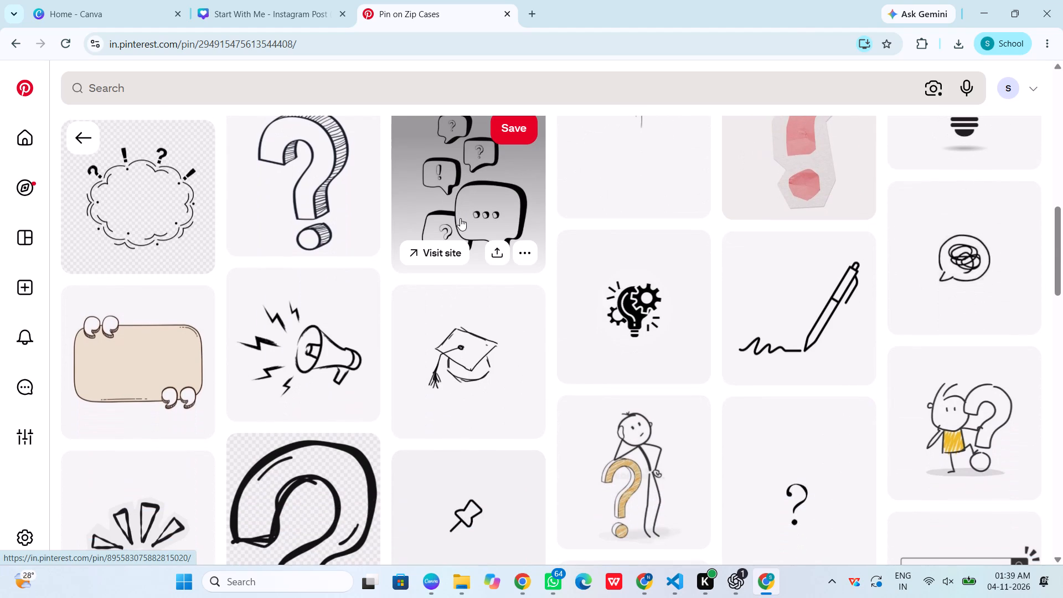
scroll(460, 218, up, 12)
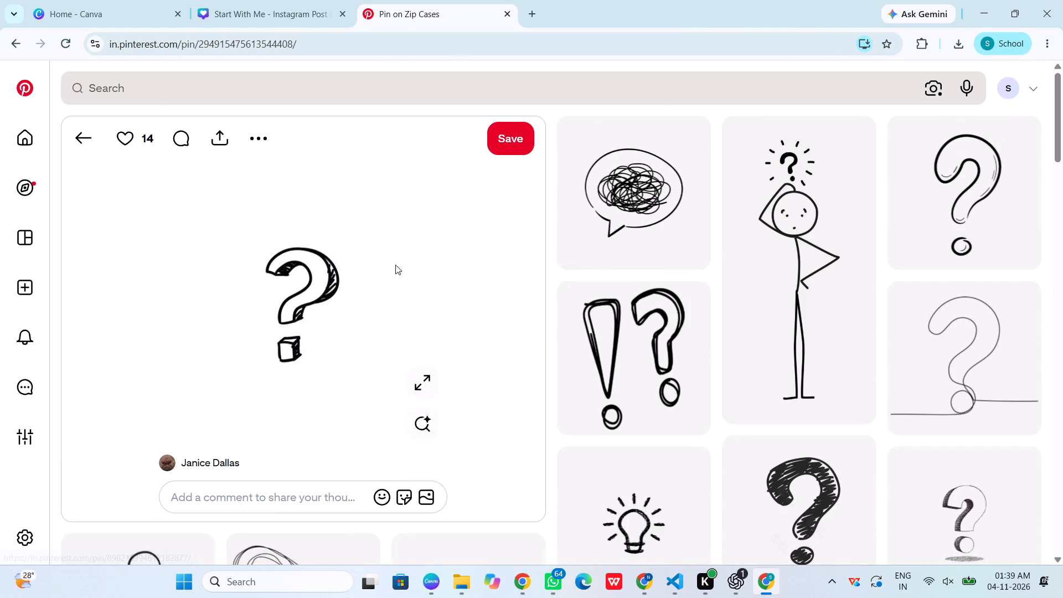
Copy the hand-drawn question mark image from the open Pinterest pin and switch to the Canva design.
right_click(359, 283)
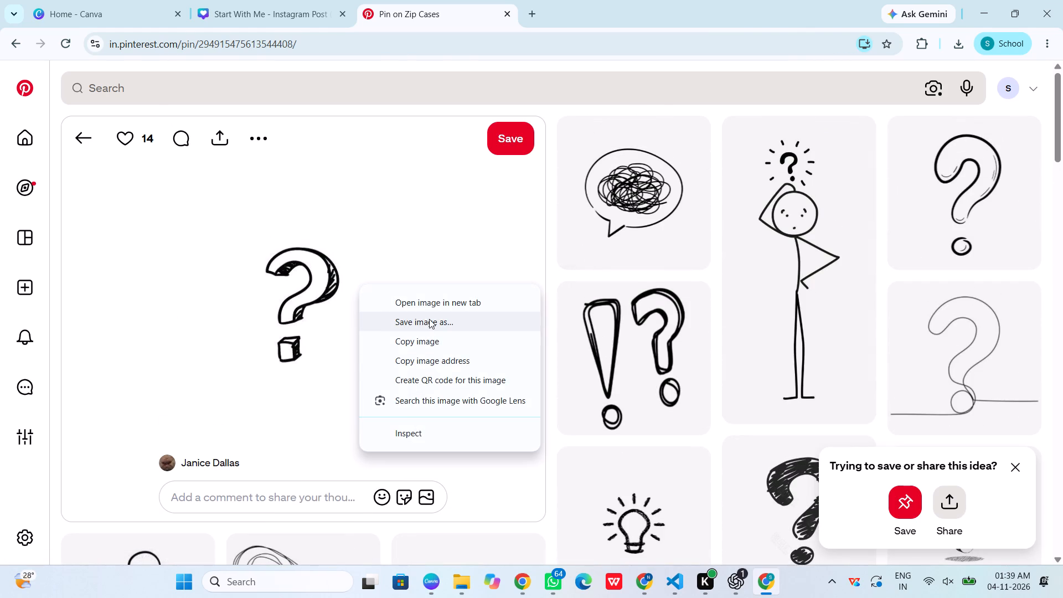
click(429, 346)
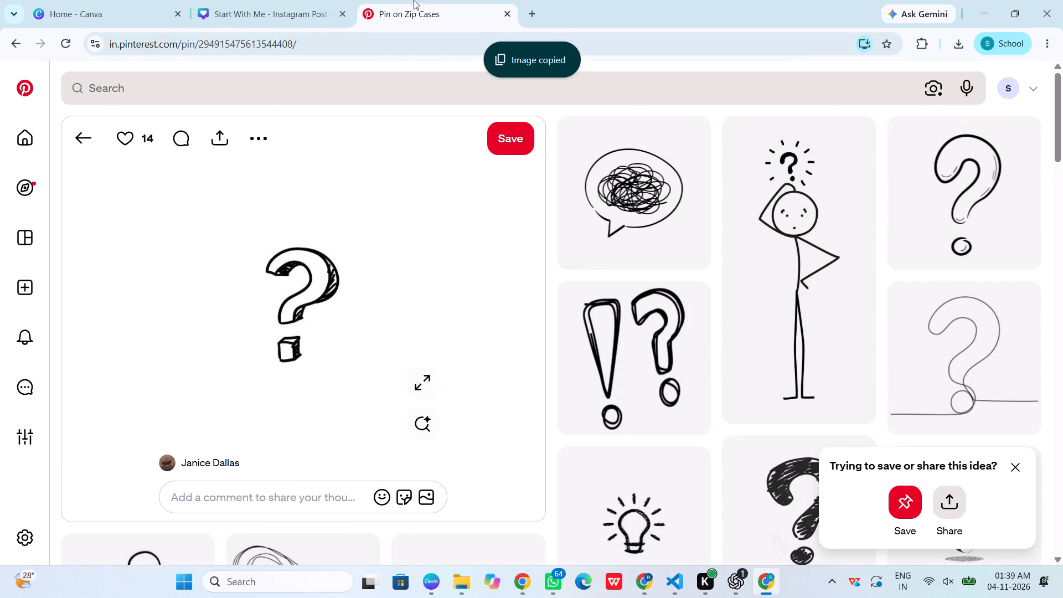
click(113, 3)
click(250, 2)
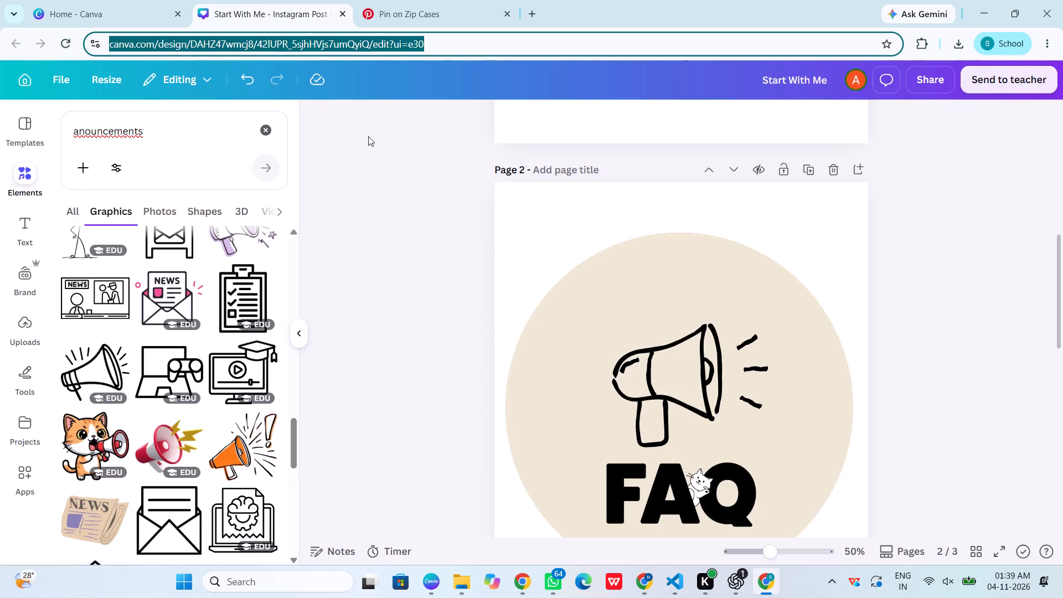
Copy the beige circle image from page 2 and paste it onto a new page 4.
scroll(734, 252, down, 9)
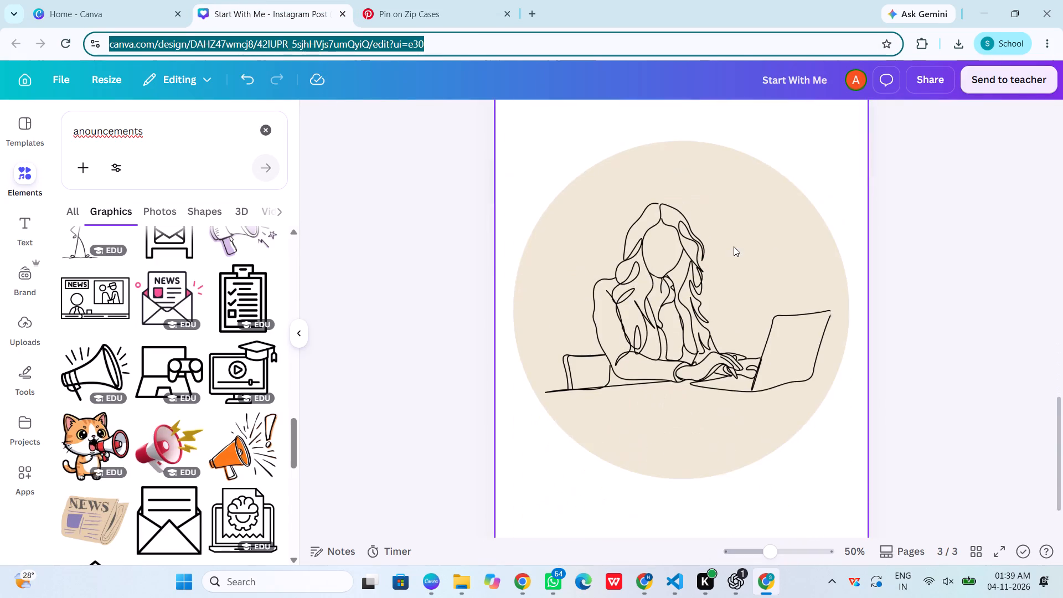
scroll(734, 245, up, 7)
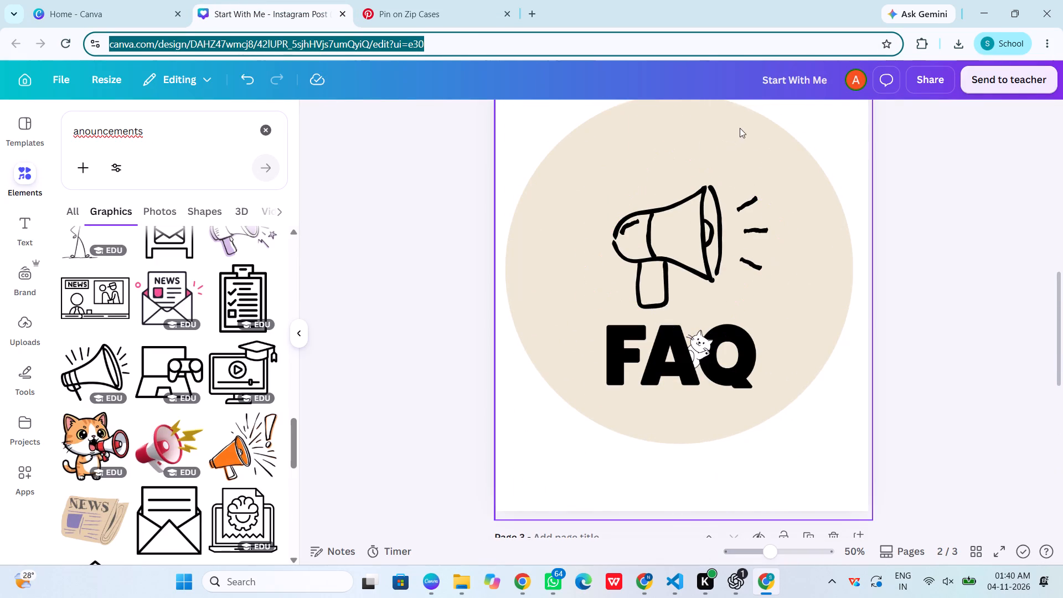
click(760, 146)
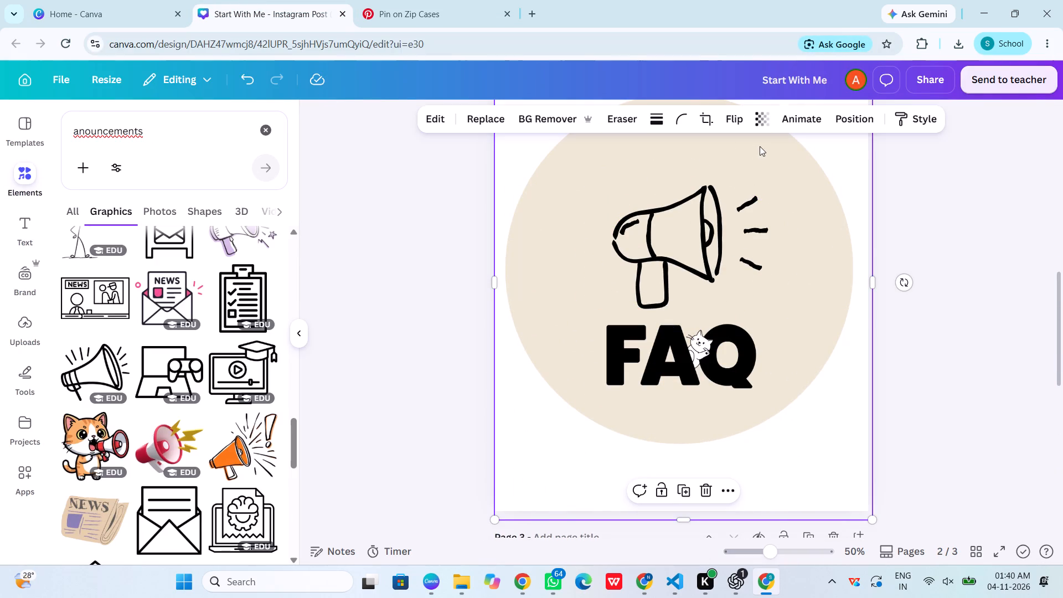
key(ctrl+c)
scroll(760, 146, down, 13)
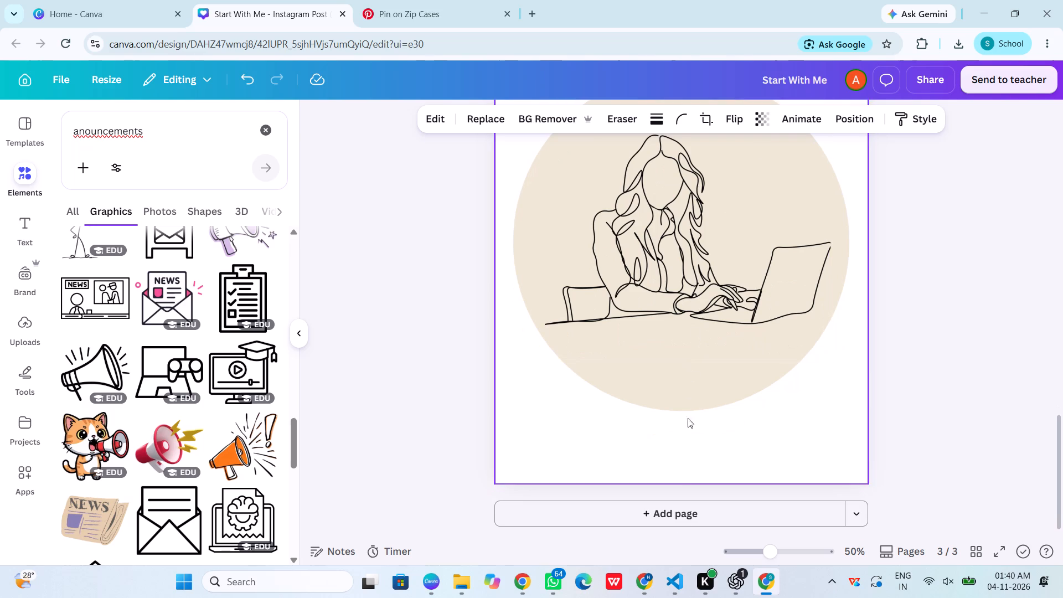
click(680, 518)
key(ctrl+v)
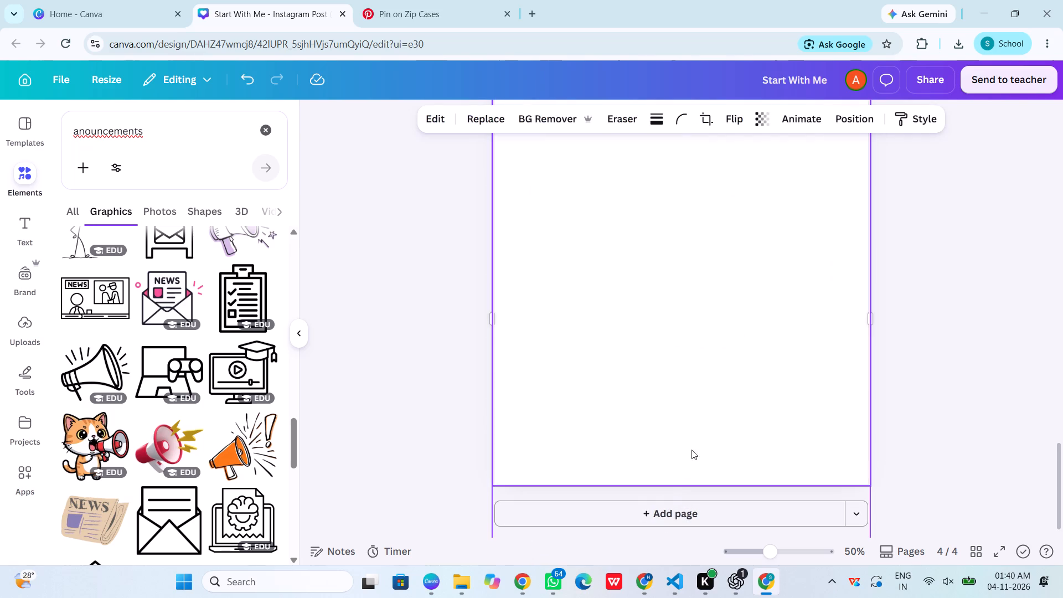
Move the pasted beige circle up on page 4 so that it sits whole and roughly centred on the page.
scroll(728, 315, up, 4)
scroll(728, 315, down, 2)
drag(719, 329, 720, 330)
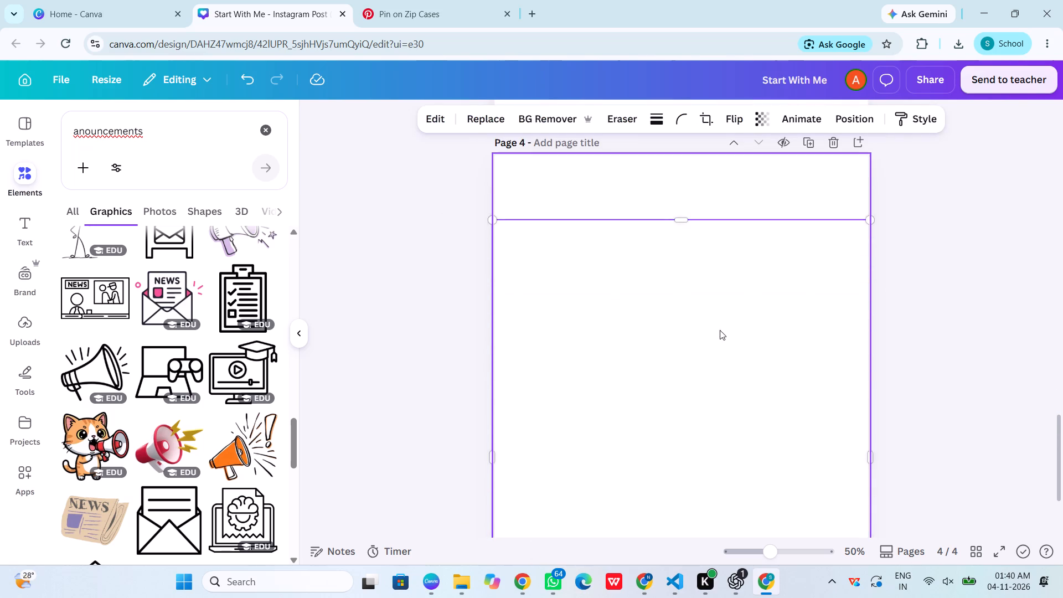
drag(720, 330, 516, 276)
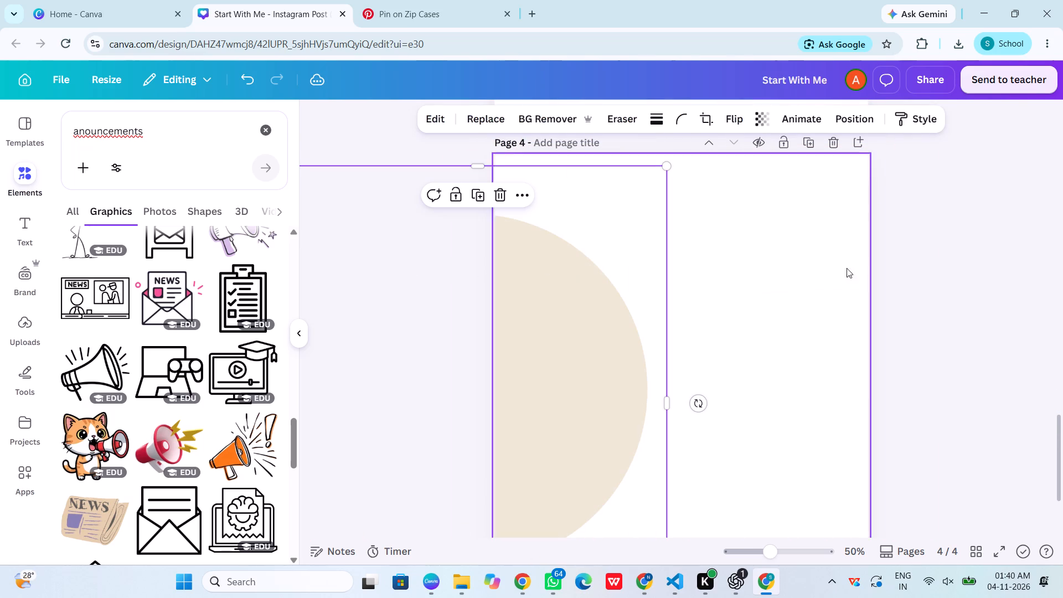
drag(609, 333, 811, 313)
scroll(811, 313, down, 4)
scroll(811, 313, up, 9)
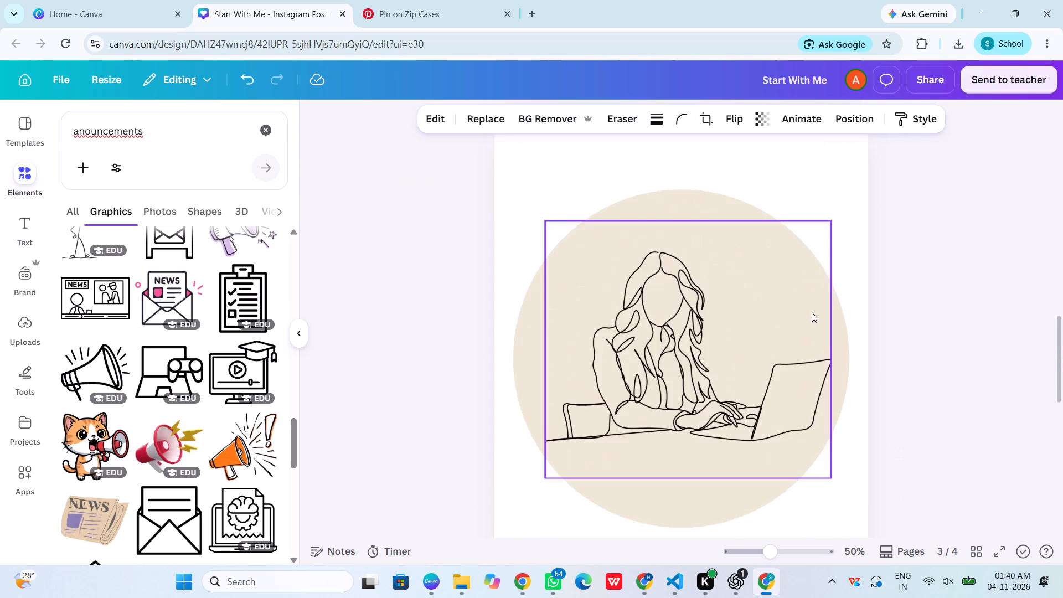
scroll(812, 312, up, 7)
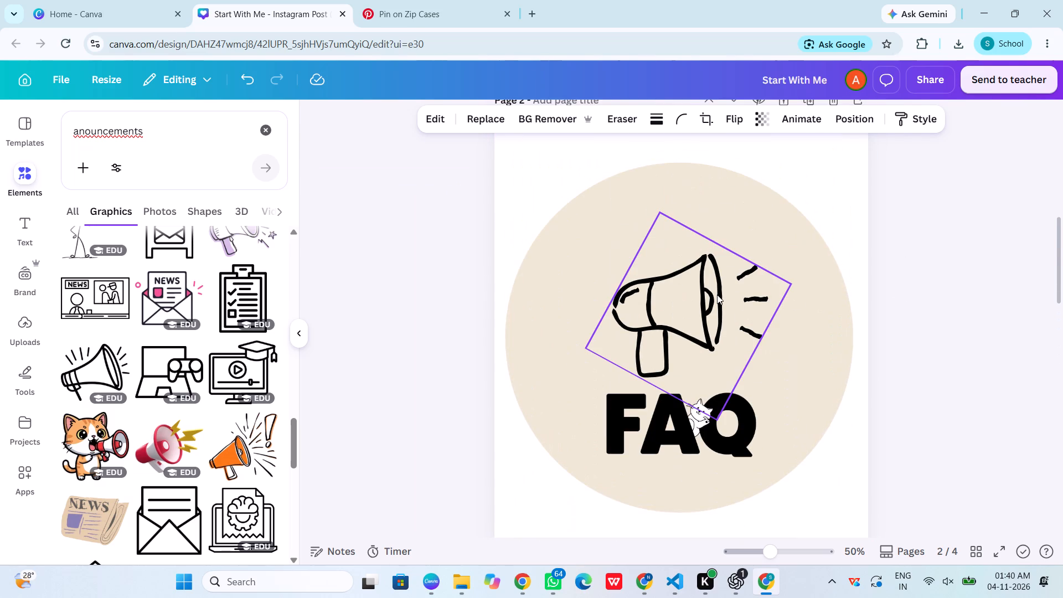
scroll(717, 295, down, 16)
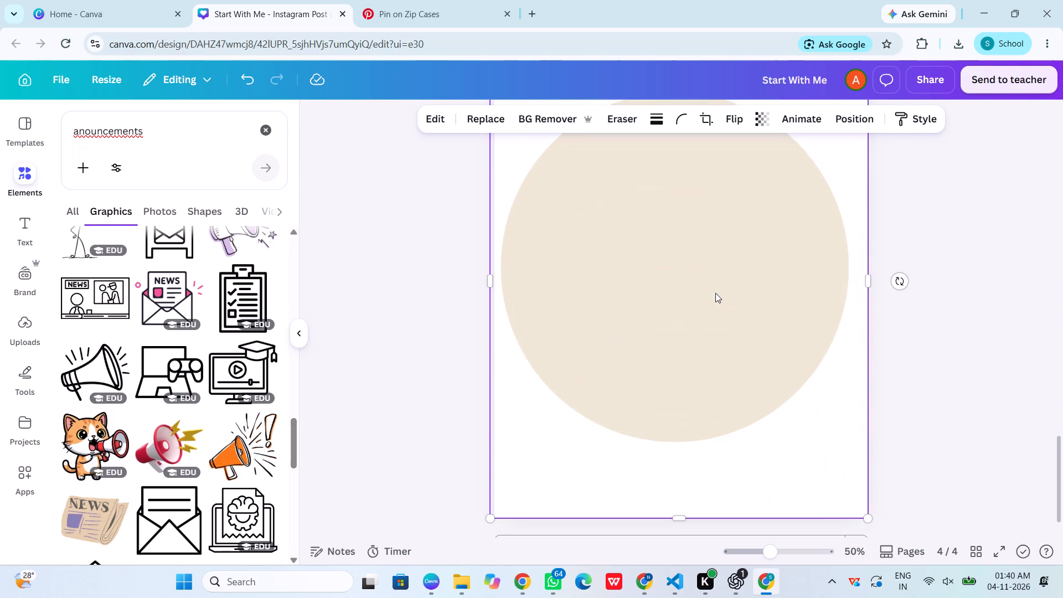
Copy the hand-drawn question mark from the Pinterest pin and paste it over the beige circle on Canva page 4.
click(429, 0)
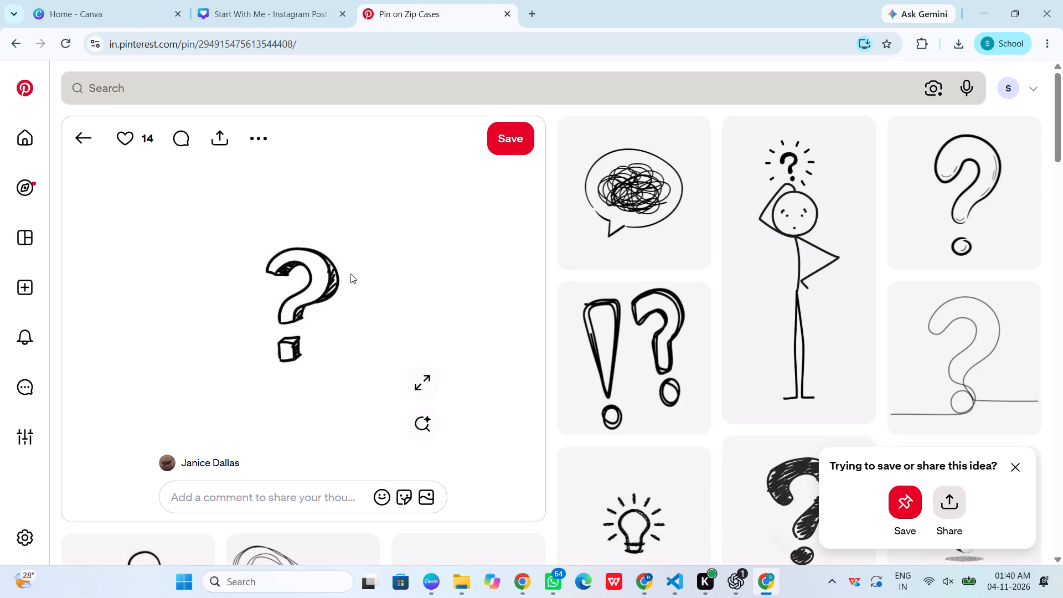
right_click(357, 362)
click(416, 414)
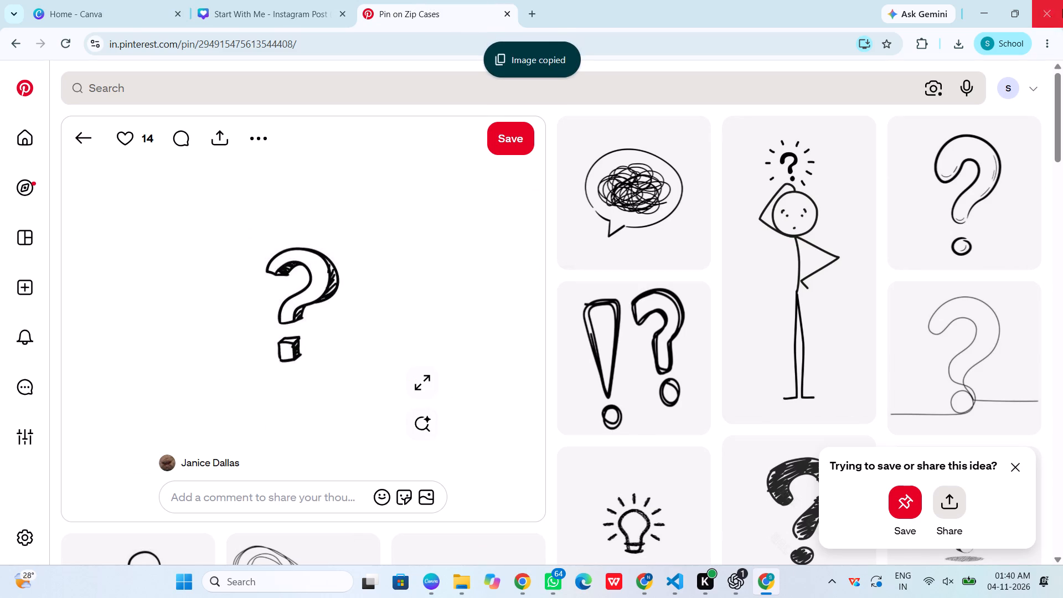
click(993, 9)
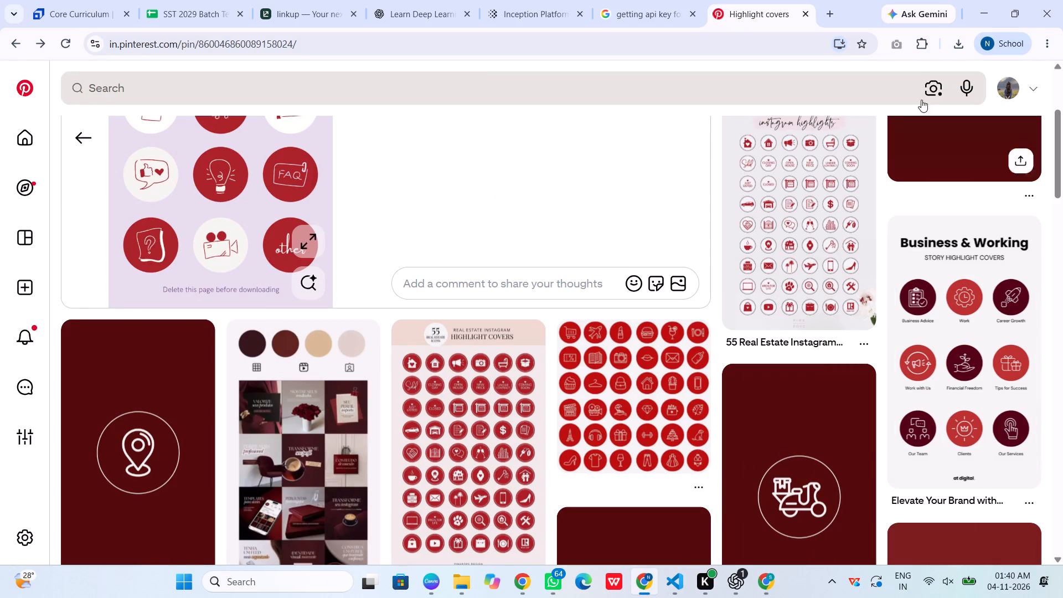
click(771, 581)
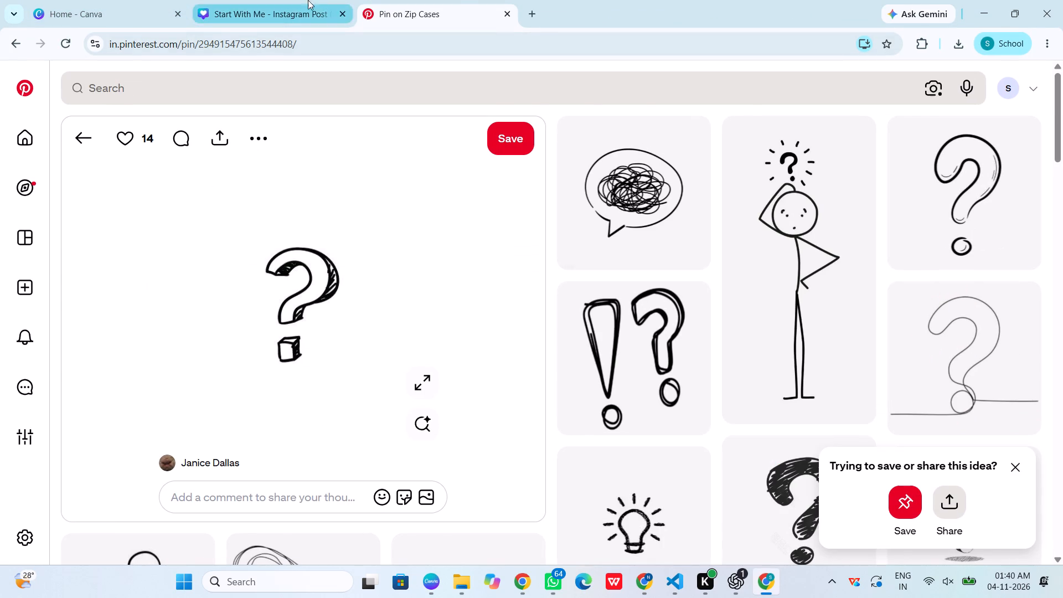
click(296, 0)
key(ctrl+v)
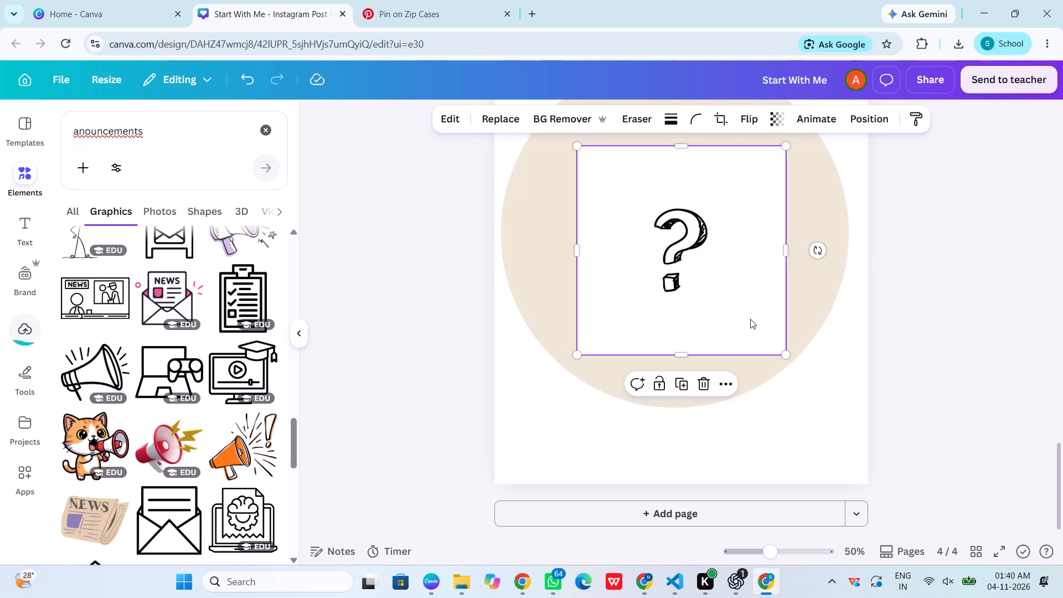
Remove the white background from the question mark image on page 4.
click(569, 125)
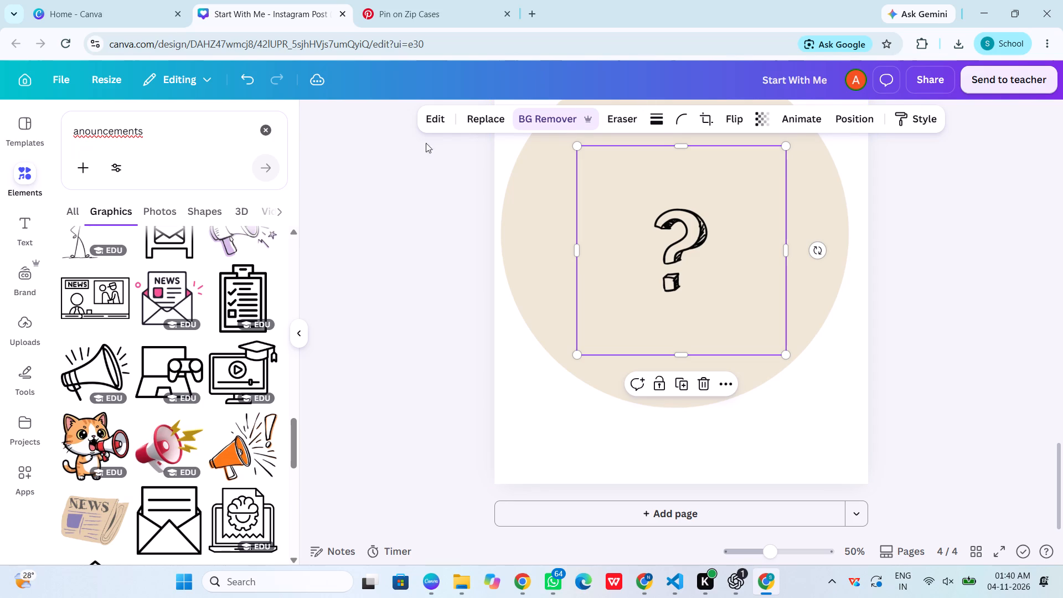
Enlarge the question mark image to about three-quarters of the beige circle's width and centre it in the circle.
scroll(530, 315, up, 4)
scroll(533, 313, down, 2)
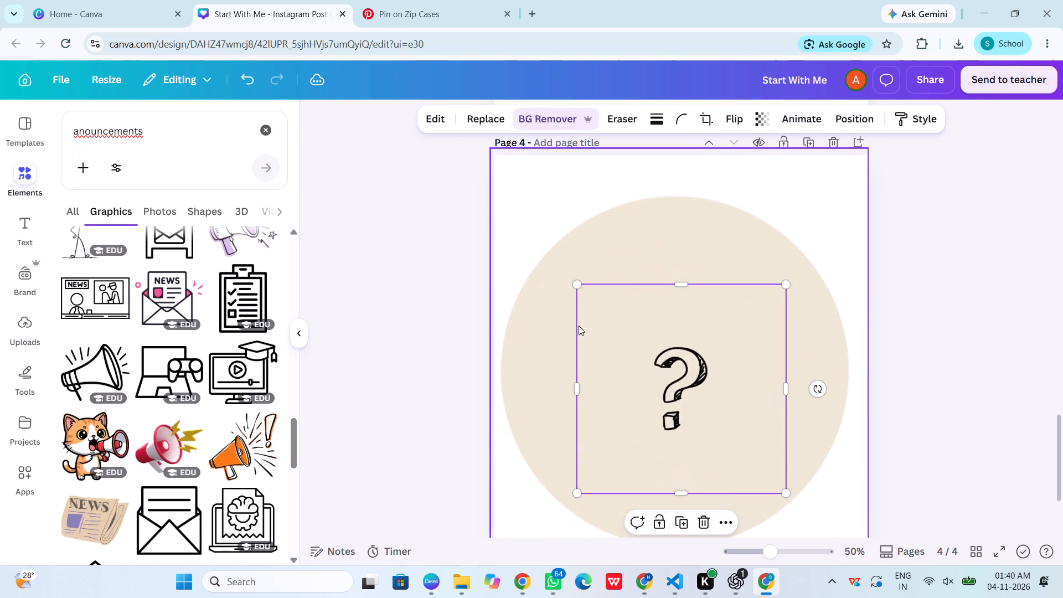
shift+drag(790, 493, 809, 524)
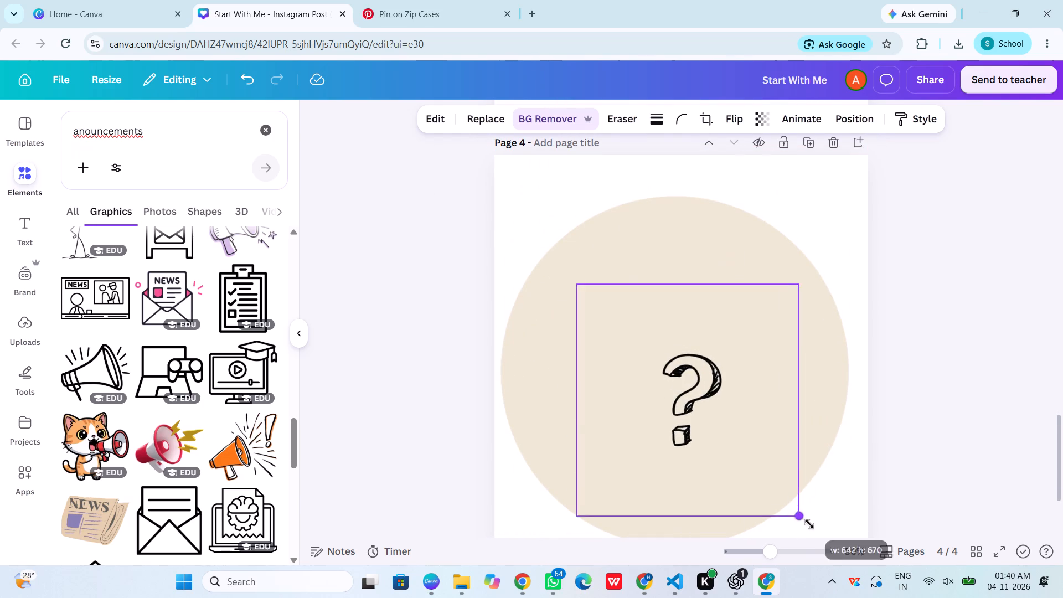
shift+drag(809, 524, 841, 551)
drag(684, 420, 647, 360)
Copy the megaphone doodle from page 2 and paste it onto page 4 with the question mark.
scroll(657, 363, up, 3)
scroll(657, 363, down, 1)
scroll(657, 363, up, 5)
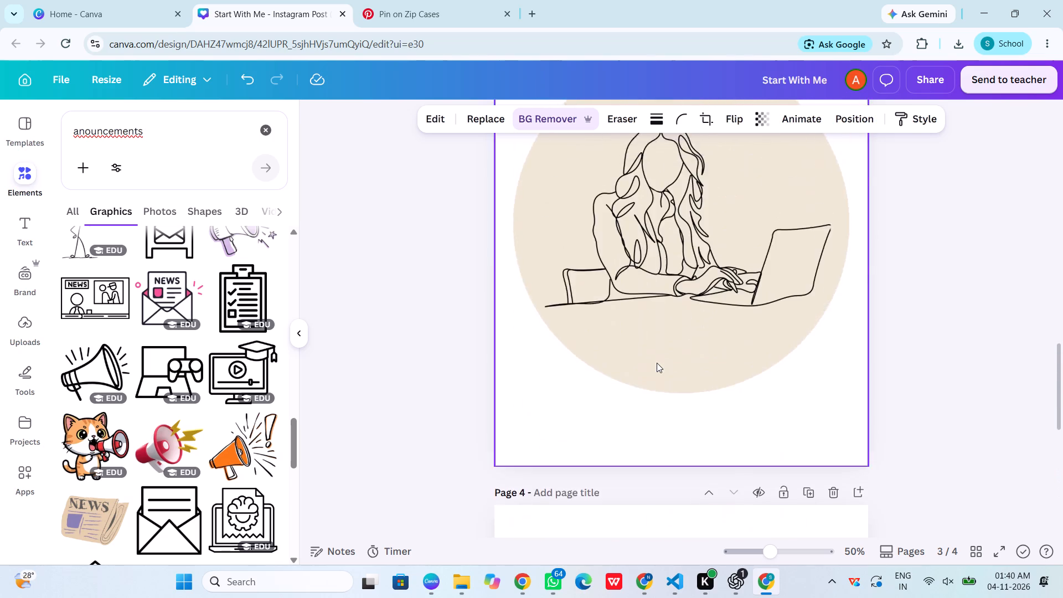
scroll(657, 363, up, 10)
click(693, 482)
scroll(693, 462, down, 1)
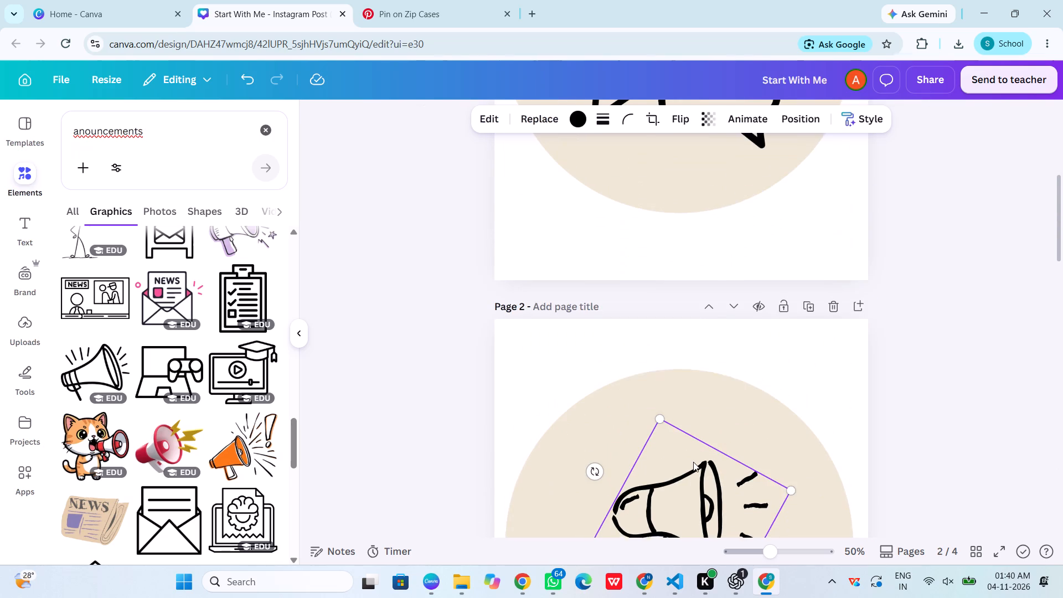
key(ctrl+c)
ctrl+scroll(694, 369, down, 9)
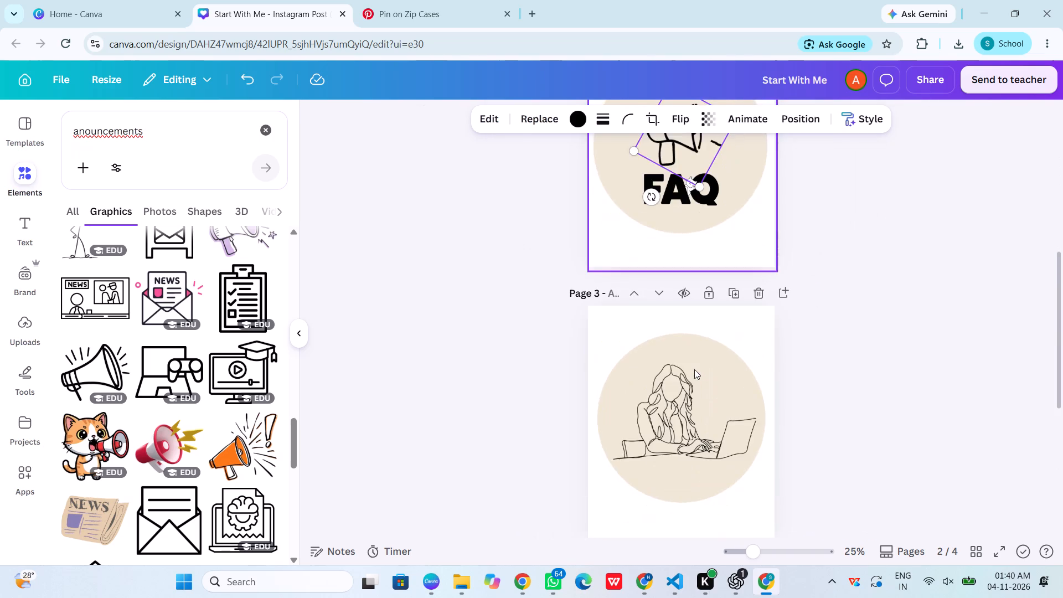
scroll(694, 369, down, 6)
click(656, 397)
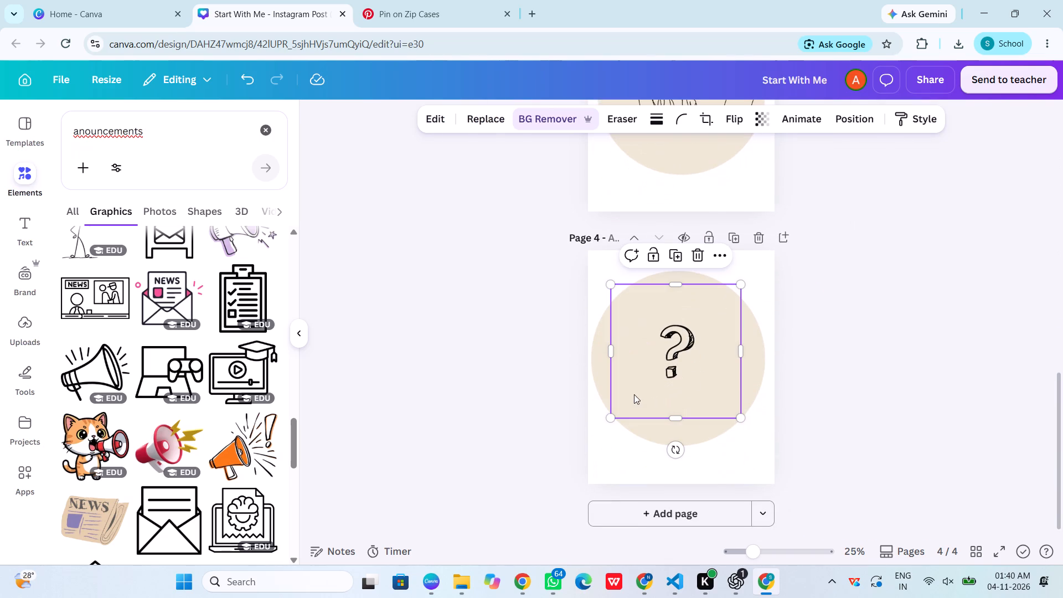
ctrl+scroll(634, 394, up, 4)
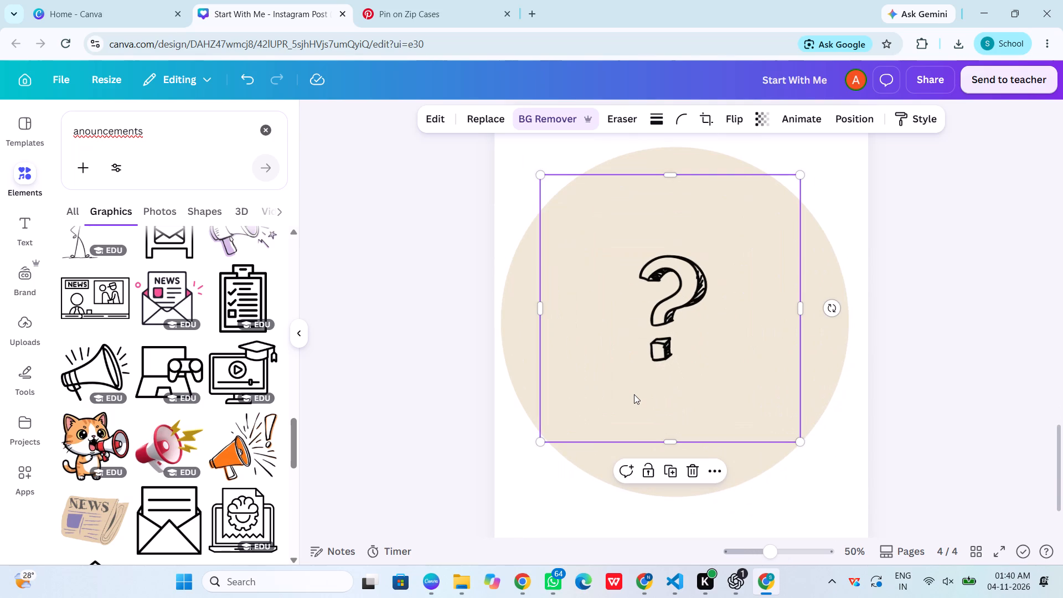
key(ctrl+v)
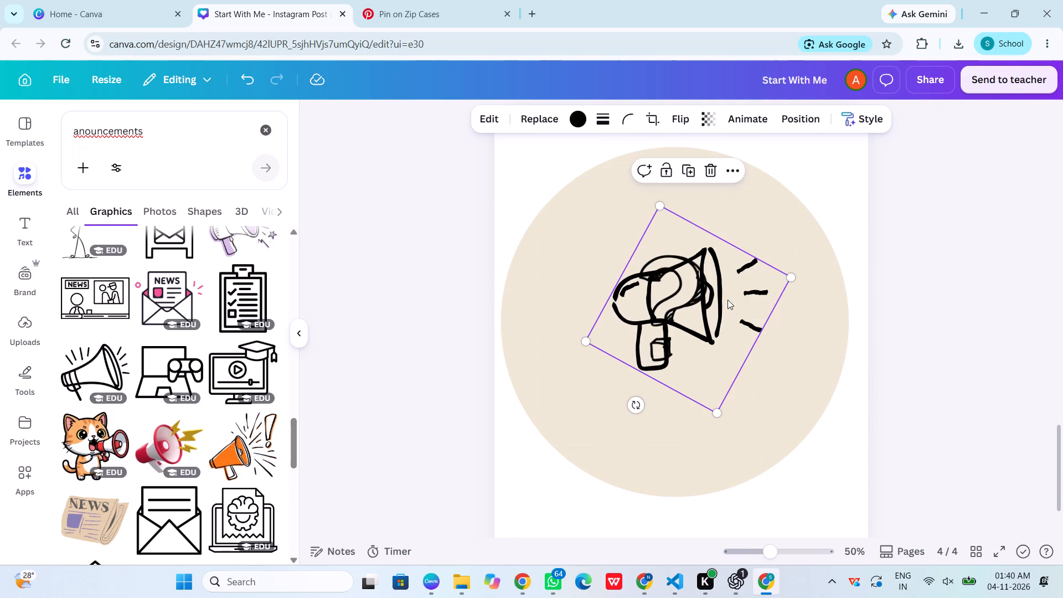
Tilt the pasted megaphone more upward, shrink it to about a third of its size and place it just left of the question mark.
drag(698, 296, 608, 377)
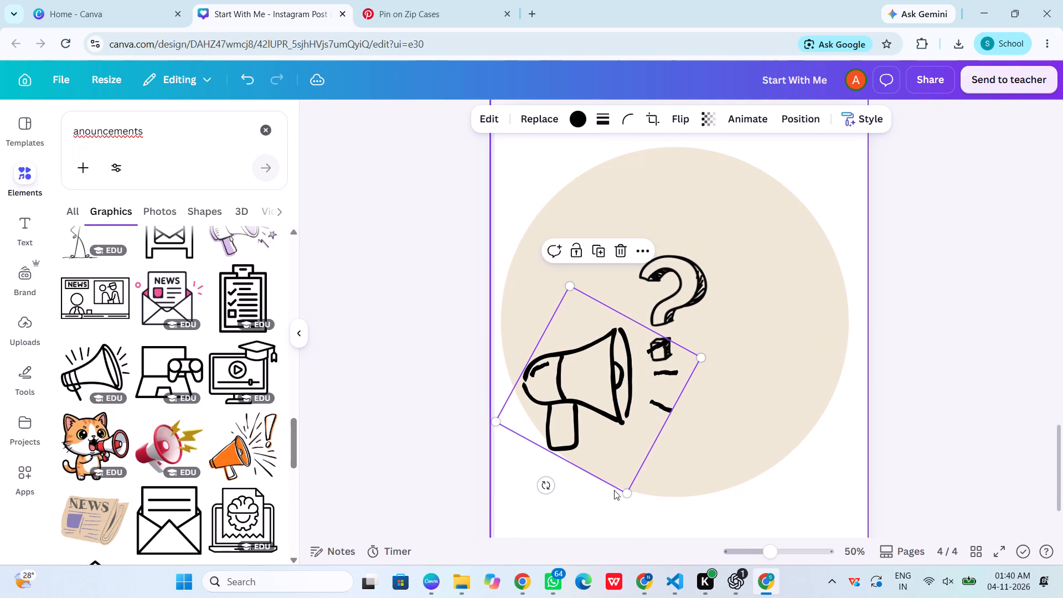
drag(541, 486, 649, 487)
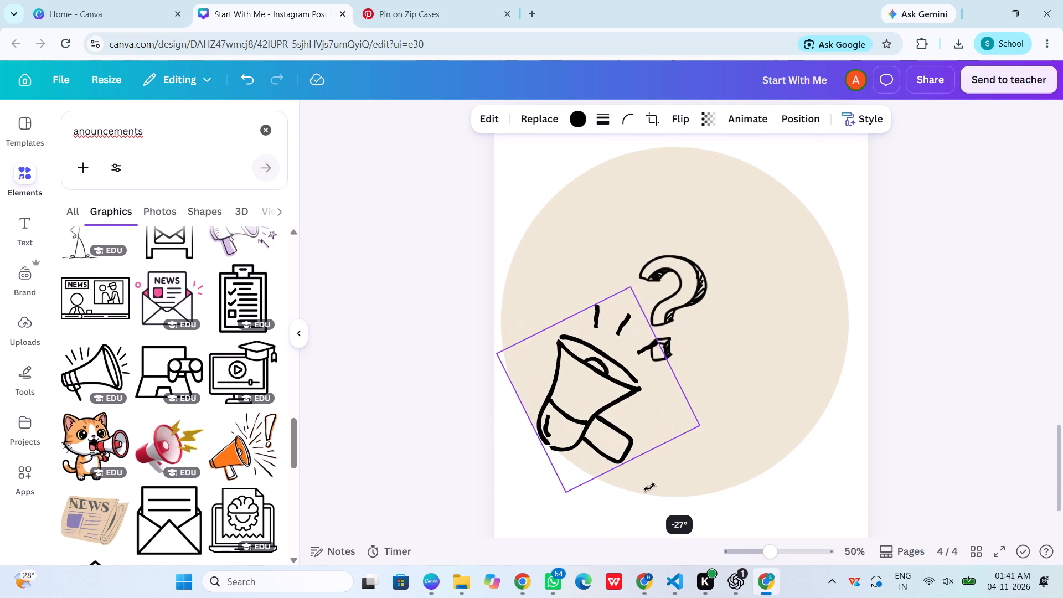
drag(649, 487, 565, 504)
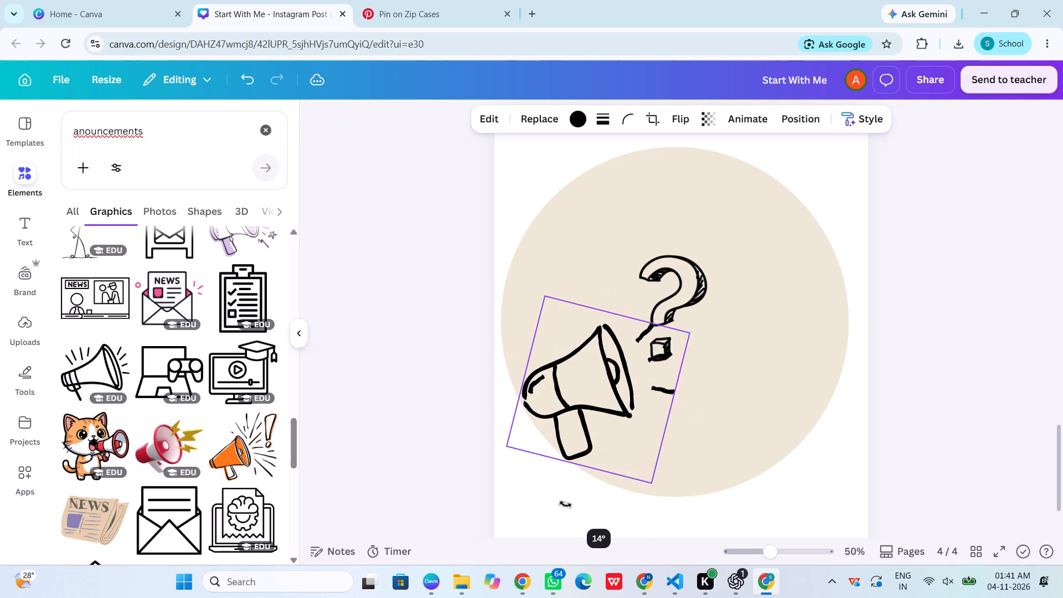
drag(565, 504, 581, 516)
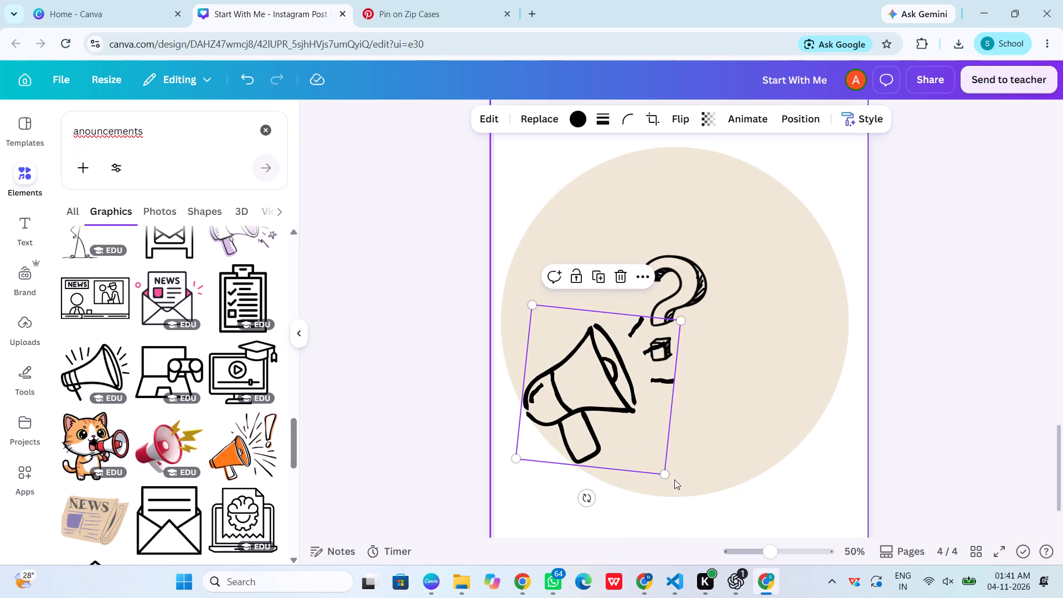
shift+drag(665, 473, 597, 346)
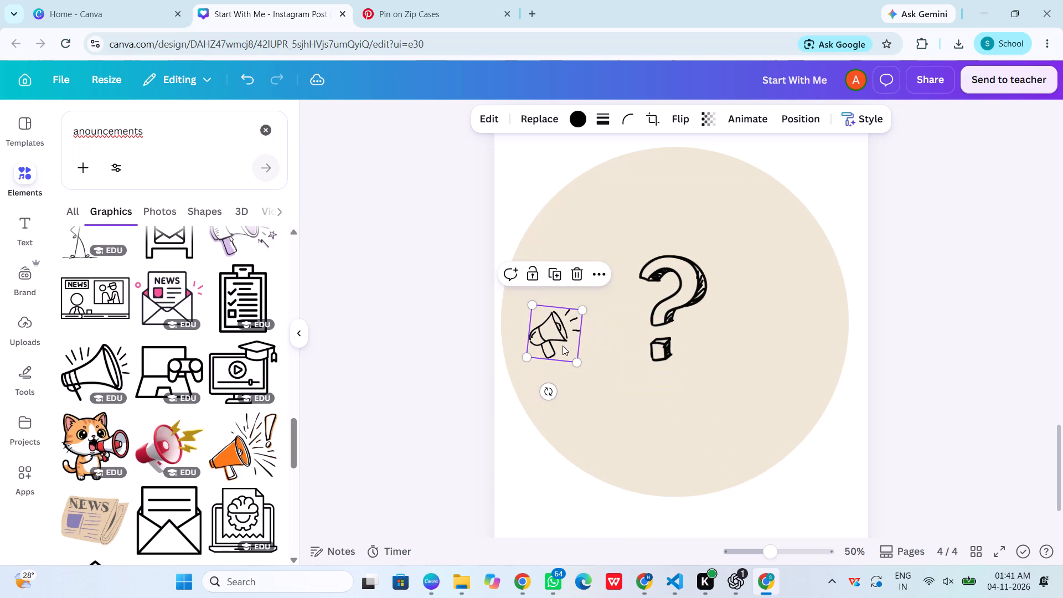
drag(553, 341, 592, 317)
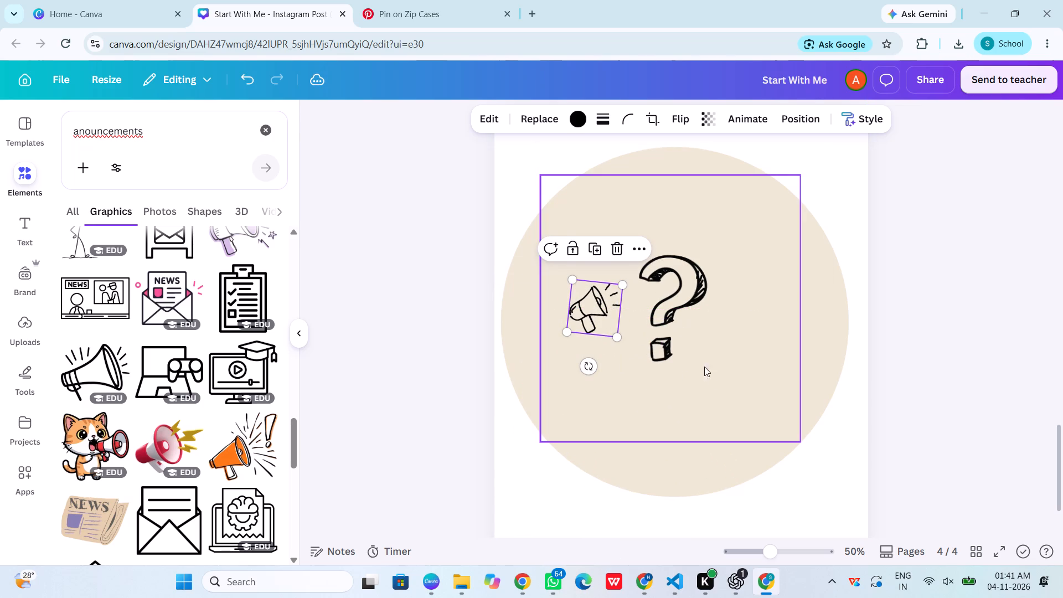
Enlarge the question mark image to about 85% of the beige circle's width and recentre it beside the megaphone.
click(724, 372)
shift+drag(798, 445, 824, 475)
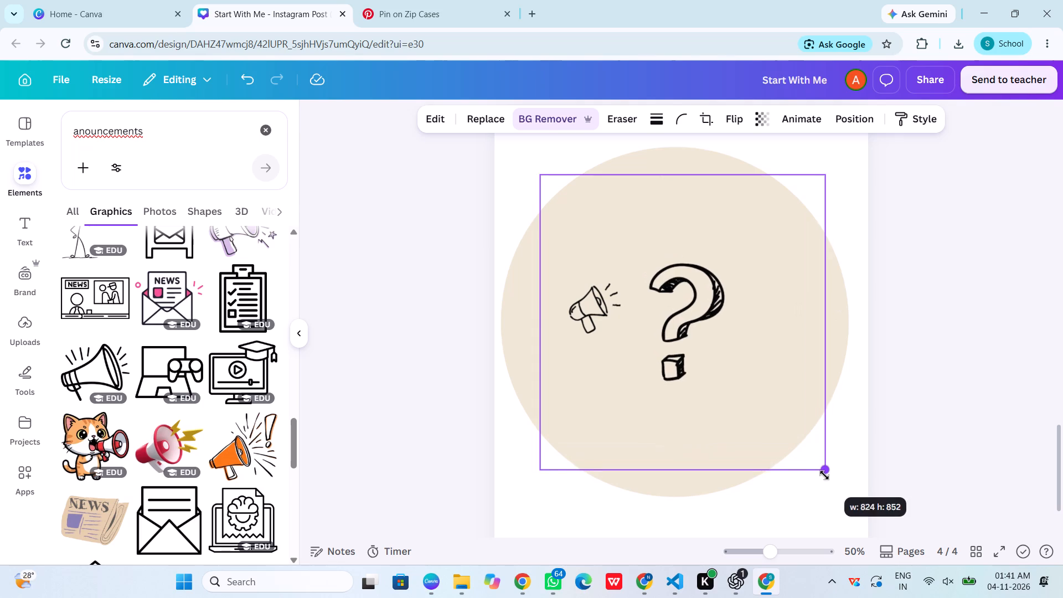
shift+drag(824, 475, 832, 482)
drag(681, 346, 664, 332)
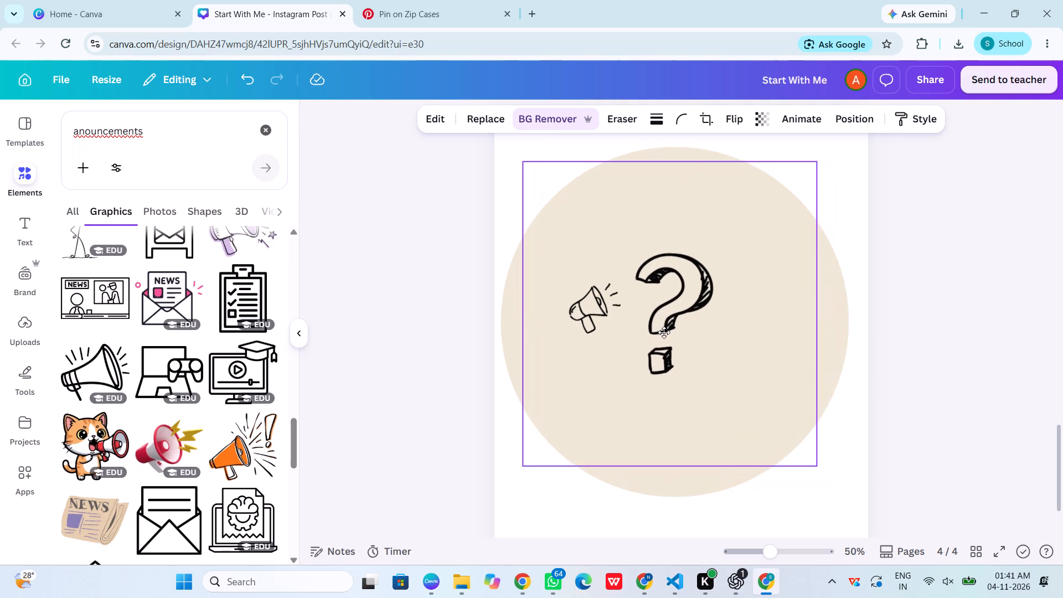
Enlarge the question mark image to about 92% of the beige circle's width and recentre it vertically in the circle.
drag(664, 332, 664, 332)
shift+drag(821, 463, 830, 480)
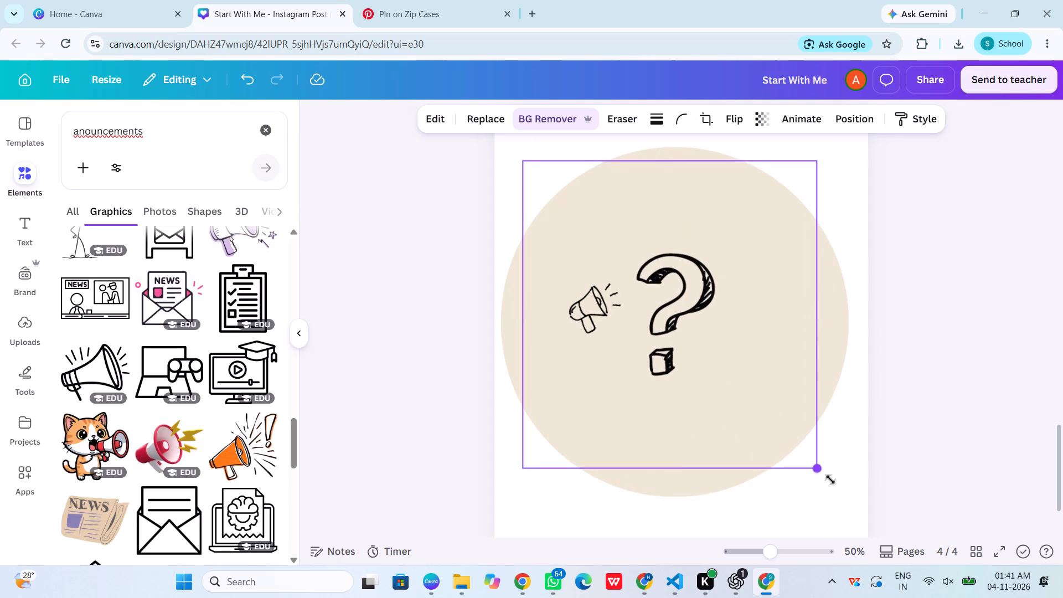
shift+drag(830, 480, 848, 501)
drag(698, 320, 683, 306)
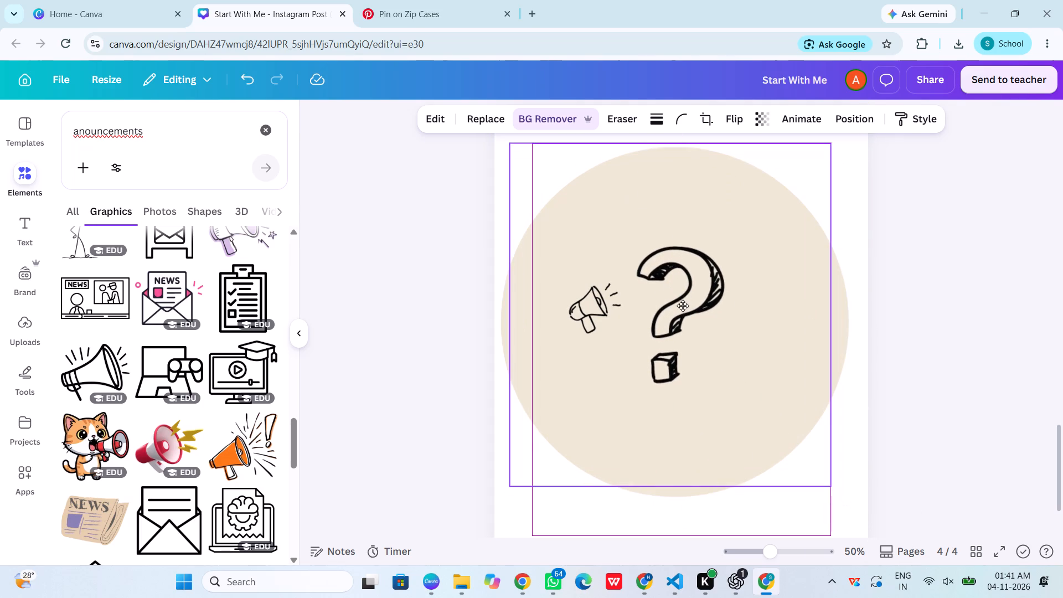
drag(683, 306, 685, 308)
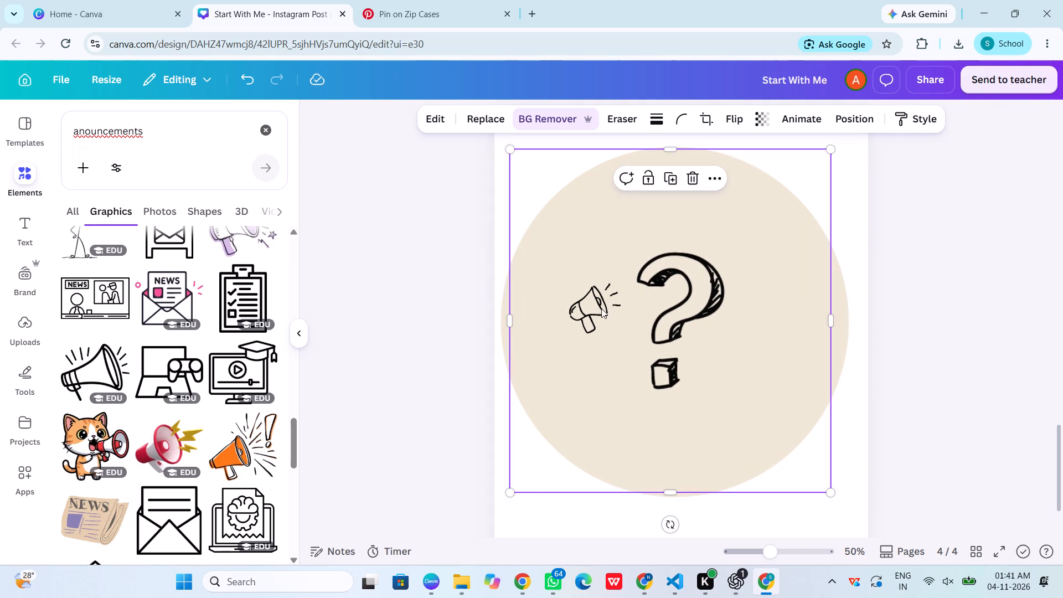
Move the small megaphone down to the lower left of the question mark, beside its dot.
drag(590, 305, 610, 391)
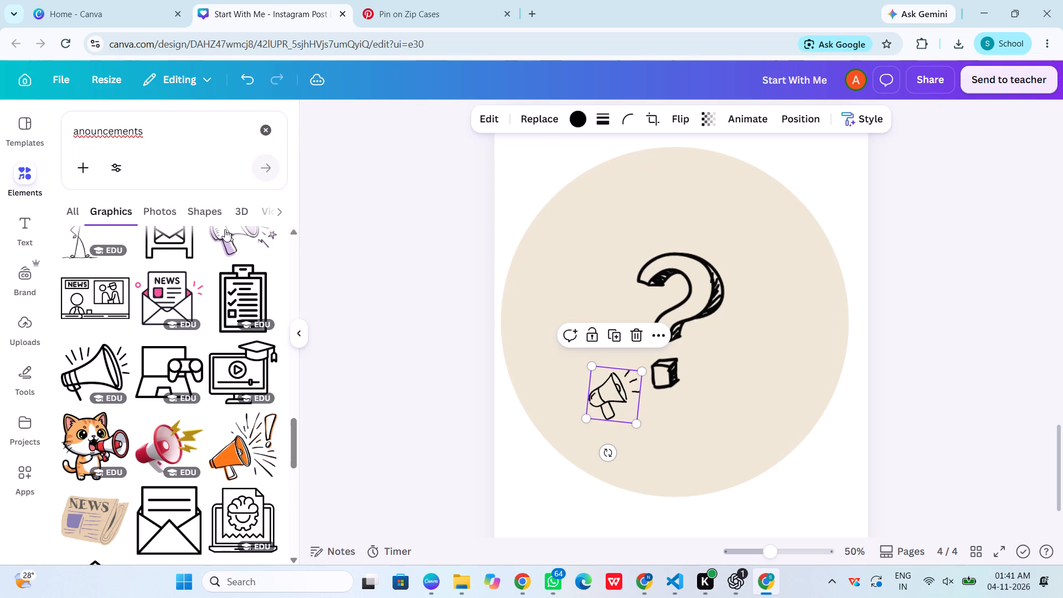
Search the graphics for "questions" and look through the results for a doodle to accompany the question mark.
click(173, 138)
scroll(178, 380, up, 8)
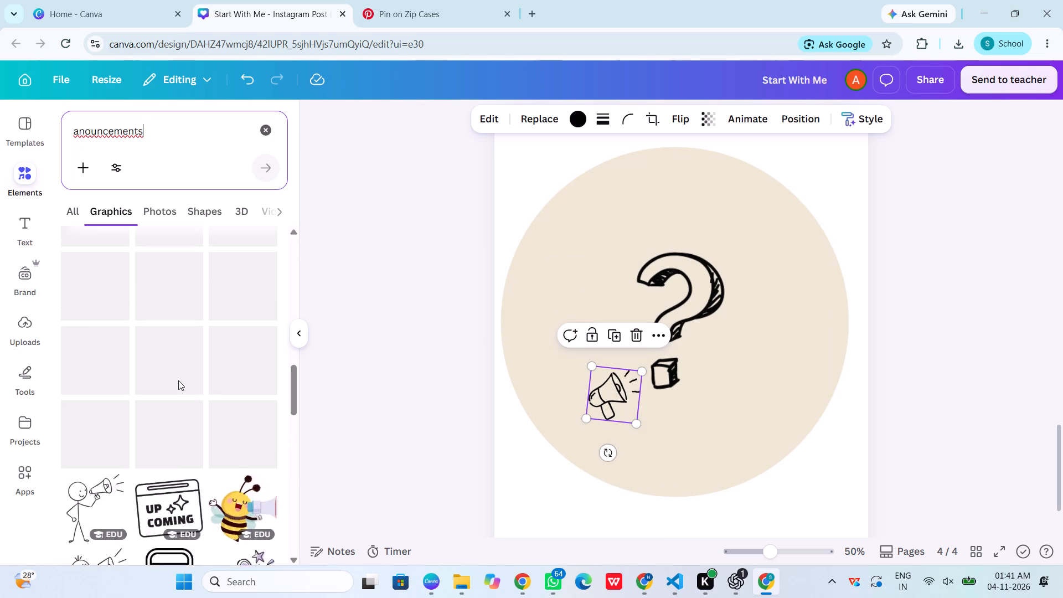
scroll(178, 380, up, 1)
drag(178, 137, 0, 135)
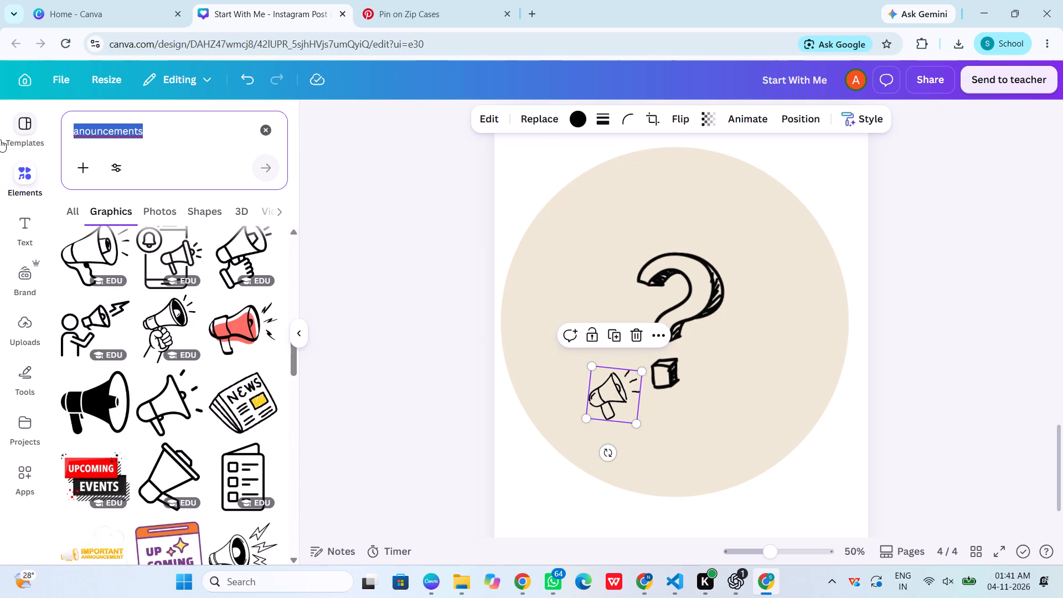
text(questions)
key(Return)
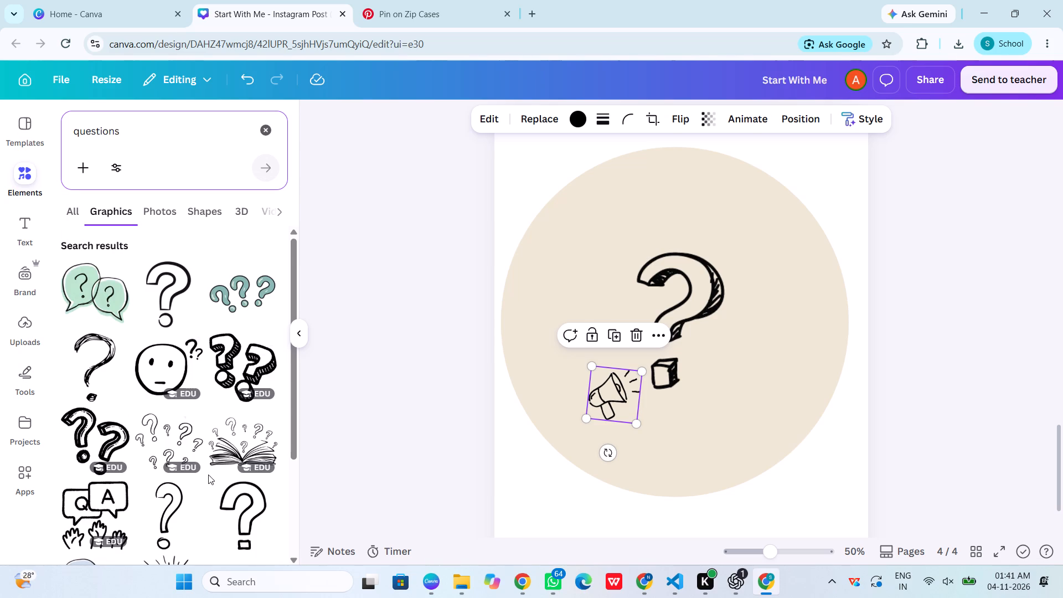
scroll(210, 472, down, 6)
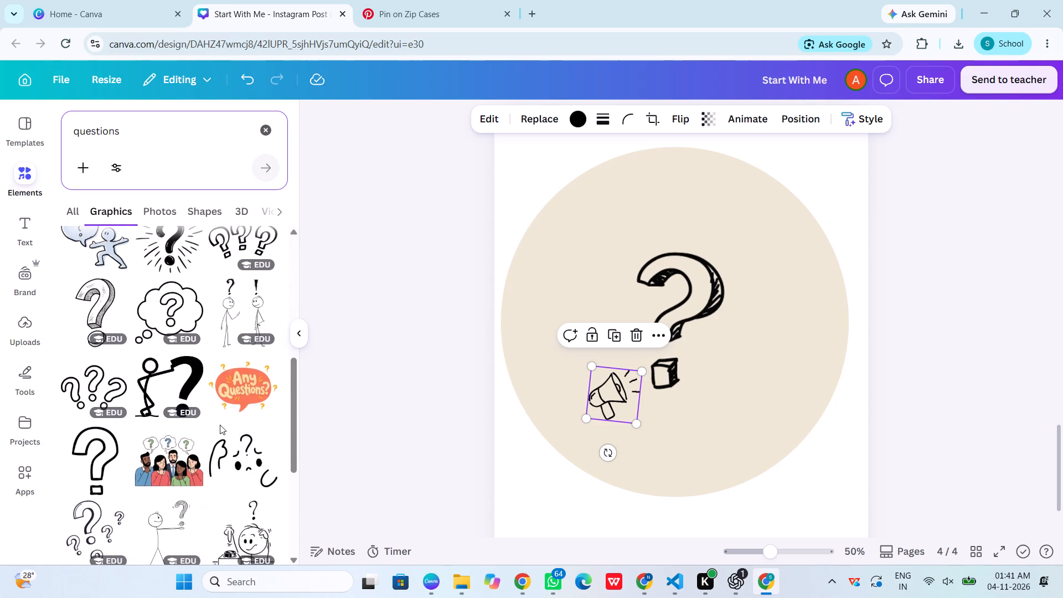
scroll(220, 425, down, 3)
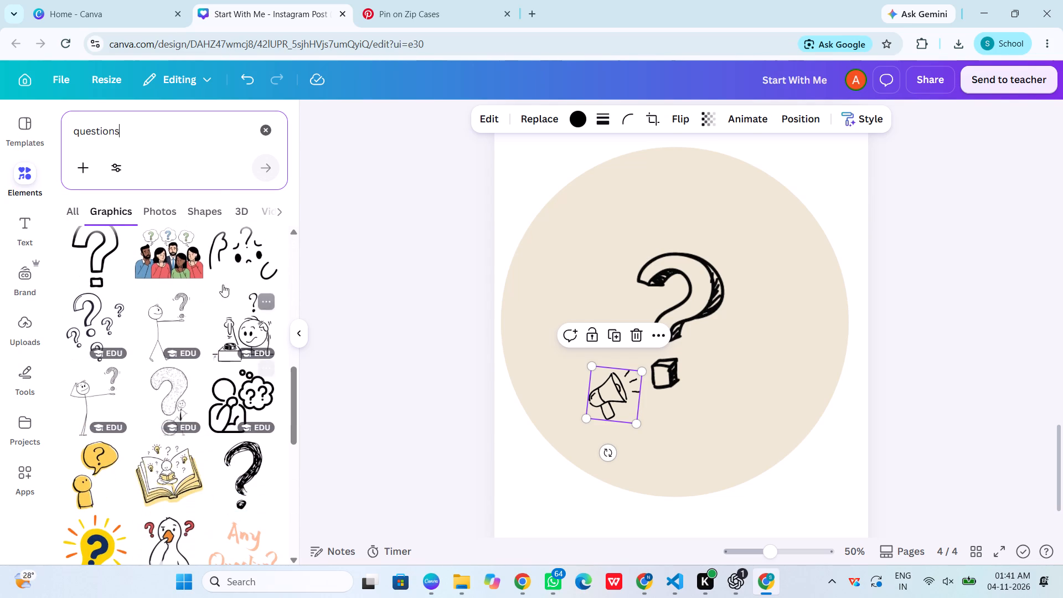
scroll(143, 357, down, 3)
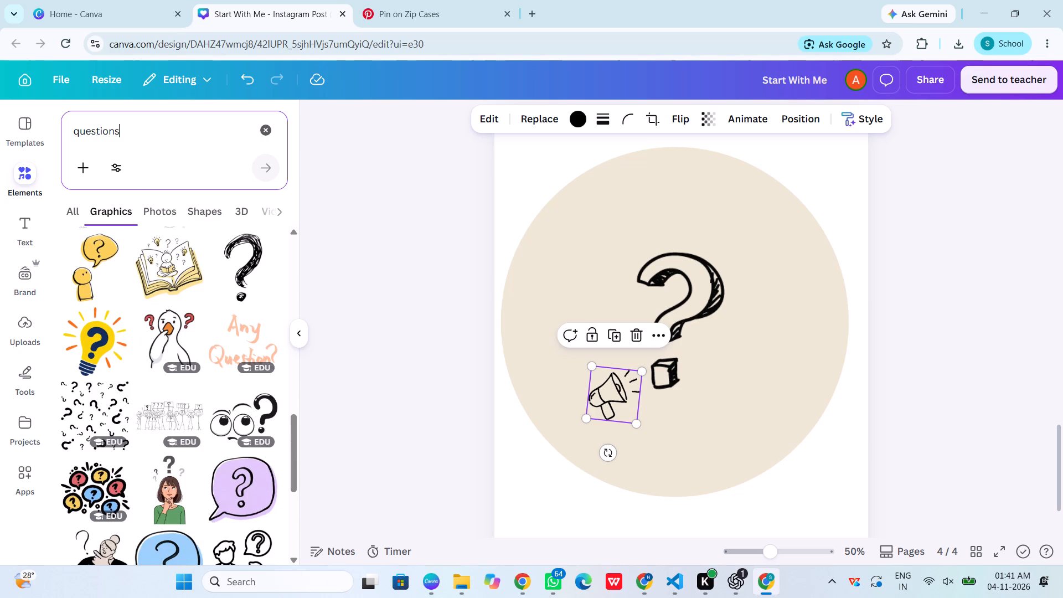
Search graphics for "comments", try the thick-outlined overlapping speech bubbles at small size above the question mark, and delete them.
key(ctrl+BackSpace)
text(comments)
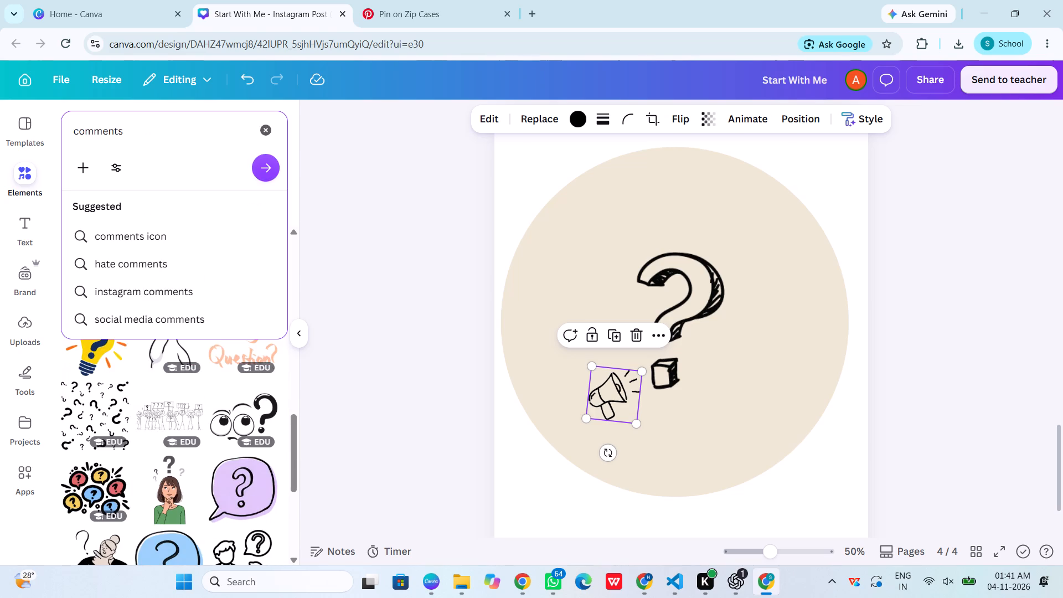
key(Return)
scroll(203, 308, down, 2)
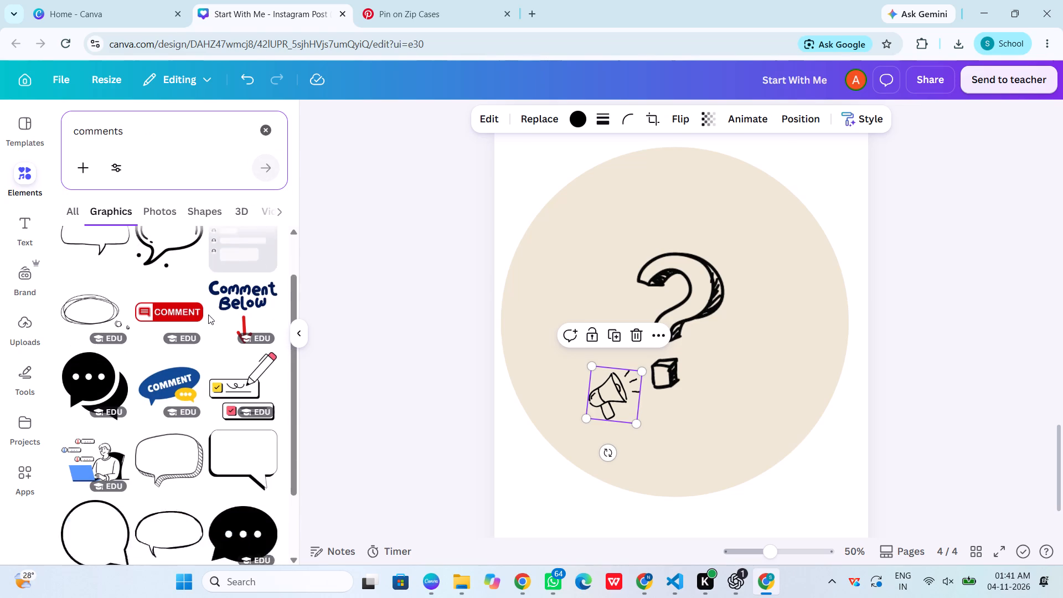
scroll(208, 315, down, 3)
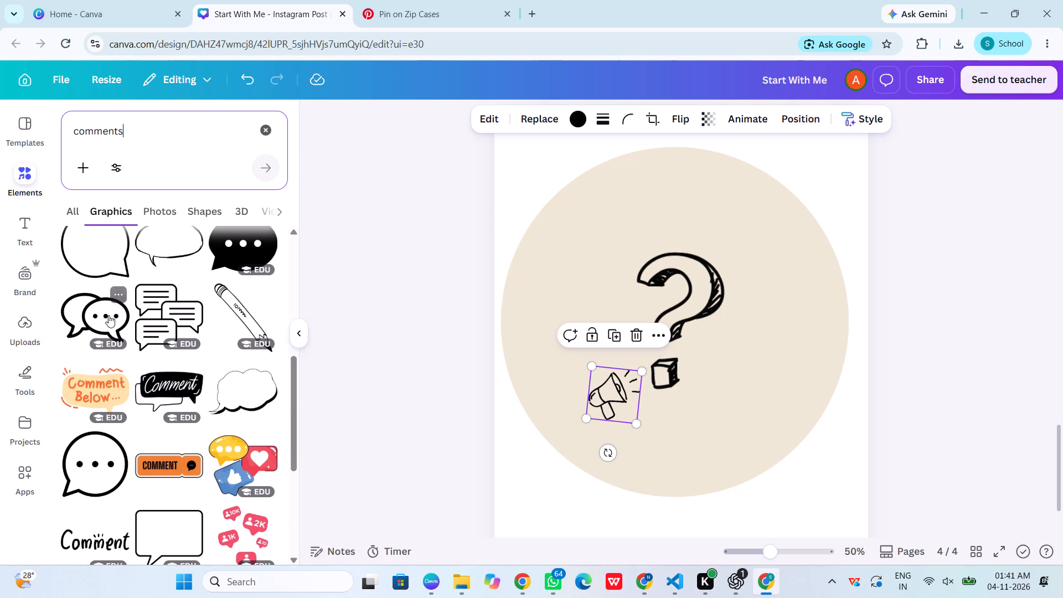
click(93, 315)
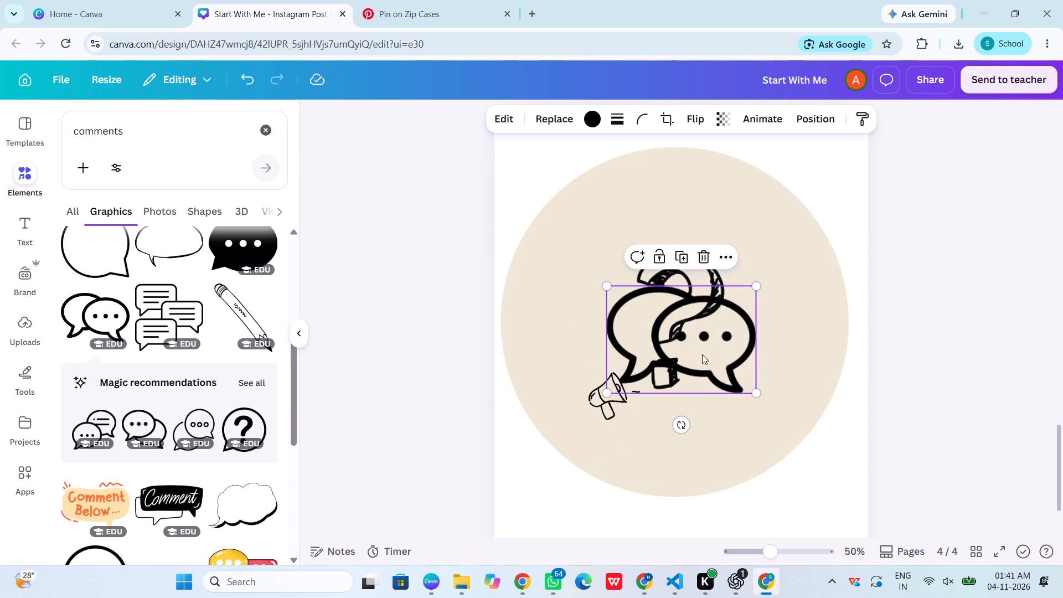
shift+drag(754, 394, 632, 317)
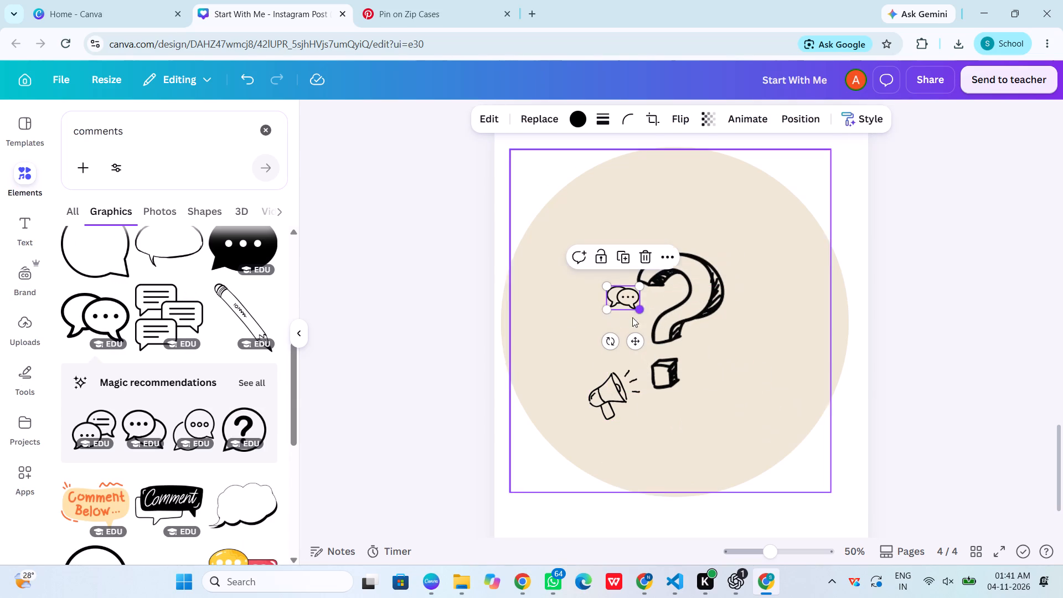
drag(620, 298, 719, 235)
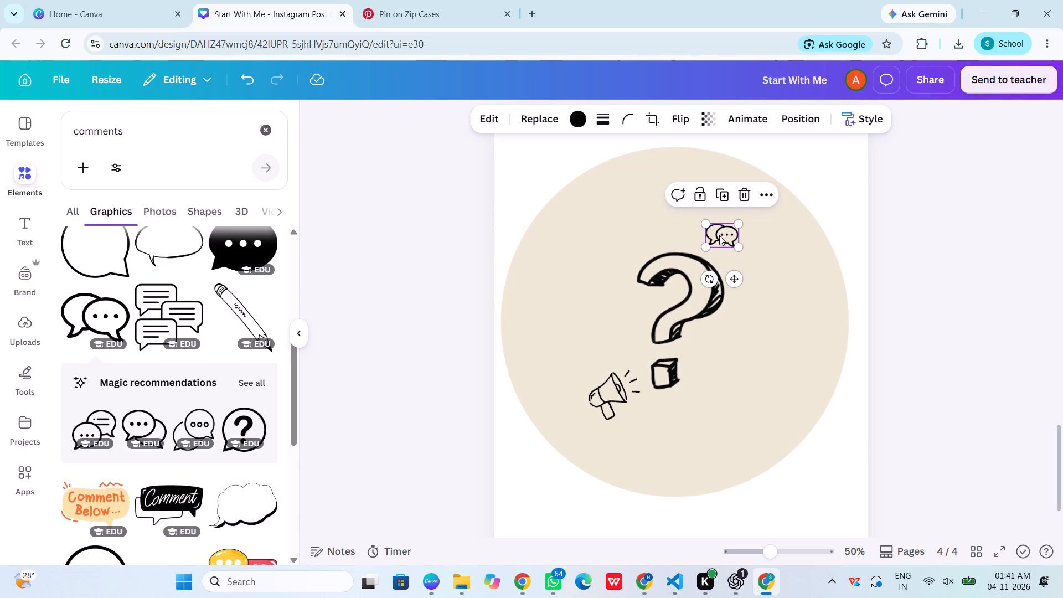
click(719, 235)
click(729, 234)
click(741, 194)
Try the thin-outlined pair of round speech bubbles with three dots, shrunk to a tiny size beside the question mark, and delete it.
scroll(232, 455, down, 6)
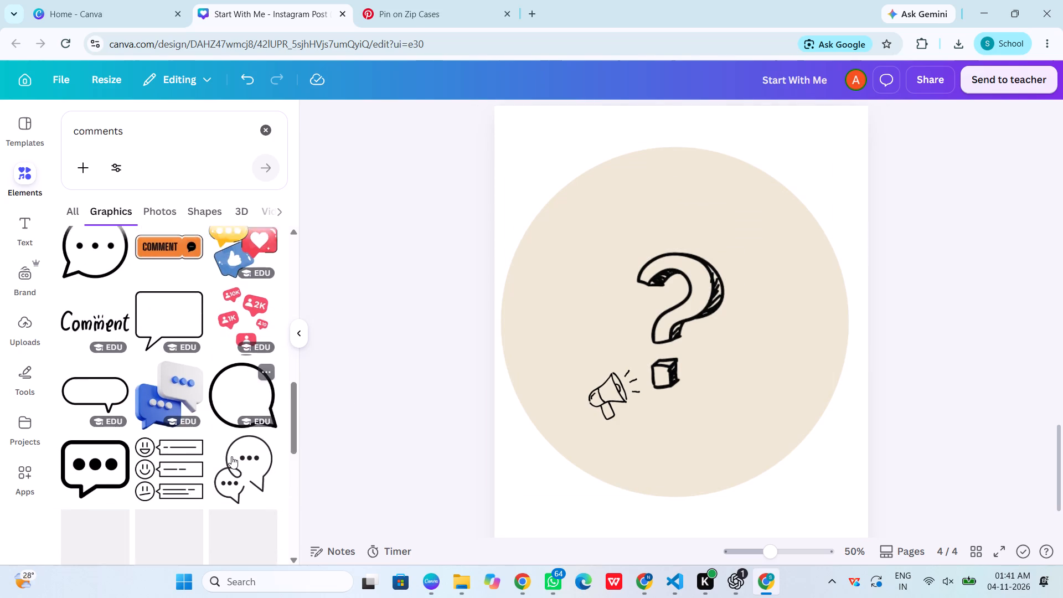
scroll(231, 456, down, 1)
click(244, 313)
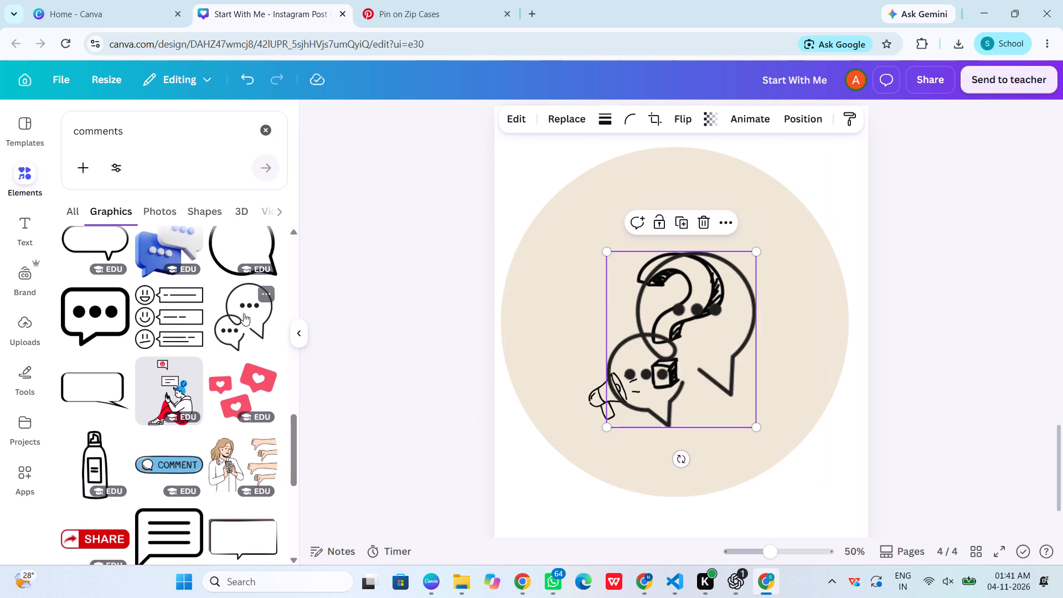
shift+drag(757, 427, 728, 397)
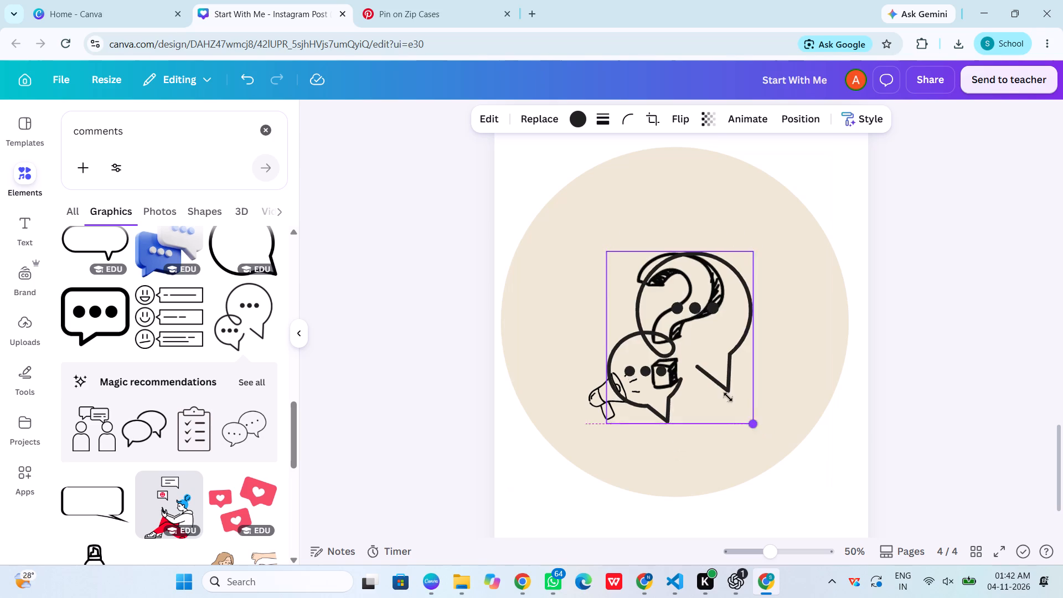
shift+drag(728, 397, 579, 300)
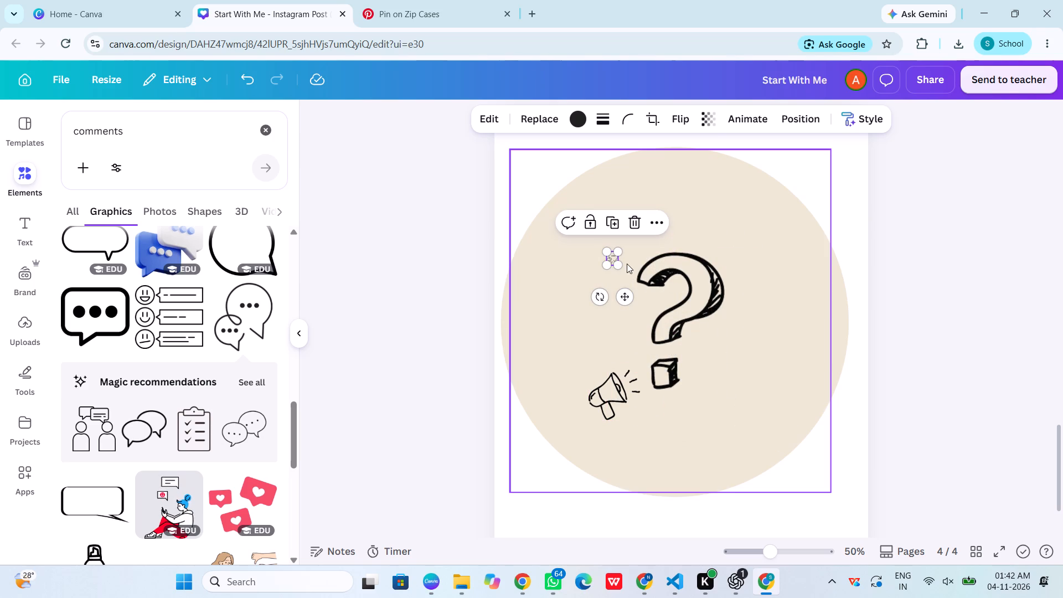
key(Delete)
Delete the small megaphone from page 4, leaving only the question mark in the circle.
scroll(466, 310, down, 3)
scroll(40, 451, down, 3)
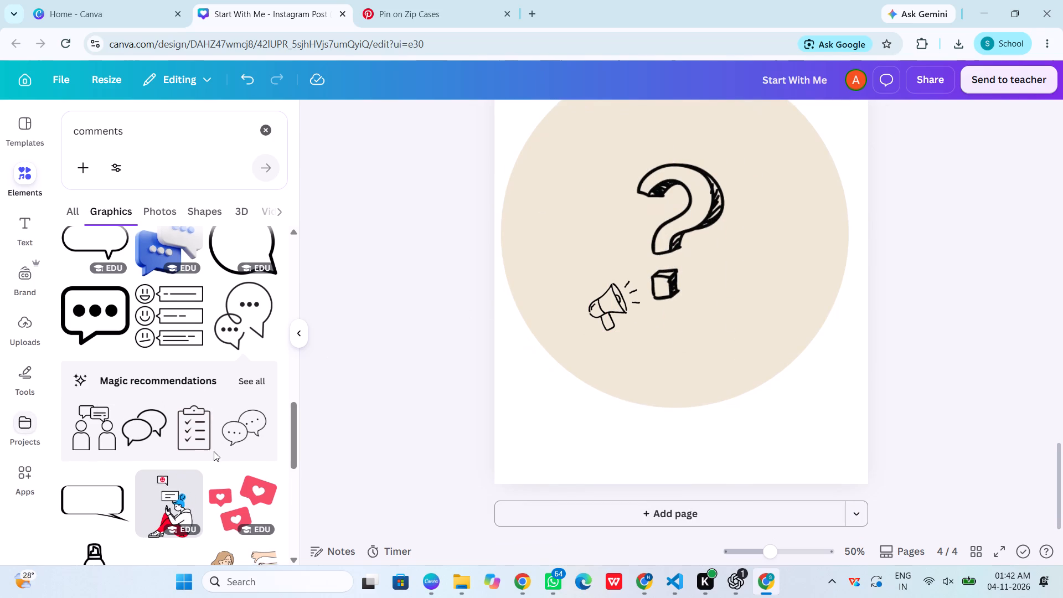
scroll(214, 451, down, 7)
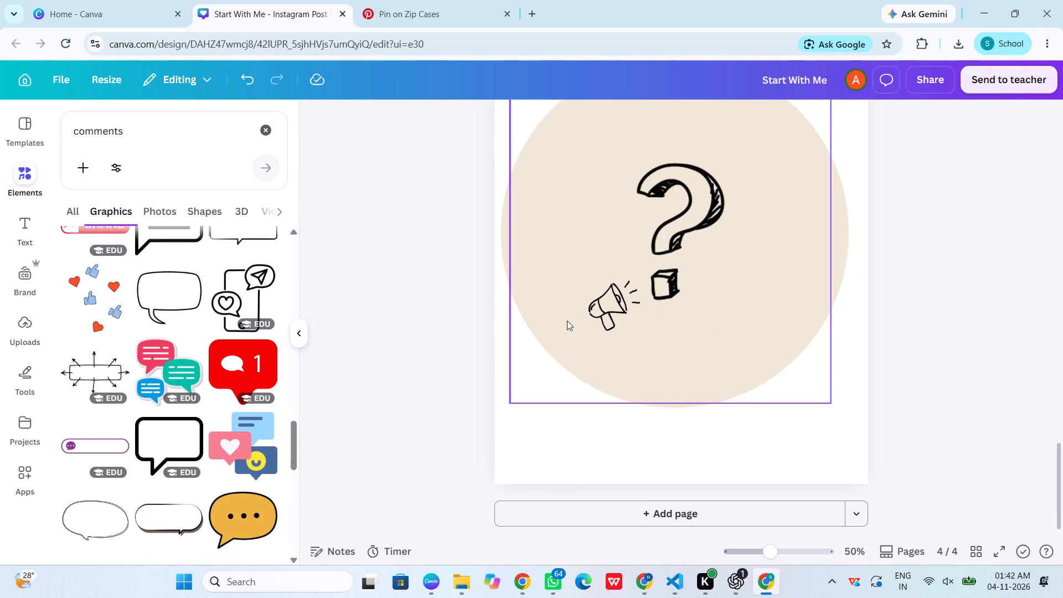
click(610, 310)
key(Delete)
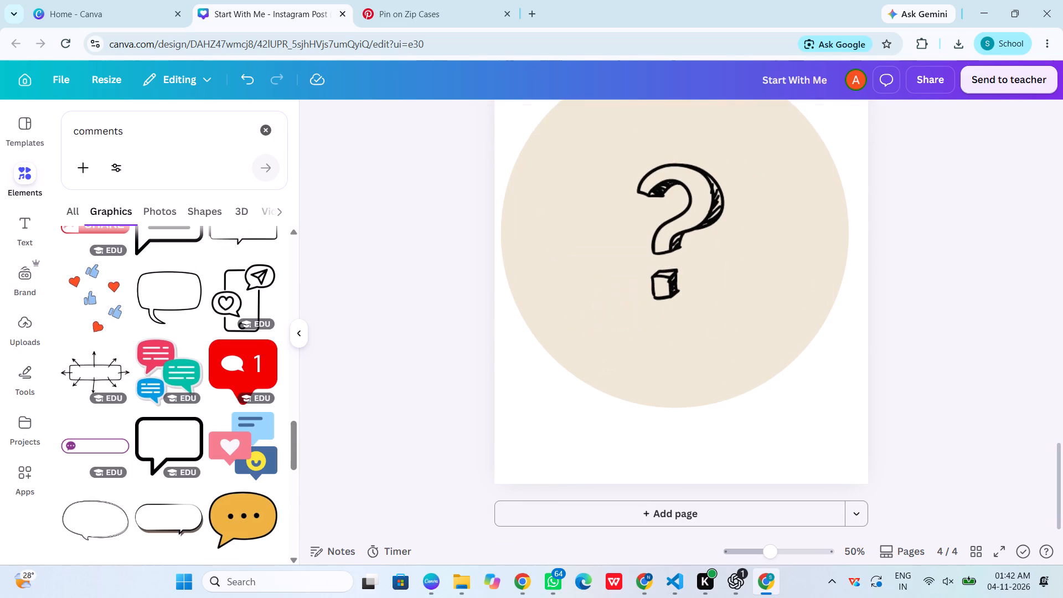
Review the other pages' circle designs against the question mark page.
scroll(718, 316, up, 2)
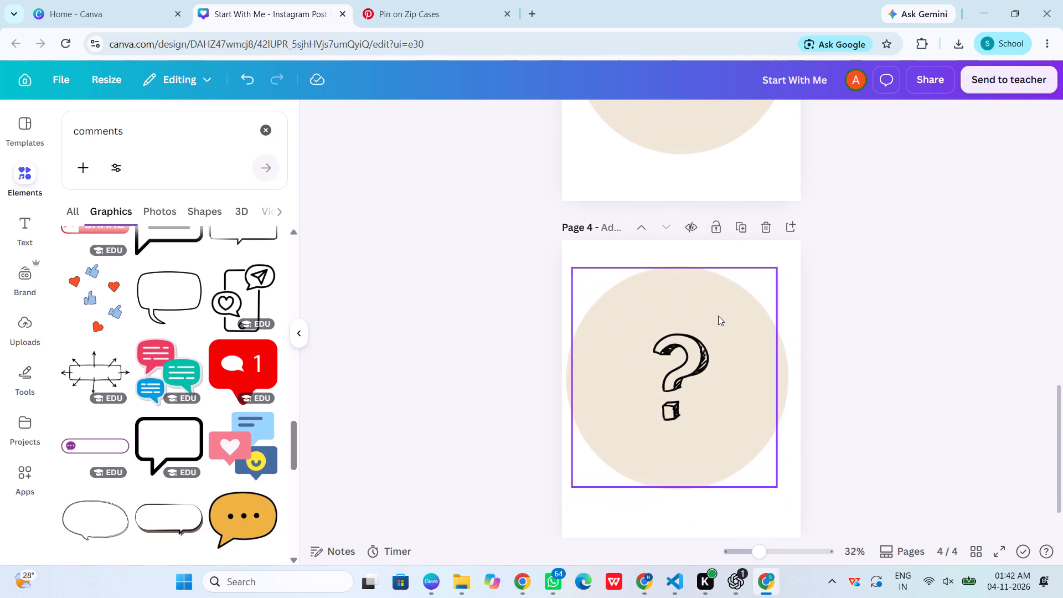
scroll(718, 316, up, 6)
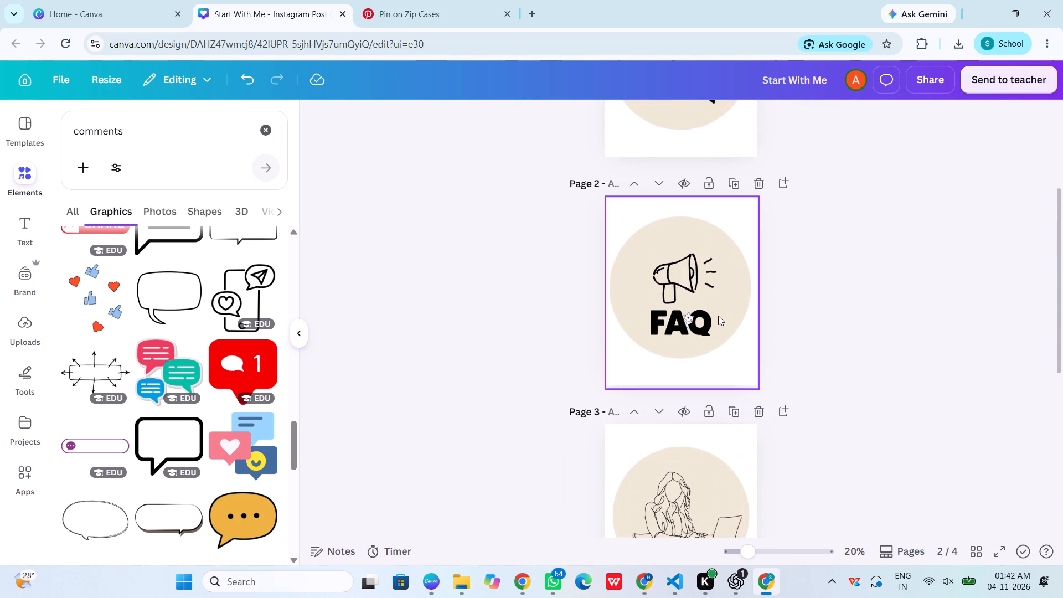
scroll(718, 316, up, 3)
scroll(718, 316, down, 3)
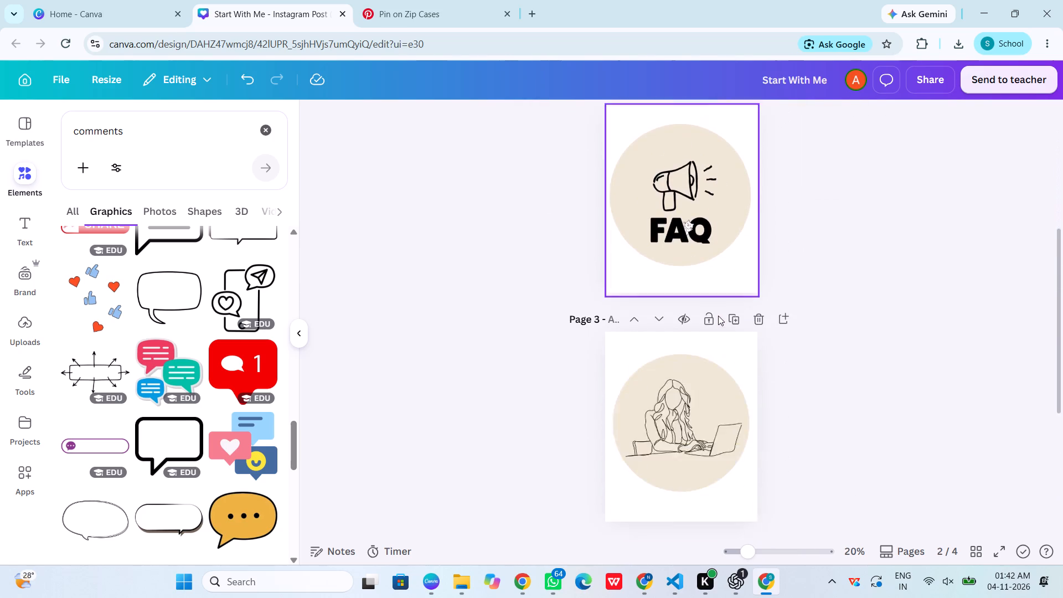
scroll(718, 316, down, 3)
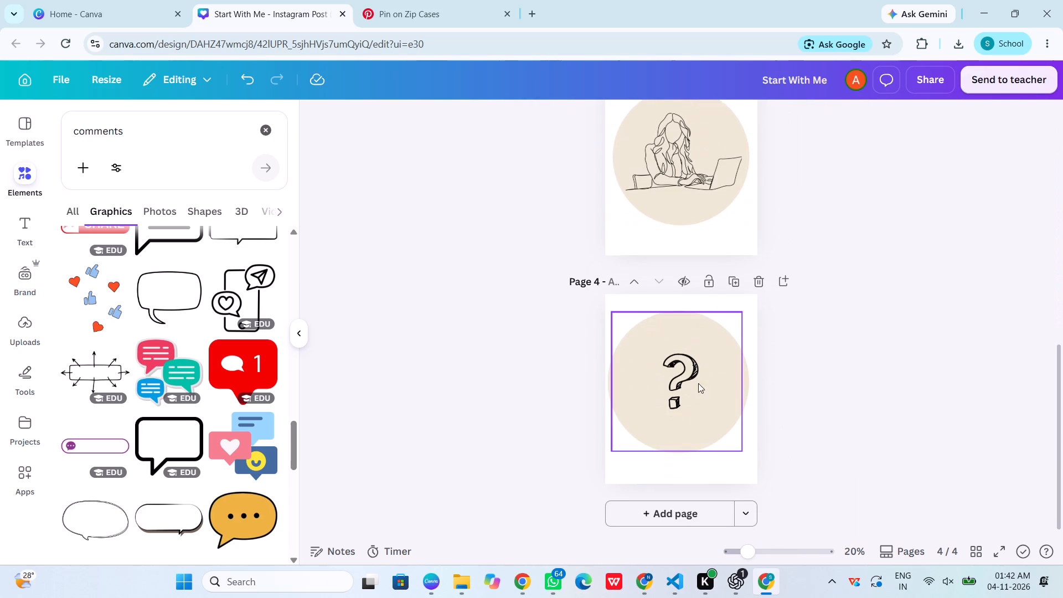
scroll(426, 303, up, 4)
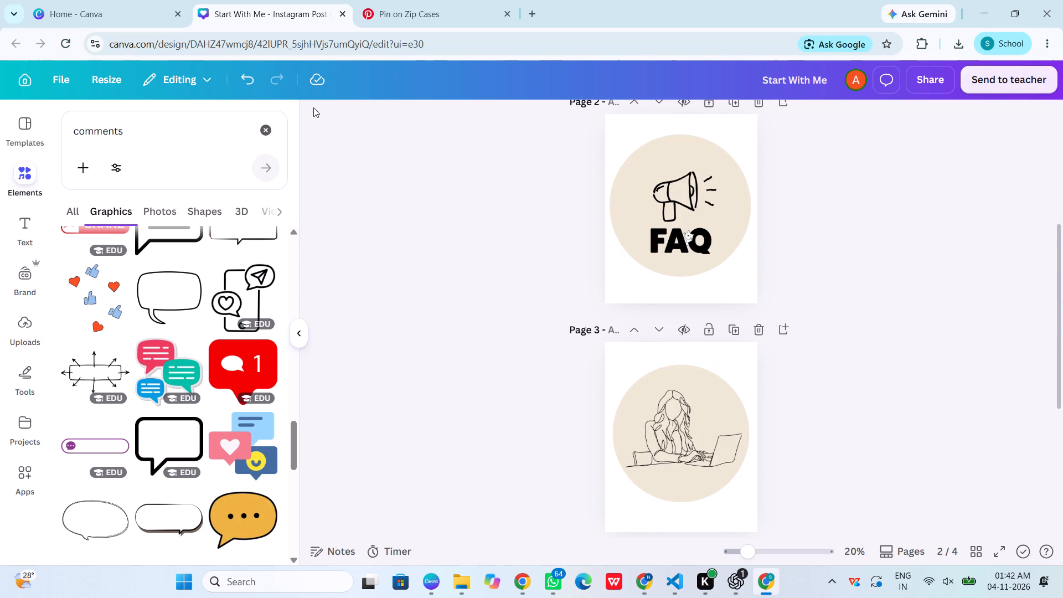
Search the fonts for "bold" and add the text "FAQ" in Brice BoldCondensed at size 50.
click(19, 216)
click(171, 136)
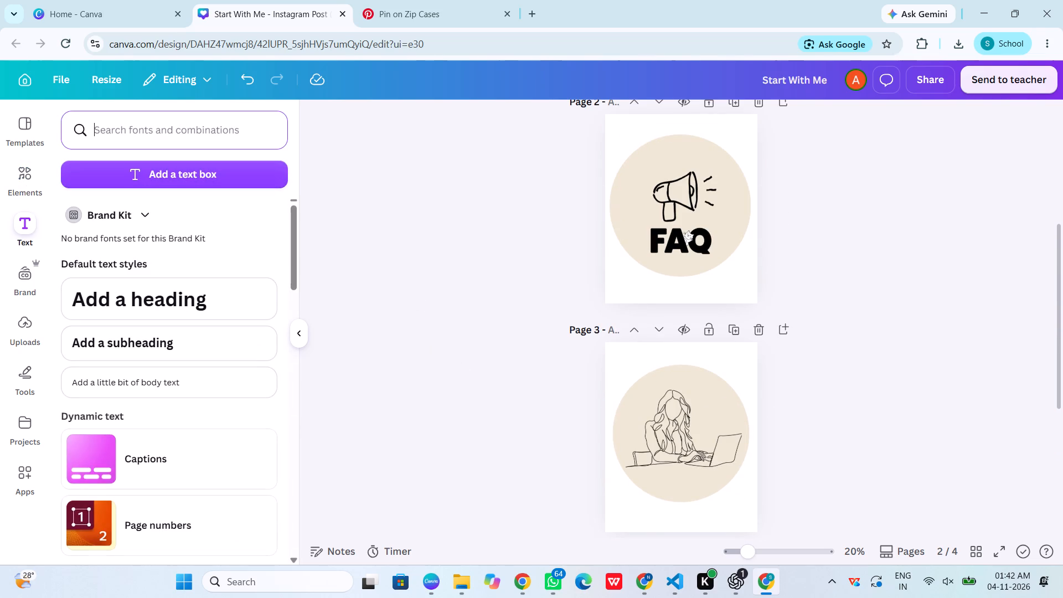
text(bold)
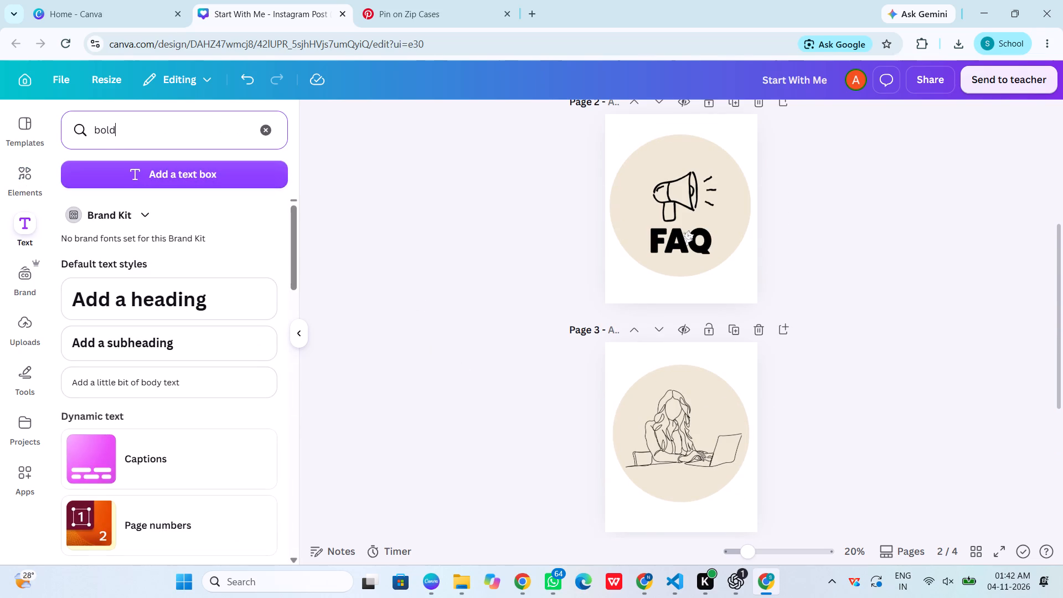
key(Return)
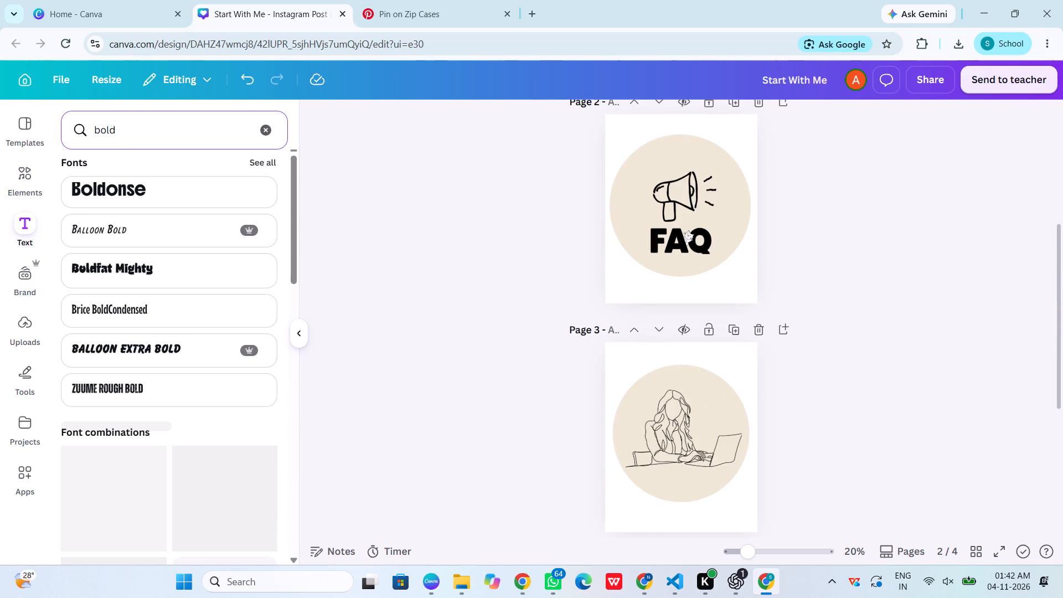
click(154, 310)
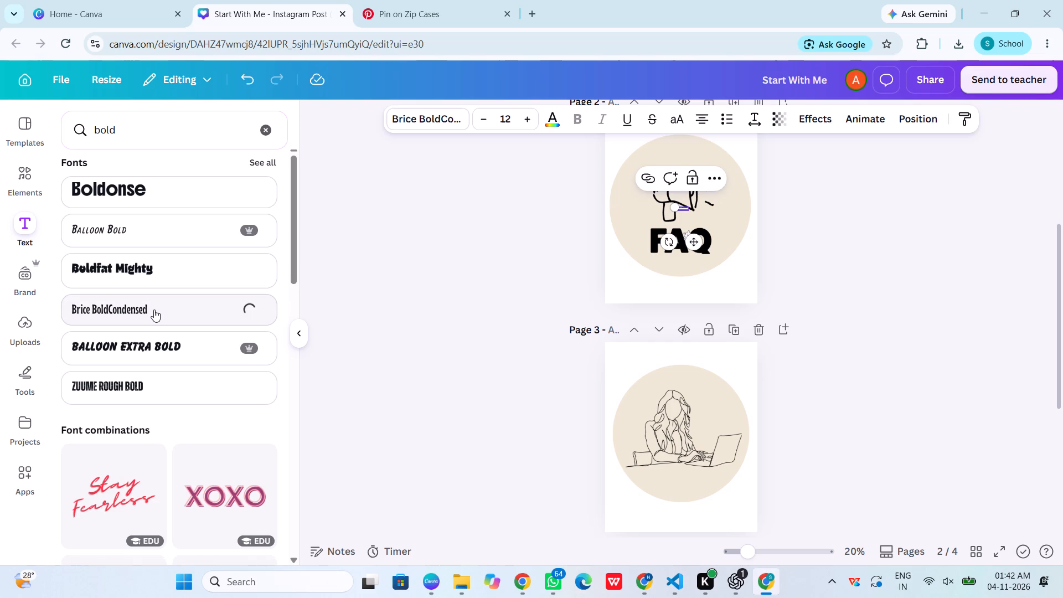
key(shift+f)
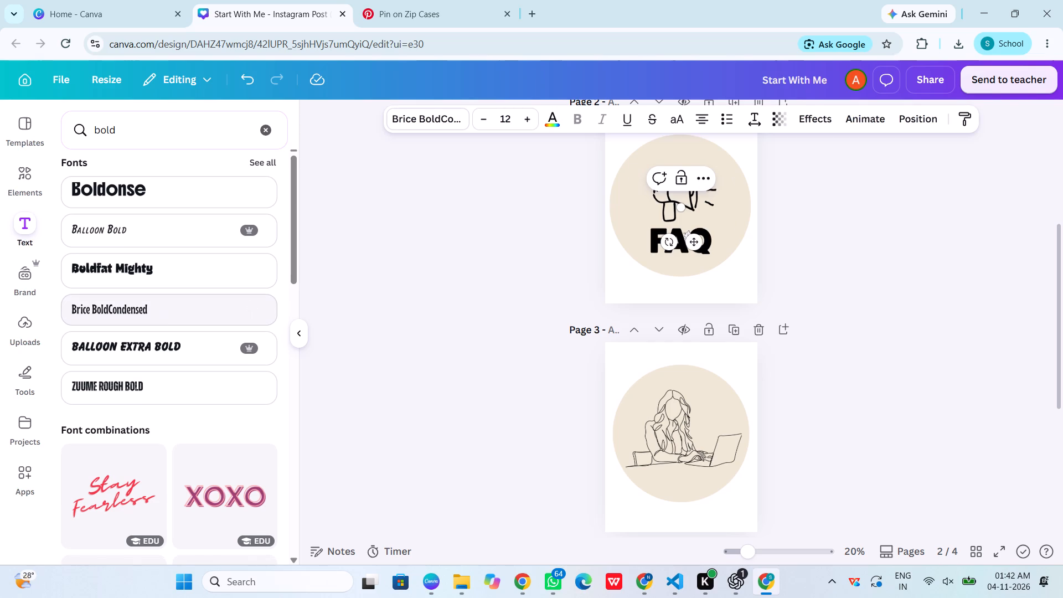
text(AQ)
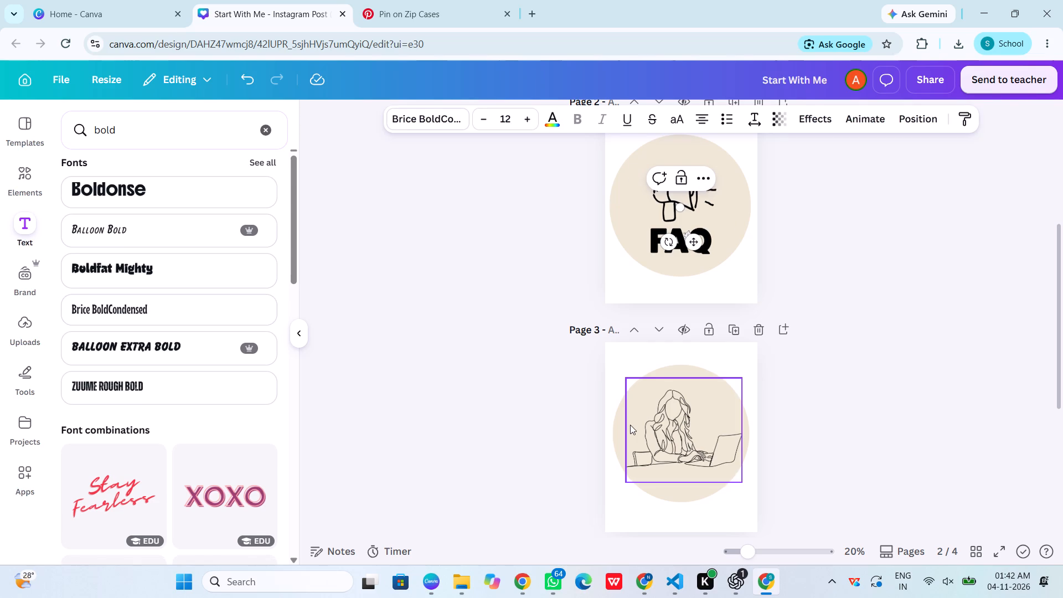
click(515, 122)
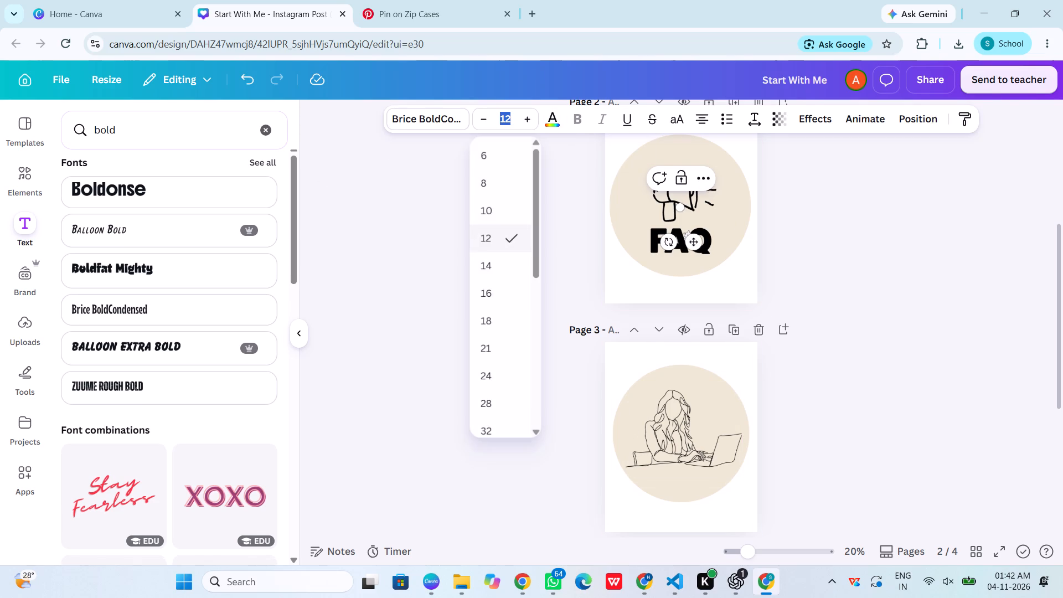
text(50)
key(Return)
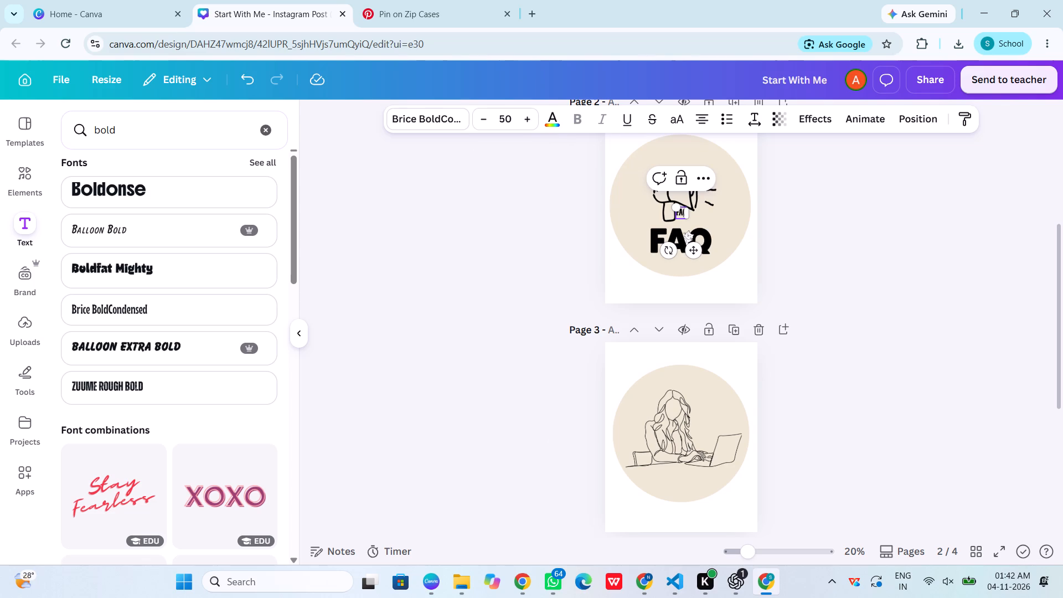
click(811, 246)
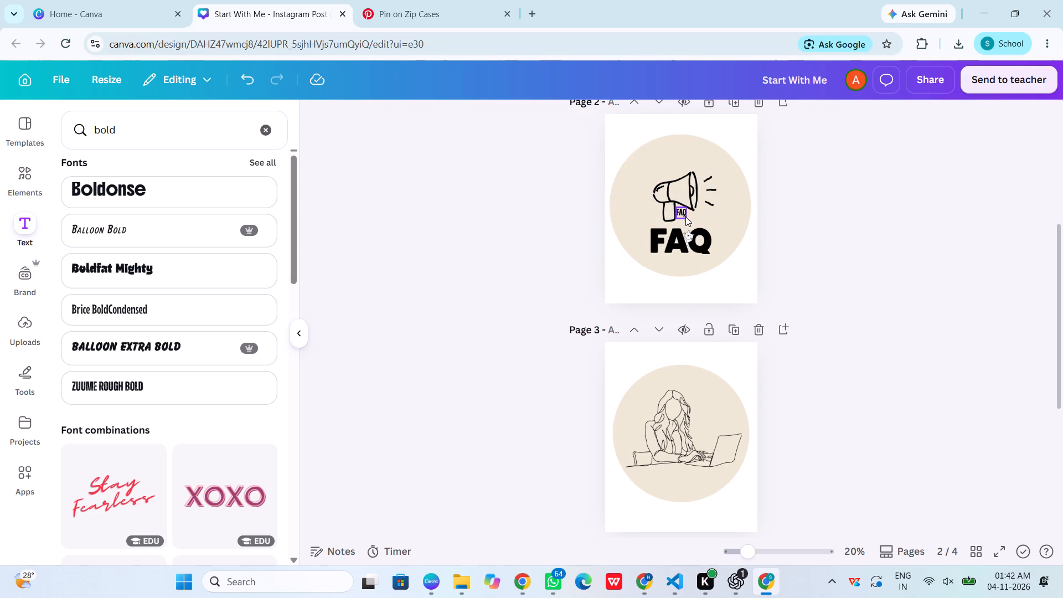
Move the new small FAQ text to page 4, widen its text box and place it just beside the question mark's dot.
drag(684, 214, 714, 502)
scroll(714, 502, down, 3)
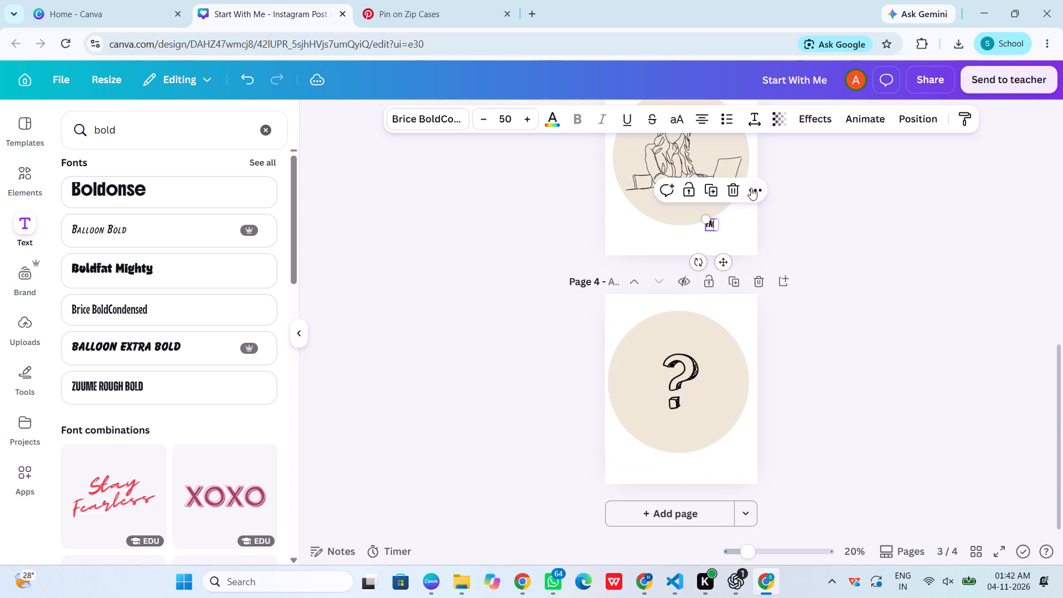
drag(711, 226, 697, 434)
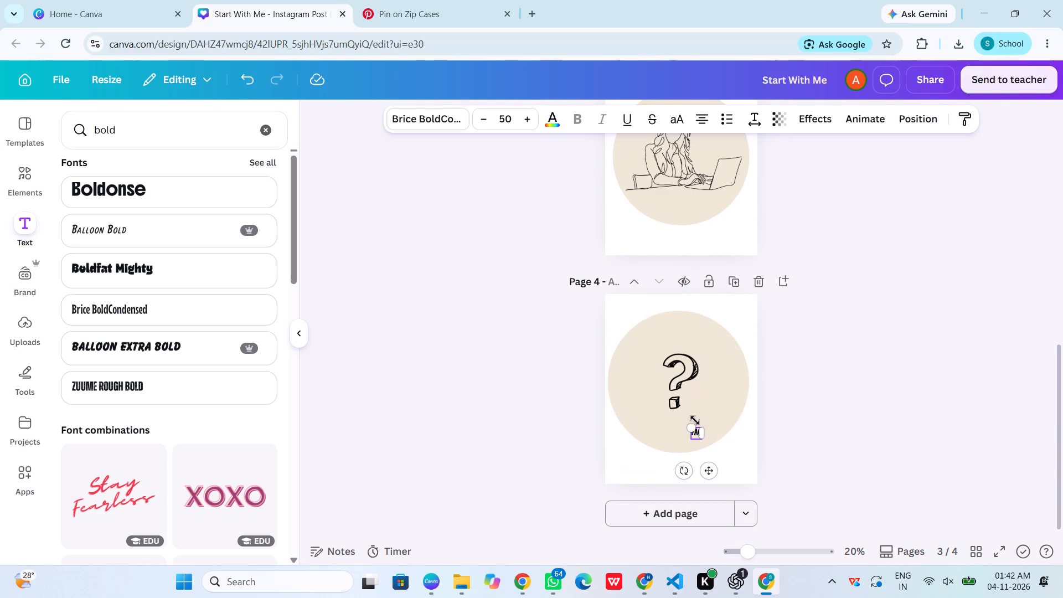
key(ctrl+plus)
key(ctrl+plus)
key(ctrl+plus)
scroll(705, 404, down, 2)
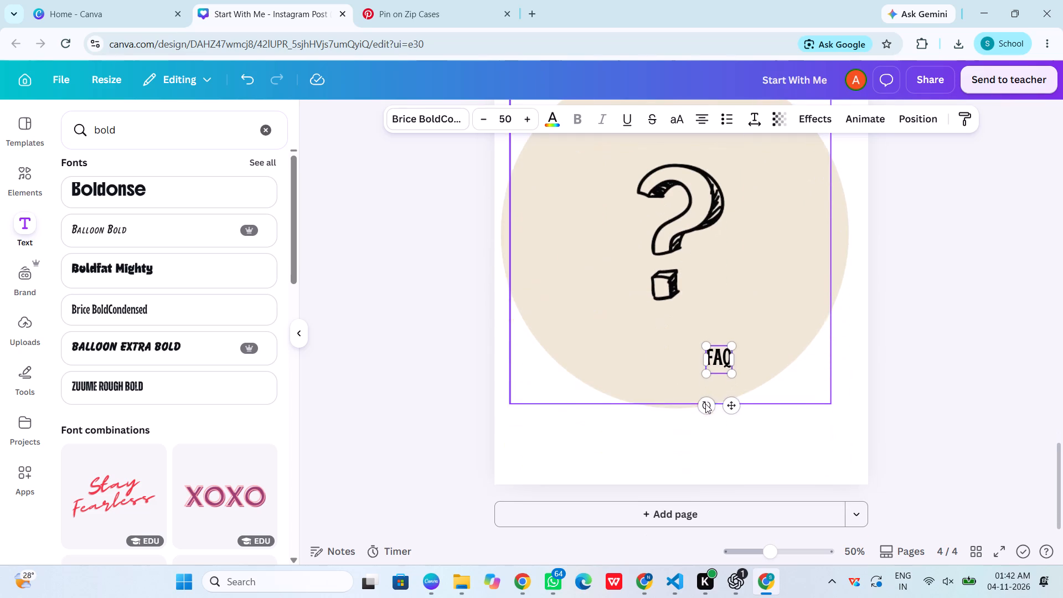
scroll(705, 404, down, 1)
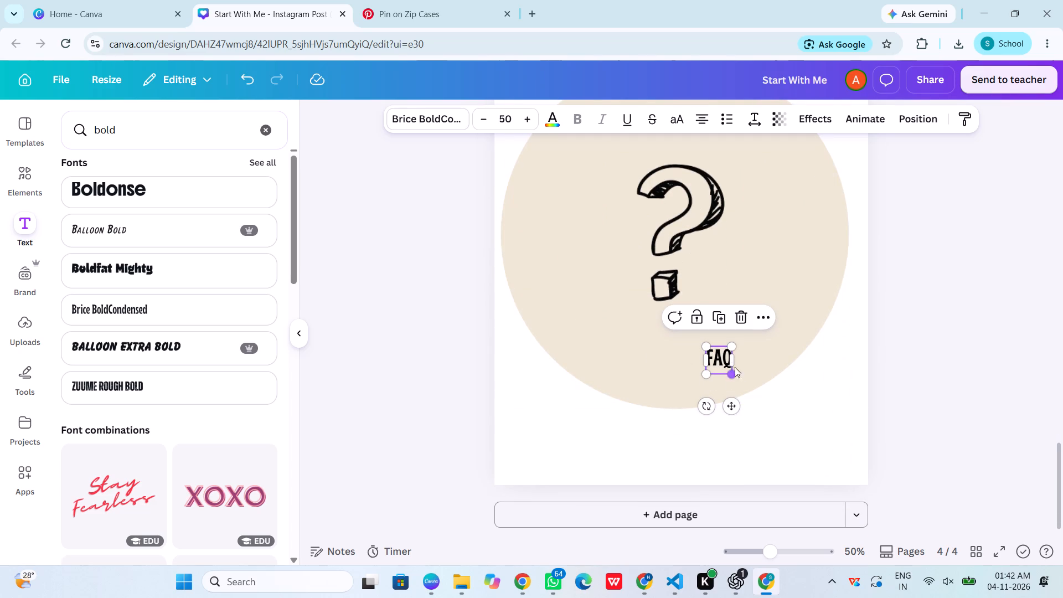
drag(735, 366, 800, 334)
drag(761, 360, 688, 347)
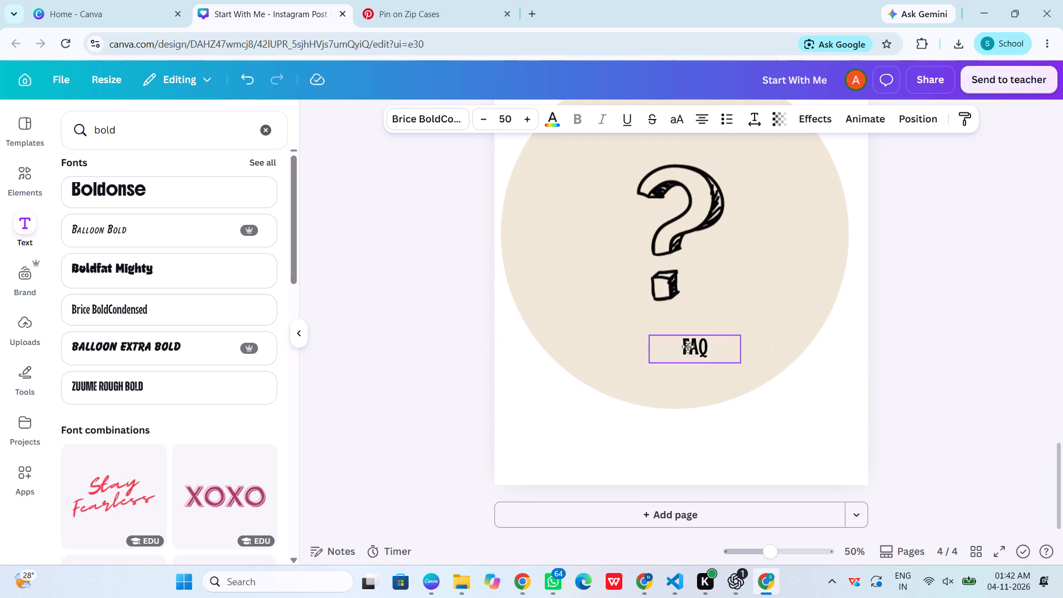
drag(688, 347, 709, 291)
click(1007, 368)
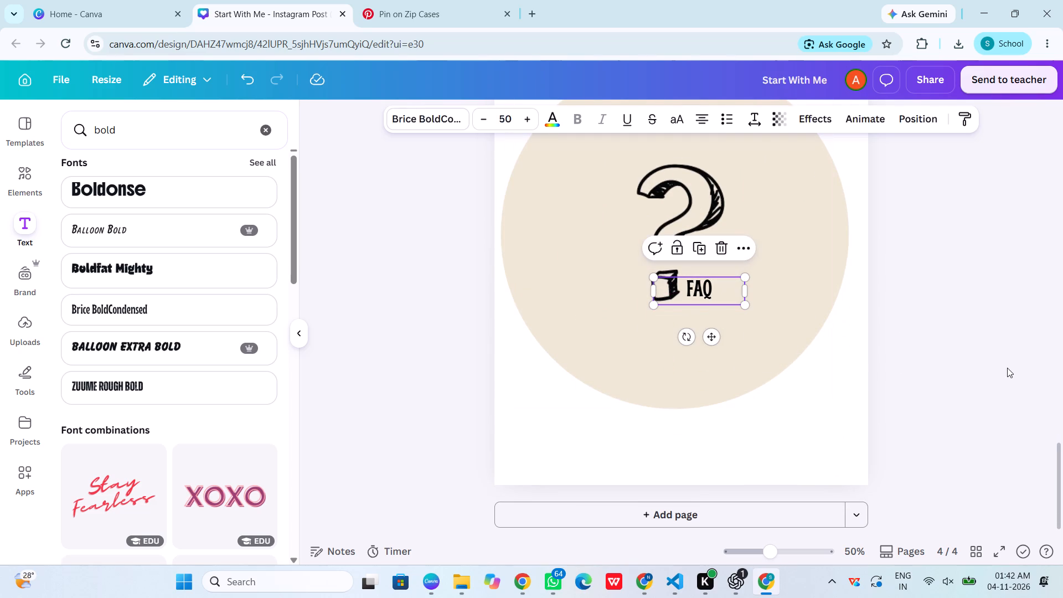
Enlarge the question mark image on page 4 to about 1,250 px wide and reposition it over the middle of the beige circle.
click(668, 187)
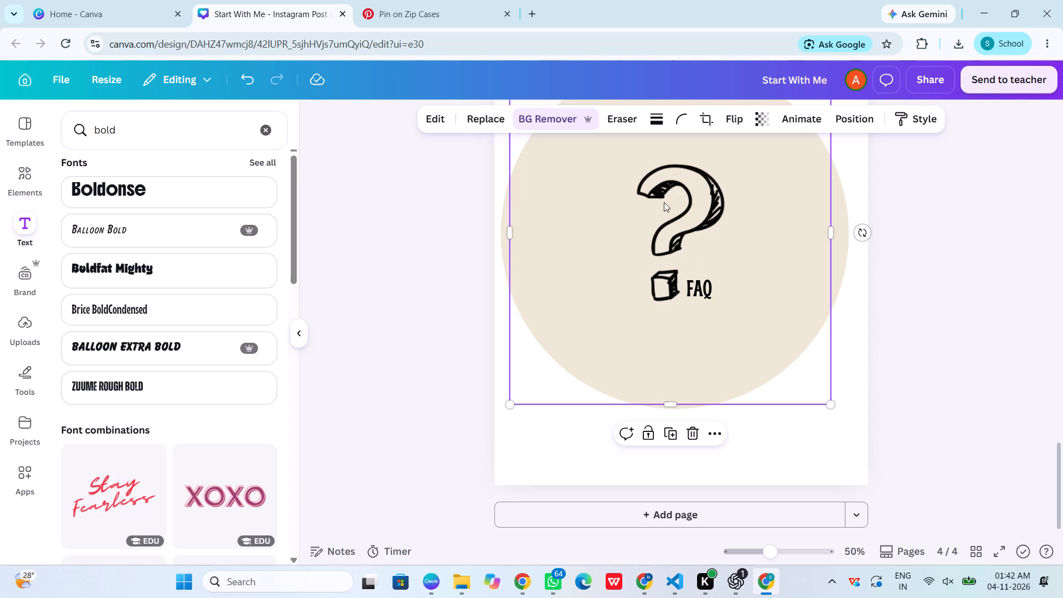
shift+drag(513, 404, 397, 562)
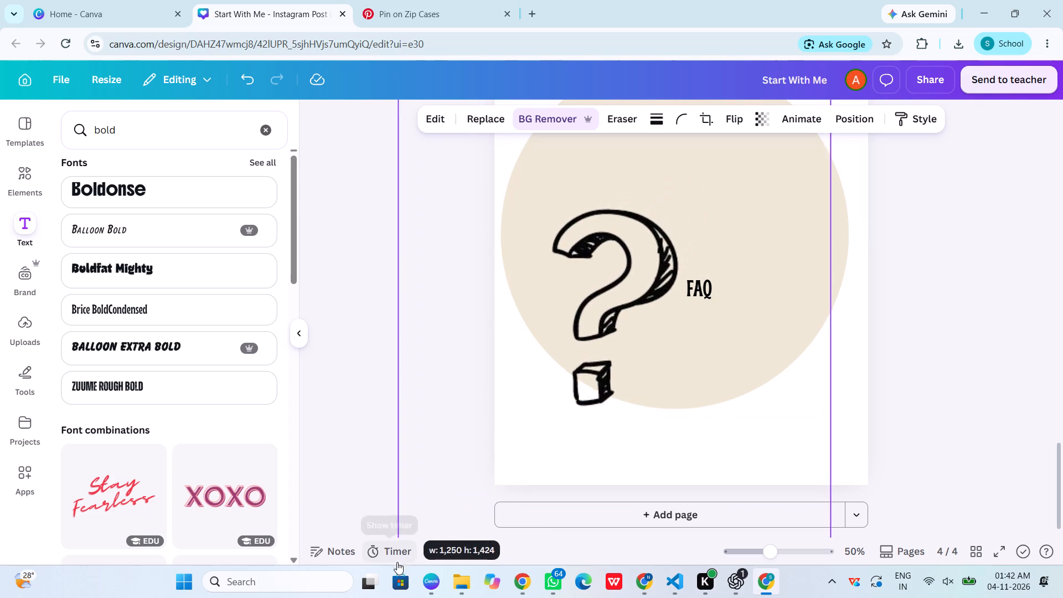
shift+drag(397, 562, 395, 565)
drag(651, 325, 713, 243)
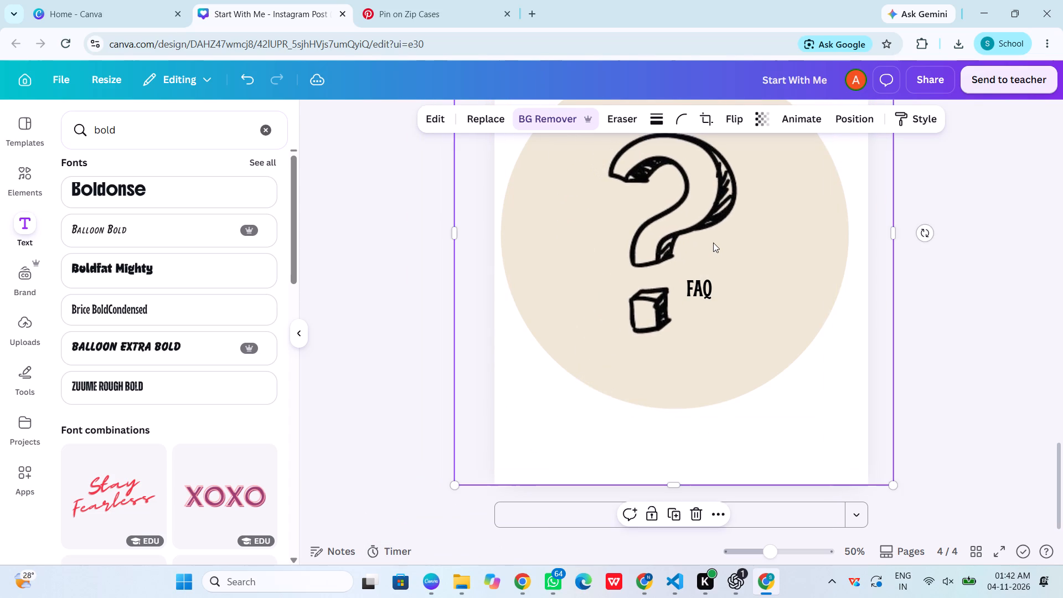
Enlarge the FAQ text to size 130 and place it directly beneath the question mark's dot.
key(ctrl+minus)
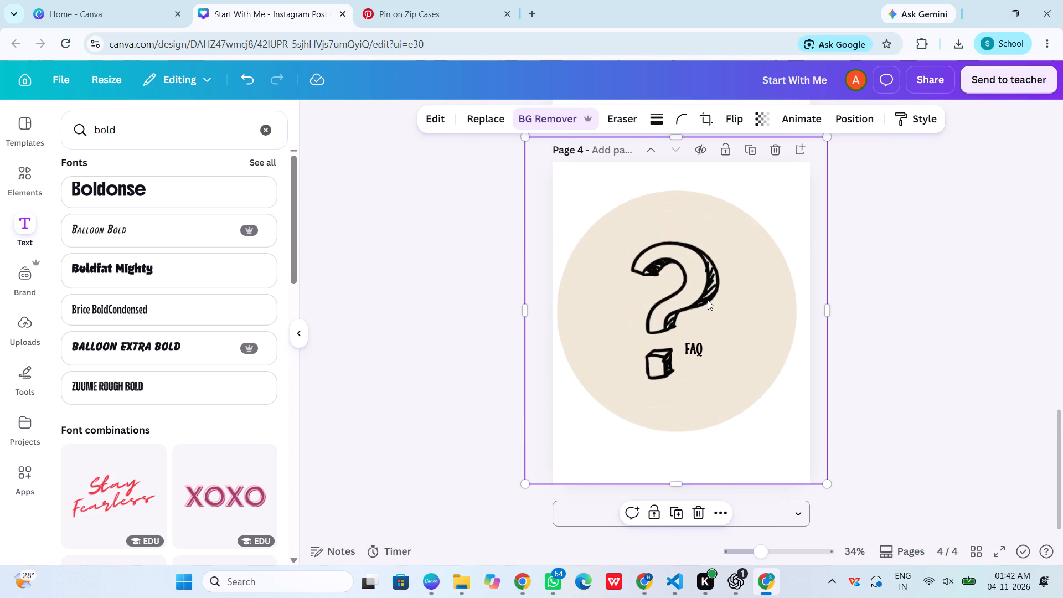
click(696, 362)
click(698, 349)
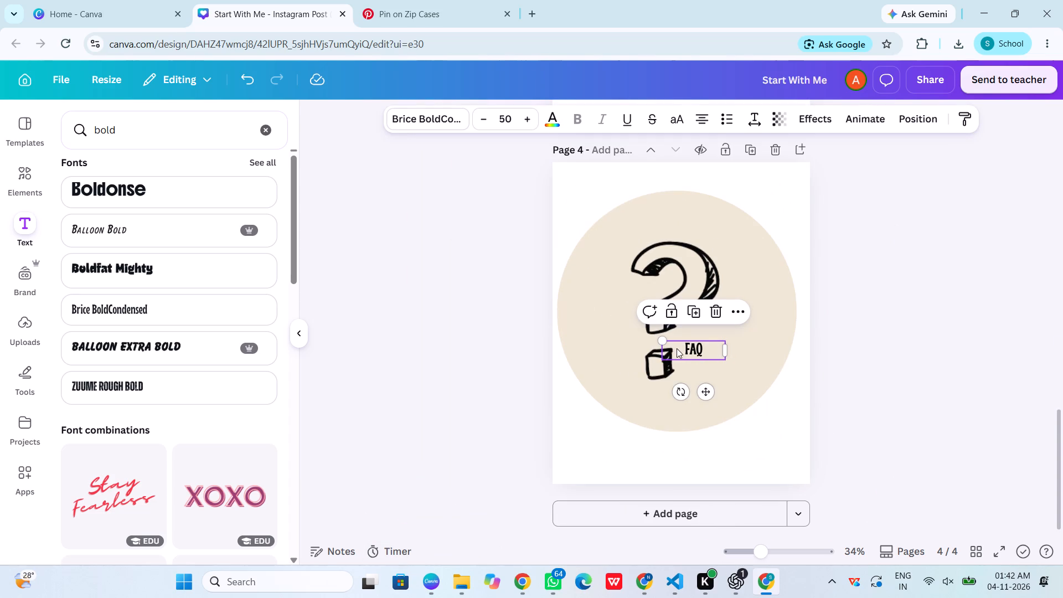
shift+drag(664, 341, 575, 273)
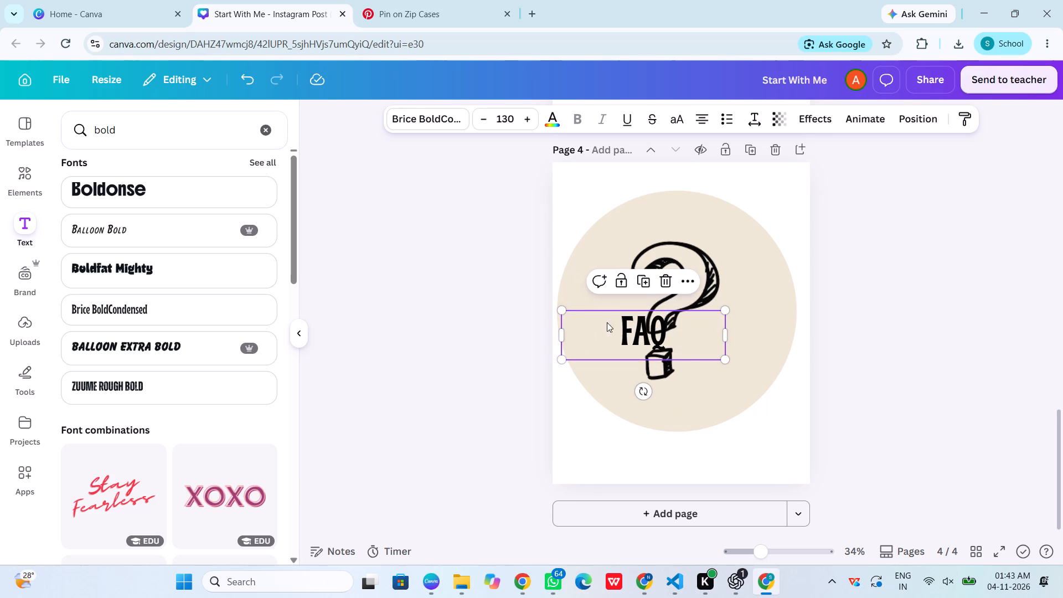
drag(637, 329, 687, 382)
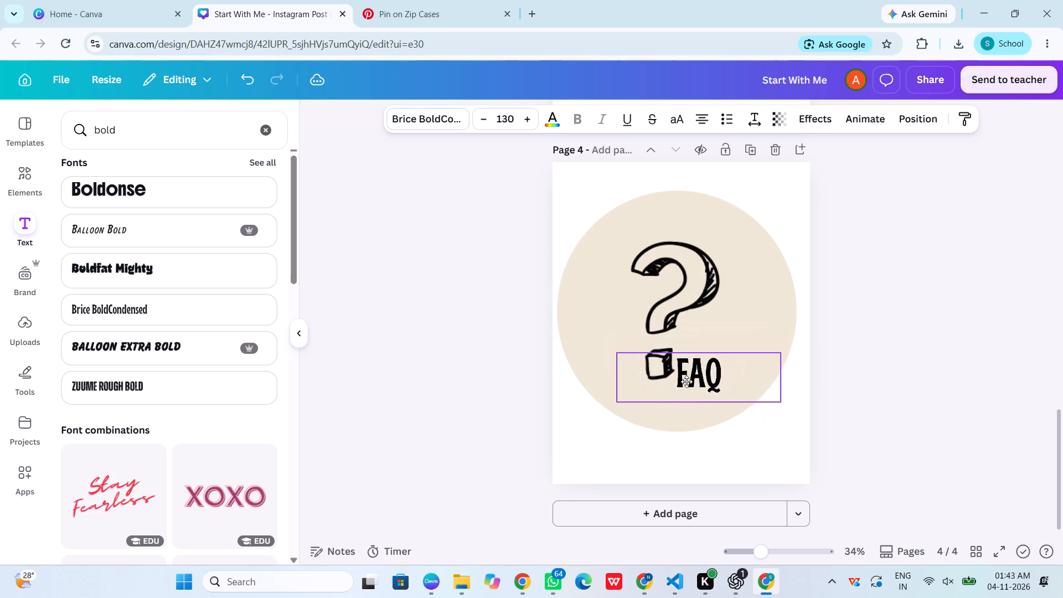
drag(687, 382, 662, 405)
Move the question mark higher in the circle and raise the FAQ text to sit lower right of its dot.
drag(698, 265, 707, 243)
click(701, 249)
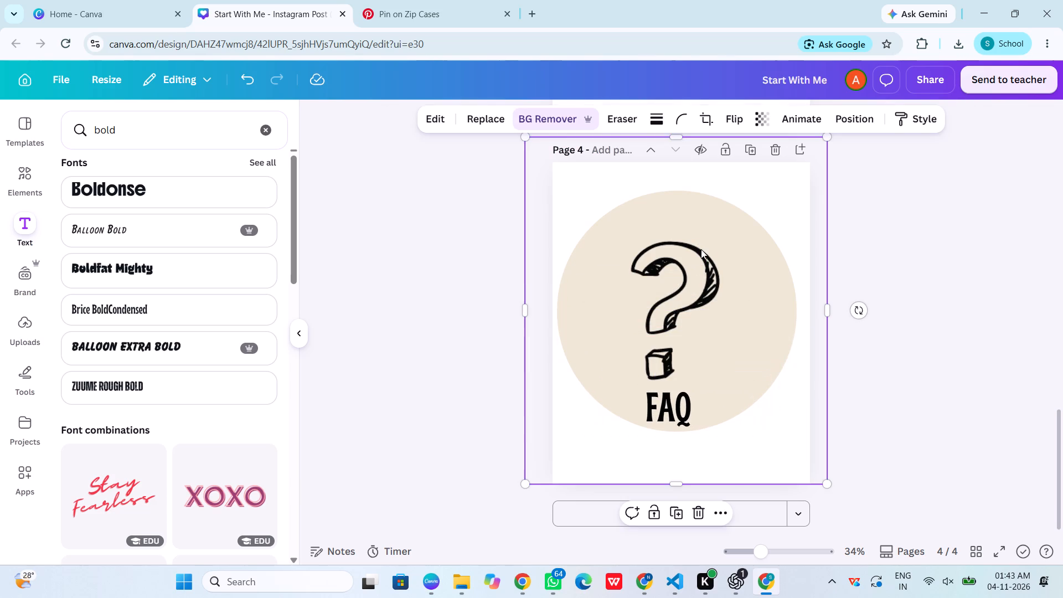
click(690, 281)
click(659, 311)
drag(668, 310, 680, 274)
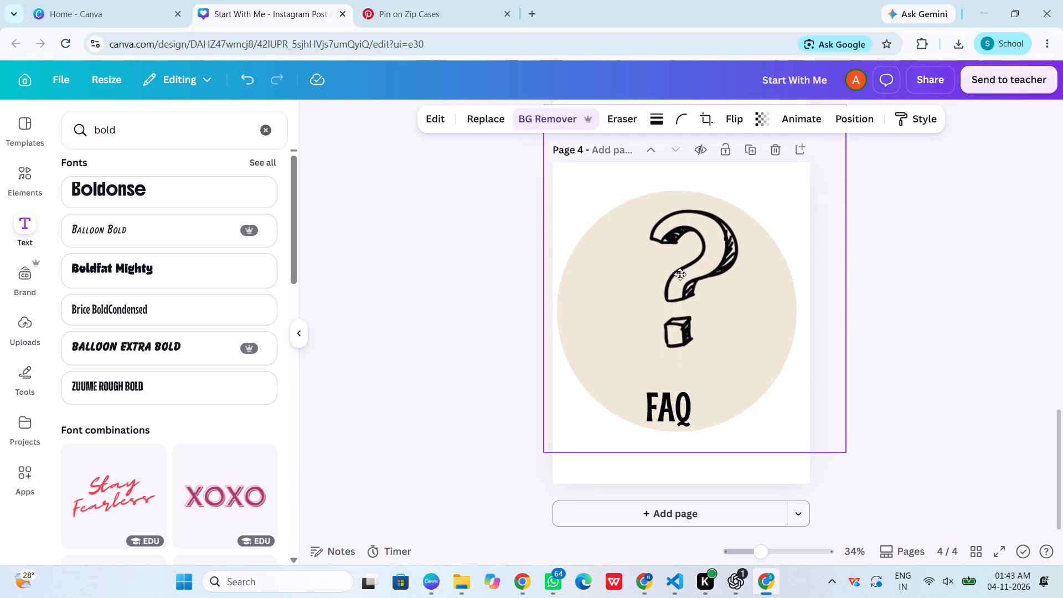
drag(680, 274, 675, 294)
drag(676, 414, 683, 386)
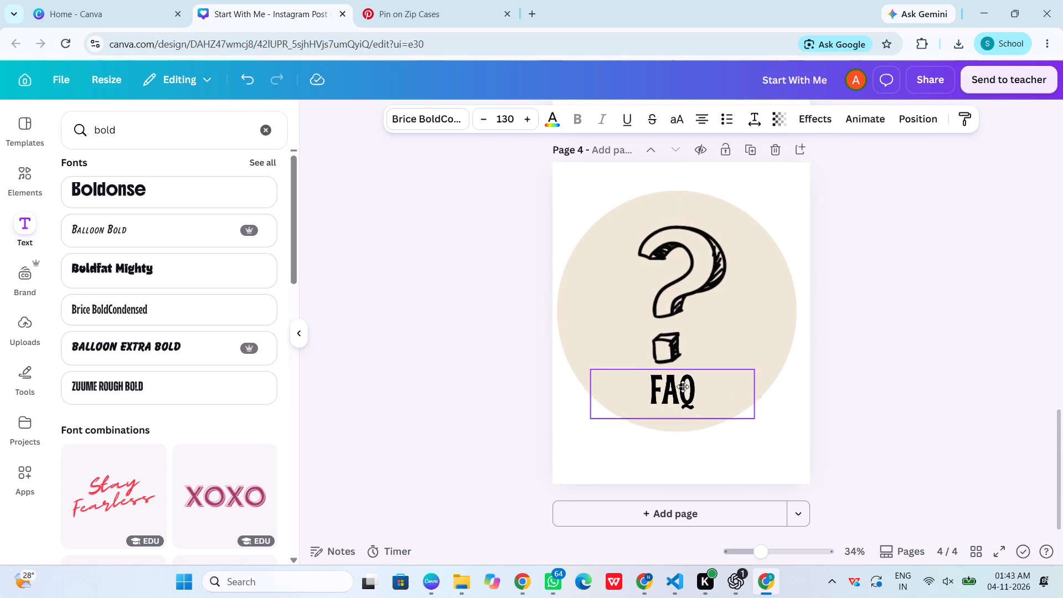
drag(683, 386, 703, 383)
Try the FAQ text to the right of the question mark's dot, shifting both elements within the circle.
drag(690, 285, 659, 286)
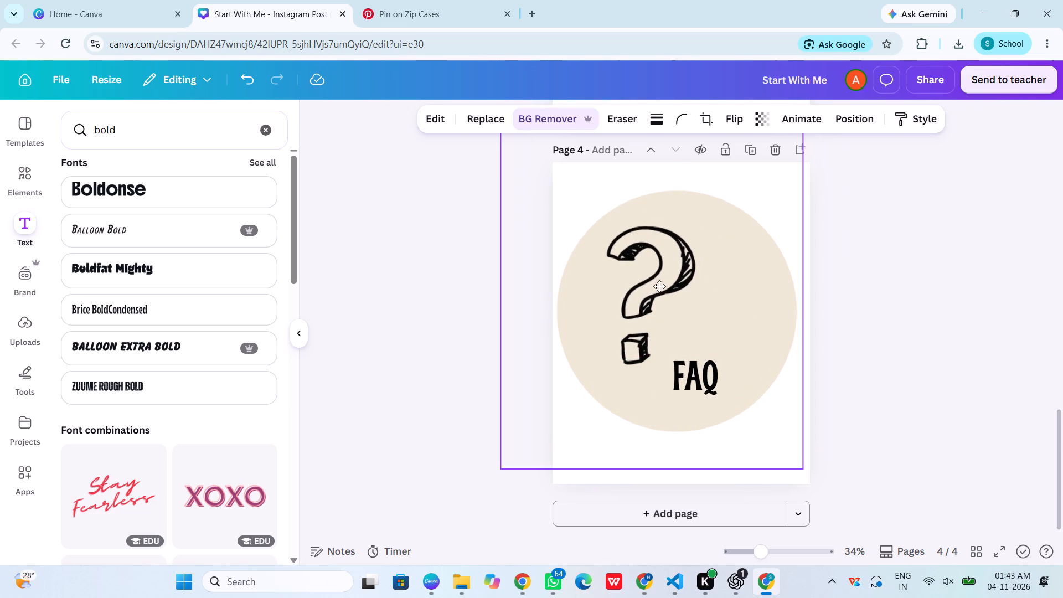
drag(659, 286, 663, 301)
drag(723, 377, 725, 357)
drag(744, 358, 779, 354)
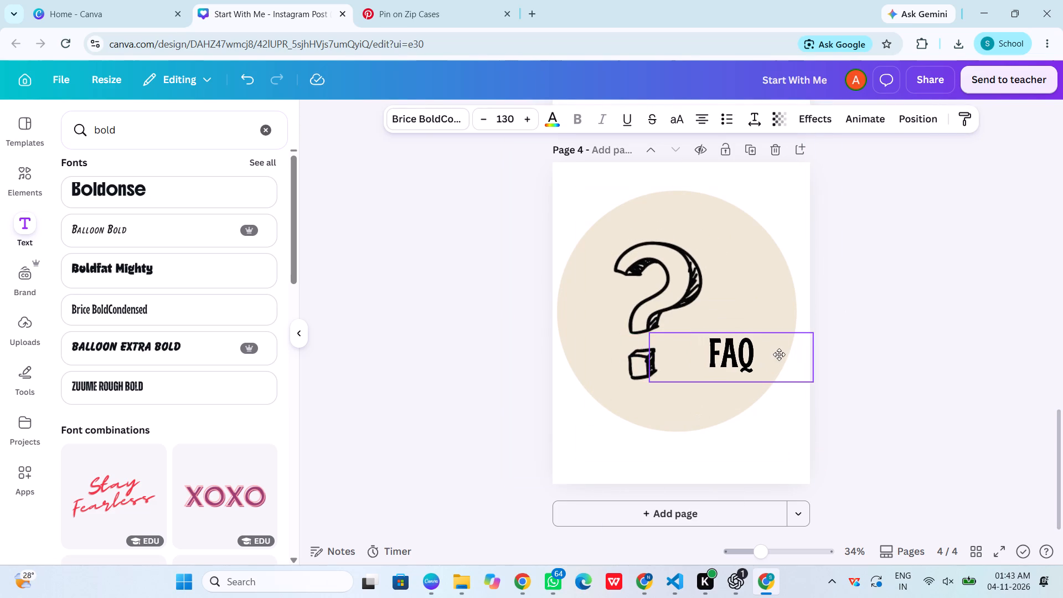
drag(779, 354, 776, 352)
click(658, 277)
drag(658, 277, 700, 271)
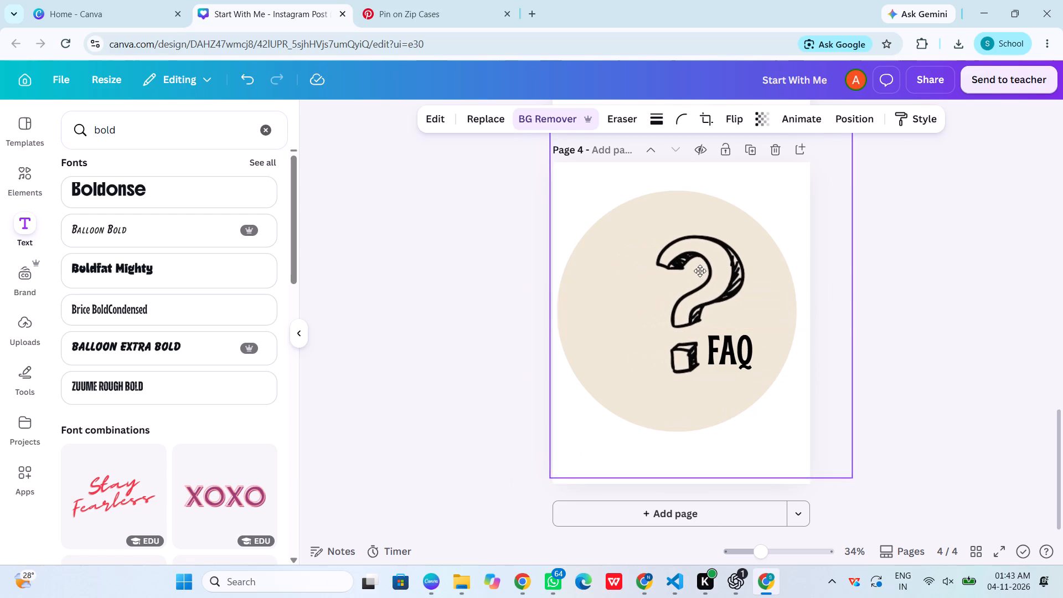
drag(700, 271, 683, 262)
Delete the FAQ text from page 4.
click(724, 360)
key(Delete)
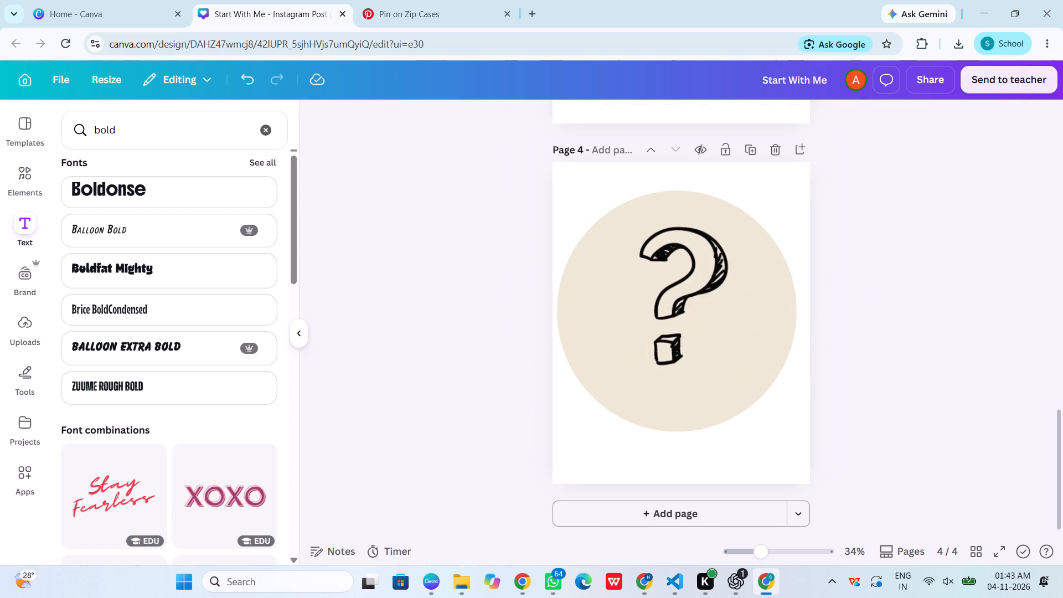
Move the question mark down to the centre of the beige circle on page 4.
drag(686, 255, 677, 271)
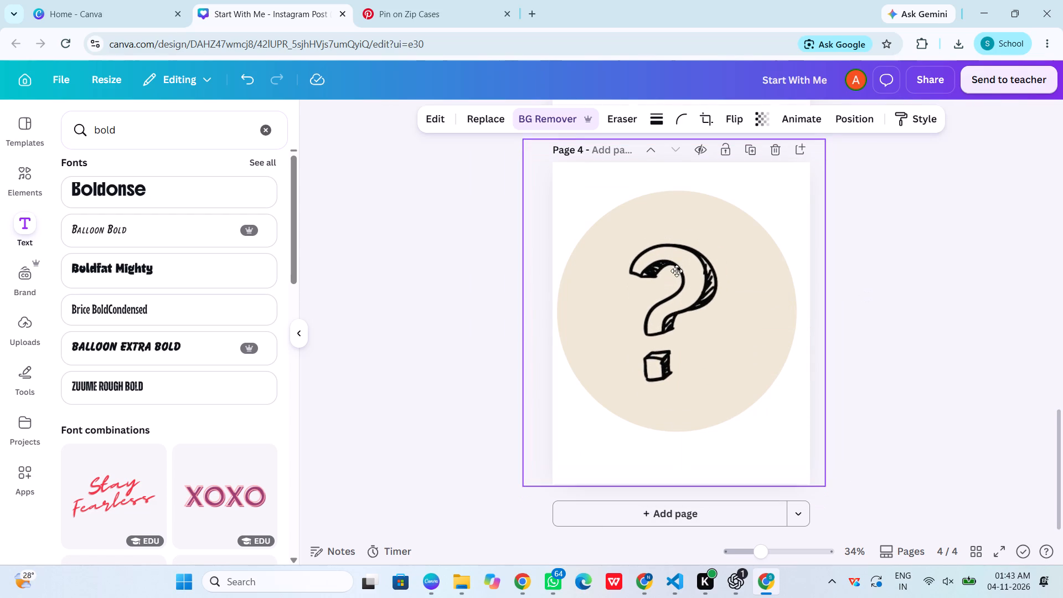
drag(677, 271, 683, 267)
click(893, 308)
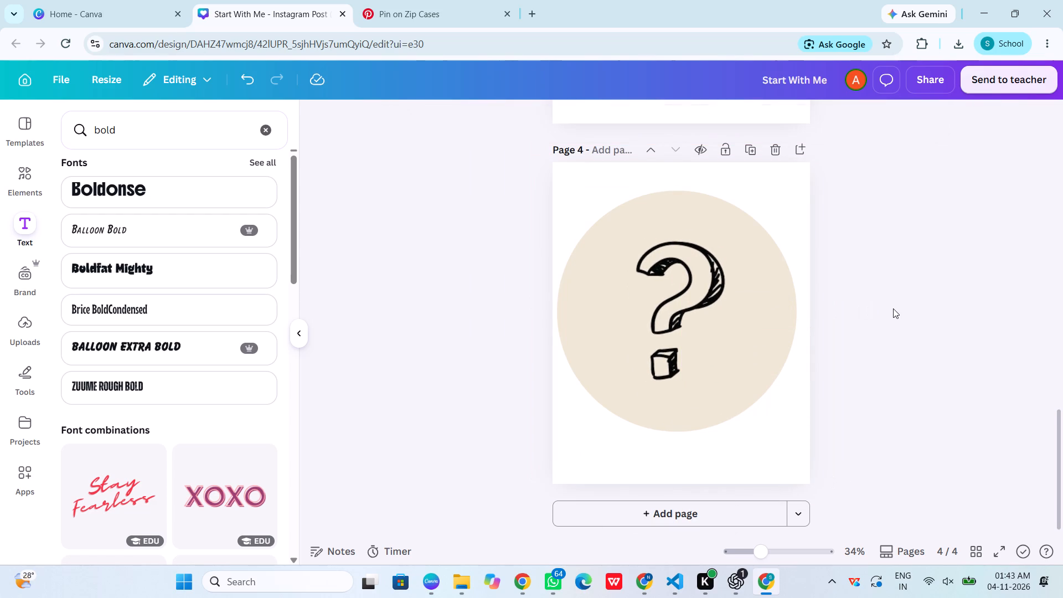
click(680, 318)
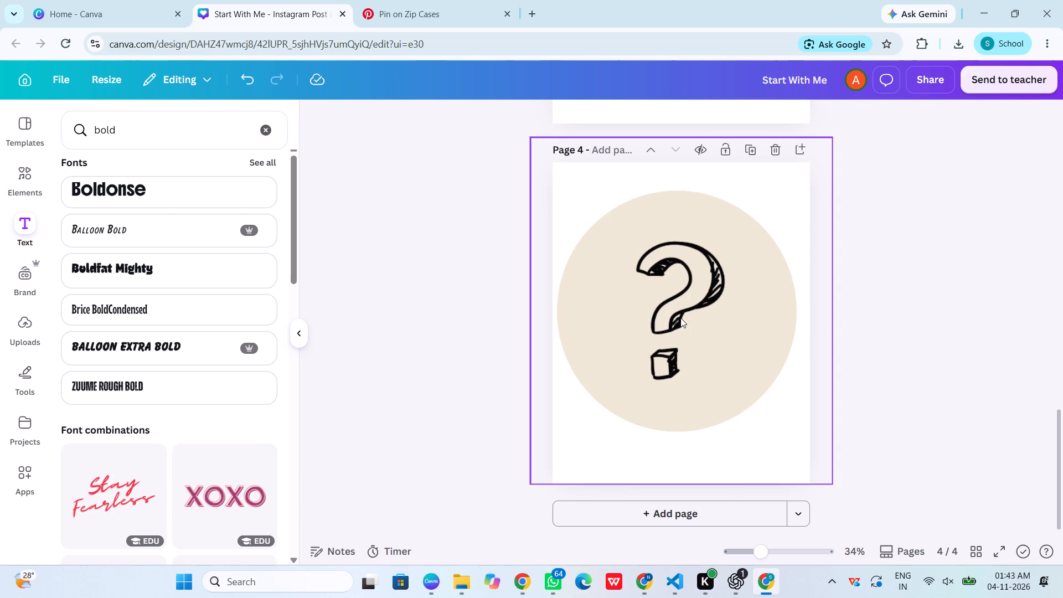
Search the graphic elements for doodle.
click(270, 140)
text(doo)
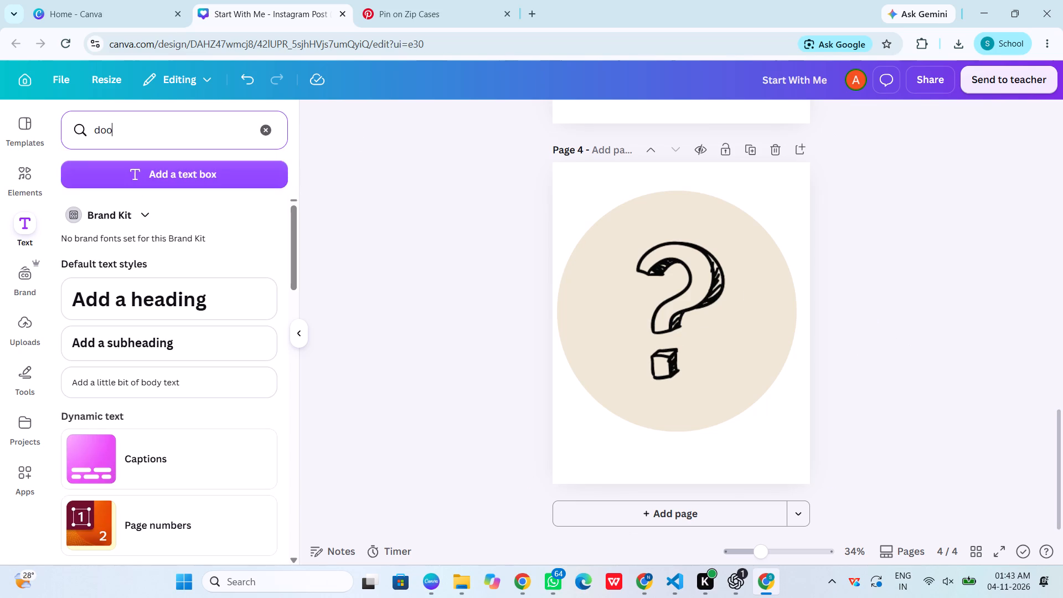
click(22, 167)
click(142, 141)
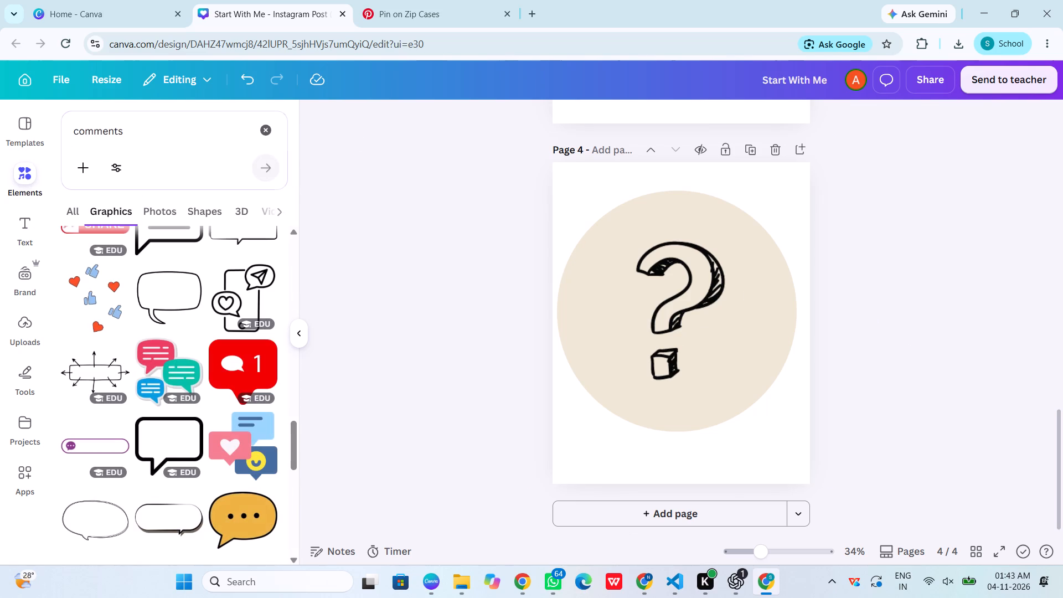
key(ctrl+a)
click(142, 141)
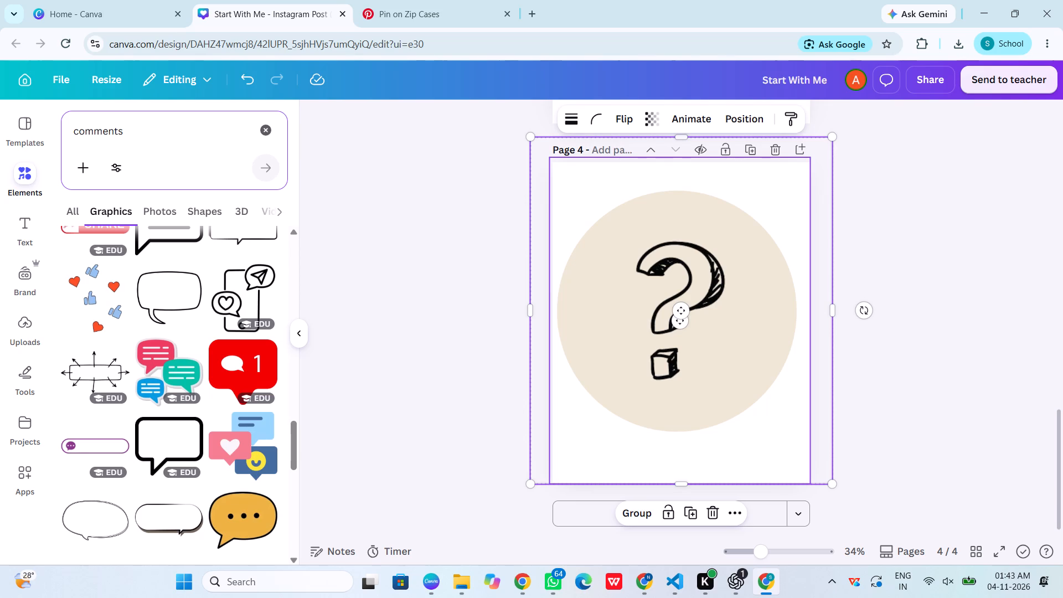
click(143, 122)
key(ctrl+BackSpace)
text(doodle)
key(Return)
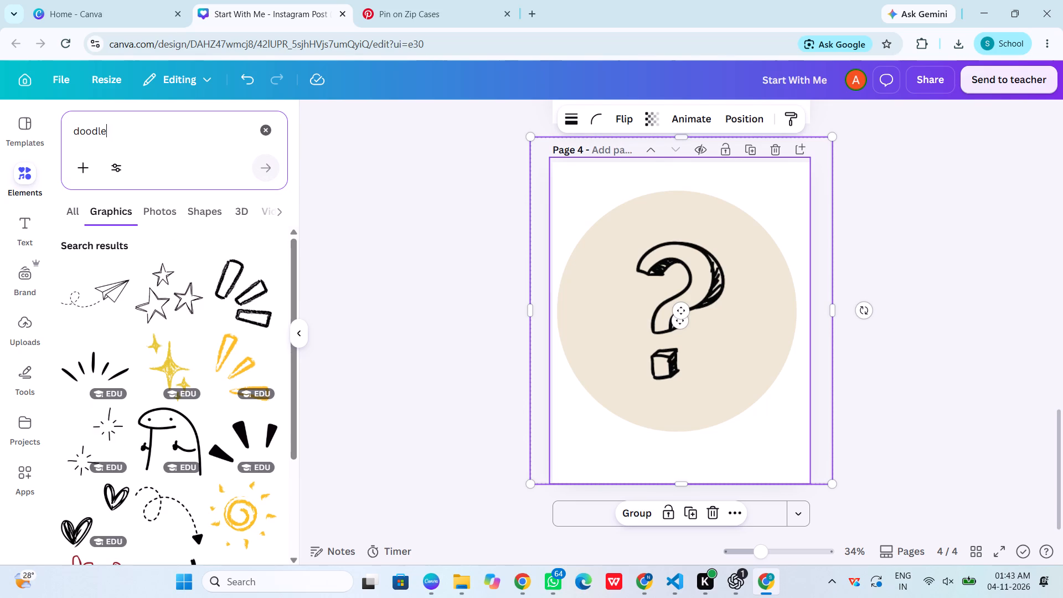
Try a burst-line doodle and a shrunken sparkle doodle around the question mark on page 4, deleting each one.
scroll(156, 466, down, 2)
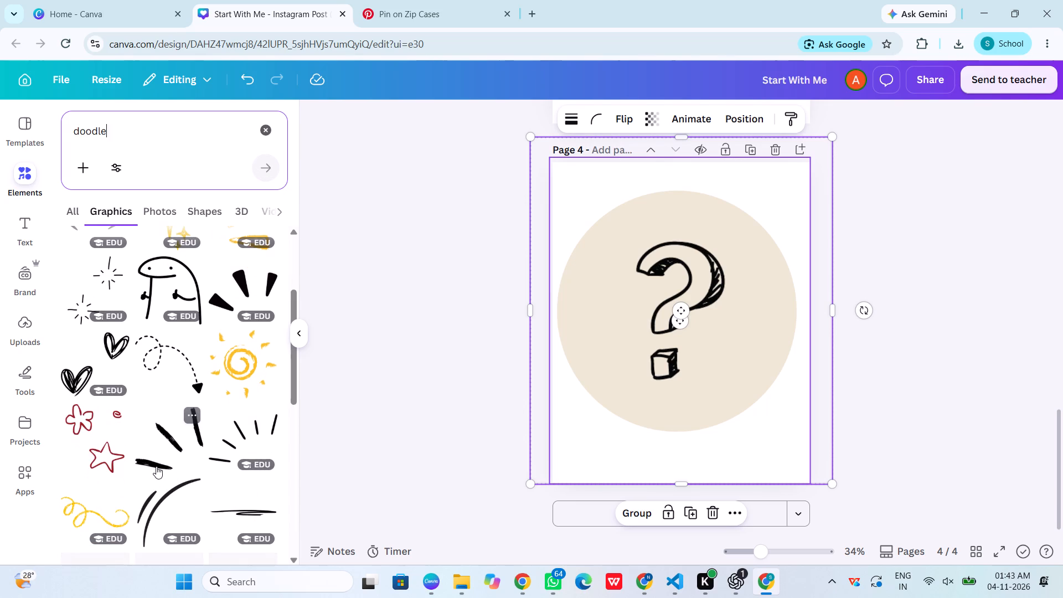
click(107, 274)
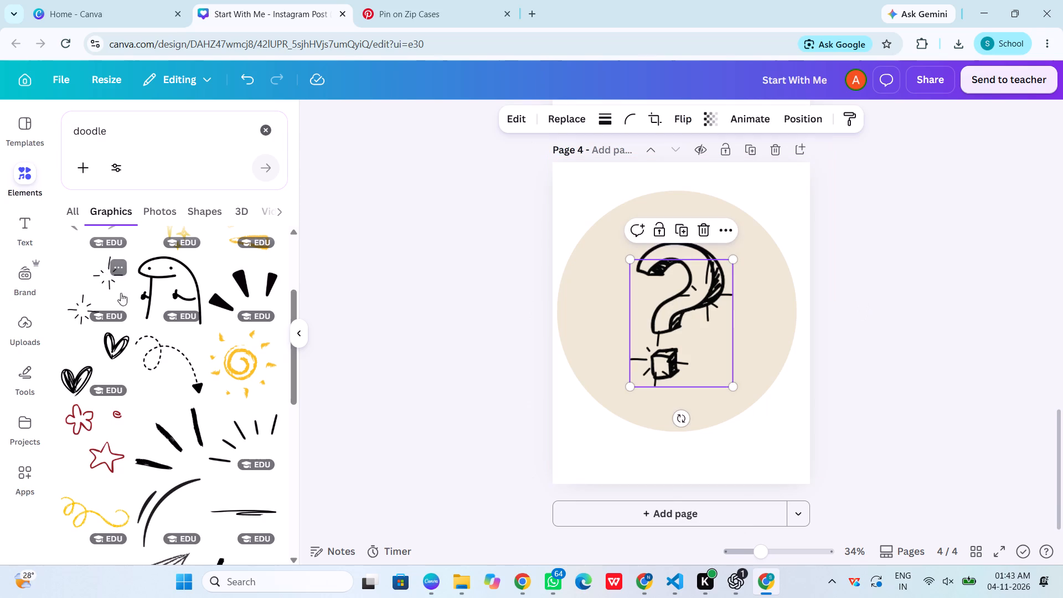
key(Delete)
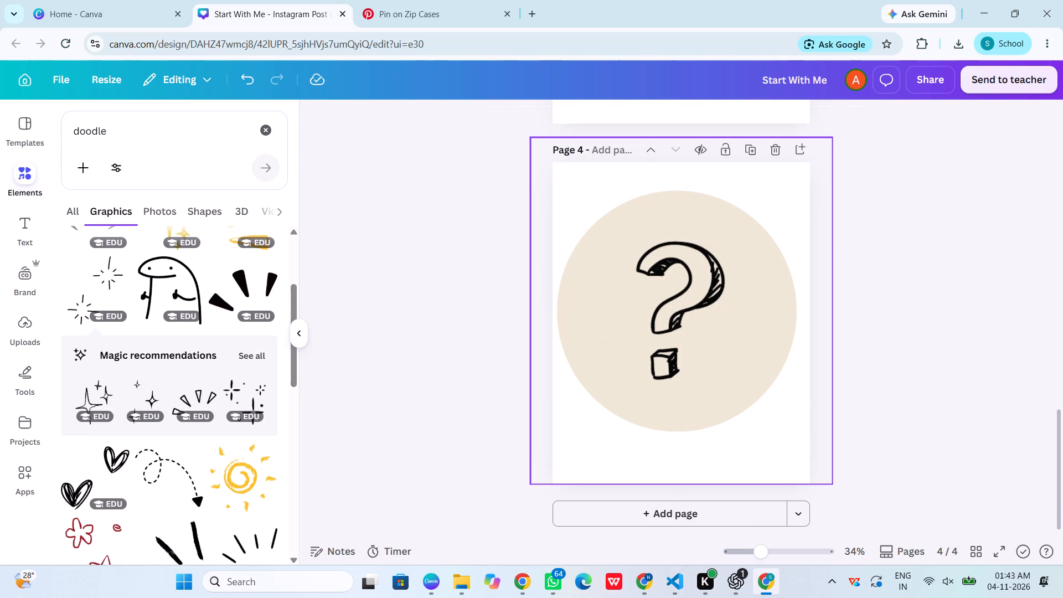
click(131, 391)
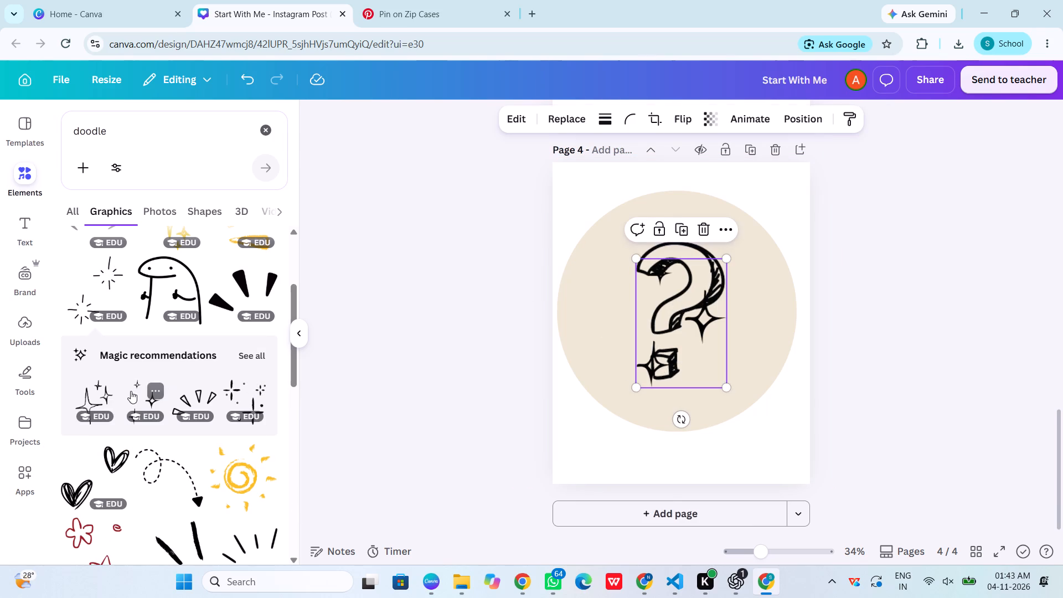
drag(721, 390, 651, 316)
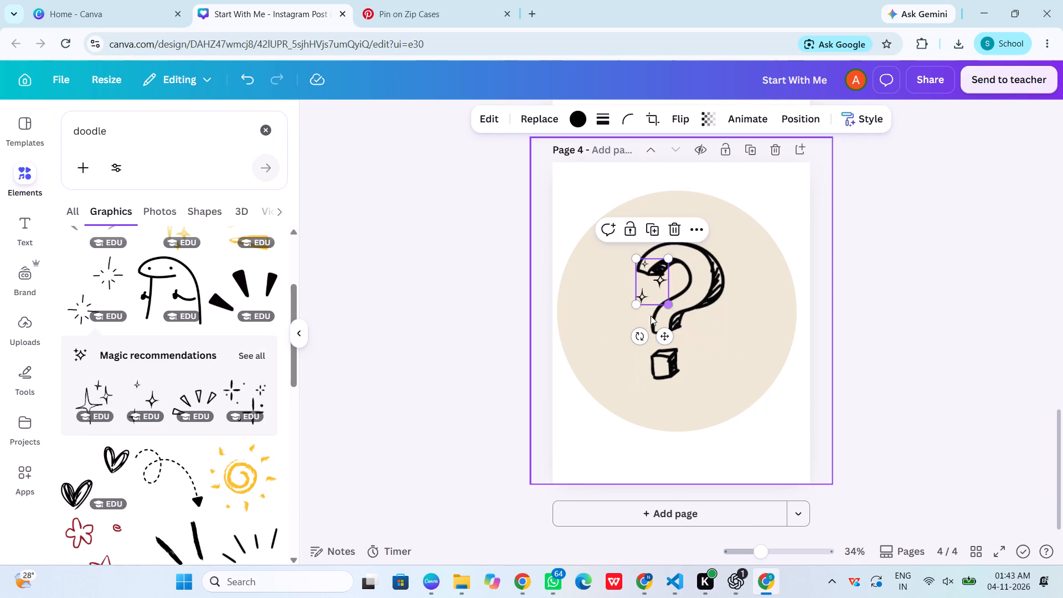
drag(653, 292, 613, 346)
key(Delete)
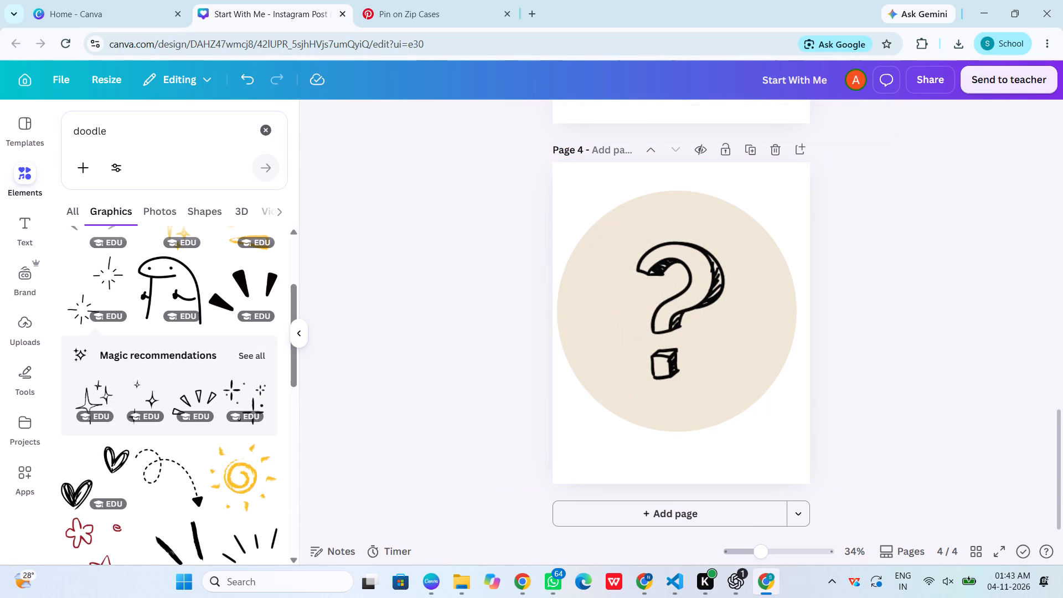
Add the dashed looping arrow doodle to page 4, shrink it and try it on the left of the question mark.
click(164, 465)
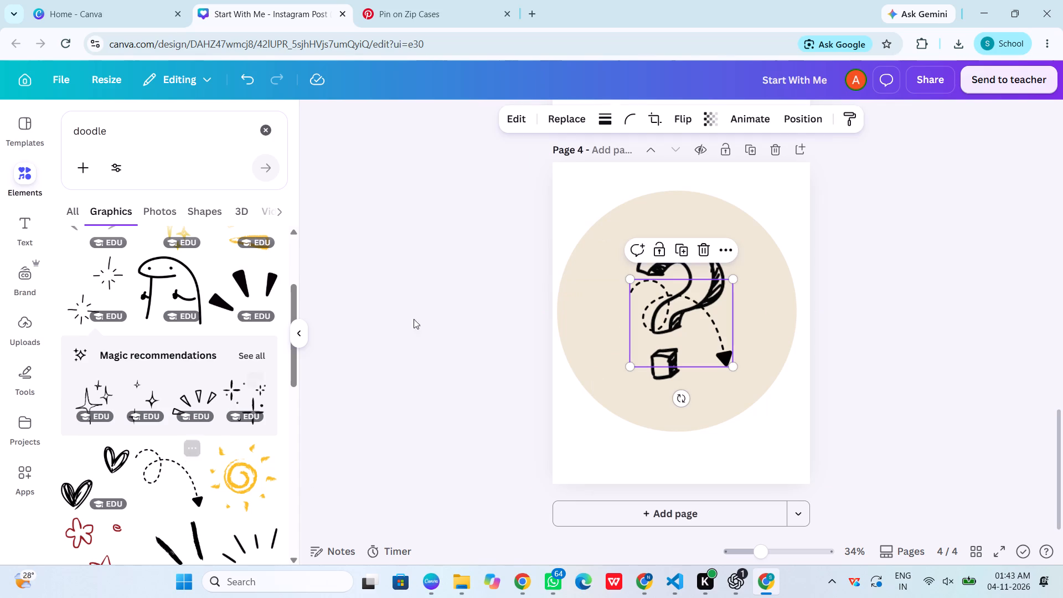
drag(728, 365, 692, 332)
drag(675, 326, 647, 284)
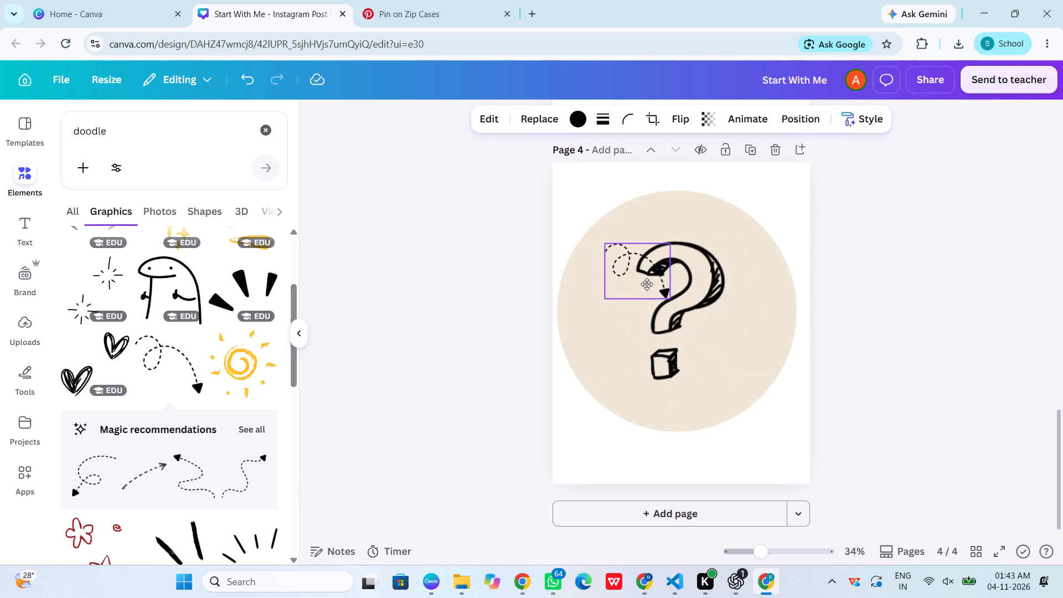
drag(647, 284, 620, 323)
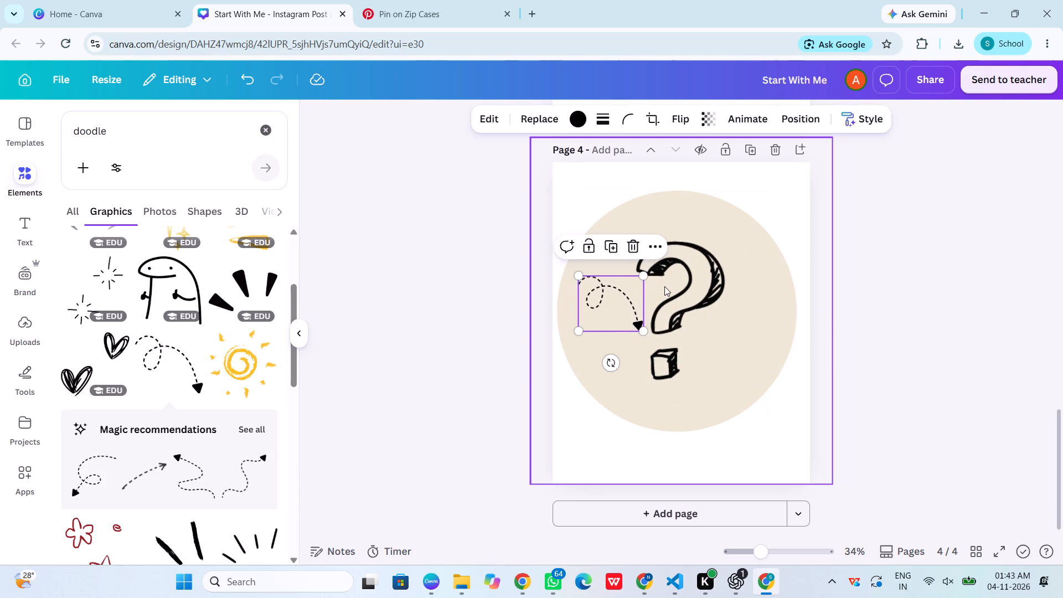
Delete the dashed looping arrow doodle from page 4.
key(Delete)
Add the black three-stroke burst doodle to page 4, shrink it to a small accent and place it at the question mark's upper left.
scroll(167, 484, down, 3)
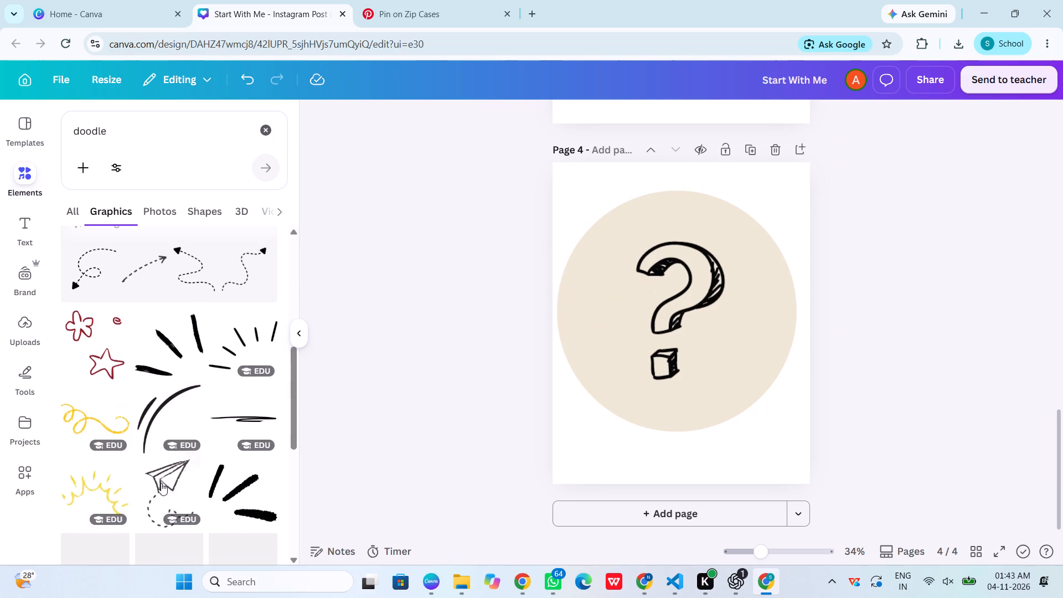
click(184, 355)
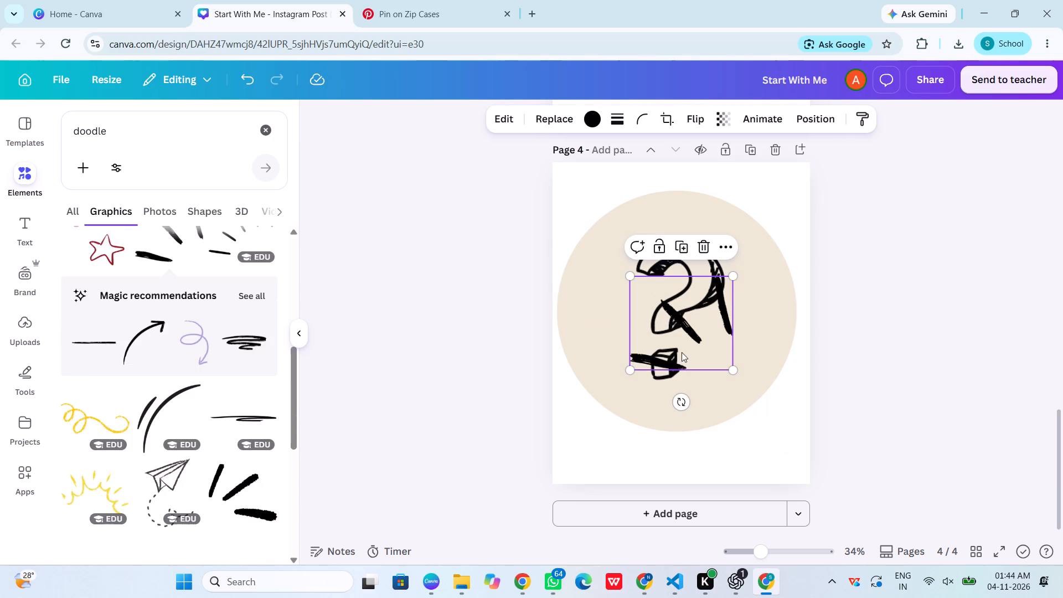
drag(634, 366, 697, 324)
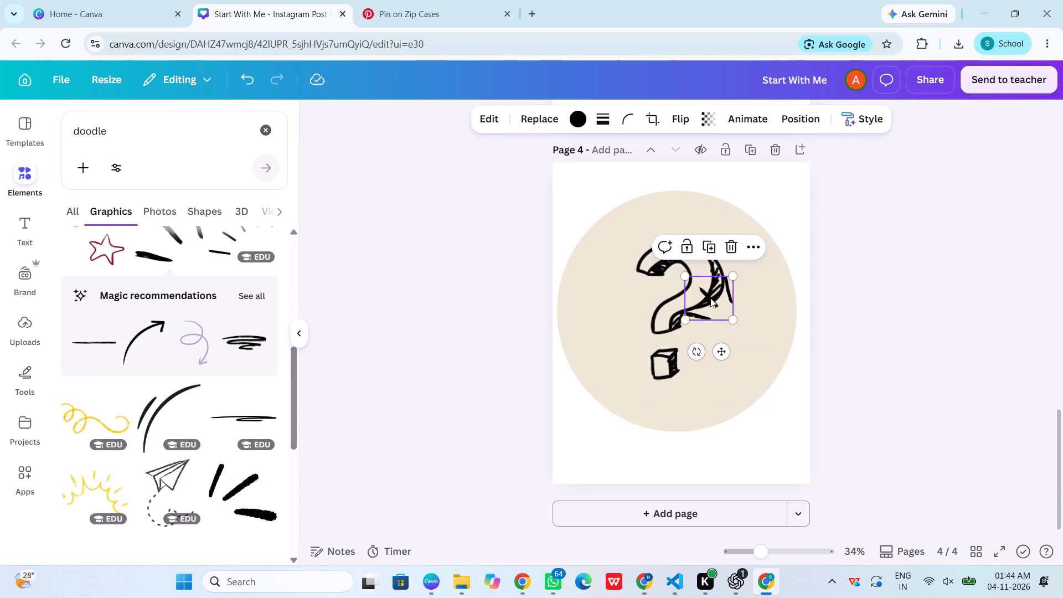
drag(708, 298, 602, 251)
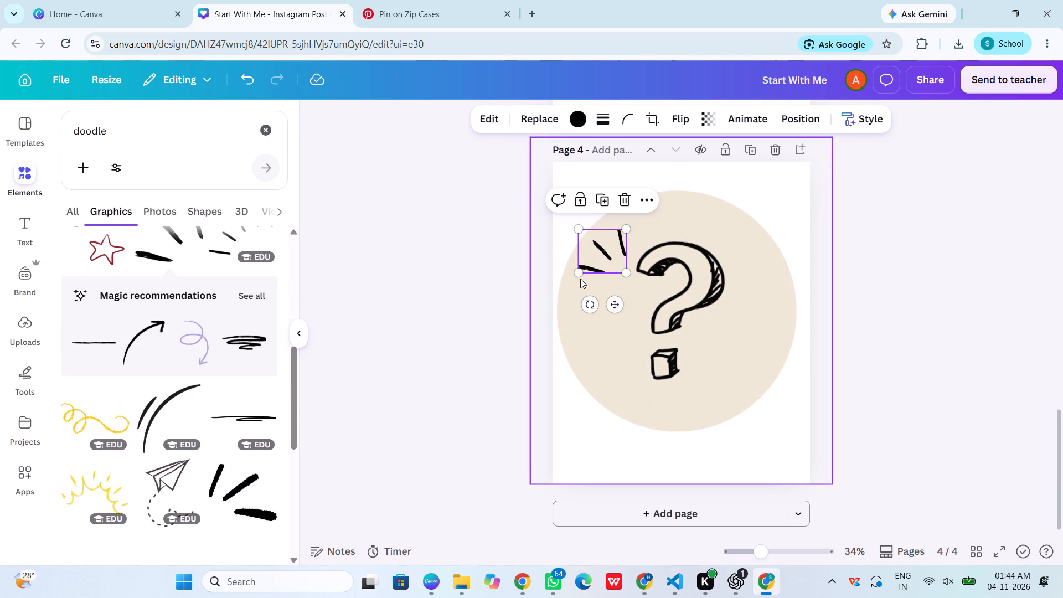
drag(578, 276, 632, 248)
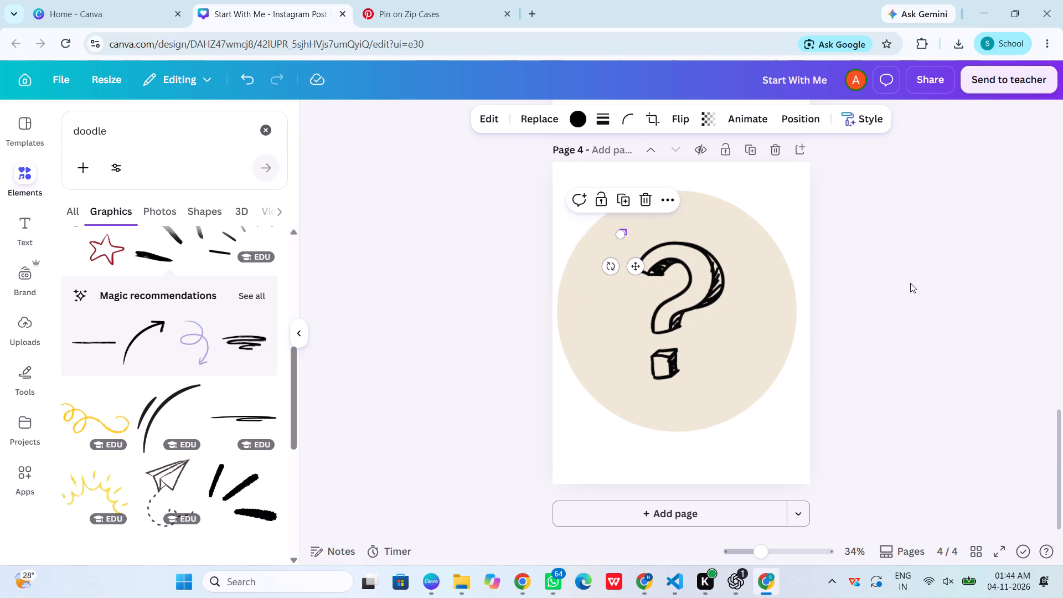
drag(621, 232, 609, 254)
click(938, 256)
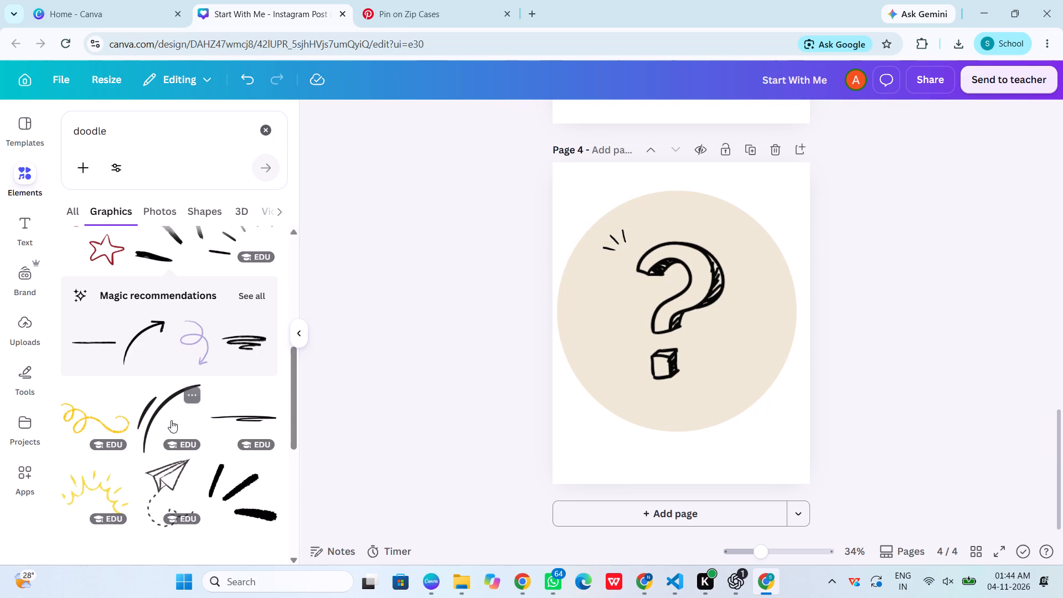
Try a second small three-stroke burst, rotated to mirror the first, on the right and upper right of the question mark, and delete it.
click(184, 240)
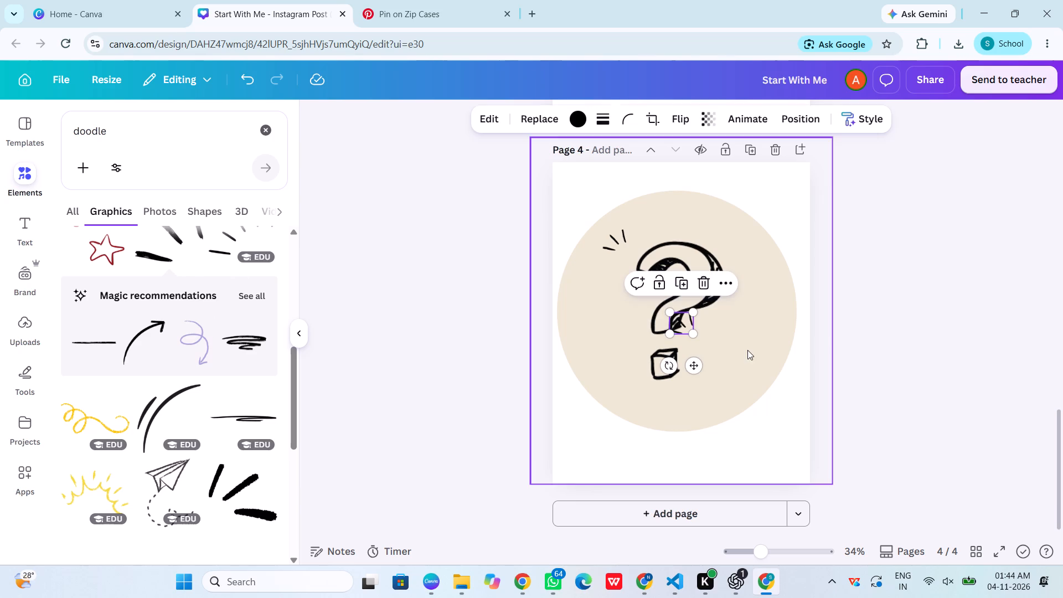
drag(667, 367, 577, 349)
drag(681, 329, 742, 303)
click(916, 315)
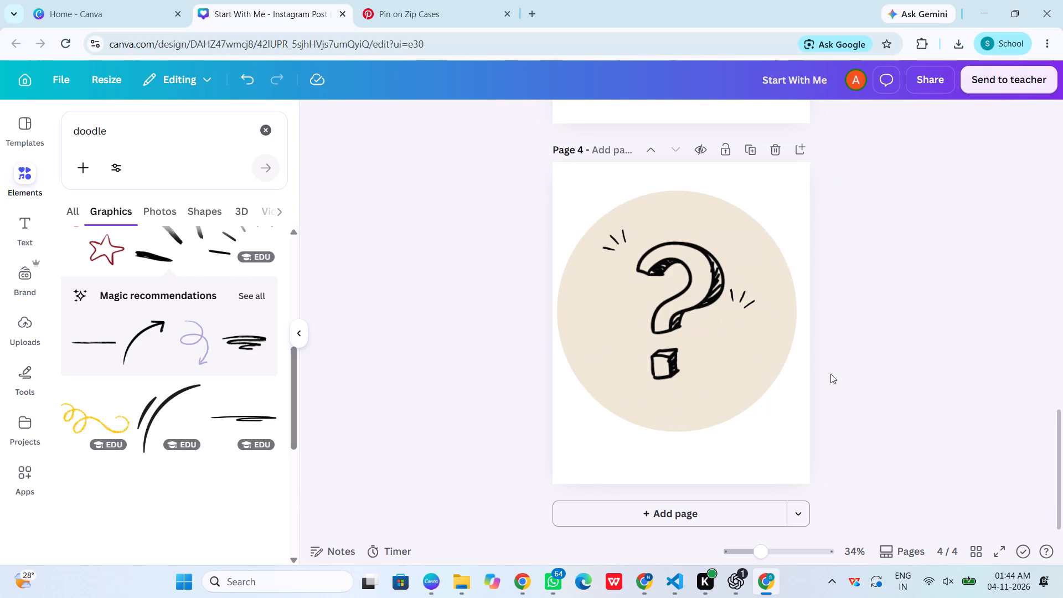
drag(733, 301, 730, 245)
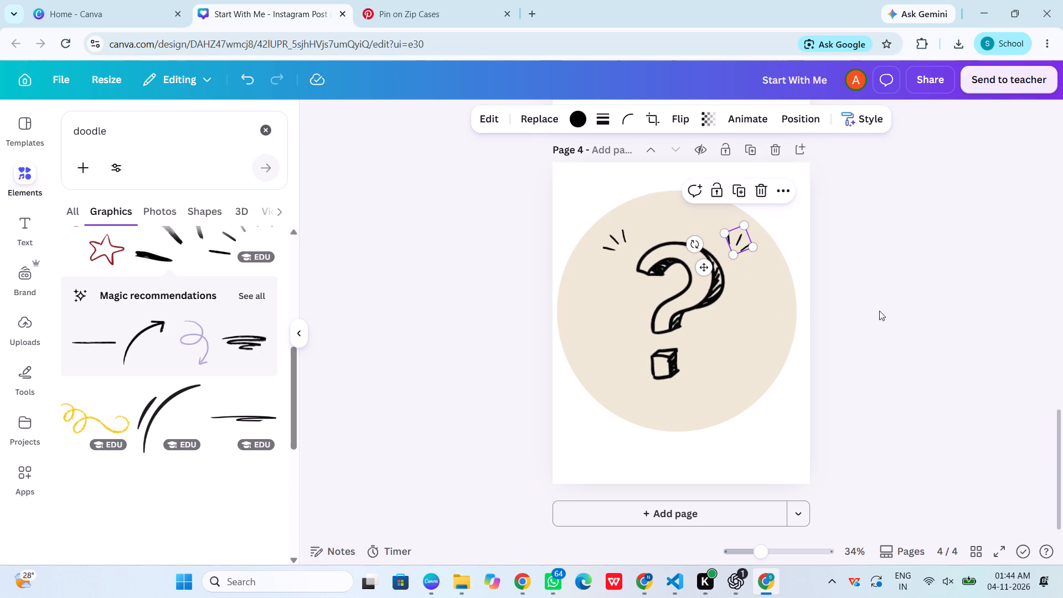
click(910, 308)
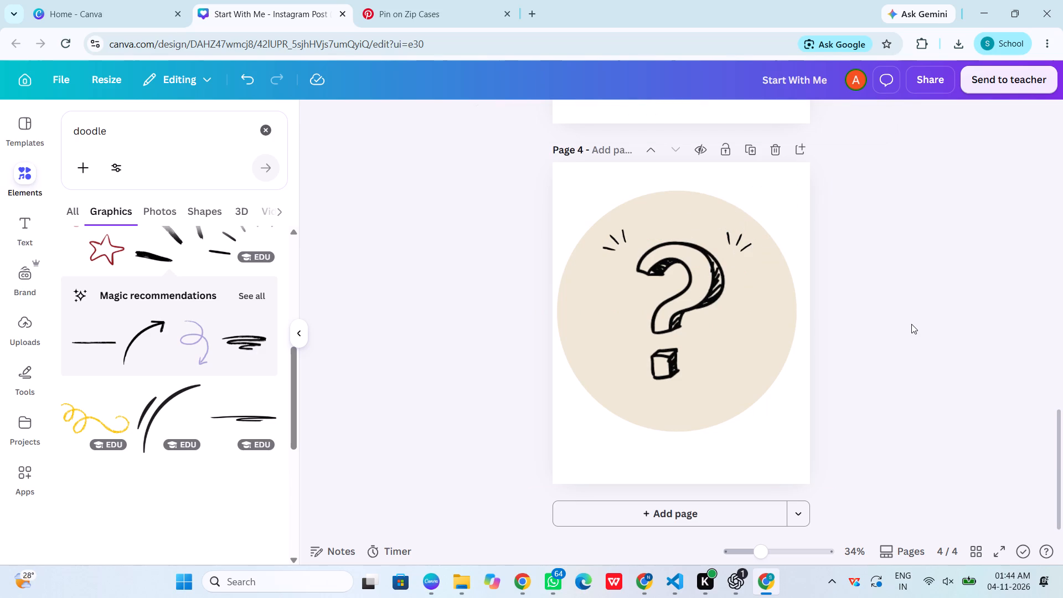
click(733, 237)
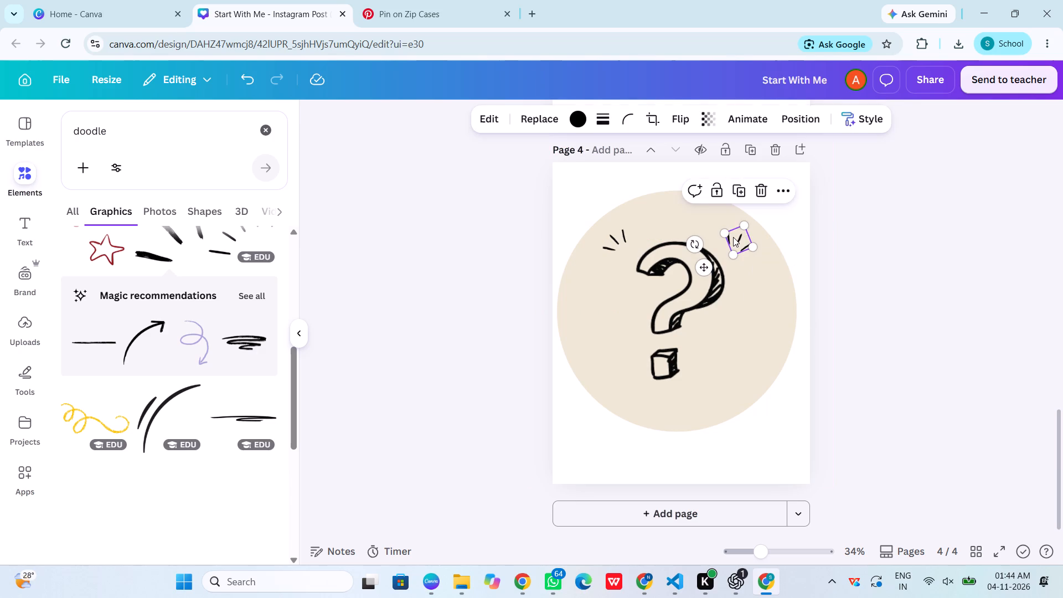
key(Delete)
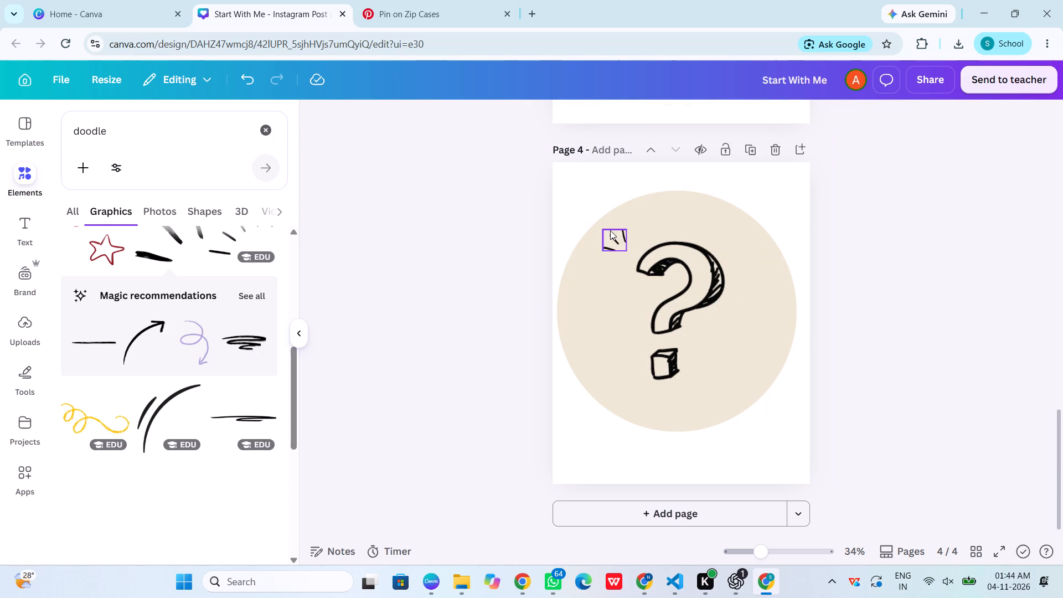
Delete the small stroke doodle at the question mark's upper left on page 4.
click(610, 230)
key(Delete)
Add the scribbled underline doodle and move it from page 1 onto page 2, beside the megaphone's handle.
scroll(486, 372, up, 10)
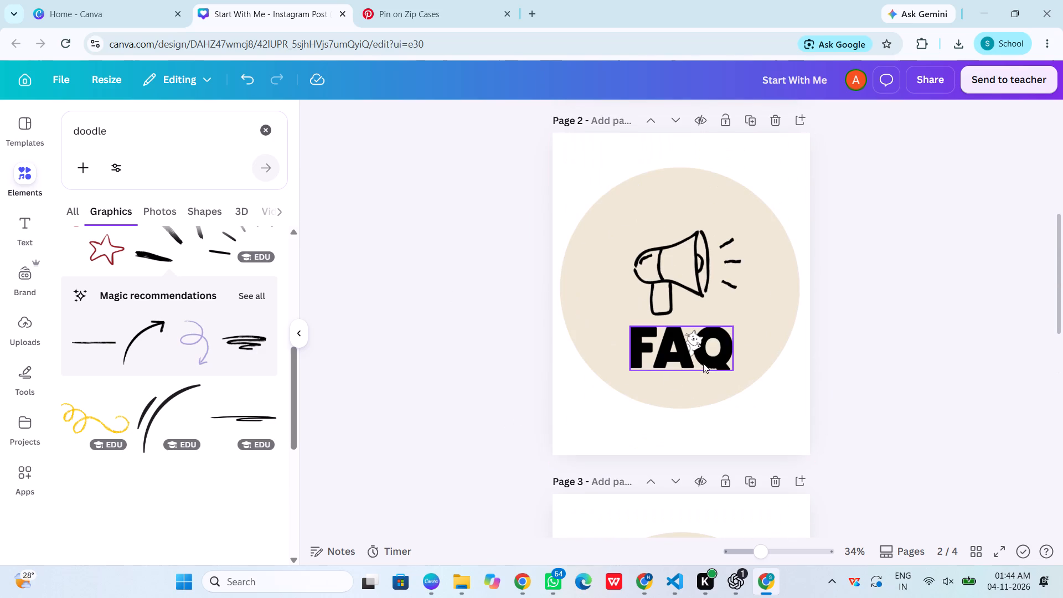
scroll(707, 355, up, 4)
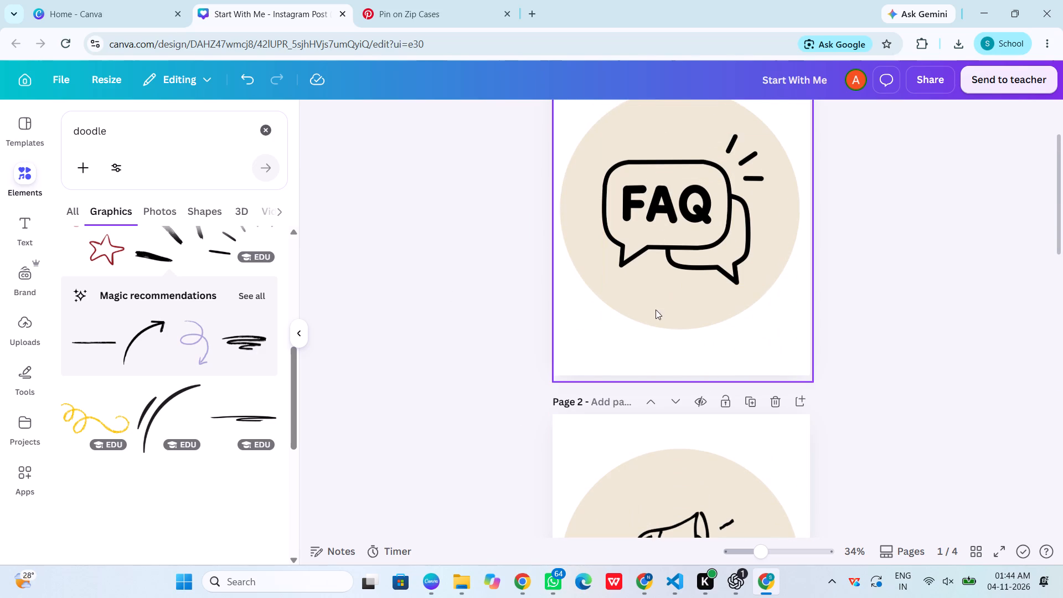
scroll(166, 412, down, 3)
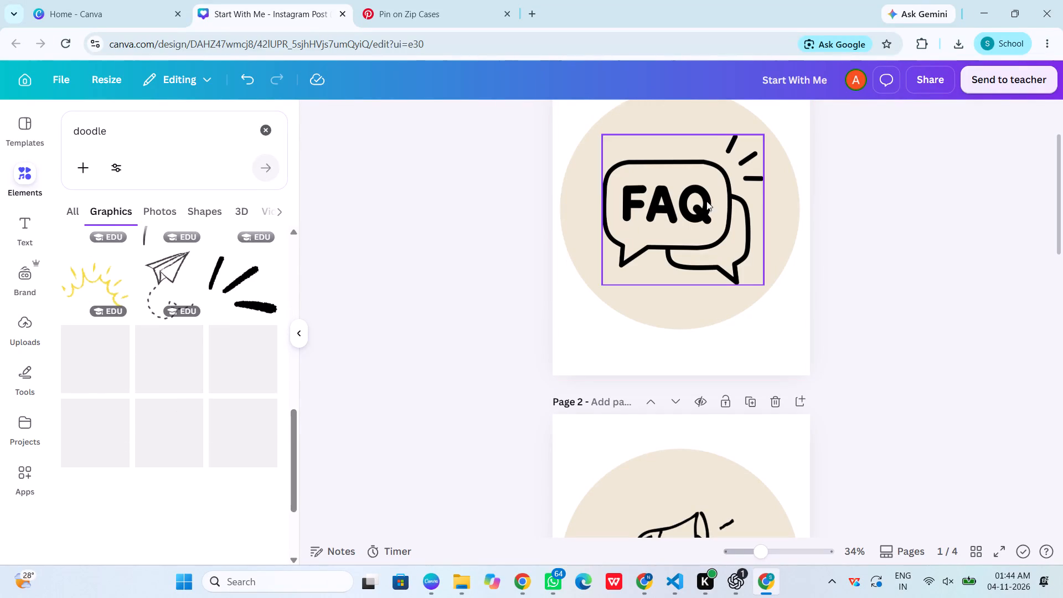
scroll(128, 434, up, 3)
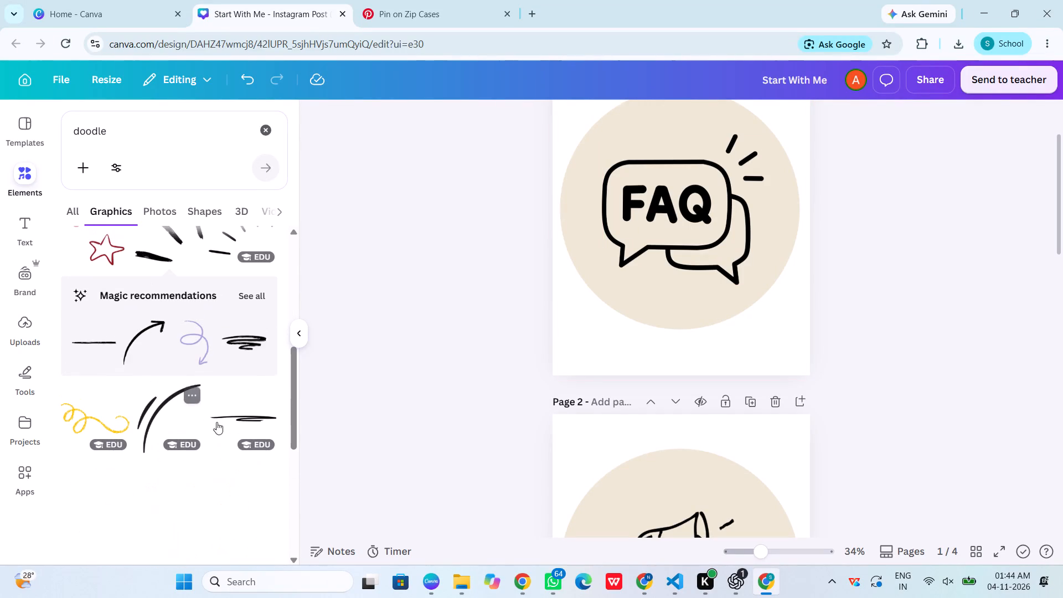
click(234, 414)
scroll(656, 412, down, 2)
scroll(806, 271, up, 3)
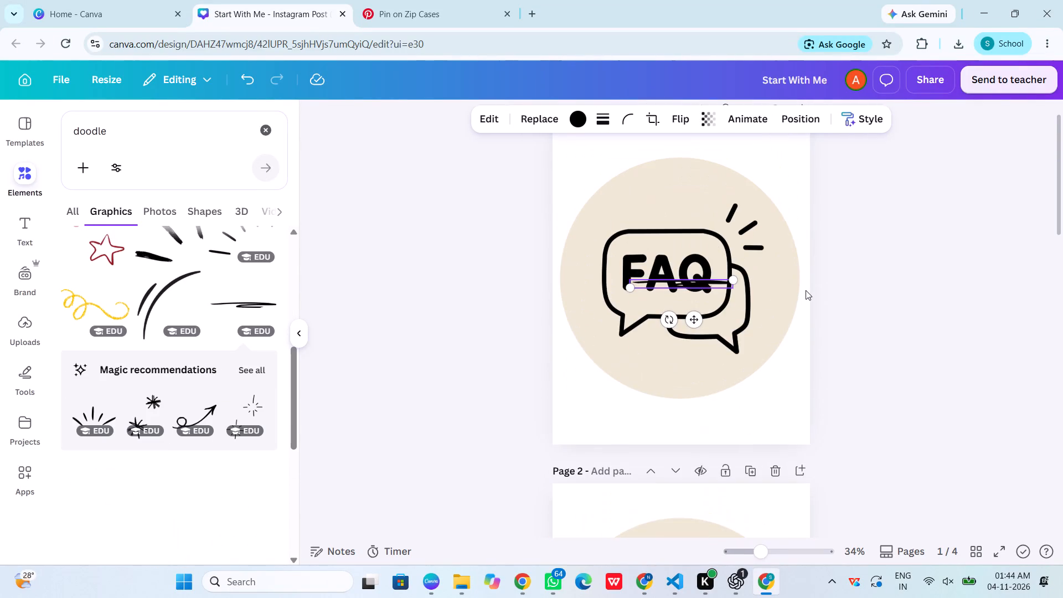
drag(683, 283, 693, 398)
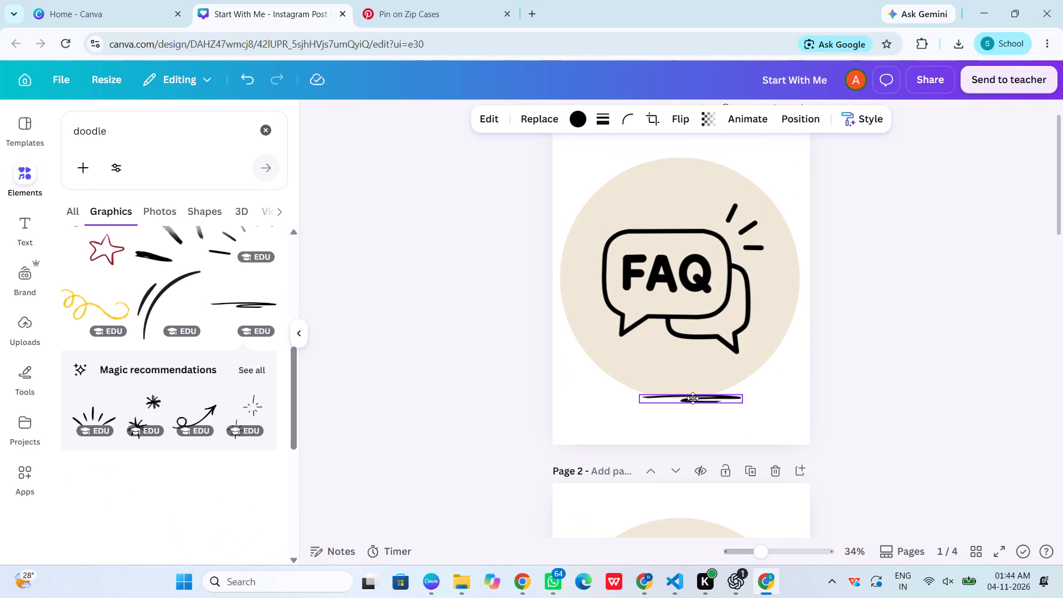
drag(693, 398, 688, 445)
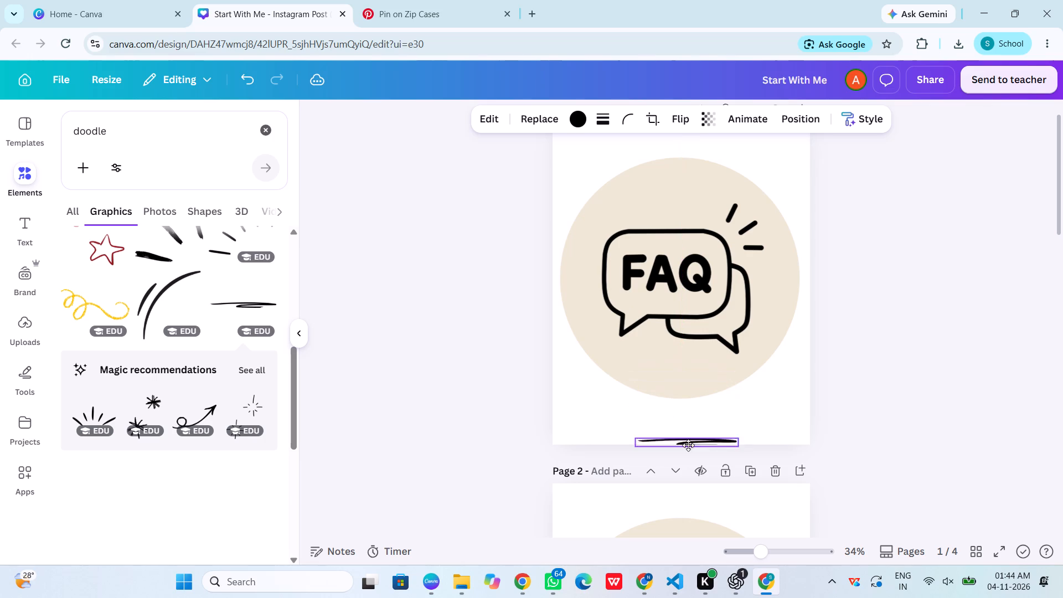
drag(688, 445, 688, 508)
scroll(683, 508, down, 3)
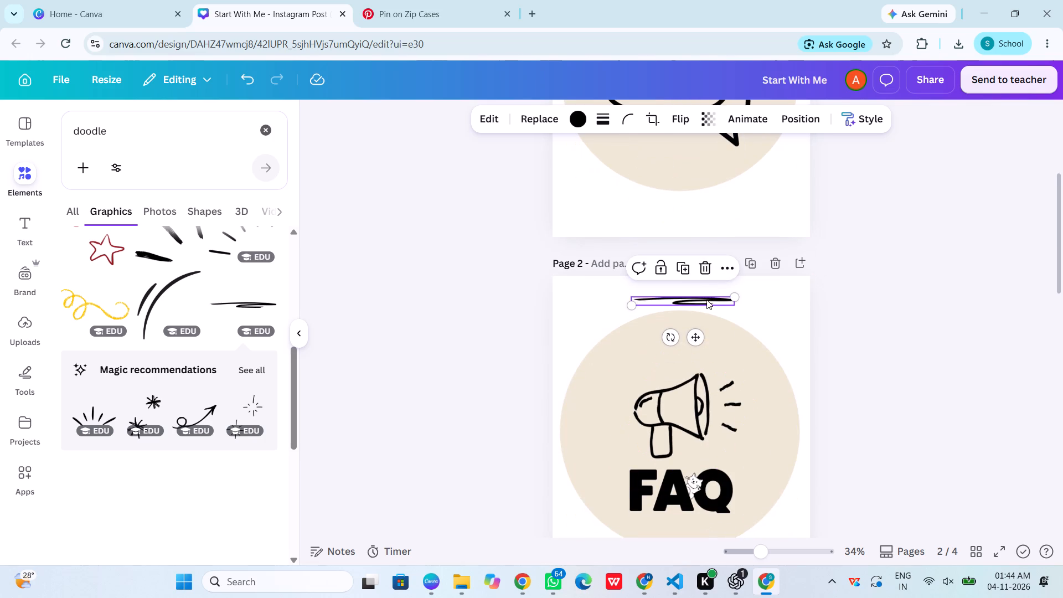
drag(706, 300, 744, 448)
Delete the FAQ graphic beneath the megaphone on page 2.
click(710, 492)
click(710, 501)
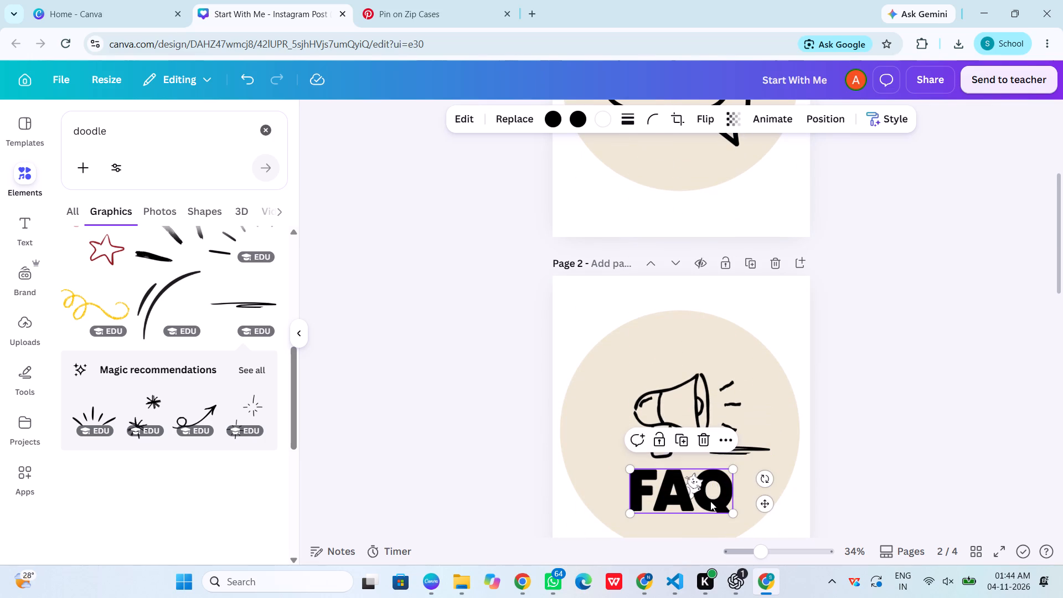
key(Delete)
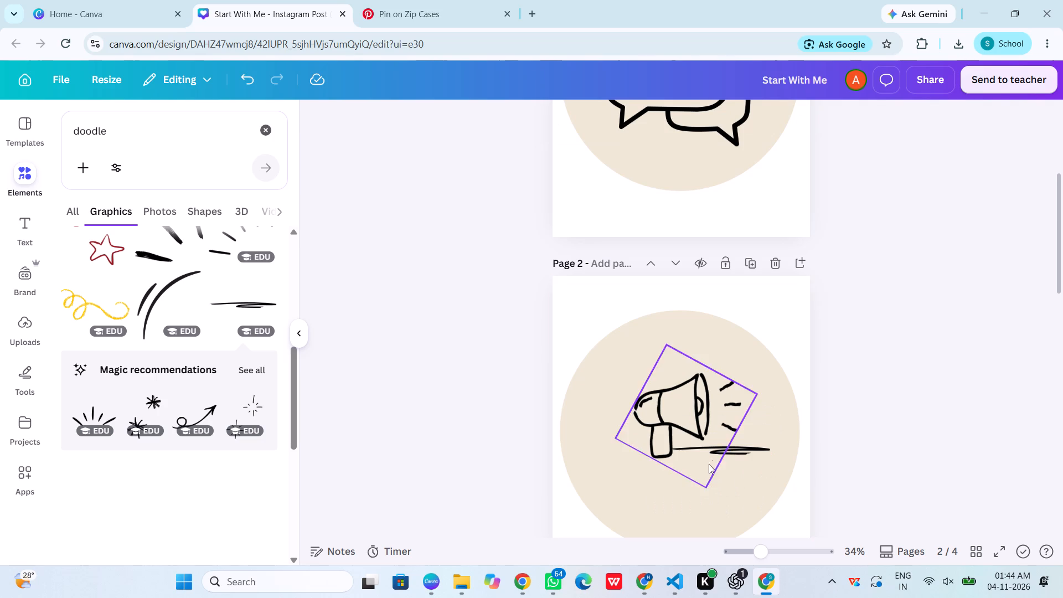
Place the scribbled underline doodle just beneath the megaphone on page 2.
drag(737, 451, 708, 491)
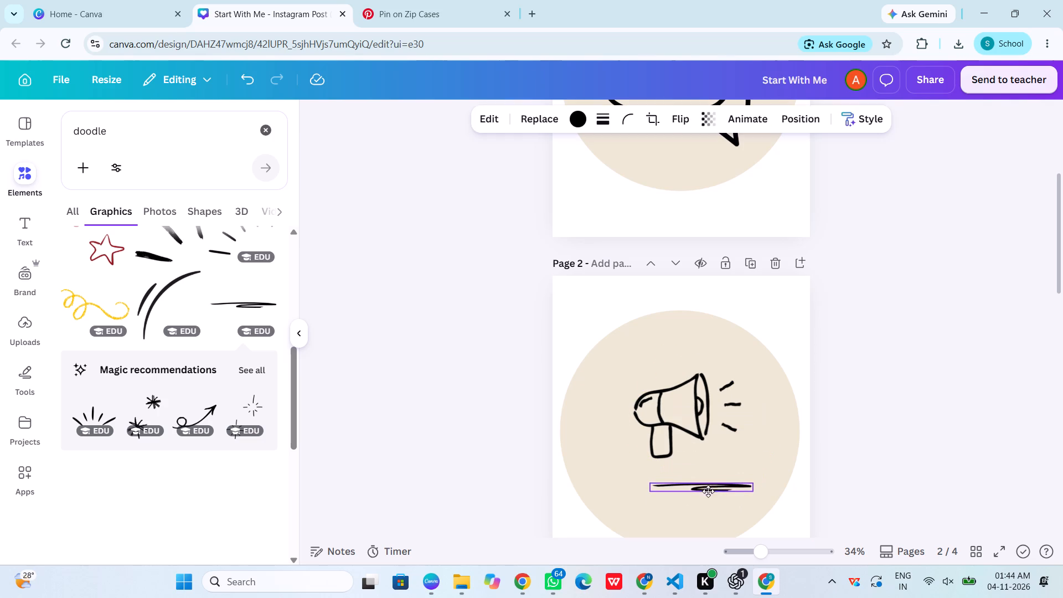
drag(708, 491, 695, 472)
click(931, 442)
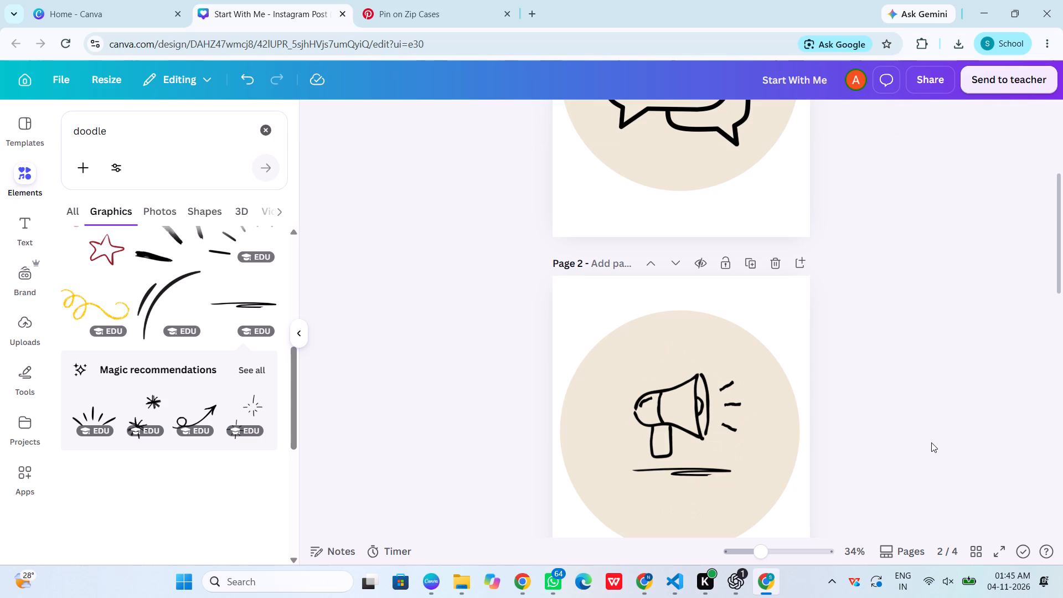
Delete the scribbled underline doodle beneath the megaphone on page 2.
click(701, 473)
key(Delete)
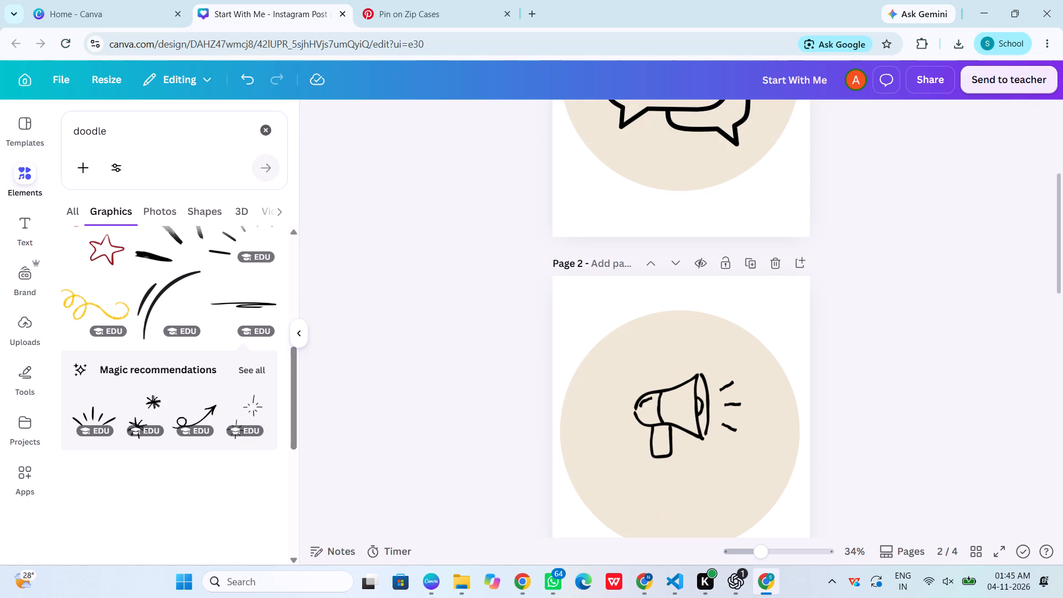
Add the paper plane doodle with the dashed trail to page 1 and recolour it black.
scroll(701, 473, up, 2)
scroll(141, 441, down, 3)
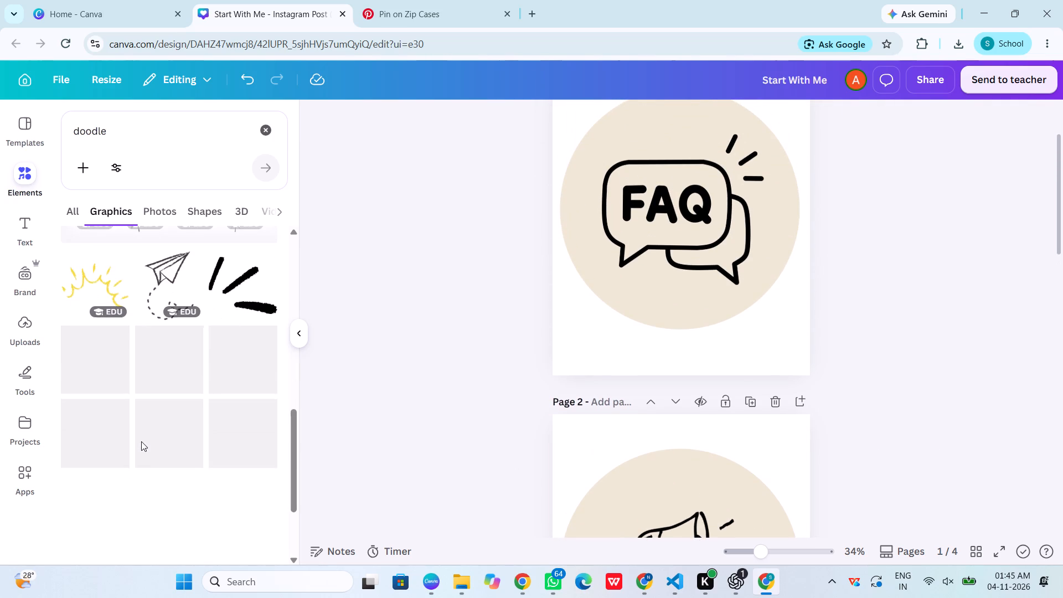
click(171, 276)
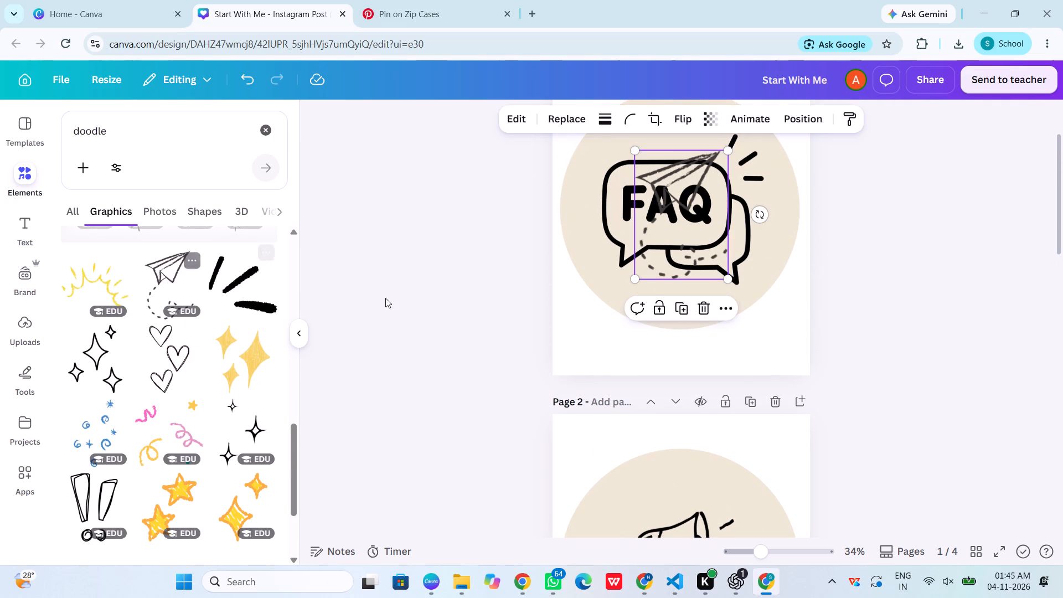
click(732, 283)
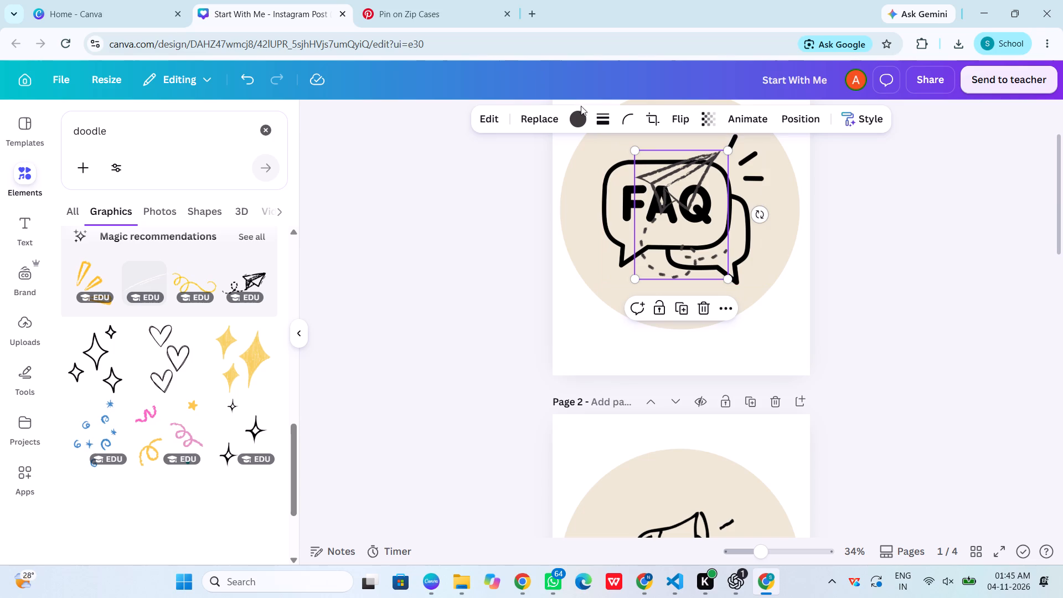
click(575, 113)
click(168, 223)
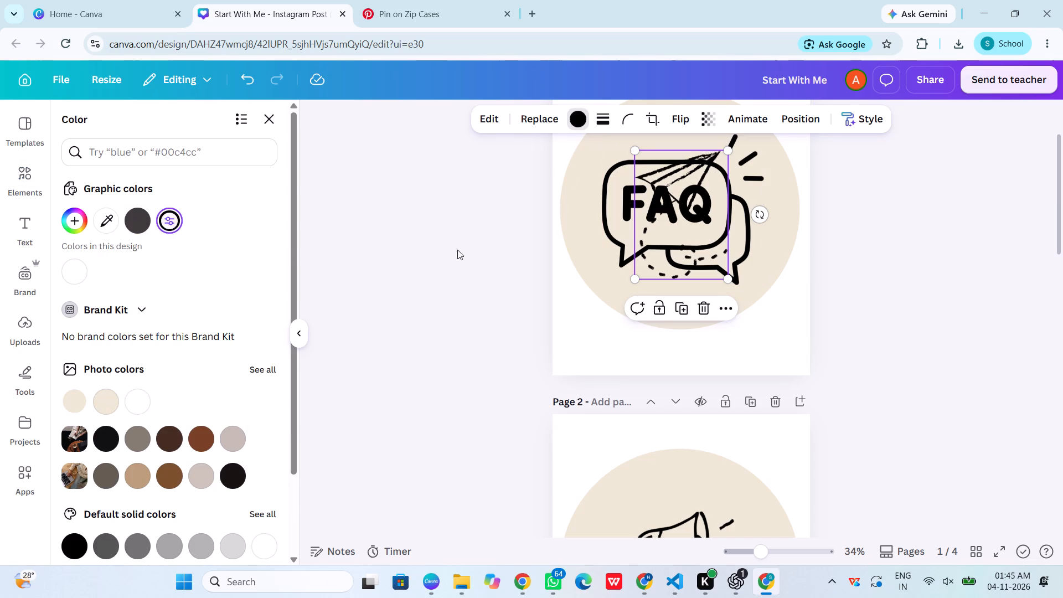
Move the paper plane doodle from page 1 down through the pages onto the question mark on page 4.
drag(691, 193, 689, 480)
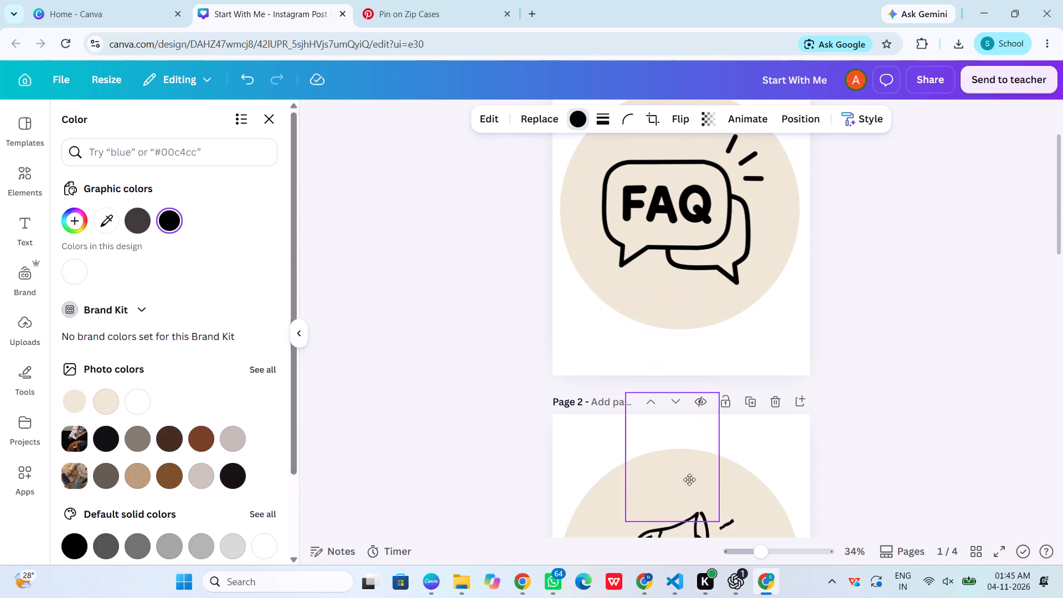
drag(689, 480, 689, 514)
click(689, 514)
scroll(827, 364, down, 5)
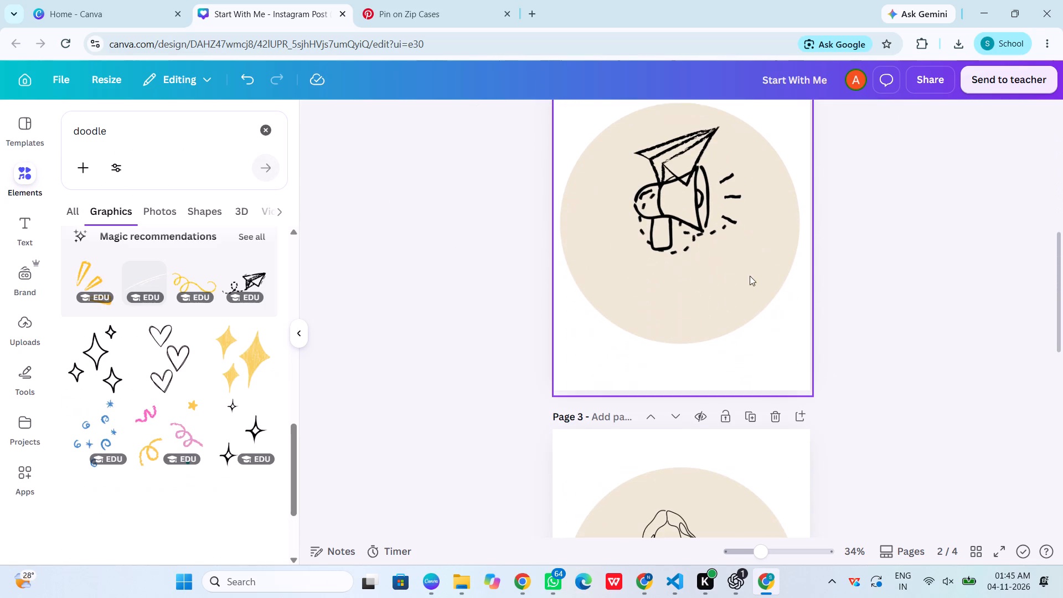
drag(669, 248, 664, 548)
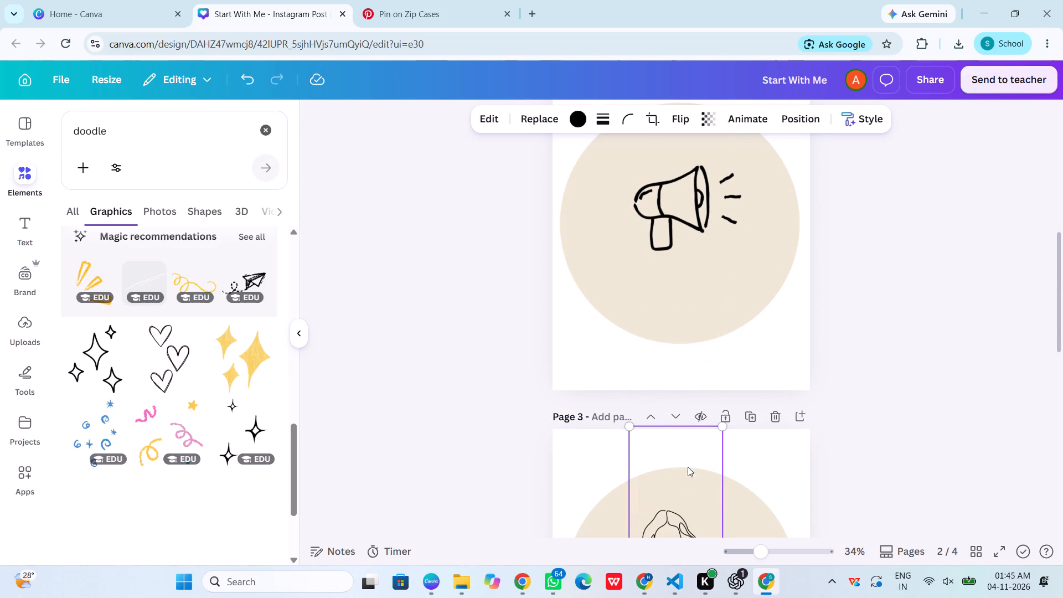
scroll(690, 459, down, 3)
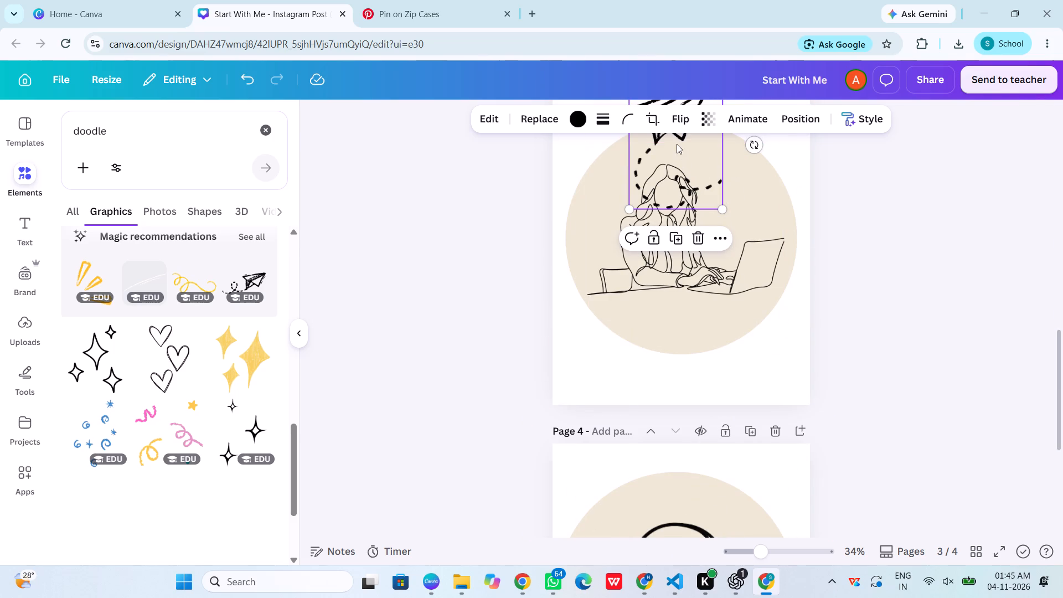
drag(677, 144, 664, 597)
scroll(688, 452, down, 2)
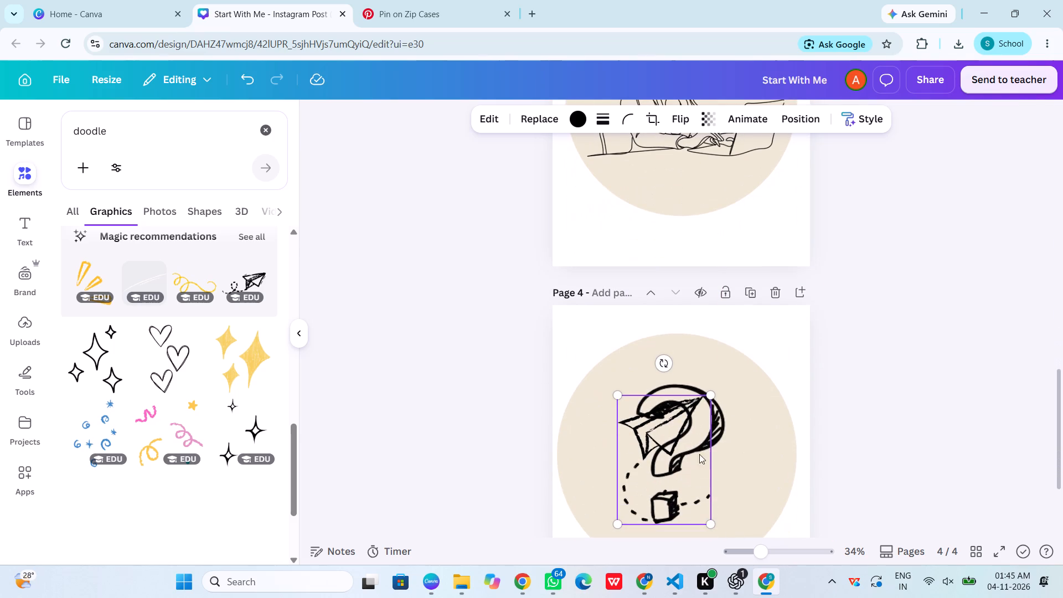
Enlarge the paper plane doodle on page 4 and reposition it over the question mark within the beige circle.
drag(707, 524, 709, 527)
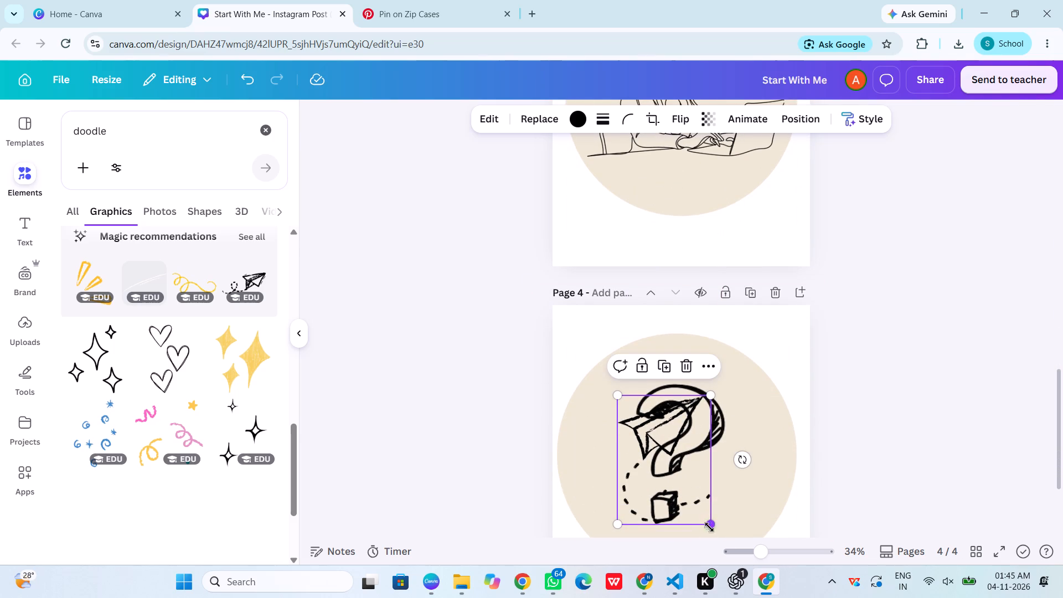
drag(709, 527, 822, 591)
drag(696, 490, 669, 456)
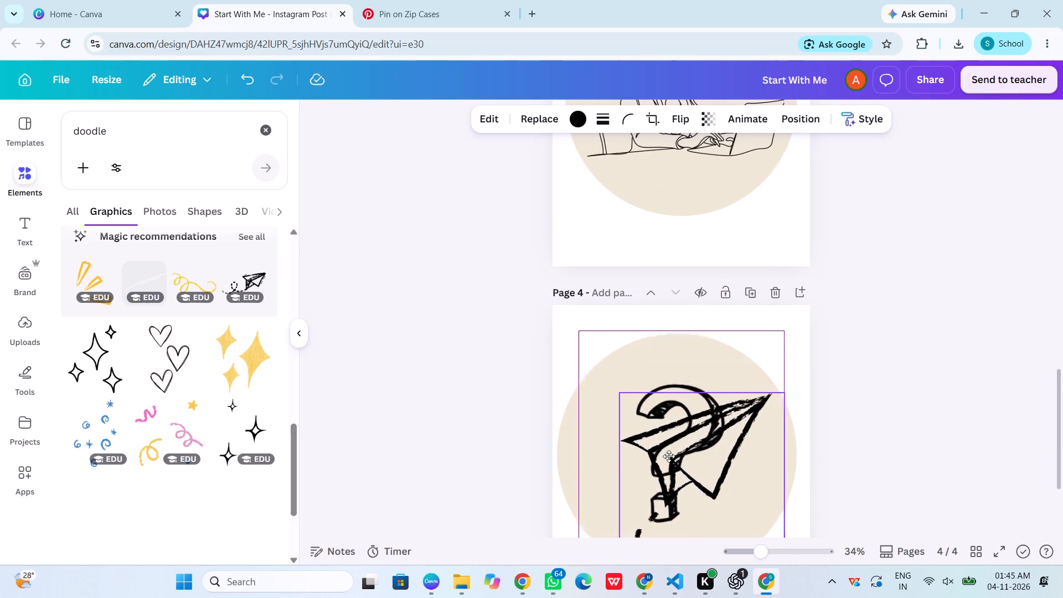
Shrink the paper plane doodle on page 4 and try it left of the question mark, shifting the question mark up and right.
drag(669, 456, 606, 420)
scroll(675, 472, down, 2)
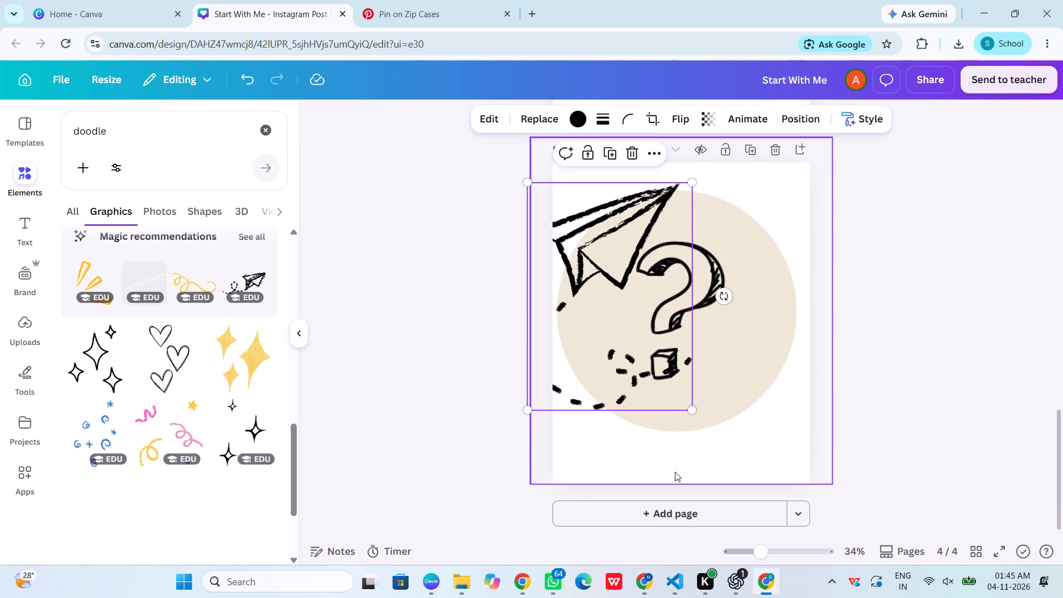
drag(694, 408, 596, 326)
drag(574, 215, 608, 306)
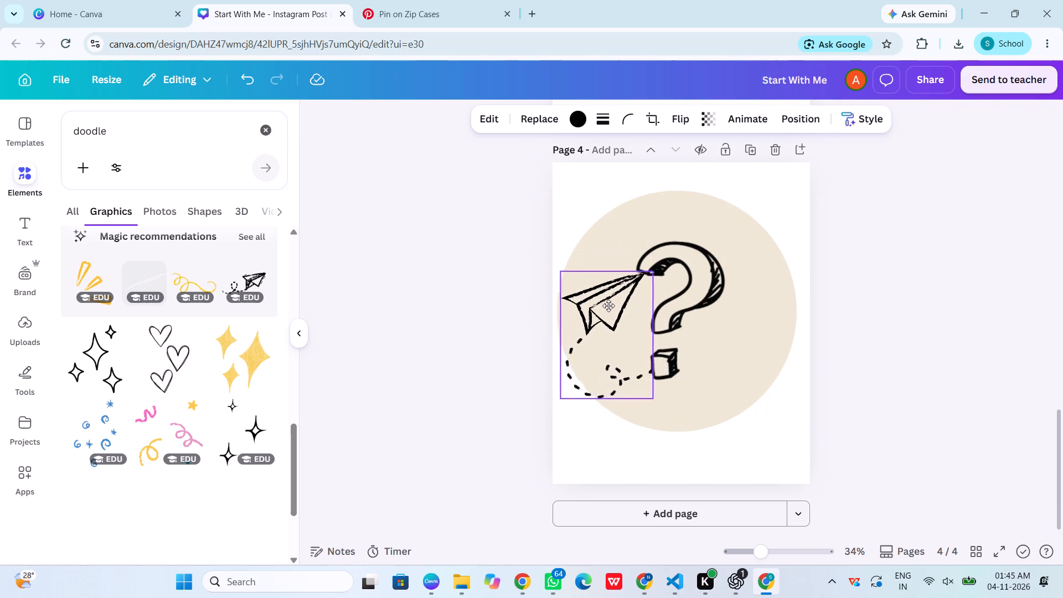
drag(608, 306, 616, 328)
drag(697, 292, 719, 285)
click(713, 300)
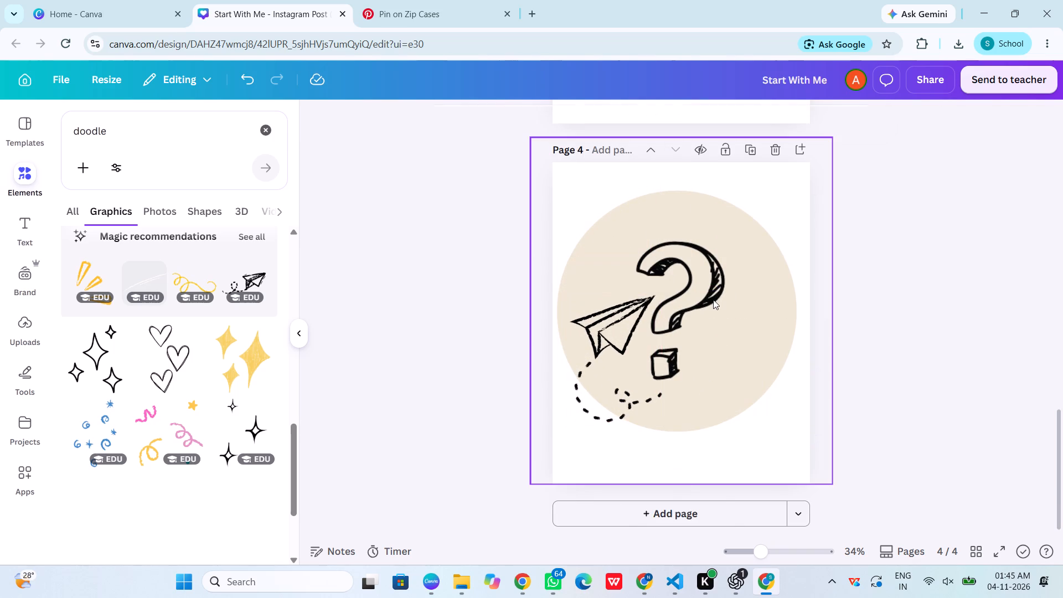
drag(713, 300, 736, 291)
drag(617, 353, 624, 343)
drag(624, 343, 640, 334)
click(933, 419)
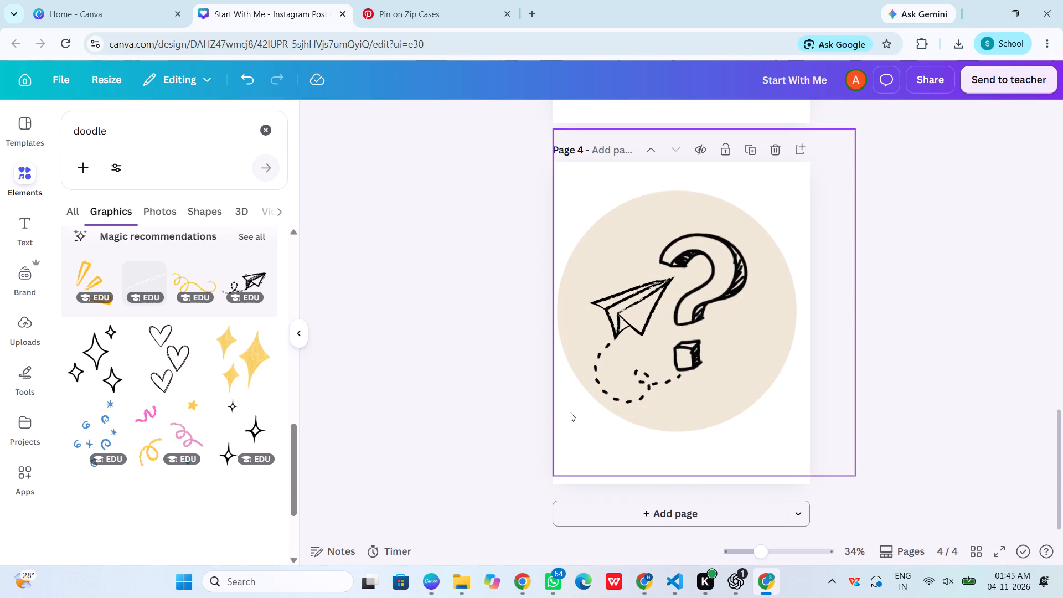
Delete the paper plane doodle from page 4 and move the question mark back to the circle's centre.
click(612, 382)
key(Delete)
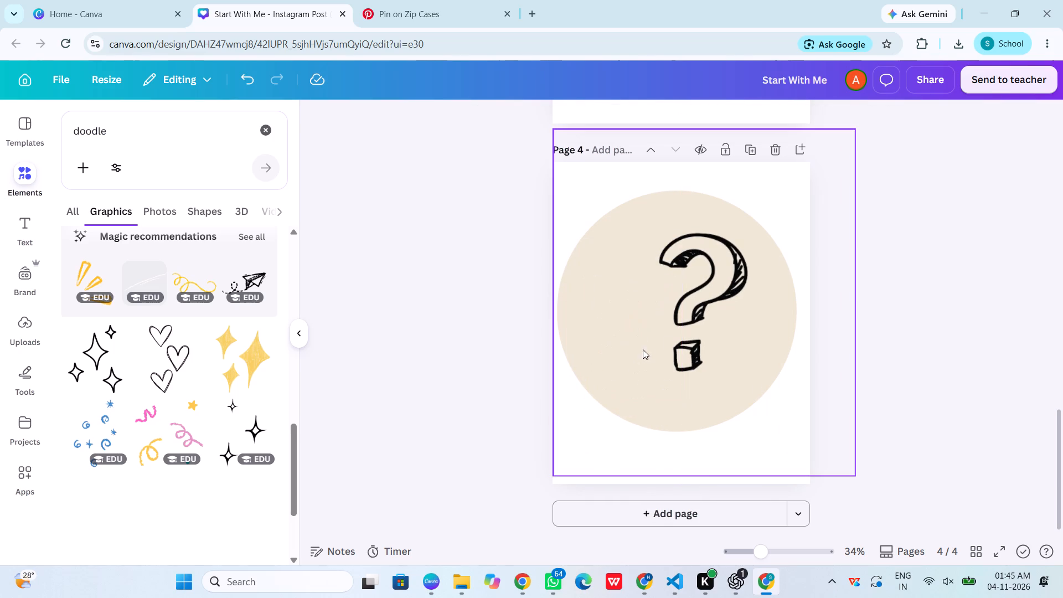
drag(726, 331, 704, 339)
click(952, 338)
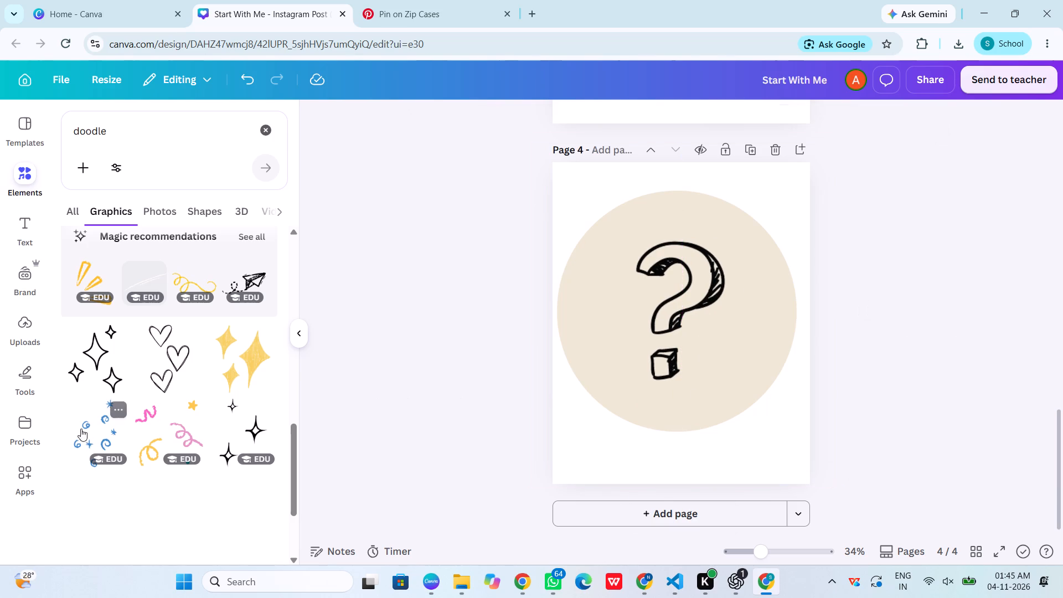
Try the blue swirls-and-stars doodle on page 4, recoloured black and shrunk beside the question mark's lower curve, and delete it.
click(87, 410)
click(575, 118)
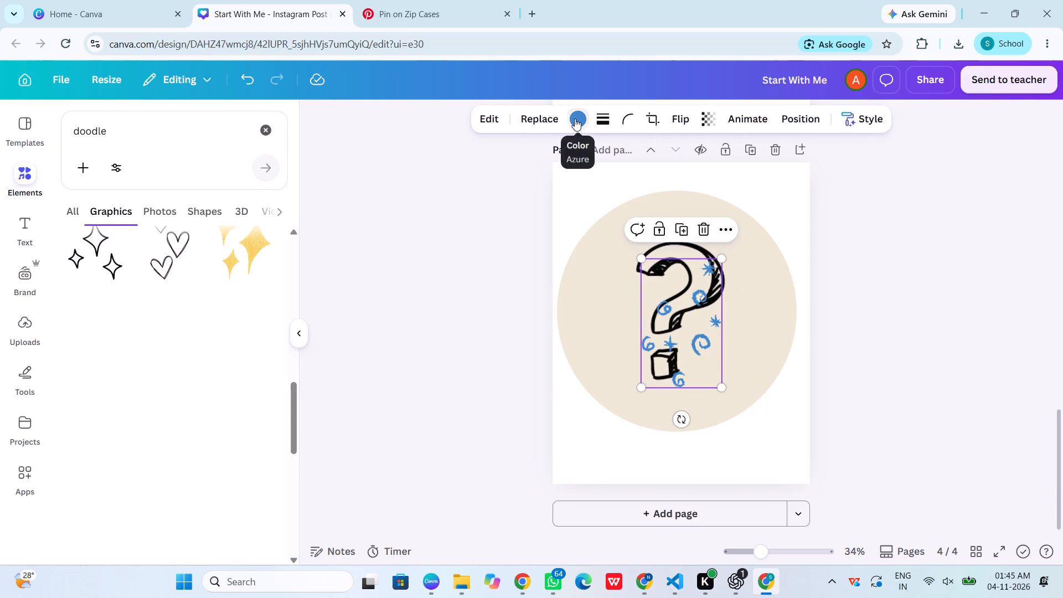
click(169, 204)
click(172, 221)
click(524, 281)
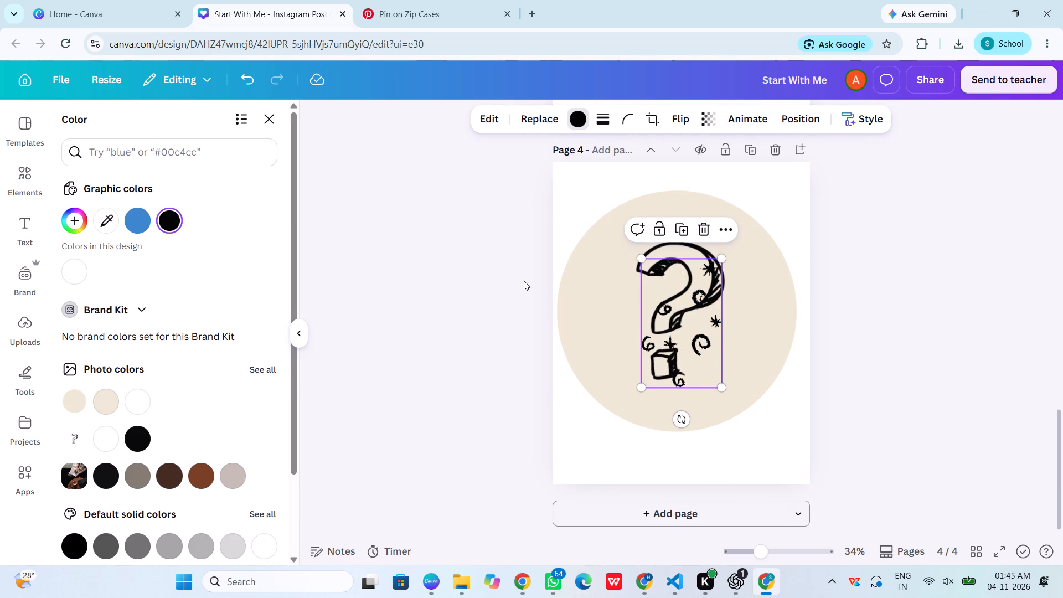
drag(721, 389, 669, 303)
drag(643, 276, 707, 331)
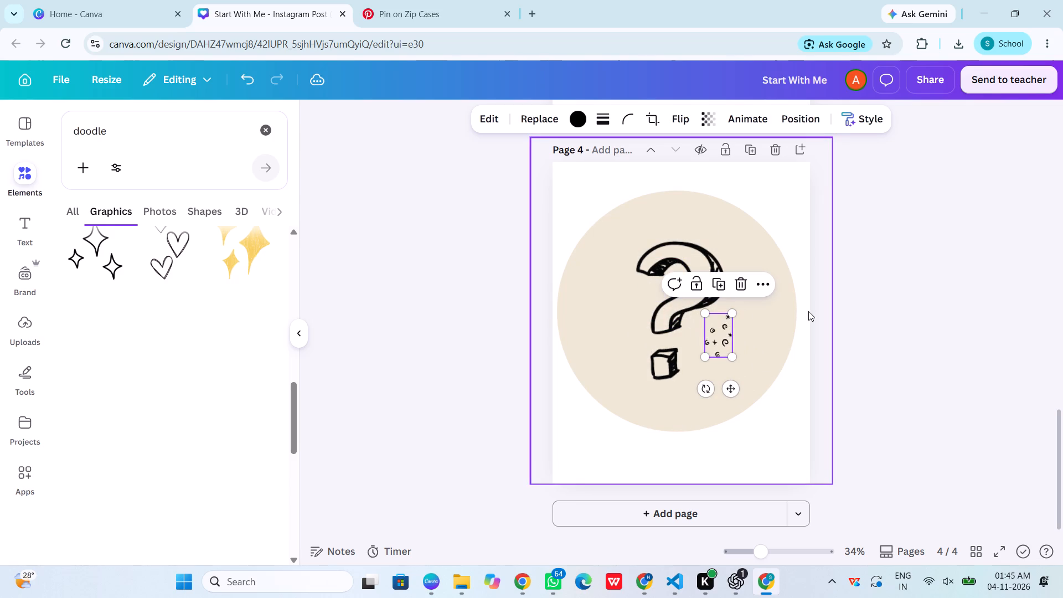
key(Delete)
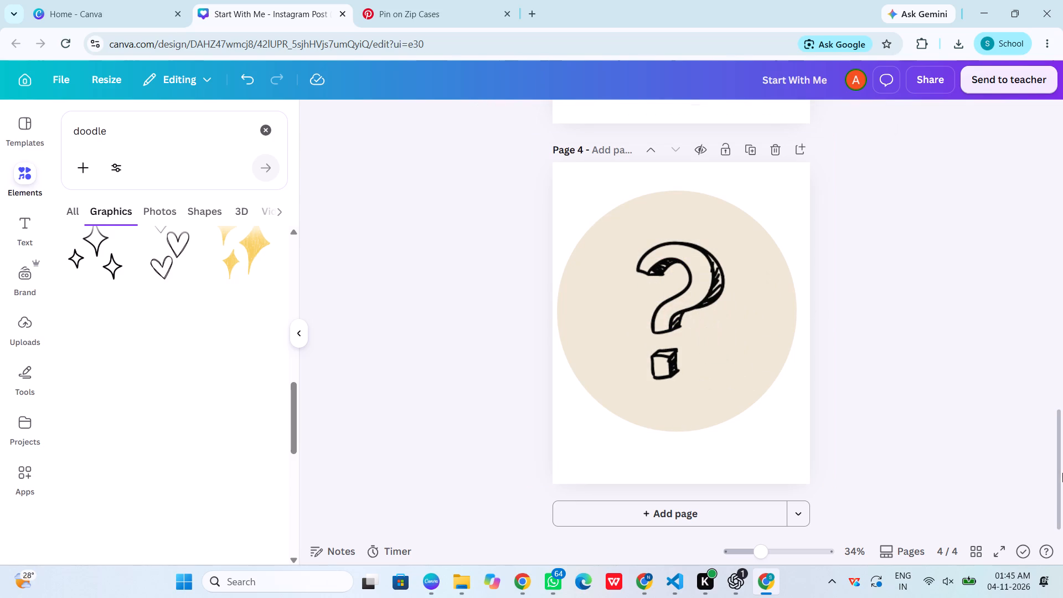
Switch to Pinterest and search for "results doodle".
scroll(650, 301, up, 7)
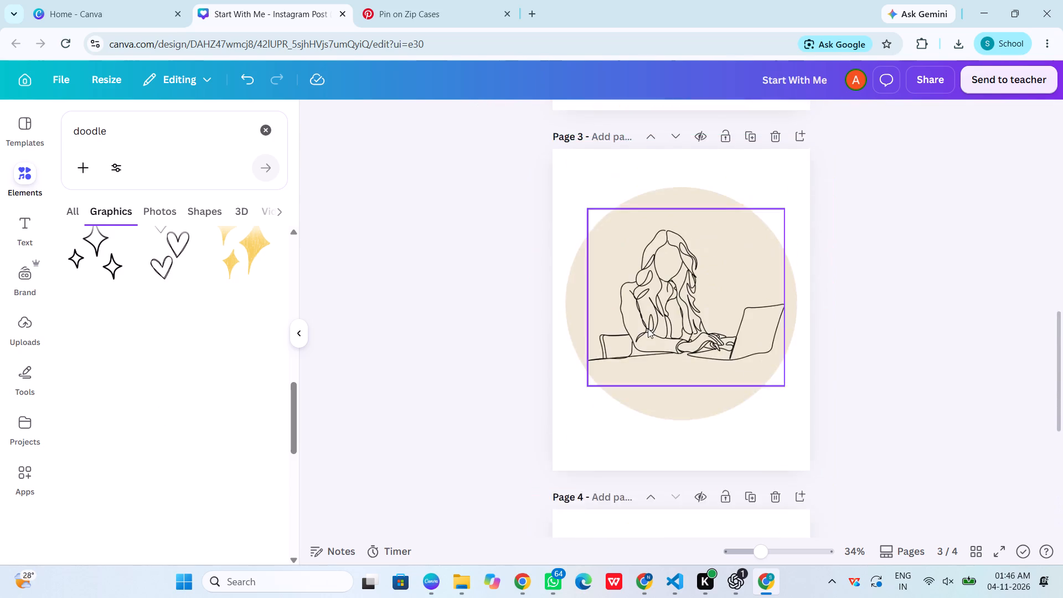
scroll(648, 328, up, 10)
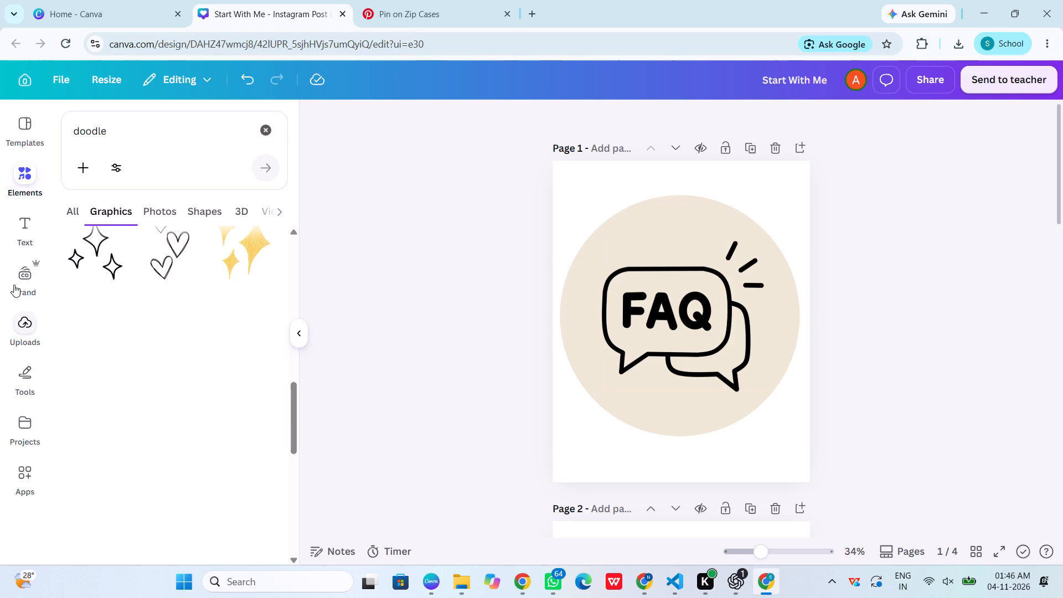
click(523, 0)
click(447, 0)
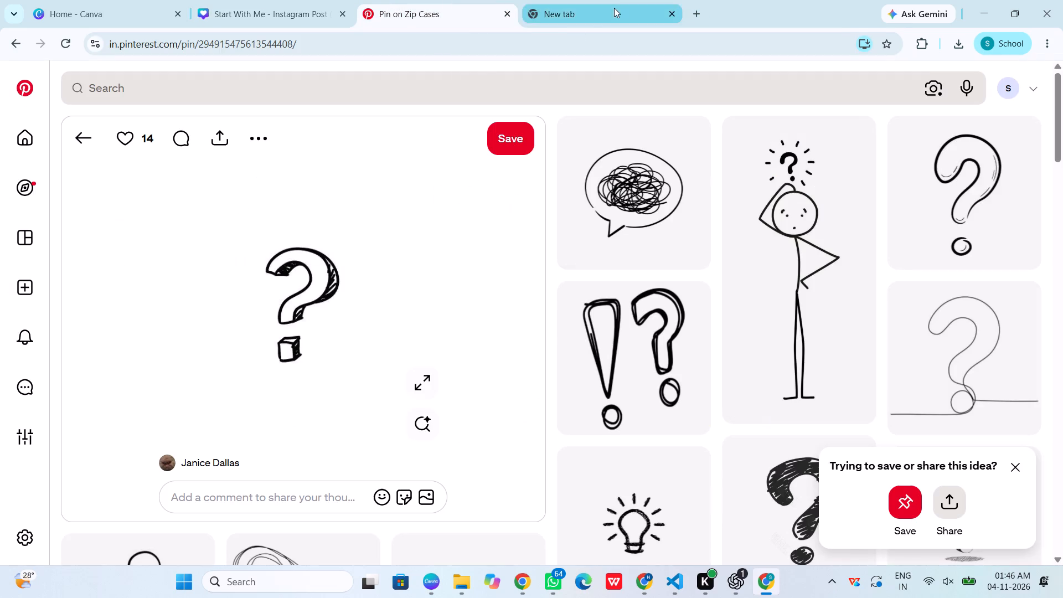
click(614, 8)
click(665, 13)
click(675, 14)
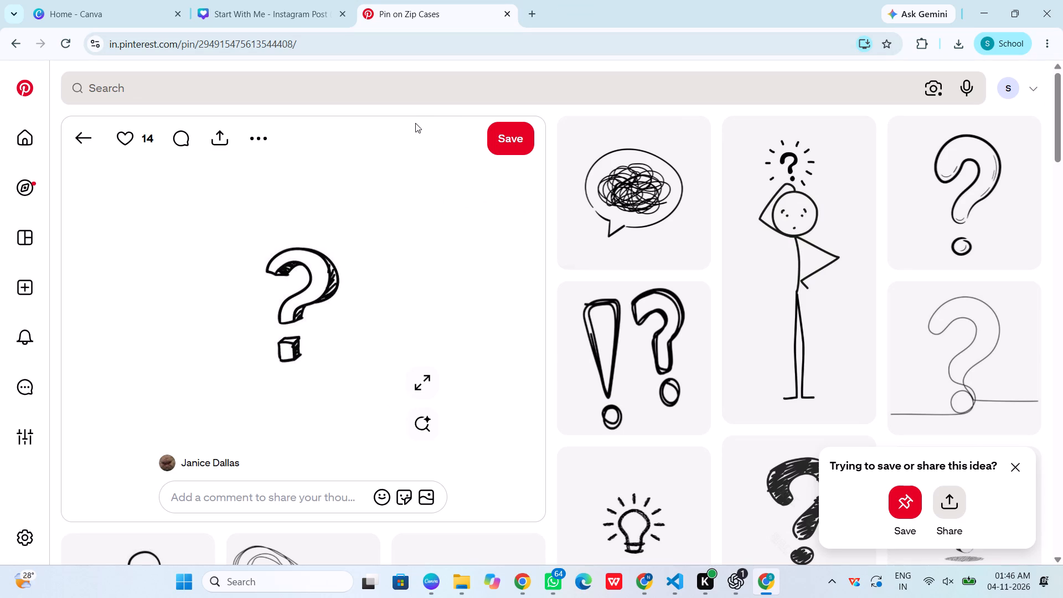
click(133, 80)
text(results doodle)
key(Return)
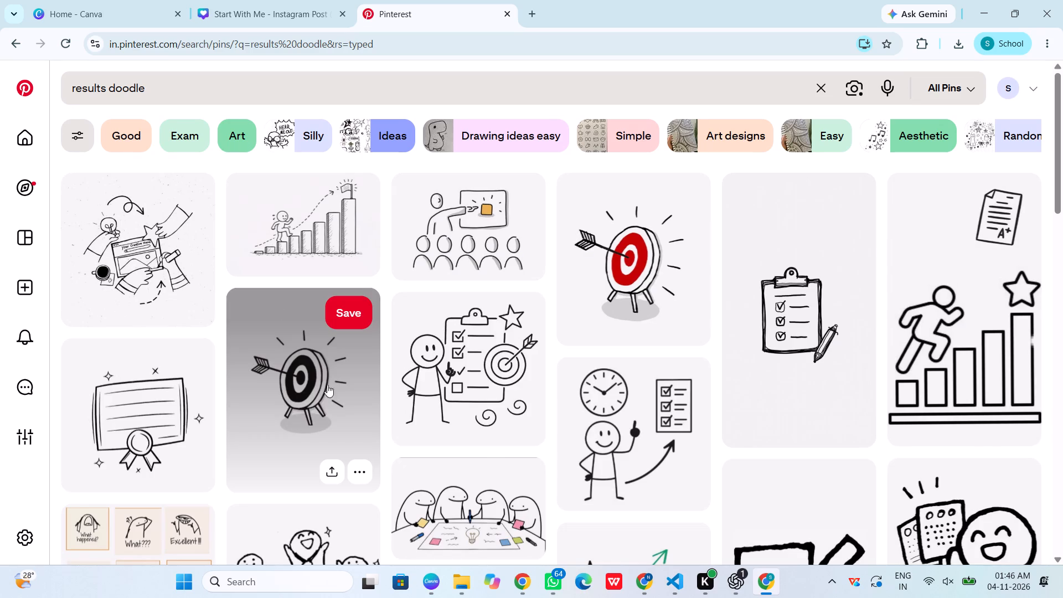
Browse the "results doodle" pins for a line-art illustration that represents results.
scroll(346, 402, down, 3)
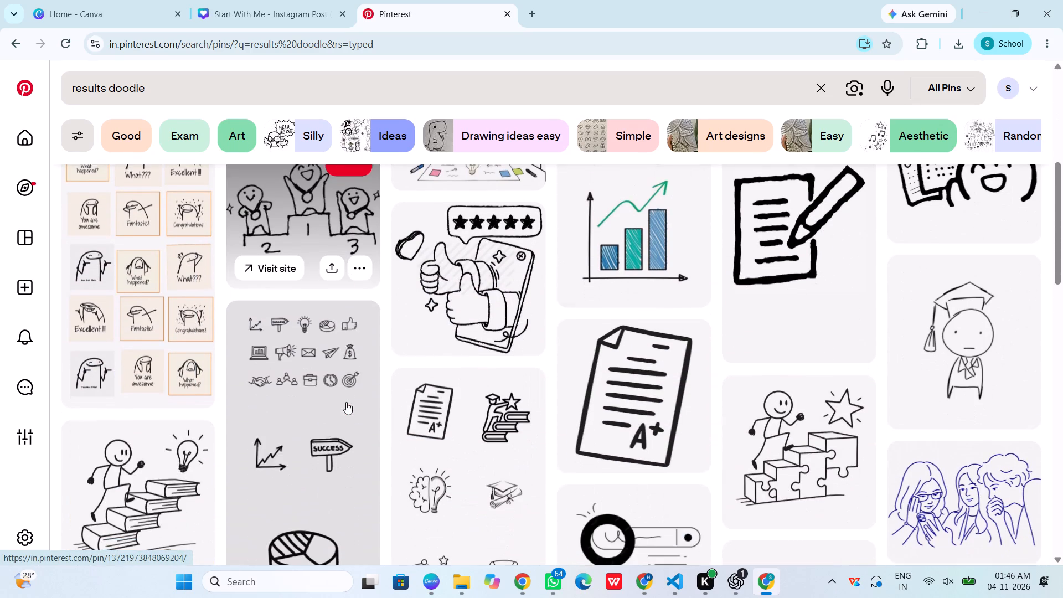
scroll(346, 402, down, 1)
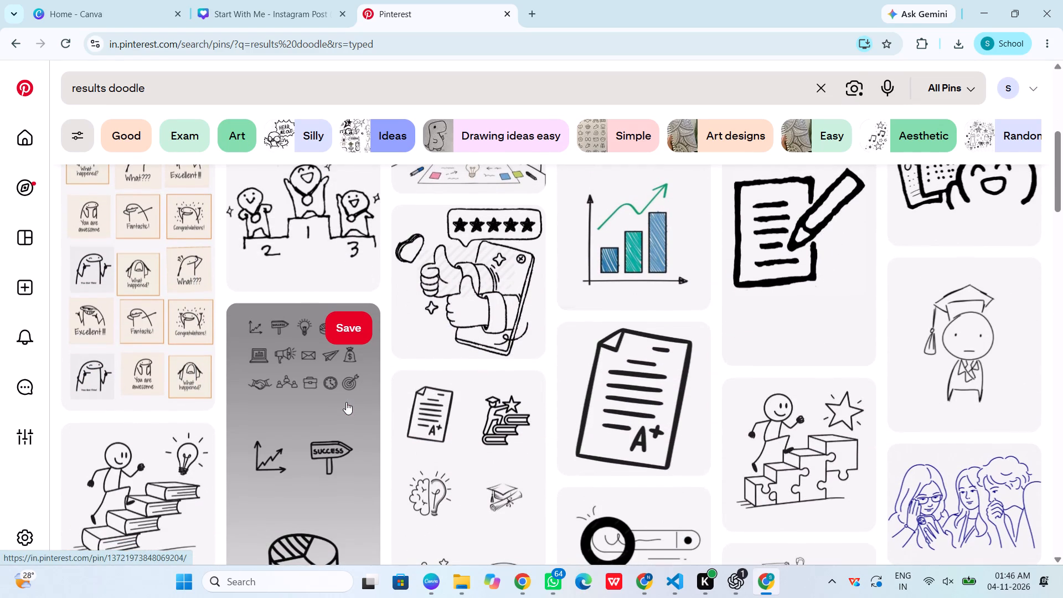
scroll(346, 402, down, 4)
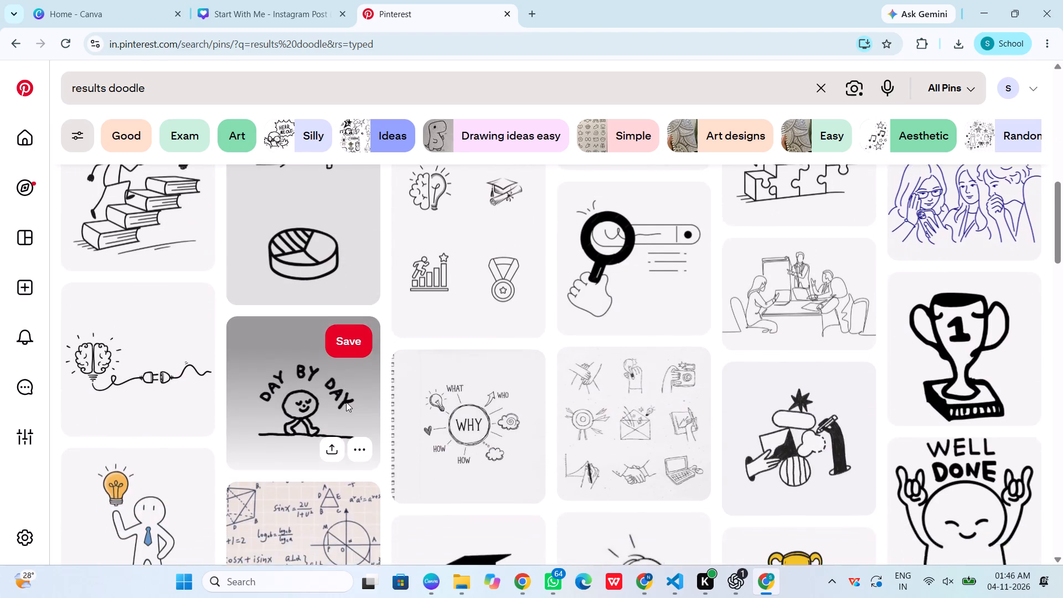
scroll(346, 402, down, 2)
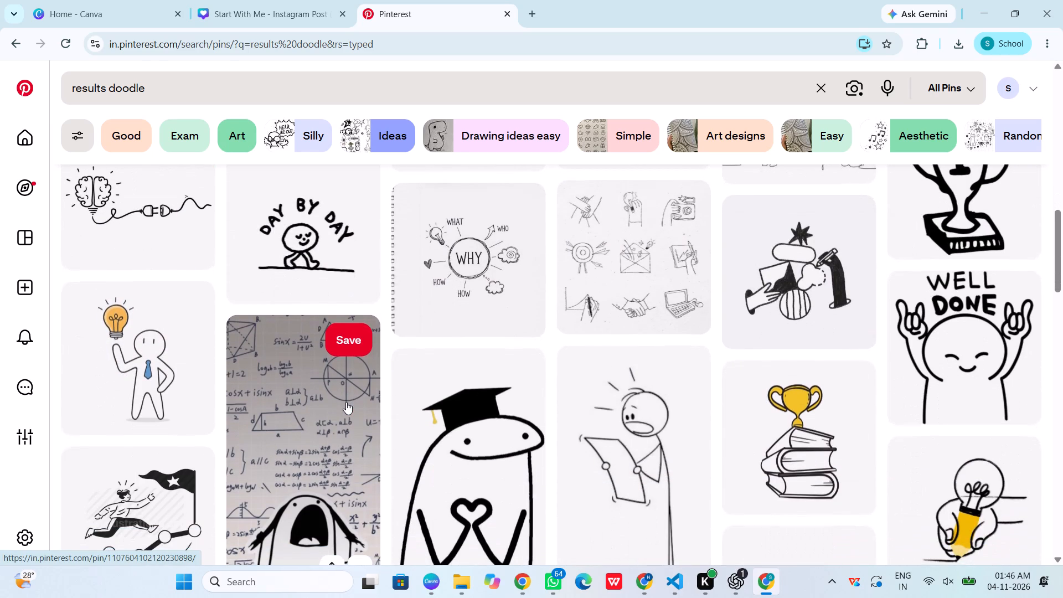
scroll(346, 402, down, 2)
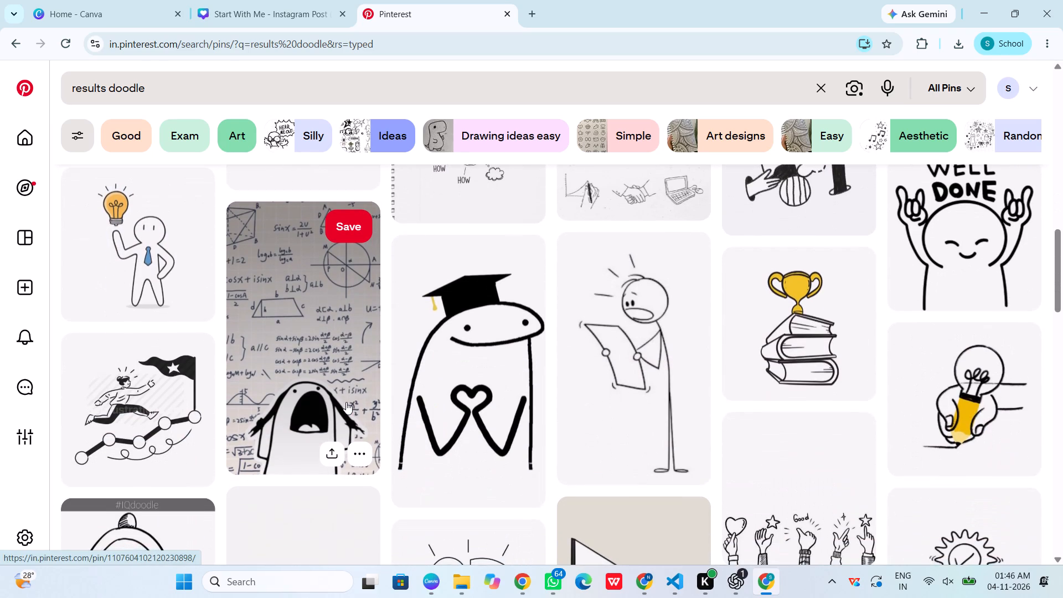
scroll(346, 402, up, 2)
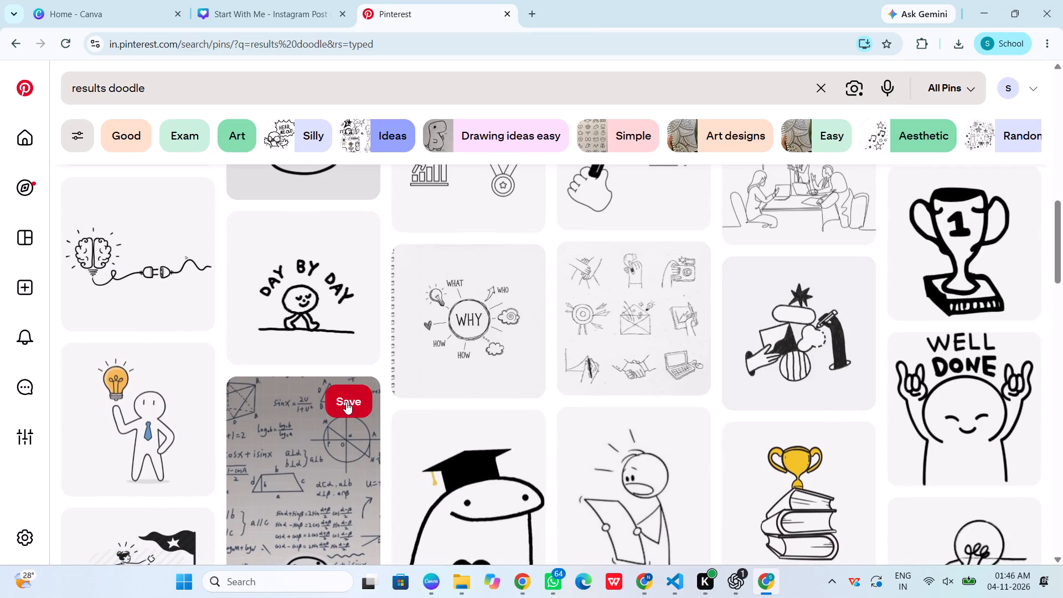
scroll(346, 402, up, 3)
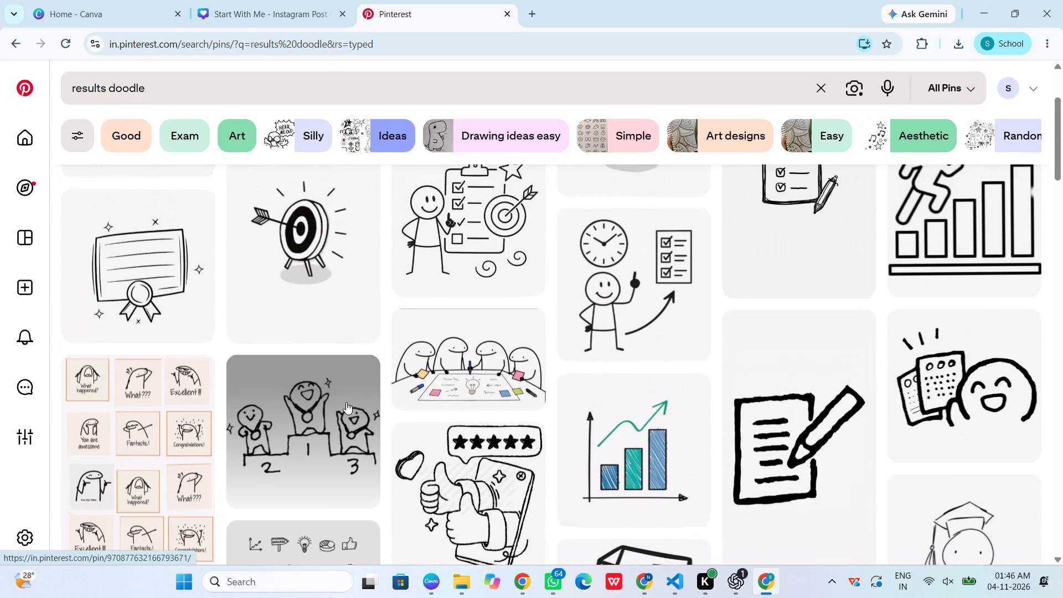
scroll(346, 402, up, 4)
scroll(346, 402, down, 7)
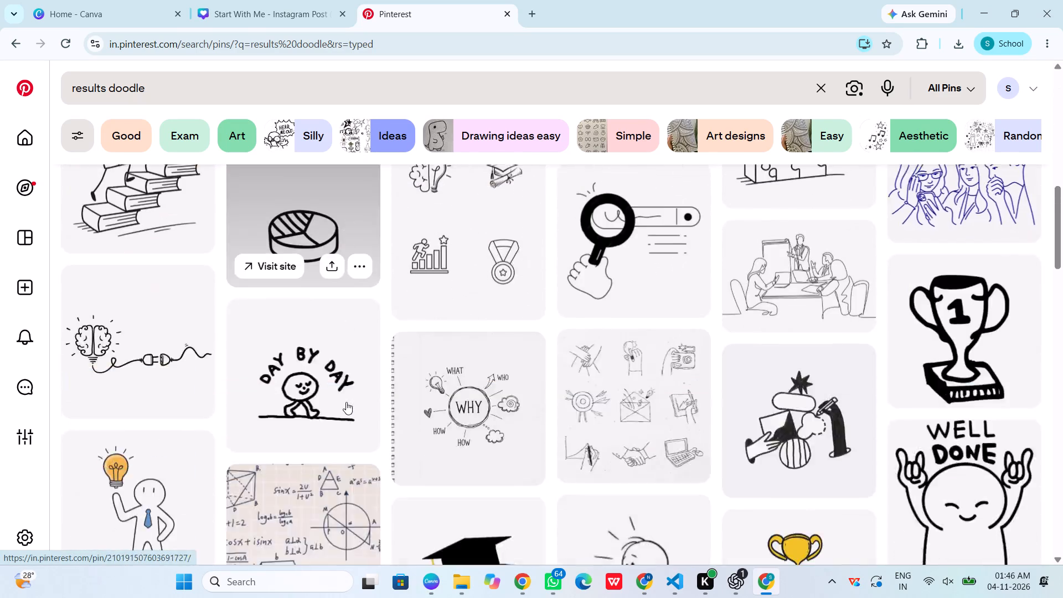
scroll(346, 402, down, 2)
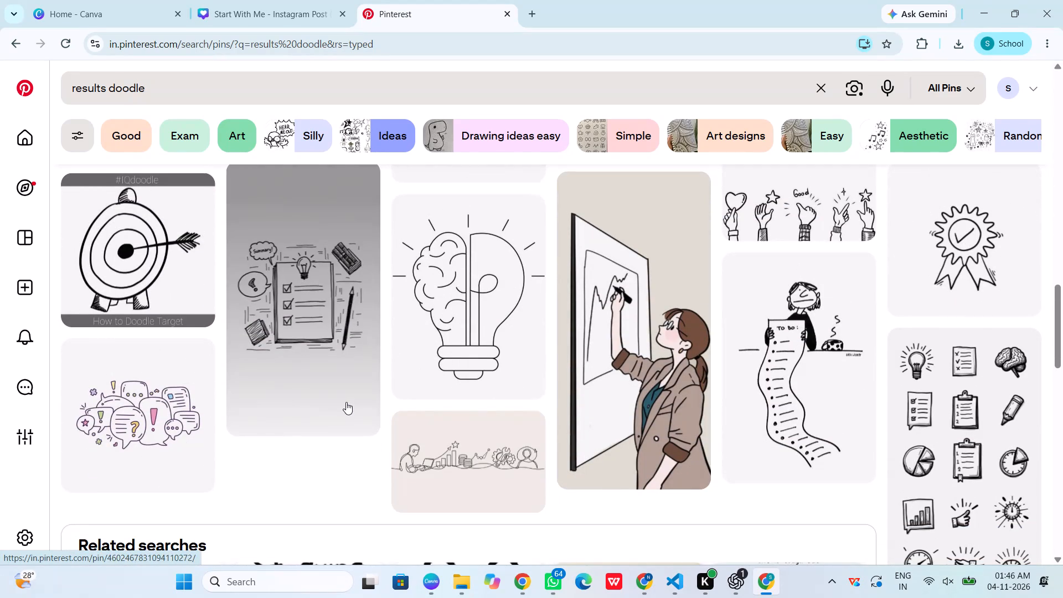
scroll(346, 402, down, 3)
scroll(346, 402, up, 6)
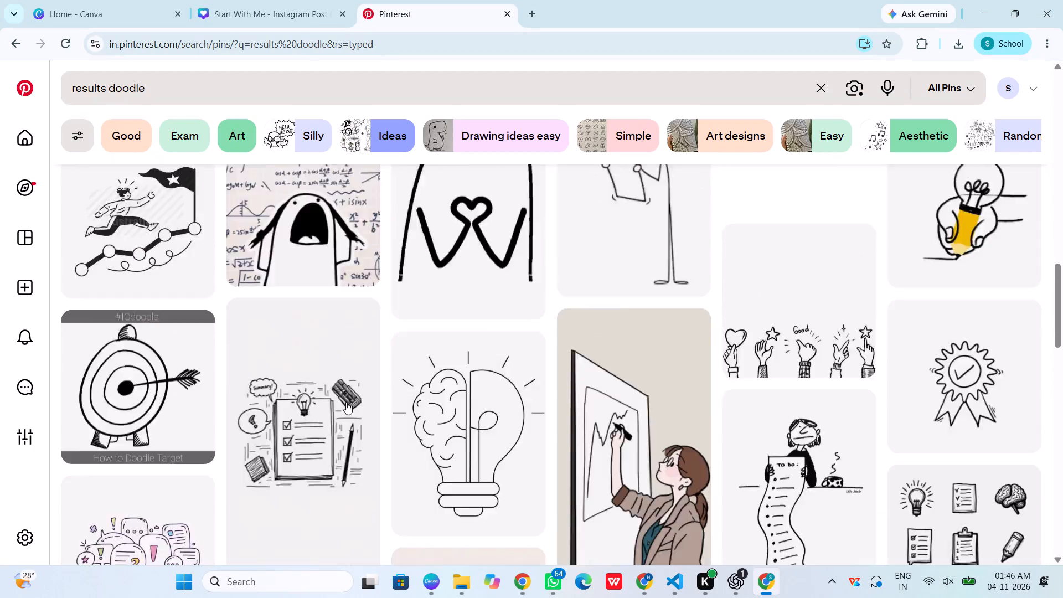
scroll(346, 402, up, 4)
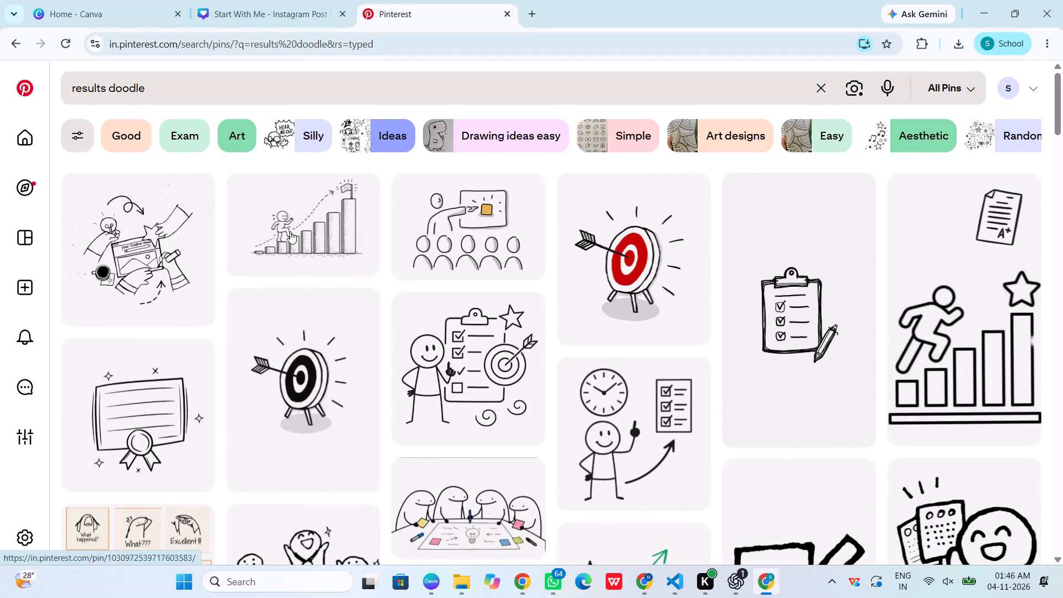
Open the pin of a figure climbing a bar chart towards a flag and examine its related illustrations.
click(290, 231)
scroll(290, 231, down, 1)
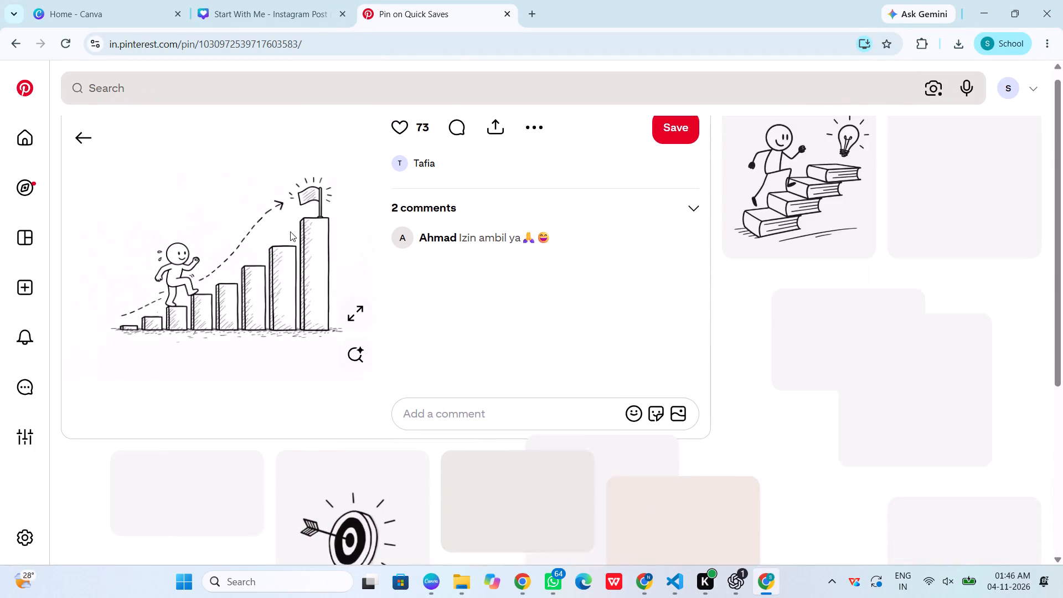
scroll(290, 231, down, 3)
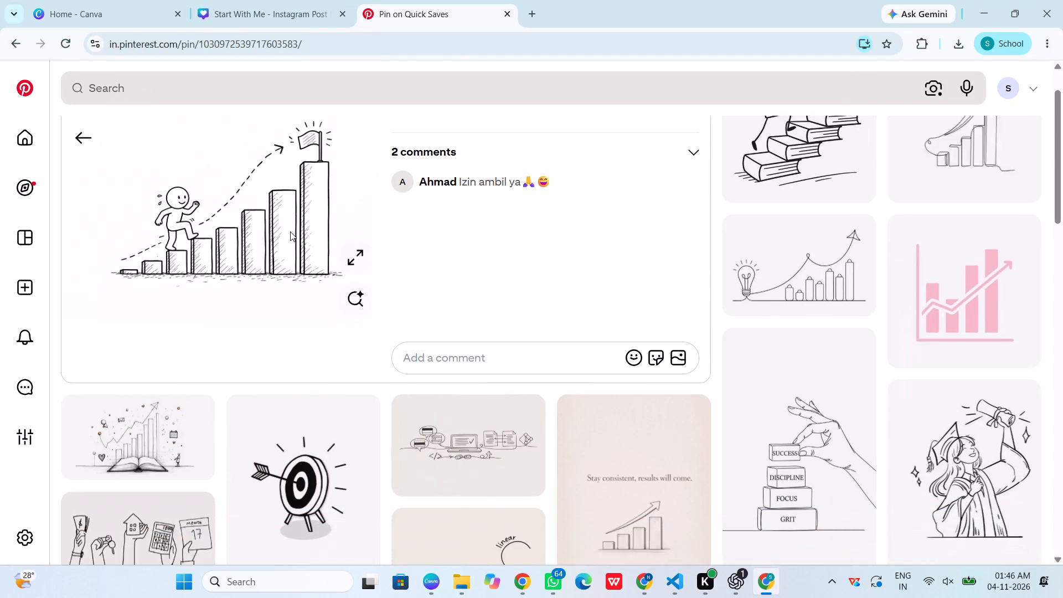
scroll(290, 231, down, 3)
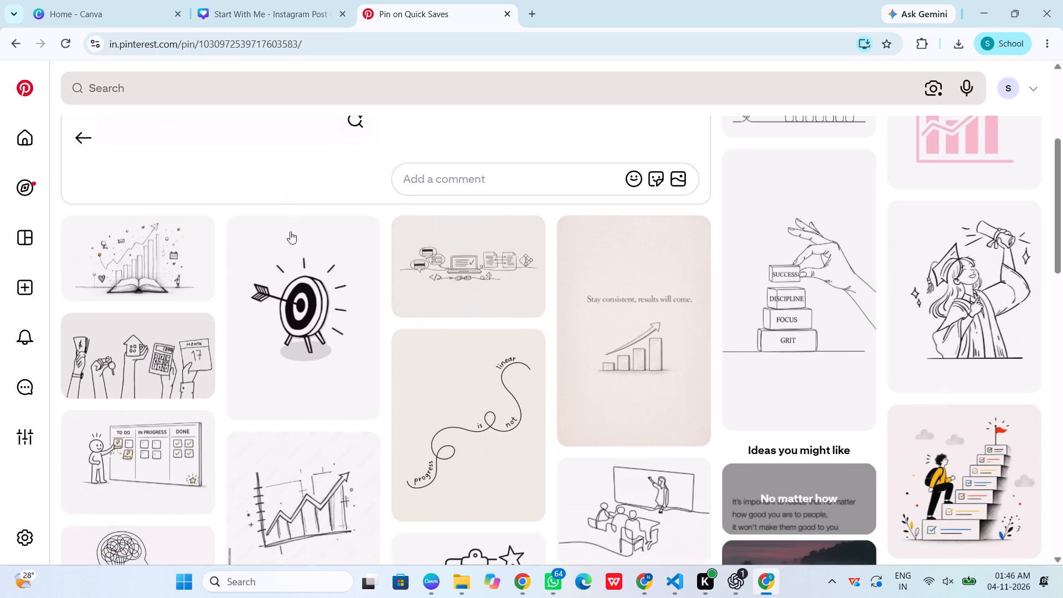
scroll(290, 231, down, 1)
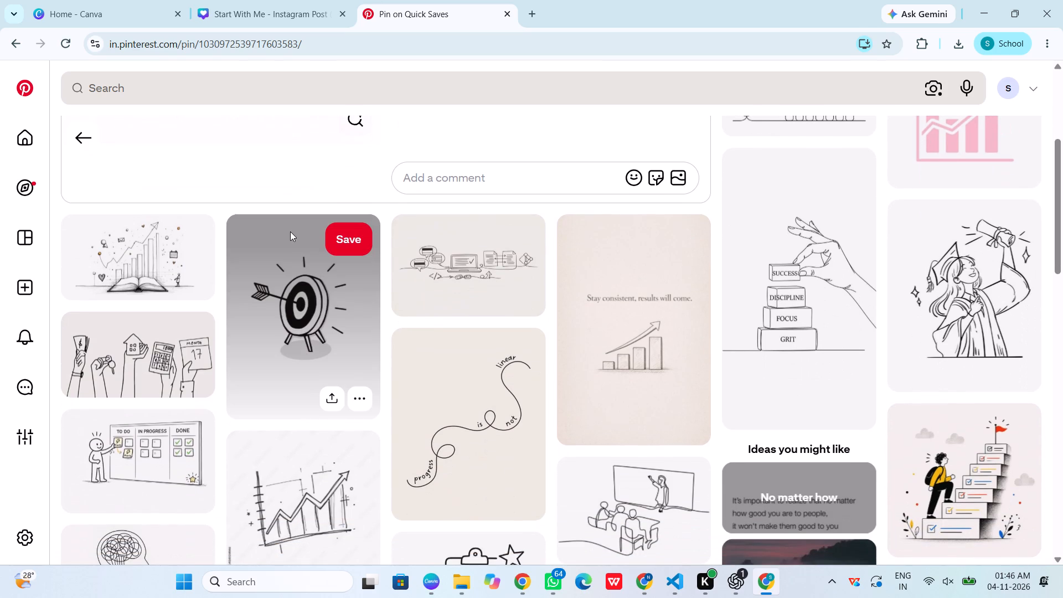
scroll(290, 231, down, 4)
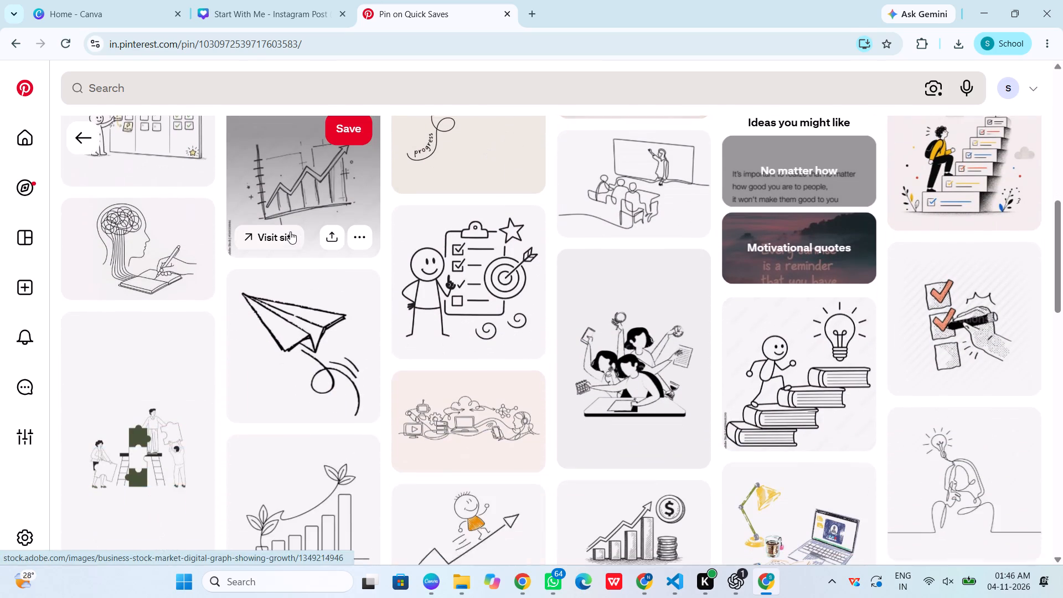
scroll(290, 231, down, 1)
Search Pinterest for "results money doodle" and look through the pins for a suitable illustration.
click(241, 92)
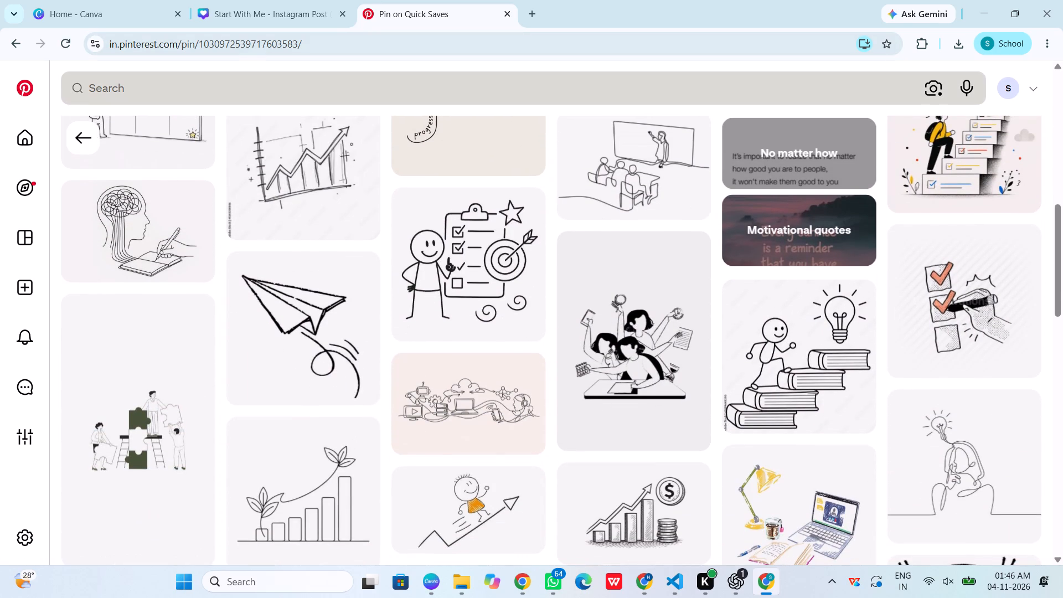
text(results money doodle)
key(Return)
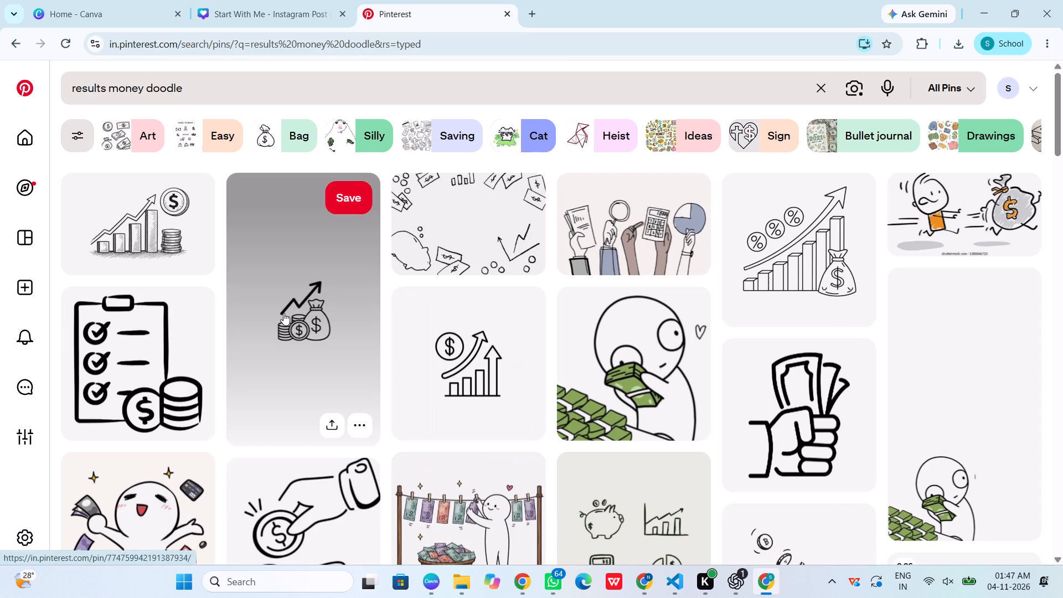
scroll(373, 341, down, 2)
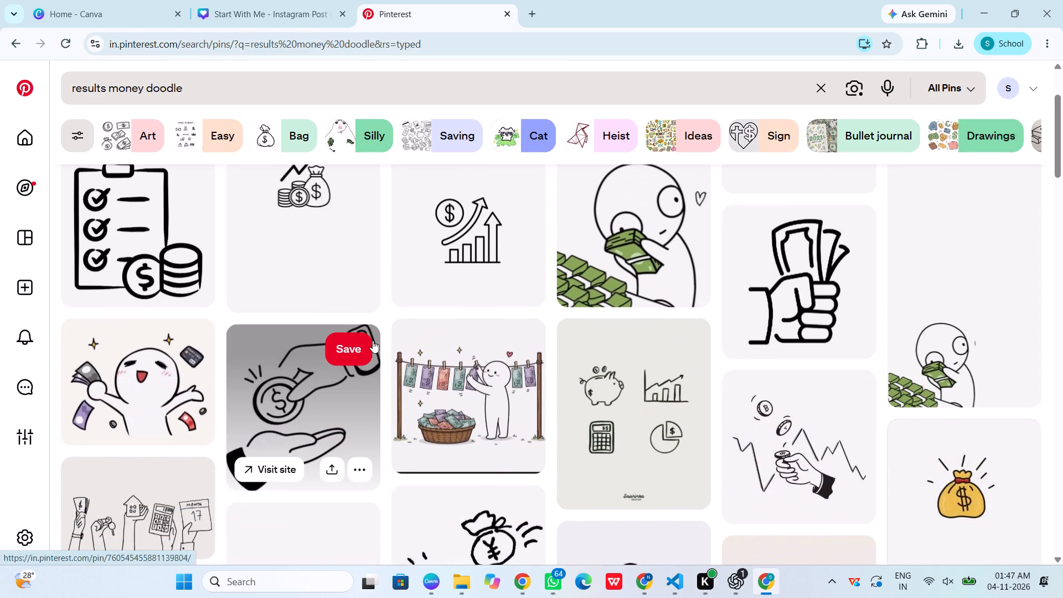
scroll(373, 341, up, 3)
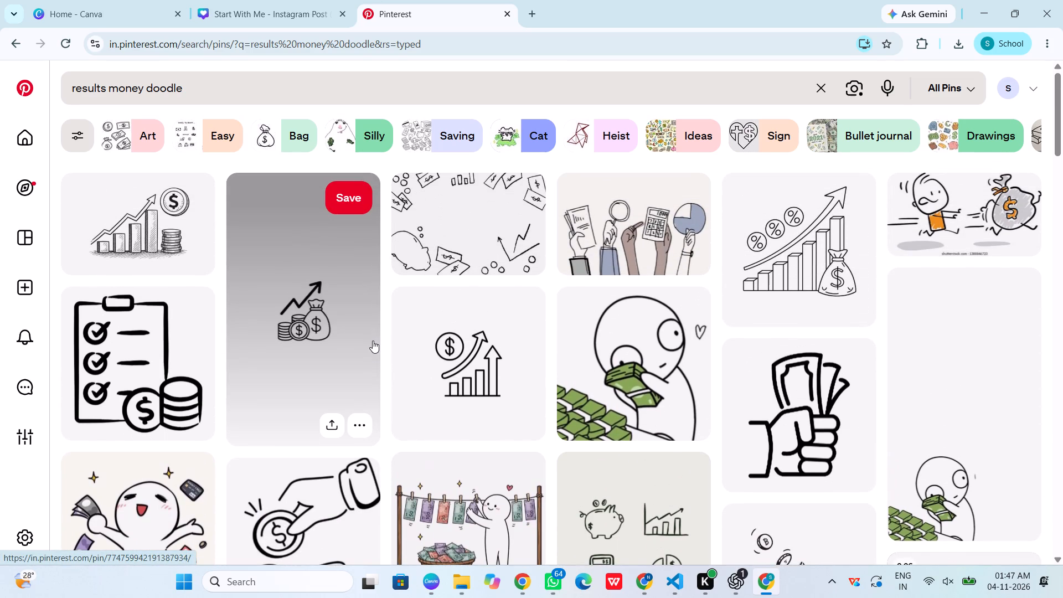
scroll(373, 341, down, 3)
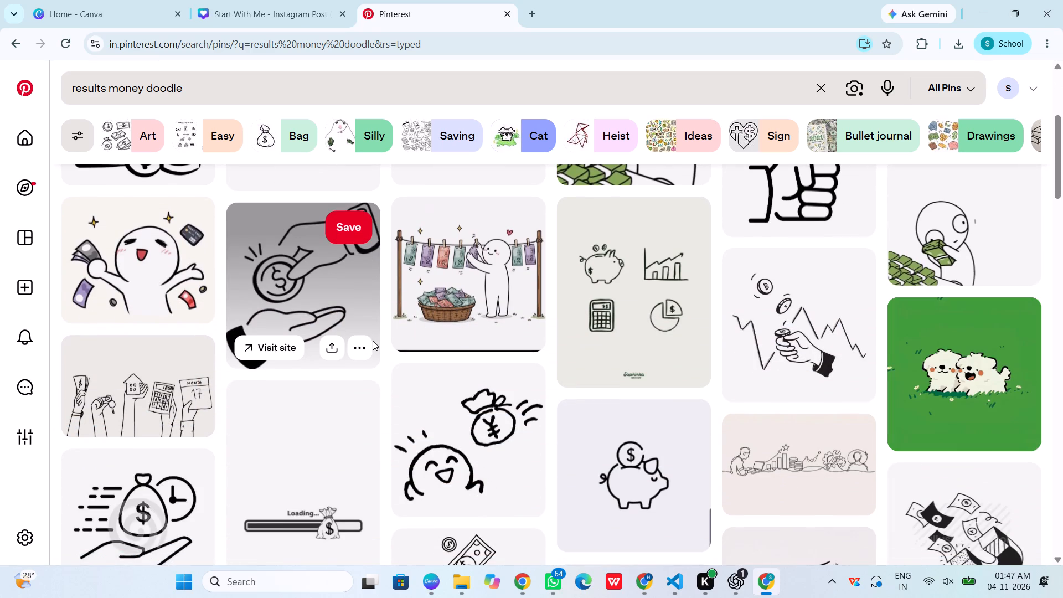
Open the pin of a hand catching coins over a zigzag graph and examine its related illustrations.
click(744, 298)
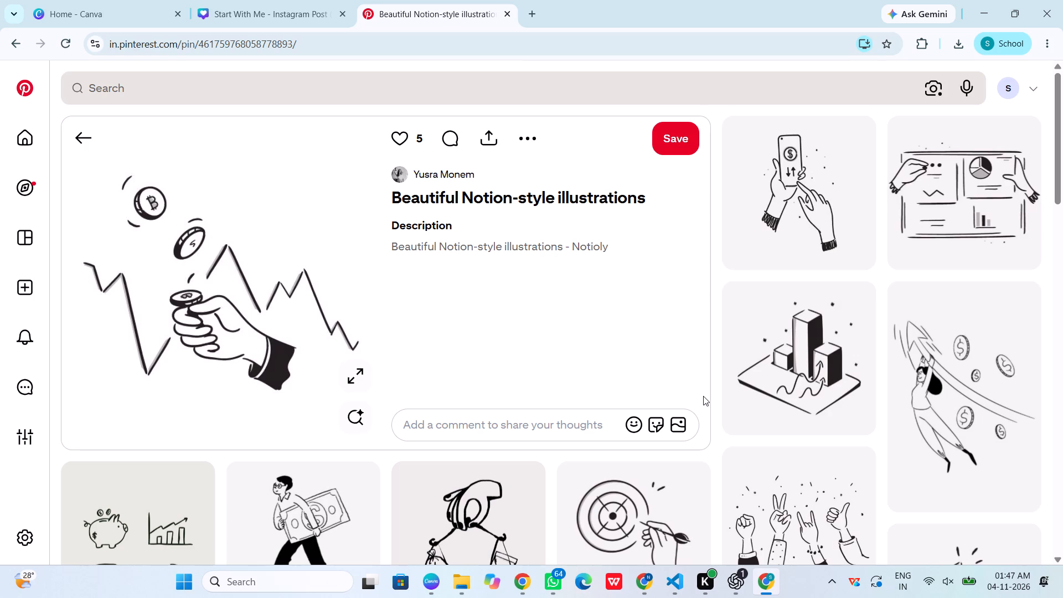
scroll(921, 360, down, 1)
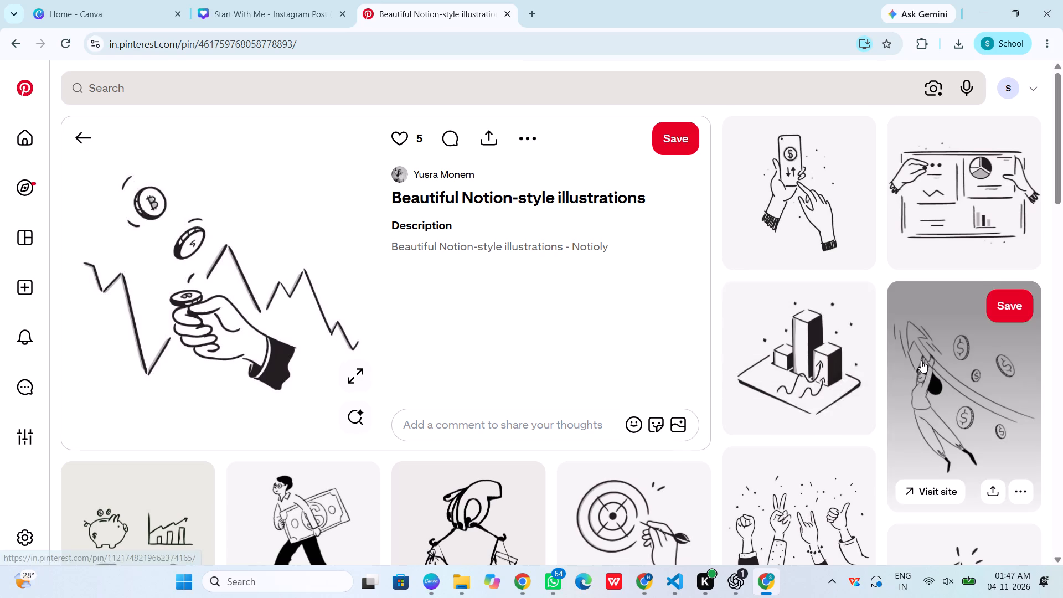
scroll(921, 360, down, 2)
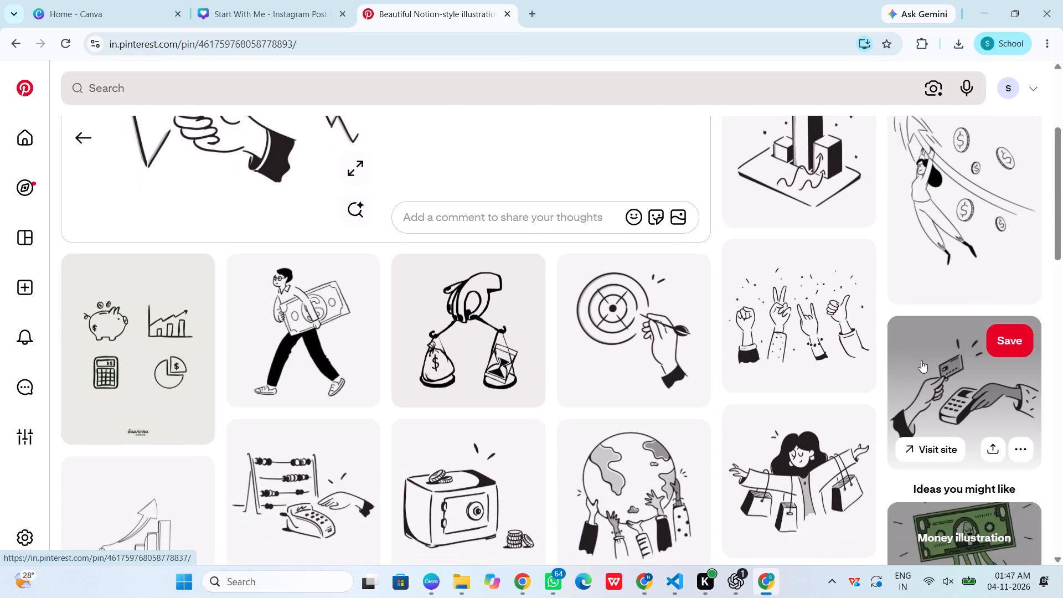
scroll(921, 360, up, 5)
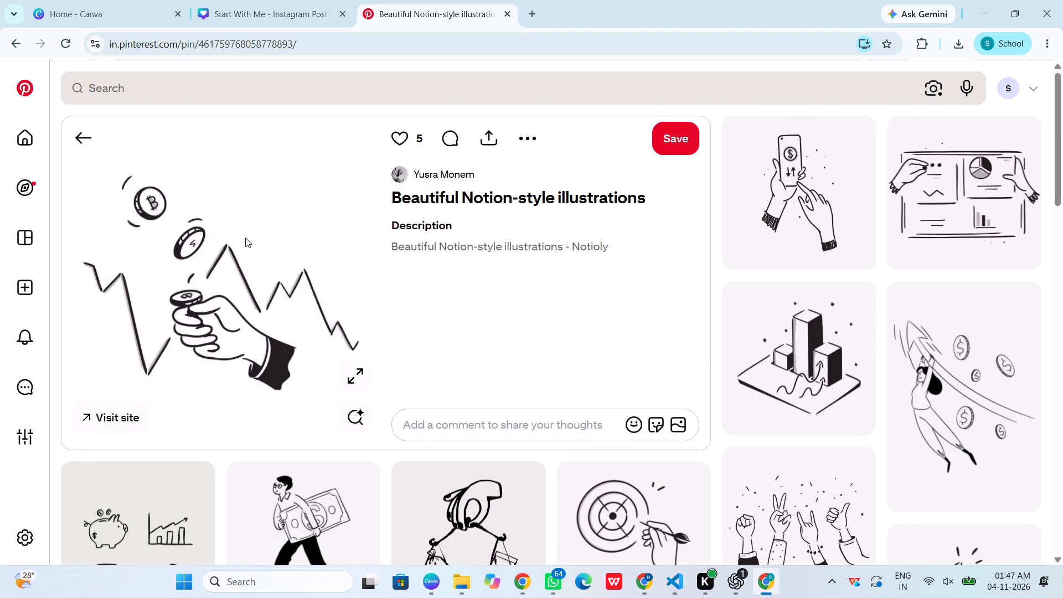
scroll(328, 231, down, 1)
scroll(391, 57, down, 1)
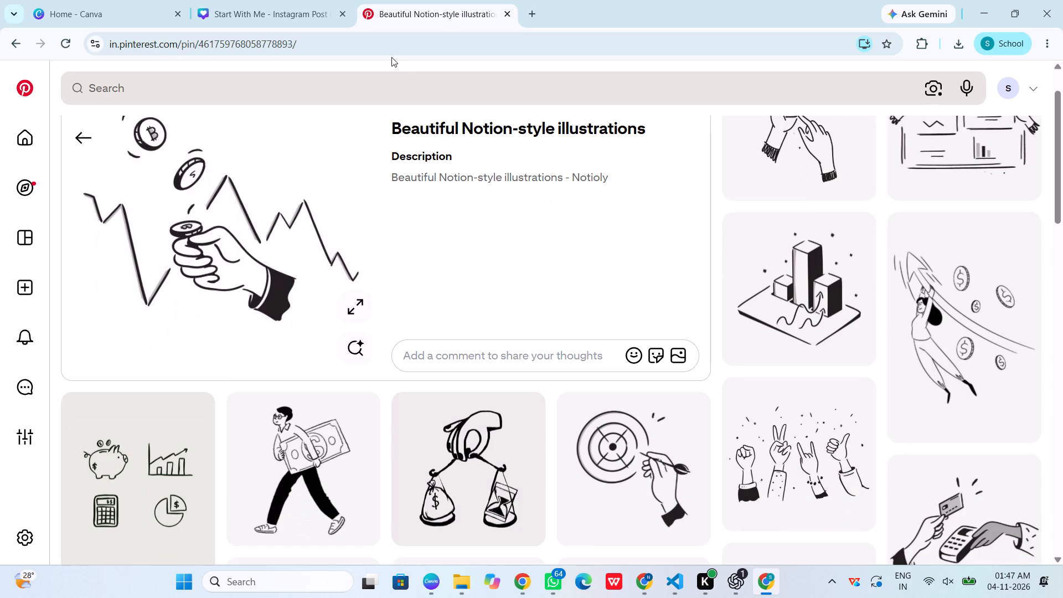
Look through more of the illustrations related to the pin of the hand catching coins.
scroll(391, 57, down, 2)
scroll(694, 489, down, 6)
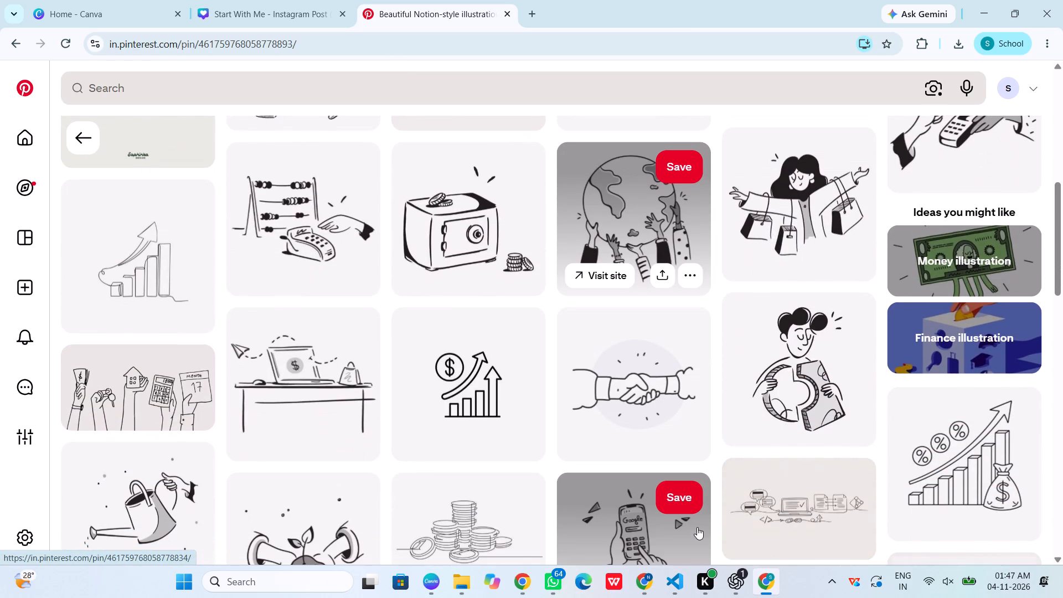
scroll(696, 527, down, 2)
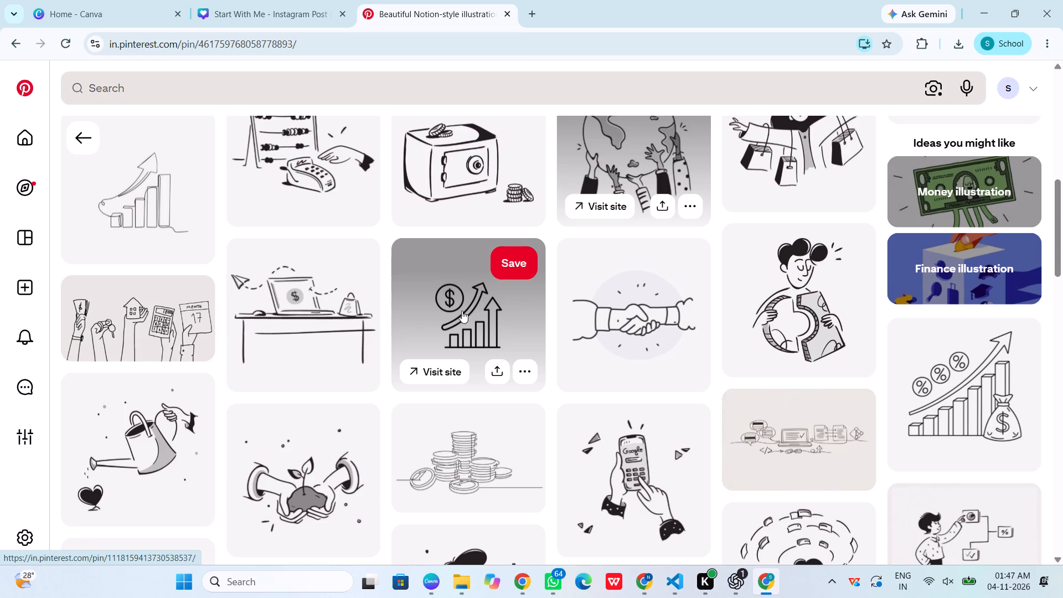
Open the pin of a dollar coin above rising bars and arrows, examine its related illustrations, and return to the search results.
click(477, 312)
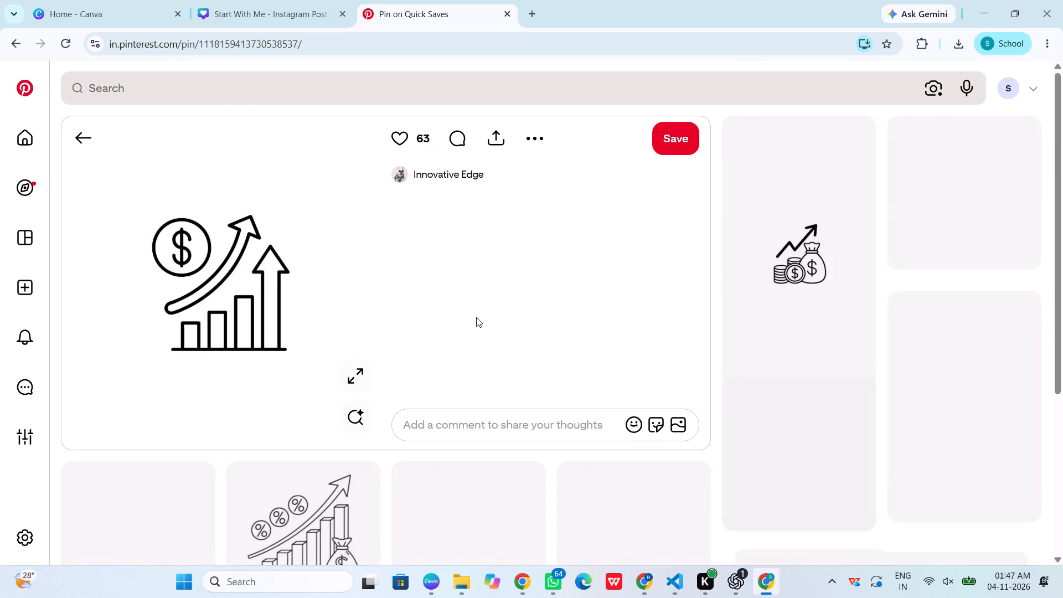
scroll(476, 319, down, 2)
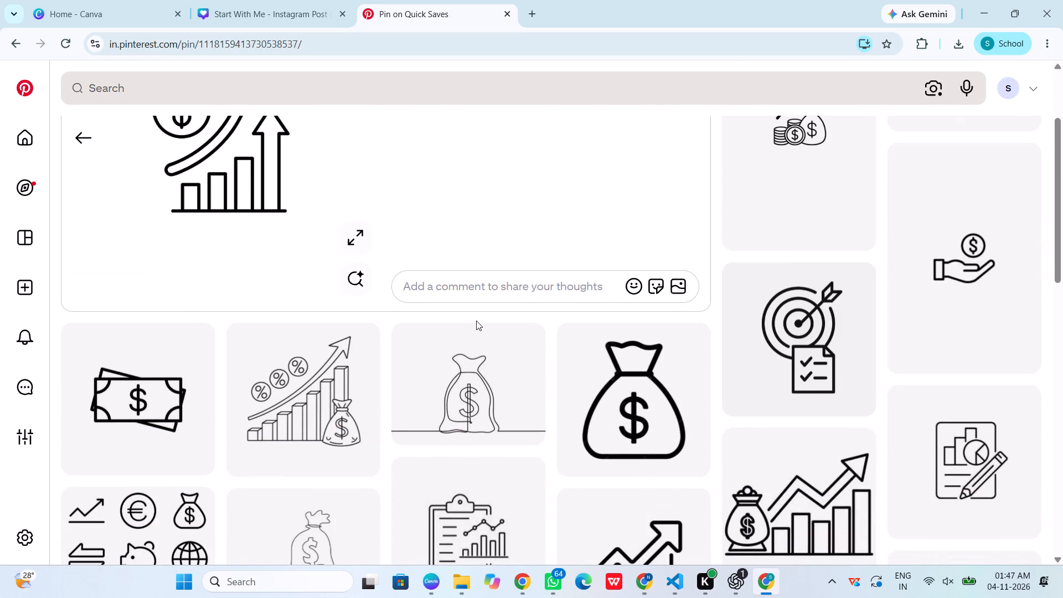
scroll(476, 321, down, 8)
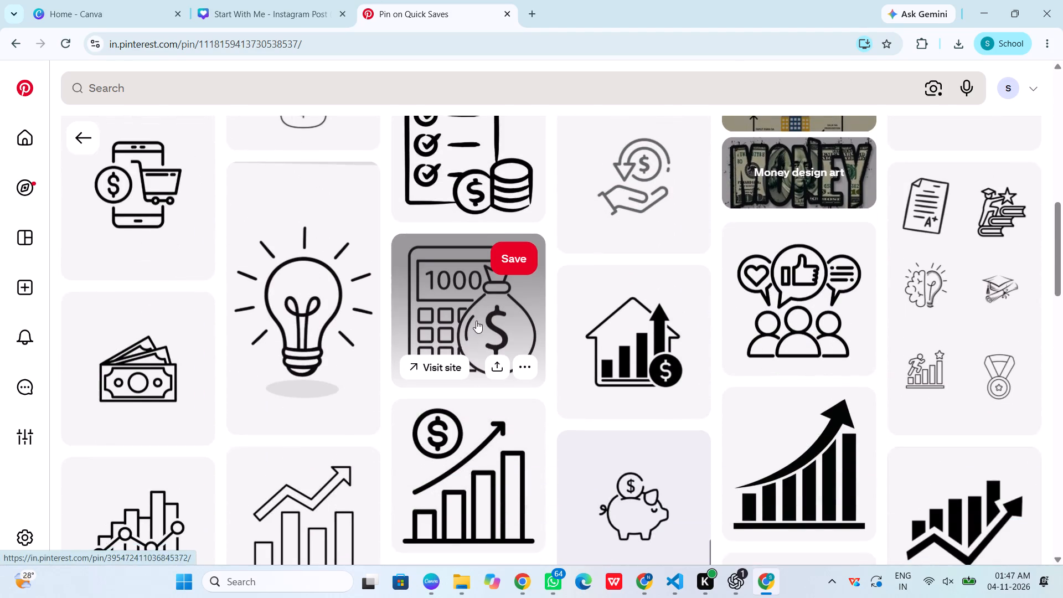
scroll(476, 321, down, 4)
scroll(476, 321, up, 12)
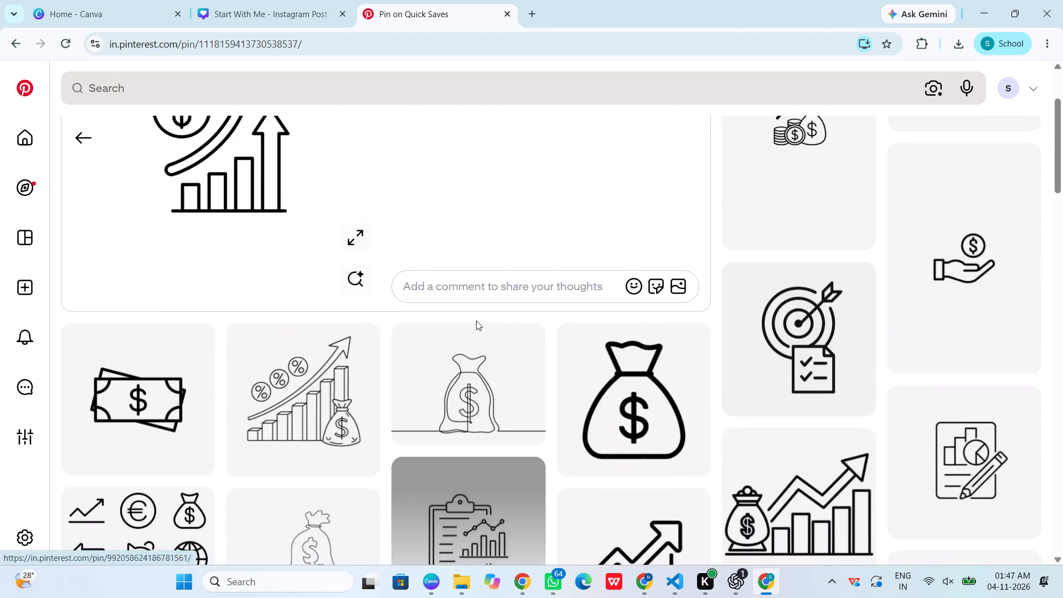
scroll(475, 319, up, 4)
scroll(388, 267, up, 1)
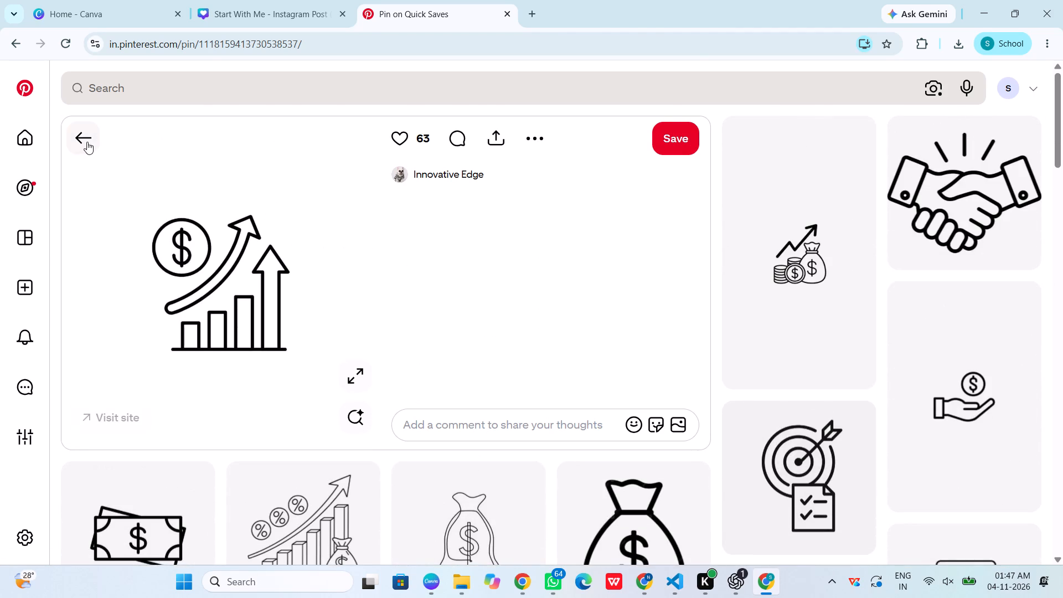
double_click(87, 142)
Open the pin of a rising bar chart with percent signs and a money bag, examine its related illustrations, and return to the results.
scroll(168, 296, up, 7)
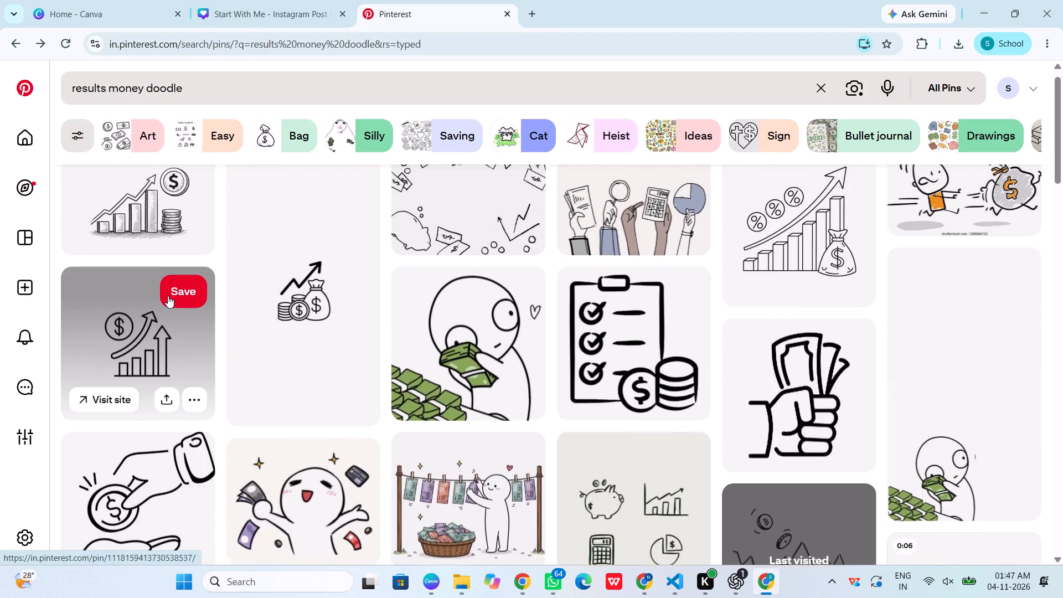
scroll(168, 296, up, 5)
scroll(256, 302, up, 4)
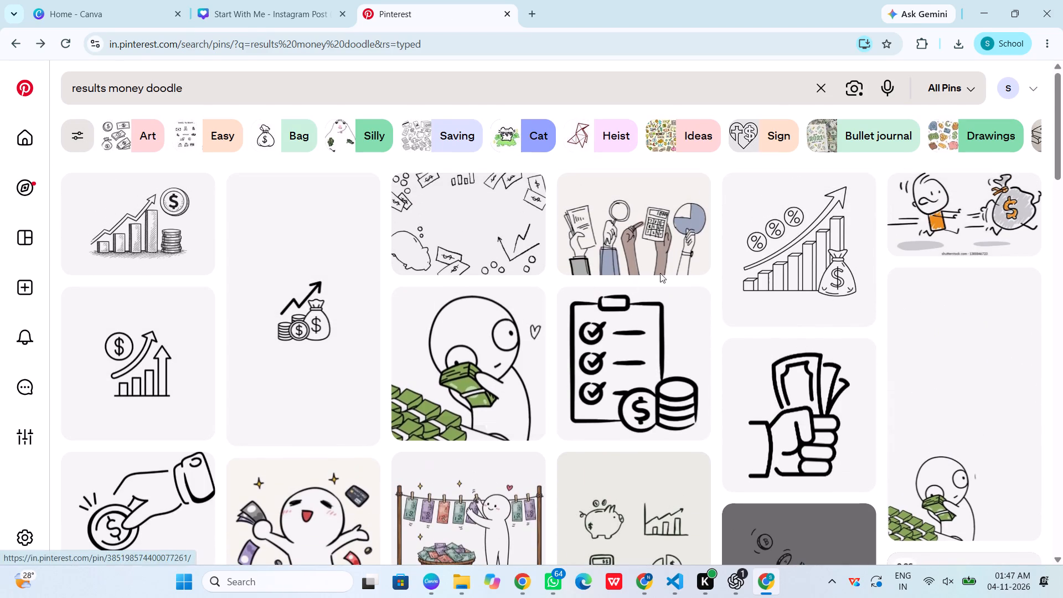
click(740, 216)
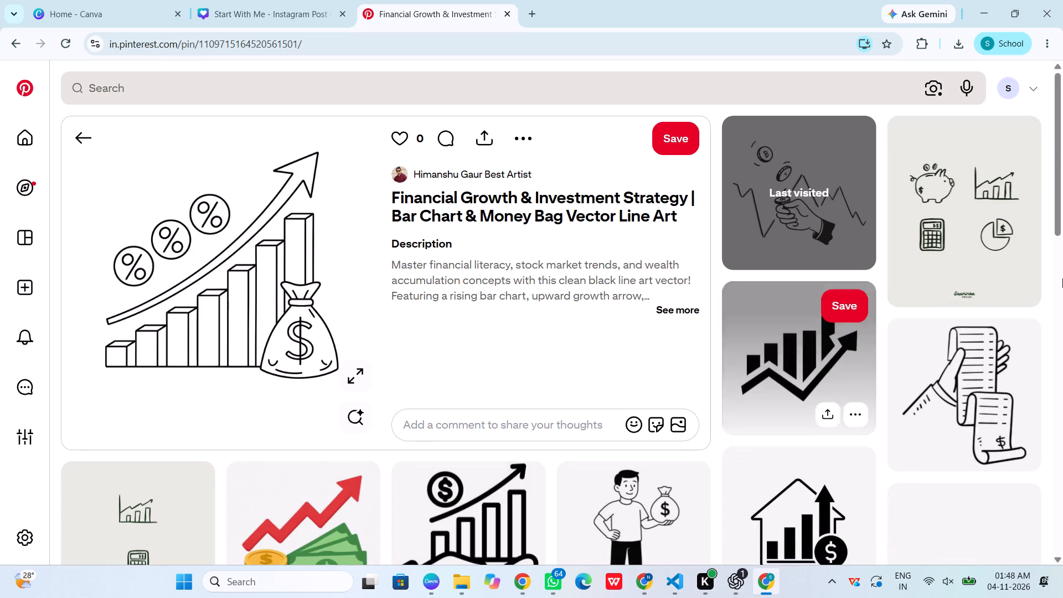
scroll(1062, 279, down, 8)
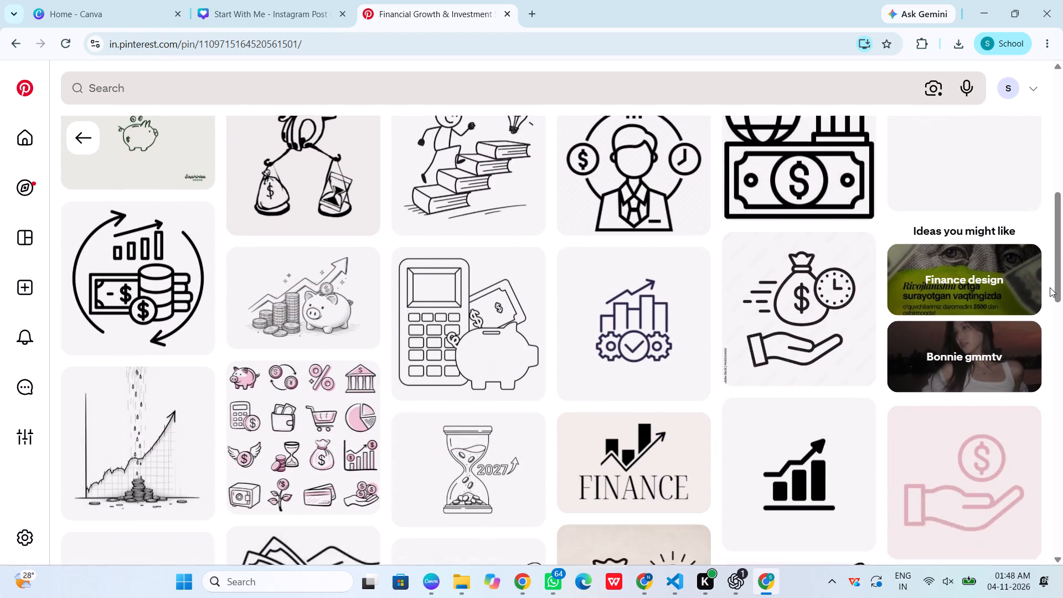
scroll(584, 448, up, 2)
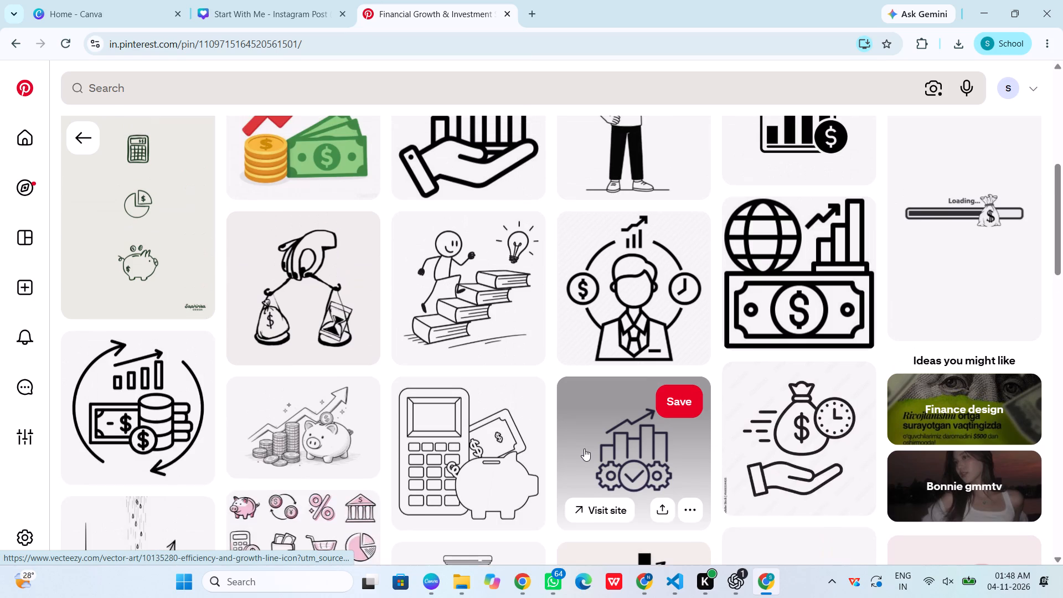
scroll(583, 448, down, 5)
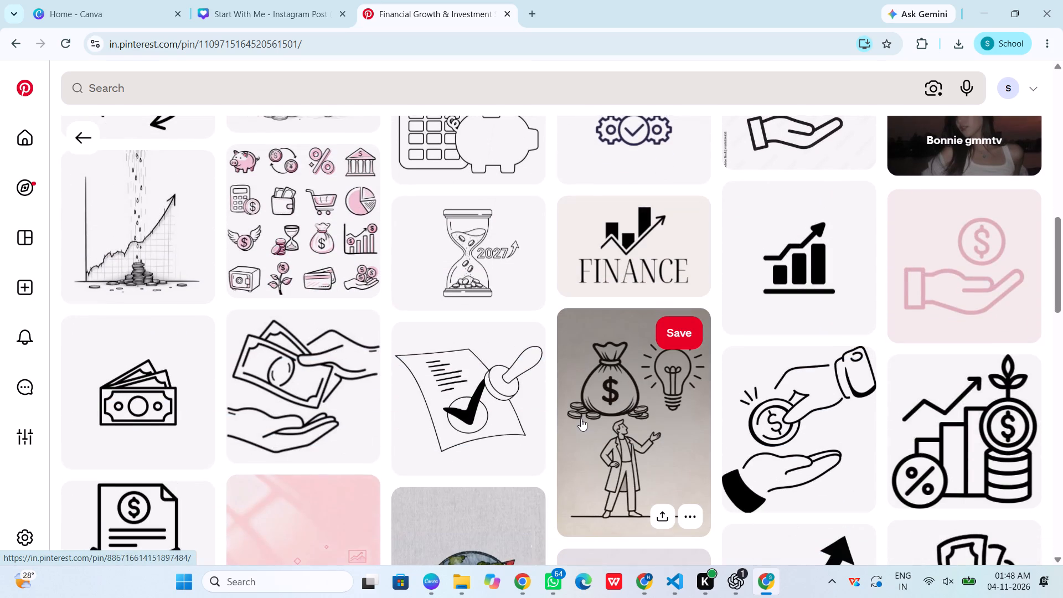
scroll(581, 418, down, 3)
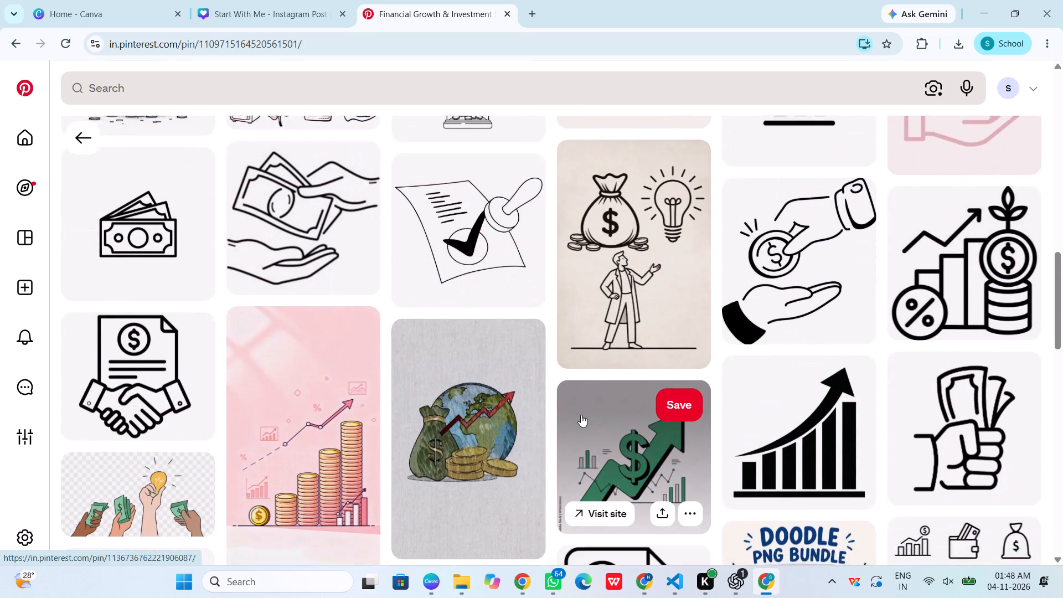
scroll(581, 415, down, 10)
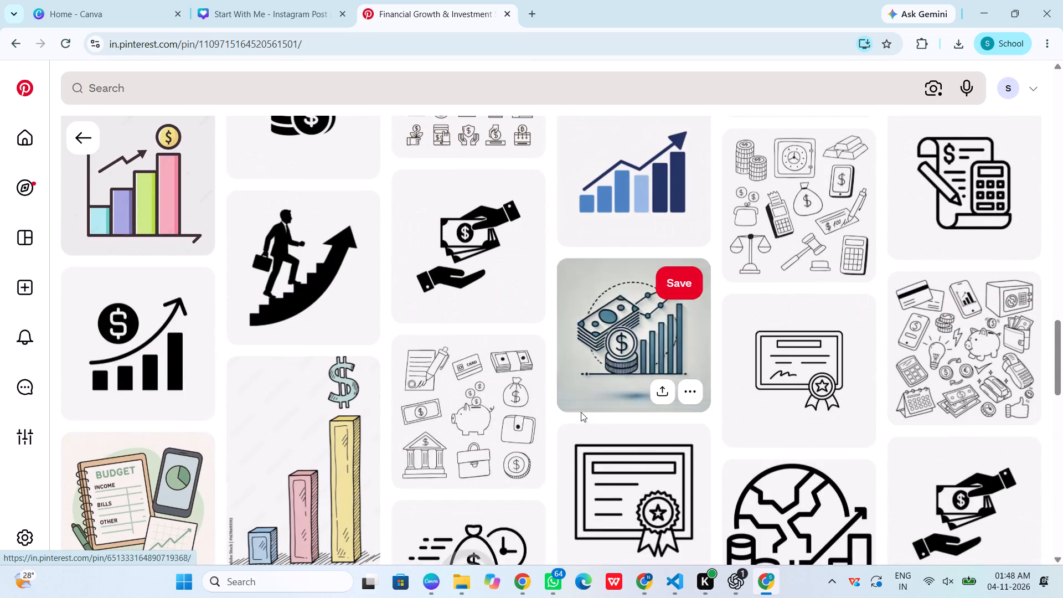
scroll(581, 408, down, 3)
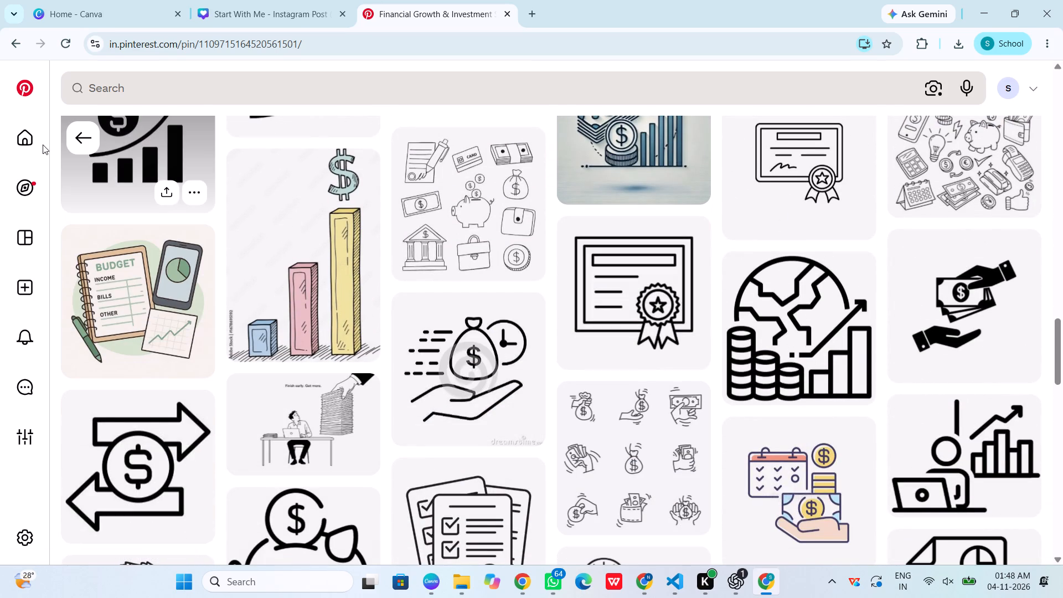
click(76, 132)
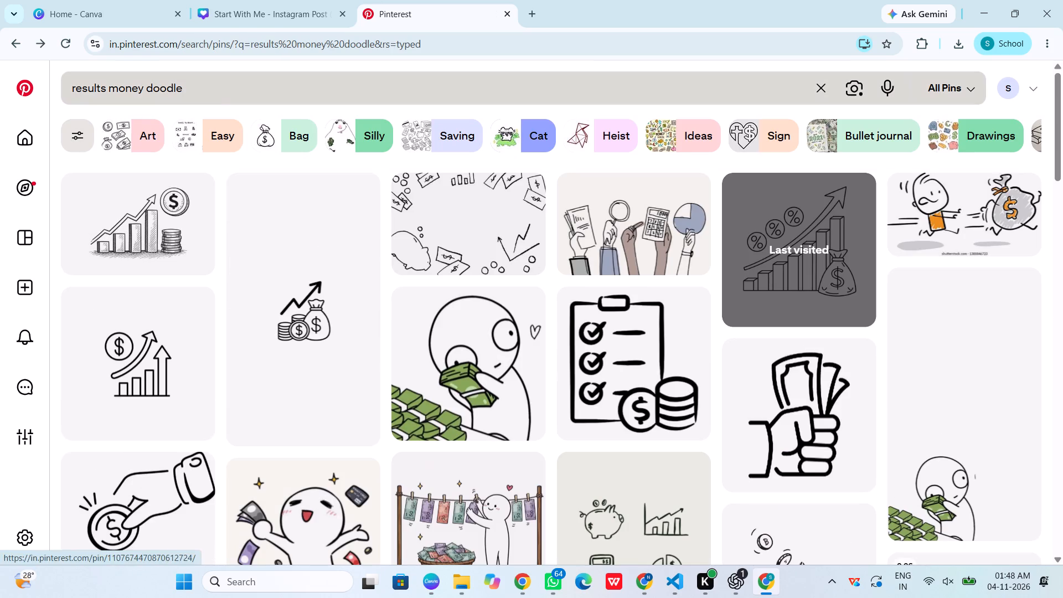
Search Pinterest for "results doodle" and open the pin of a figure climbing a bar chart towards a flag.
drag(146, 88, 111, 92)
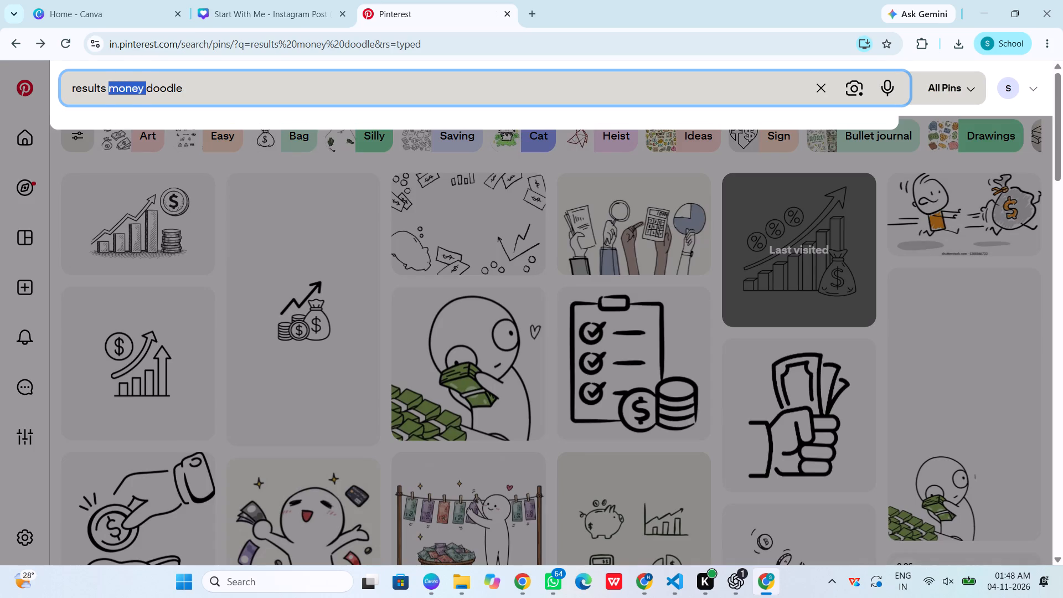
key(BackSpace)
key(Return)
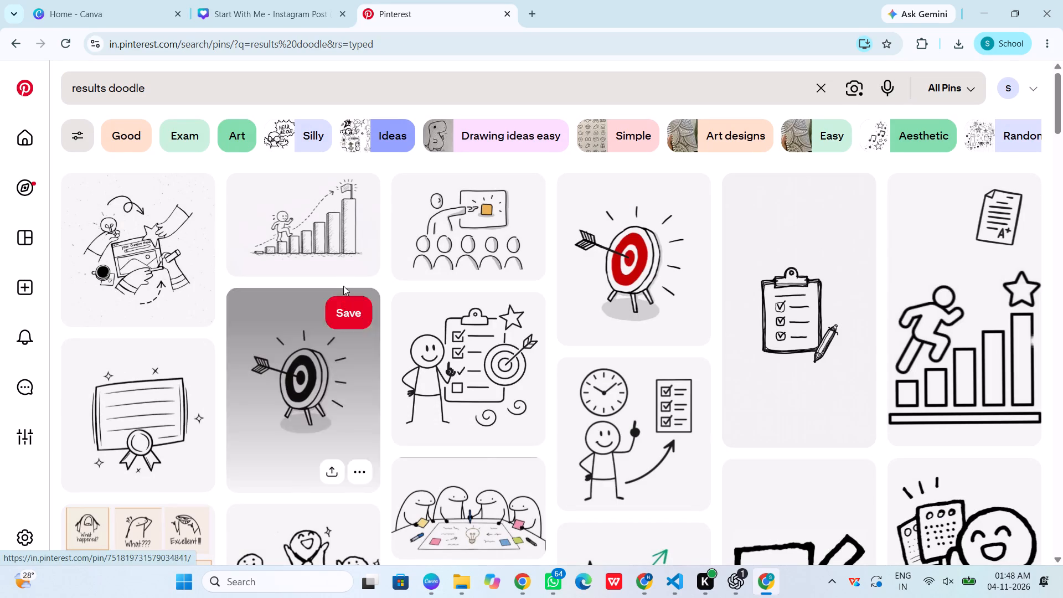
click(344, 260)
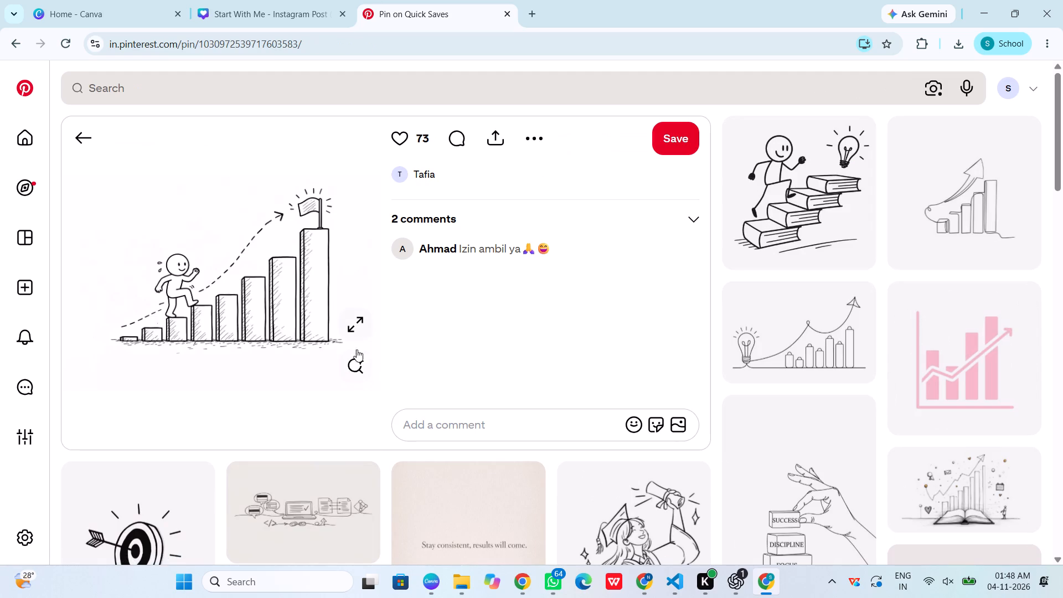
Open the related continuous-line drawing of a bar chart with a rising arrow and examine its related illustrations.
click(950, 193)
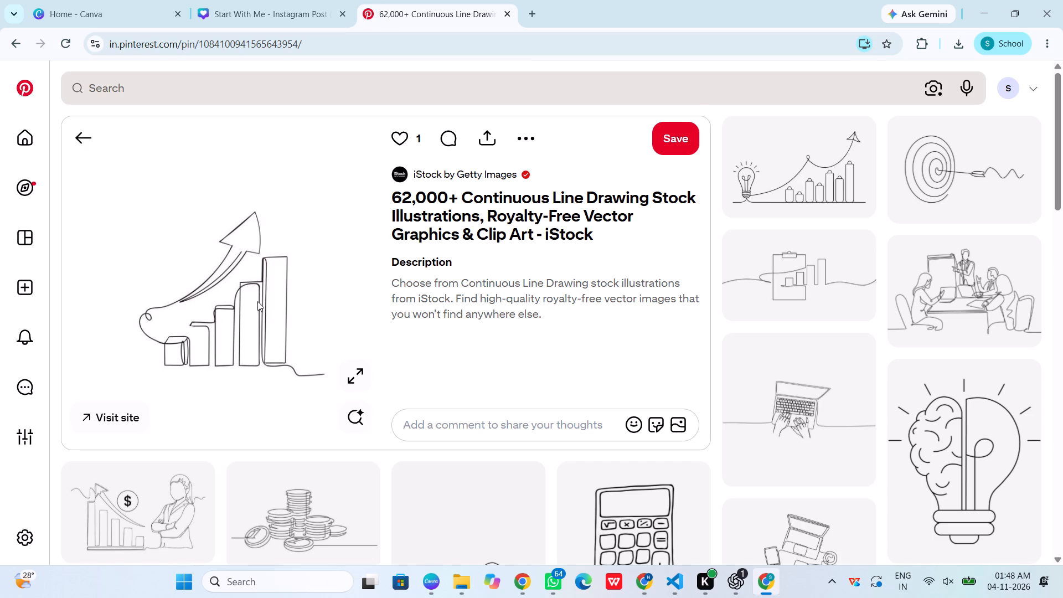
scroll(257, 318, down, 3)
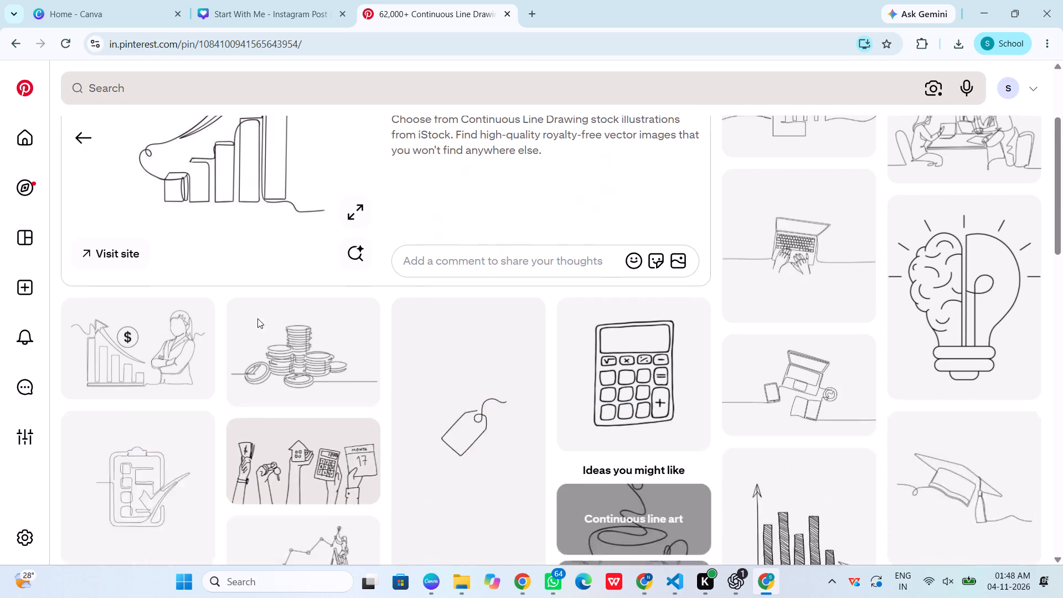
scroll(257, 318, down, 3)
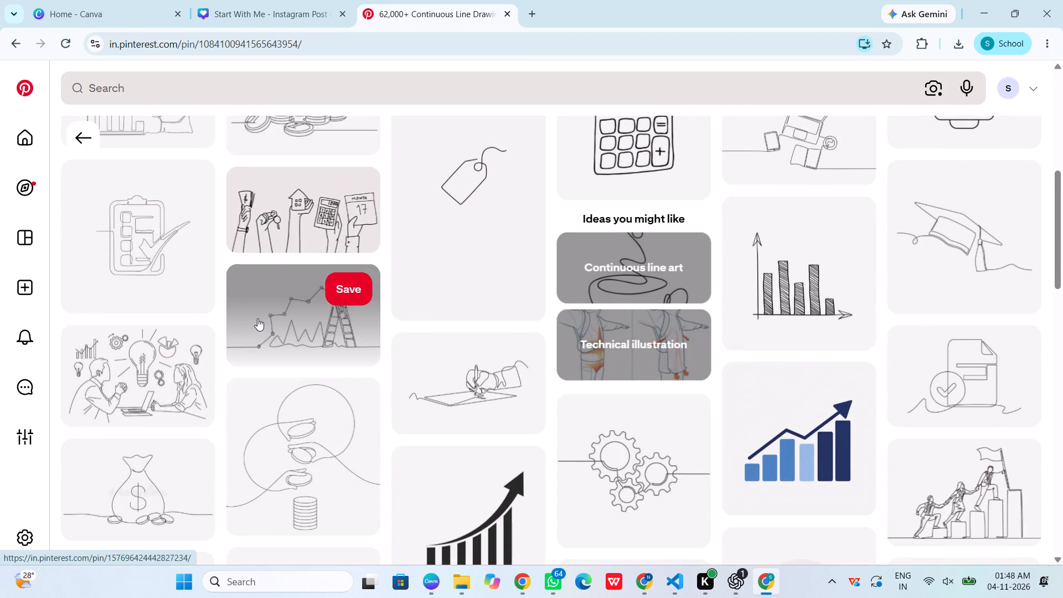
scroll(257, 318, down, 3)
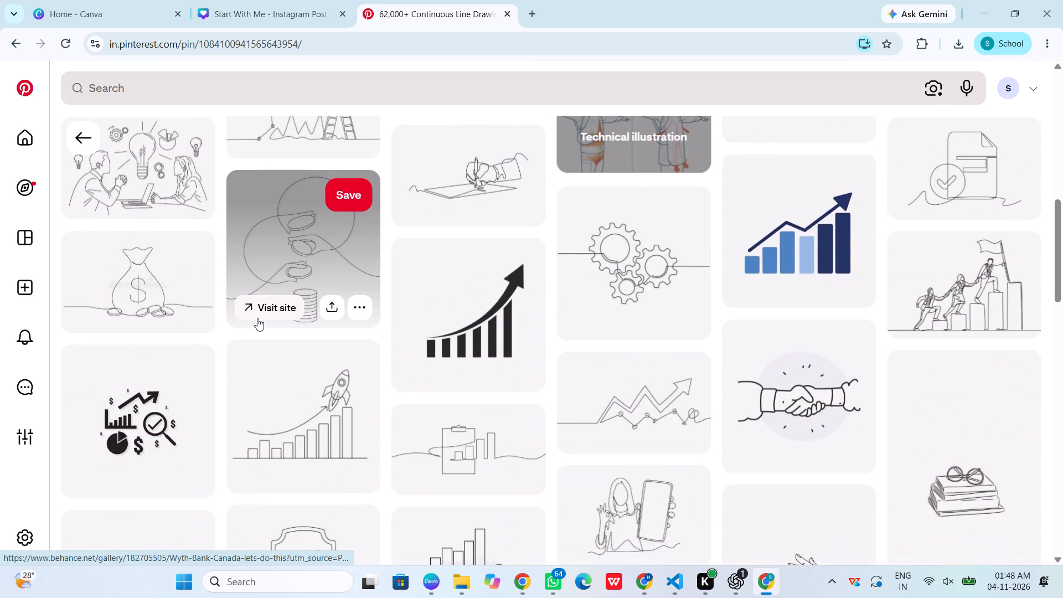
scroll(257, 321, down, 3)
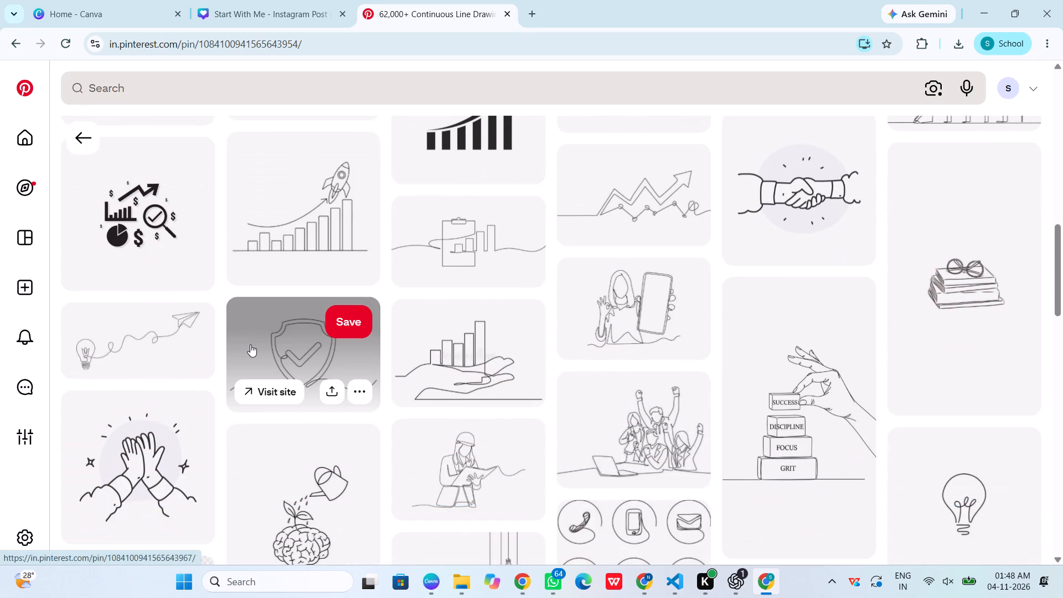
Open the pin of a woman showing a phone screen, examine its related illustrations, and return to the bar chart pin.
click(598, 305)
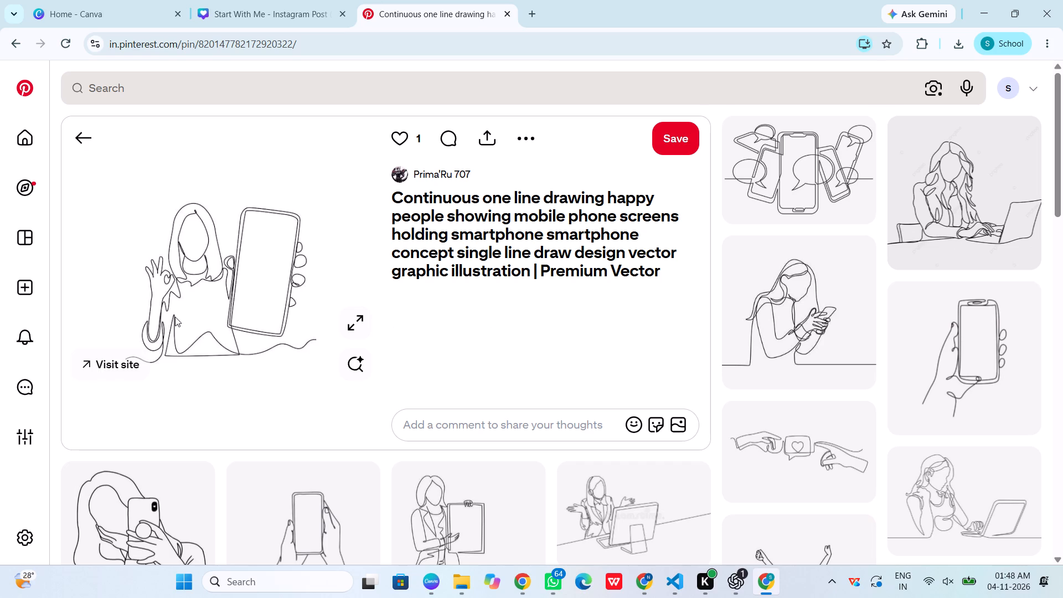
scroll(265, 287, down, 2)
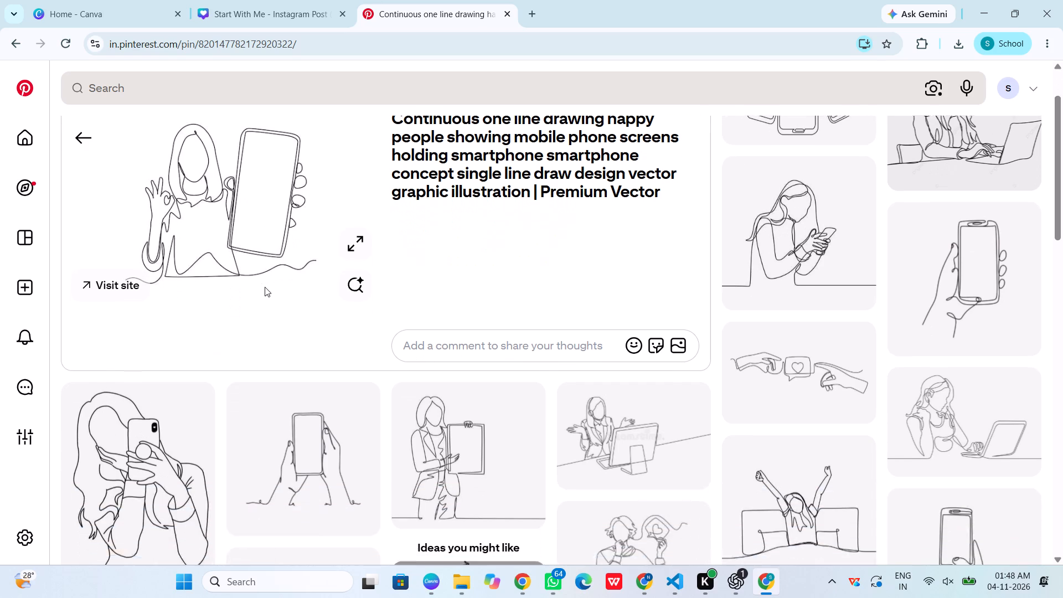
scroll(265, 287, down, 1)
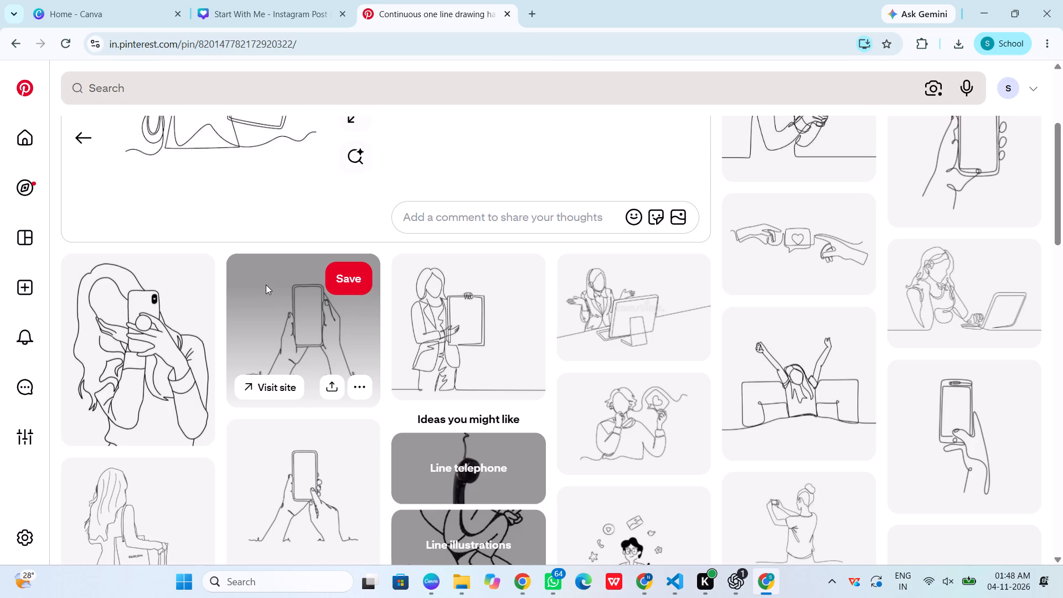
scroll(262, 354, up, 6)
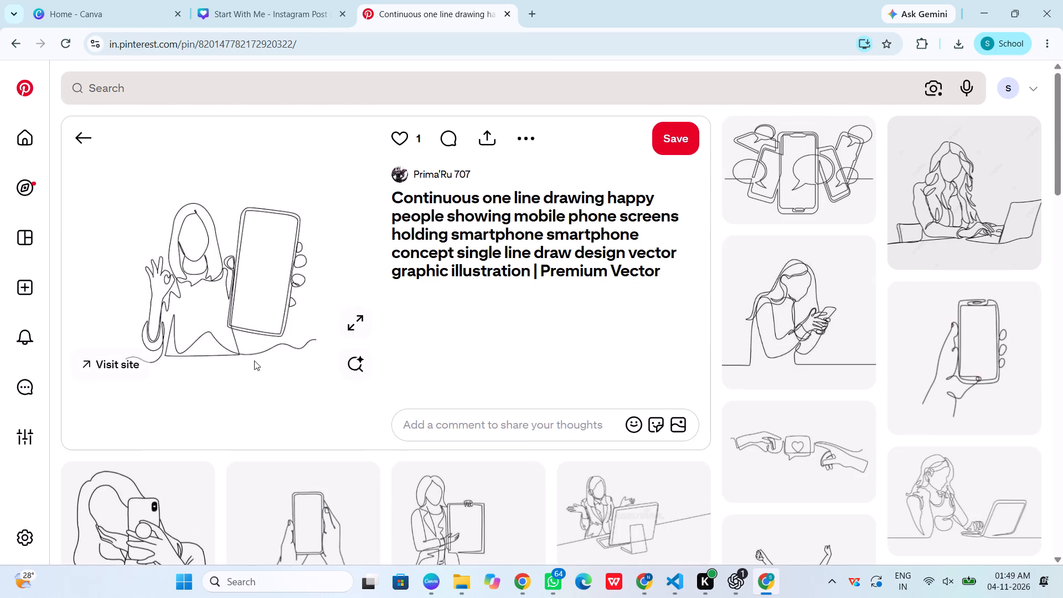
click(81, 149)
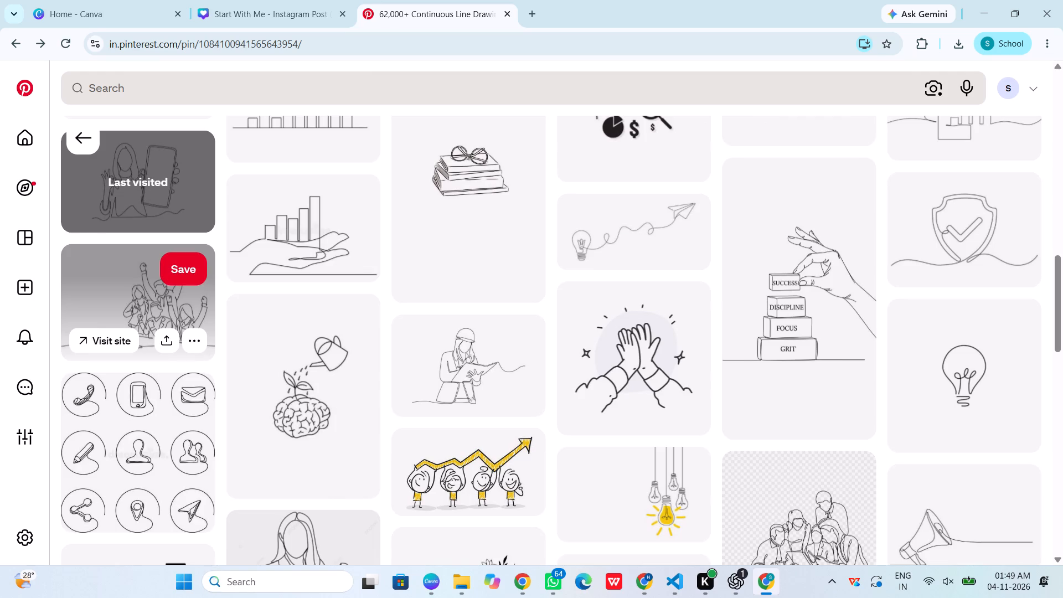
Copy the image of the continuous-line bar chart with a rising arrow from its pin.
scroll(230, 422, up, 2)
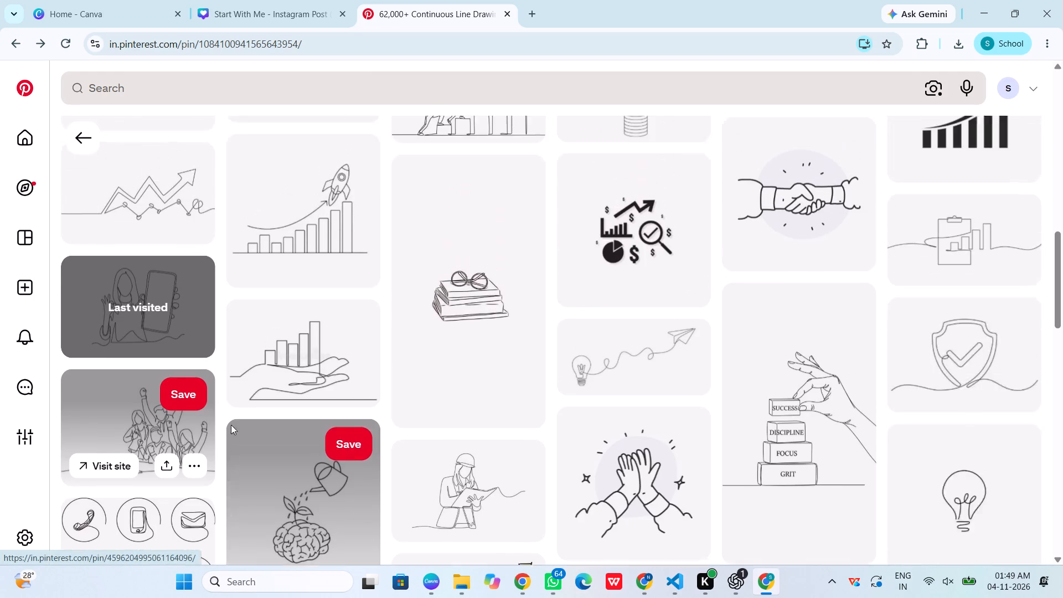
scroll(232, 429, up, 6)
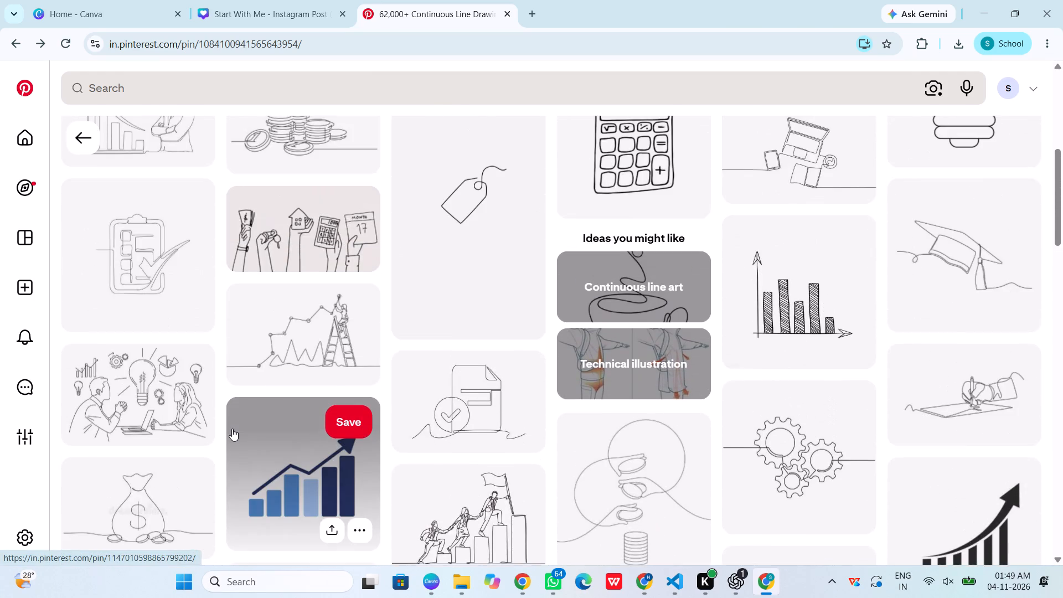
scroll(232, 429, up, 8)
right_click(233, 348)
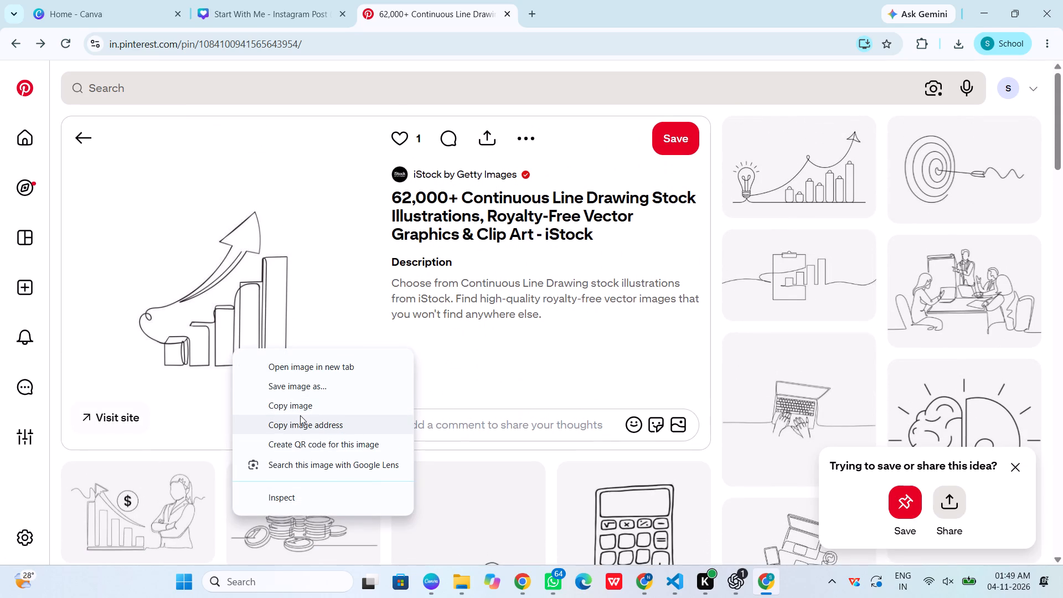
double_click(300, 415)
right_click(288, 358)
click(321, 411)
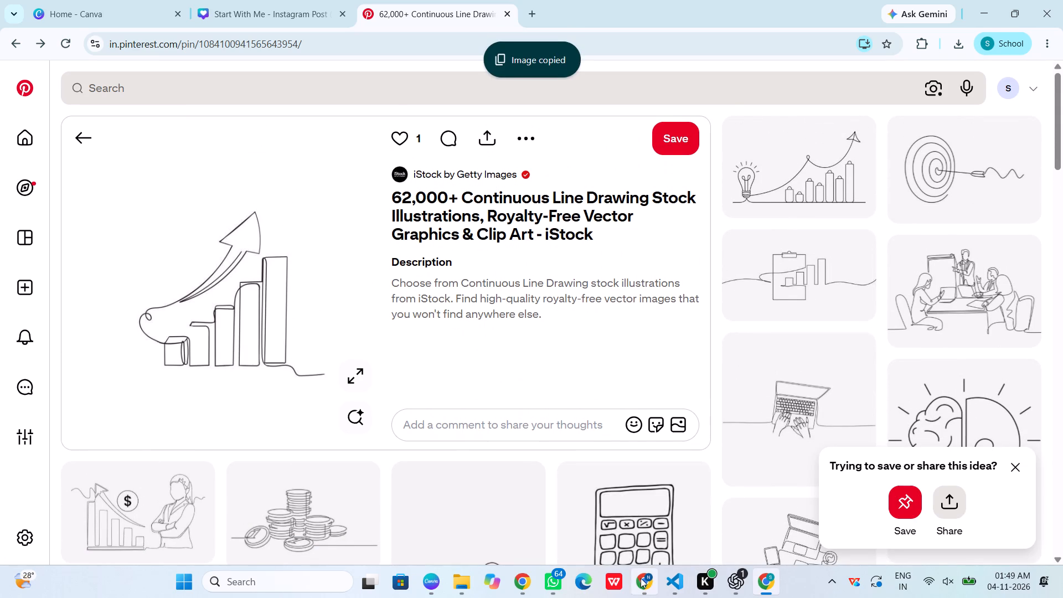
Switch to the Start With Me design in Canva and delete the megaphone doodle from page 2, keeping the beige circle.
click(30, 0)
click(270, 12)
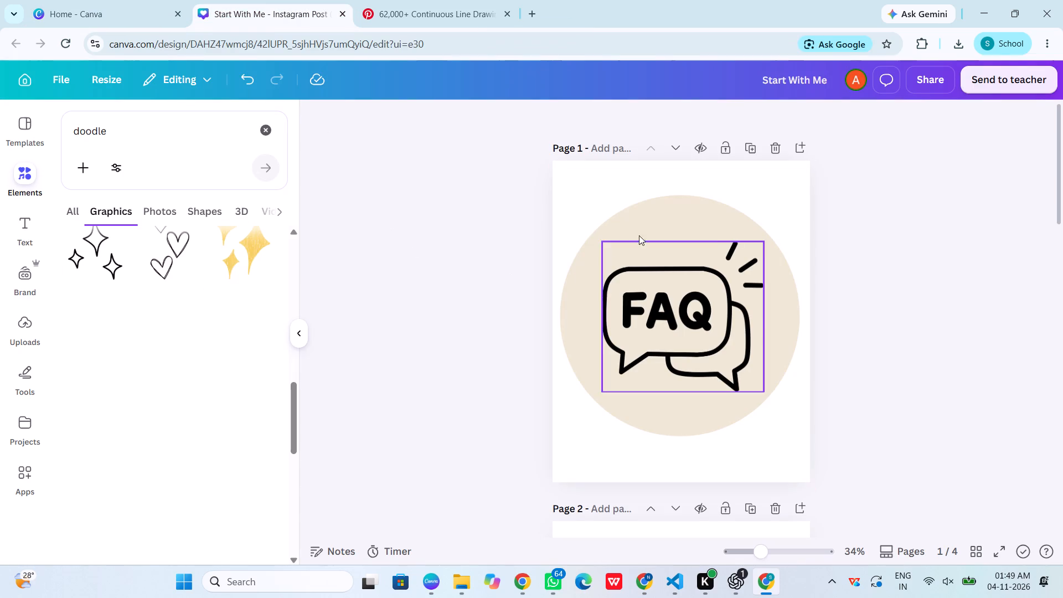
scroll(656, 262, down, 7)
scroll(666, 284, up, 2)
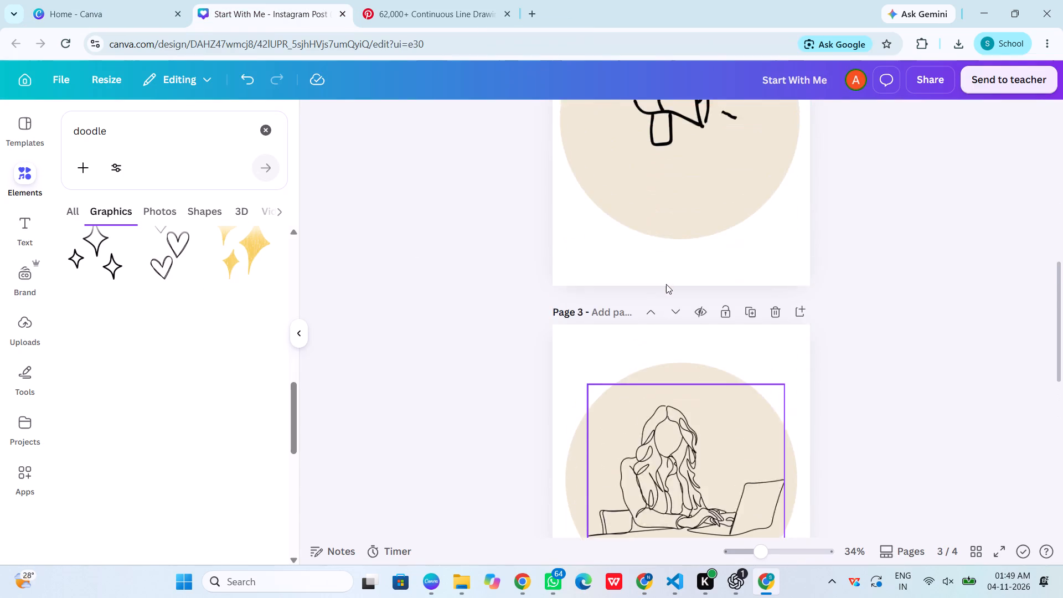
scroll(666, 284, up, 2)
click(668, 262)
key(Delete)
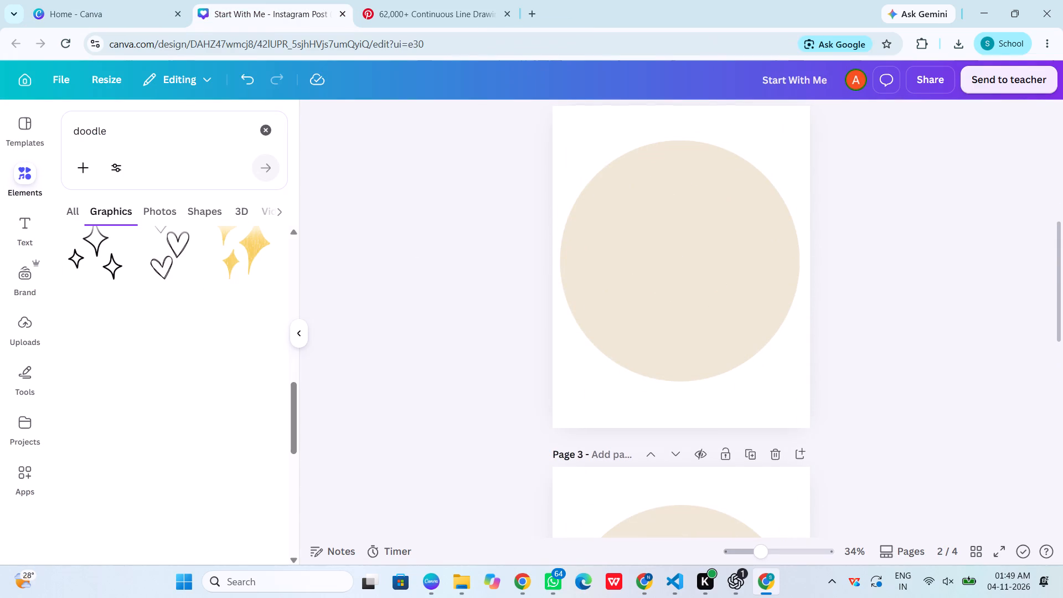
Paste the copied bar chart drawing onto page 2 and remove its background.
key(ctrl+v)
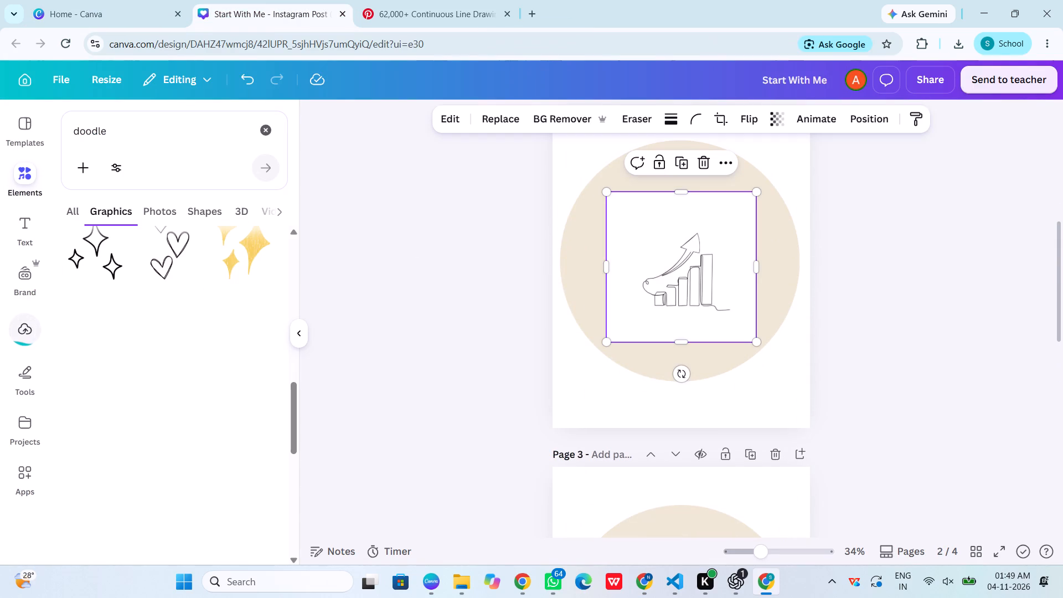
click(540, 122)
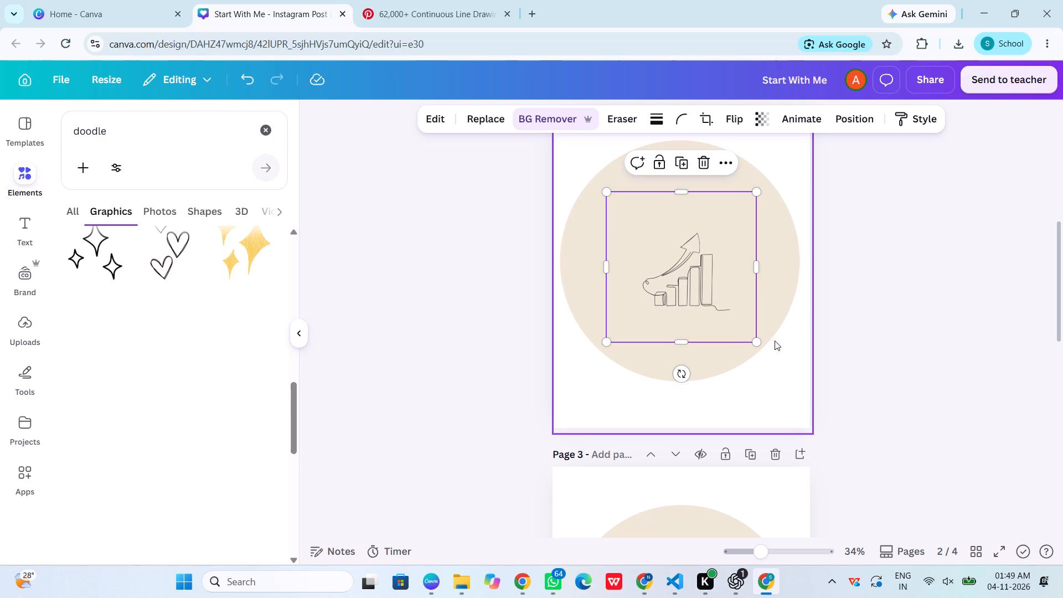
Enlarge the bar chart drawing to nearly fill the beige circle on page 2 and position it over the circle's middle.
drag(756, 340, 835, 415)
drag(736, 345, 680, 308)
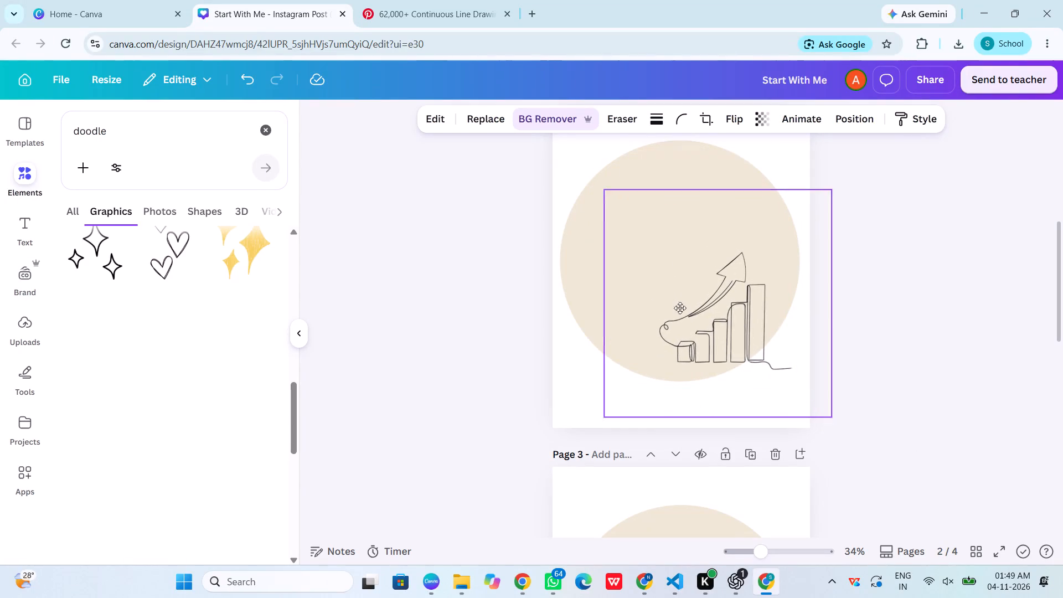
drag(680, 308, 687, 290)
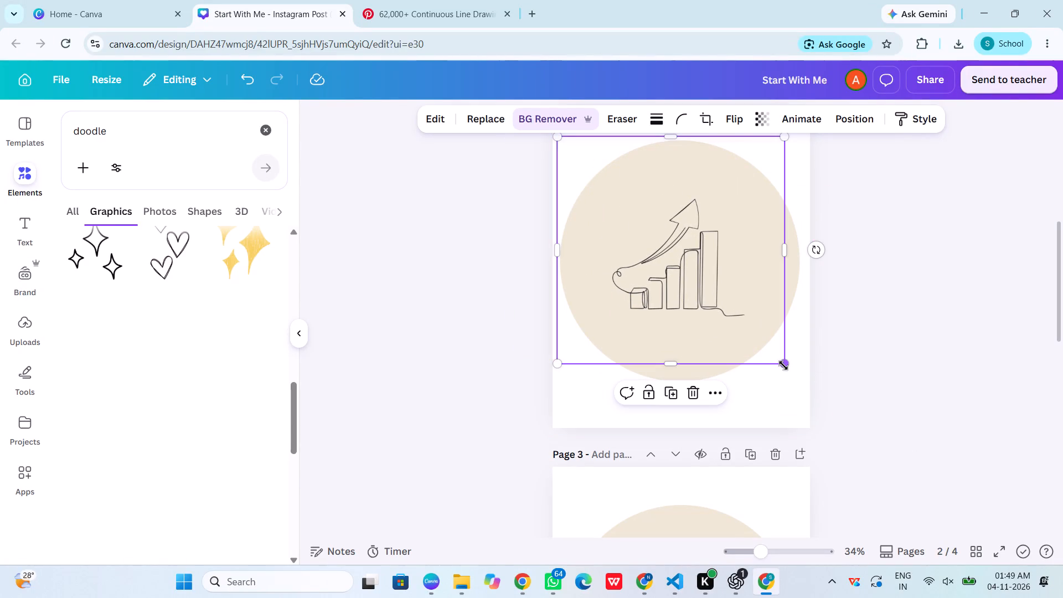
drag(783, 365, 899, 461)
drag(718, 380, 685, 328)
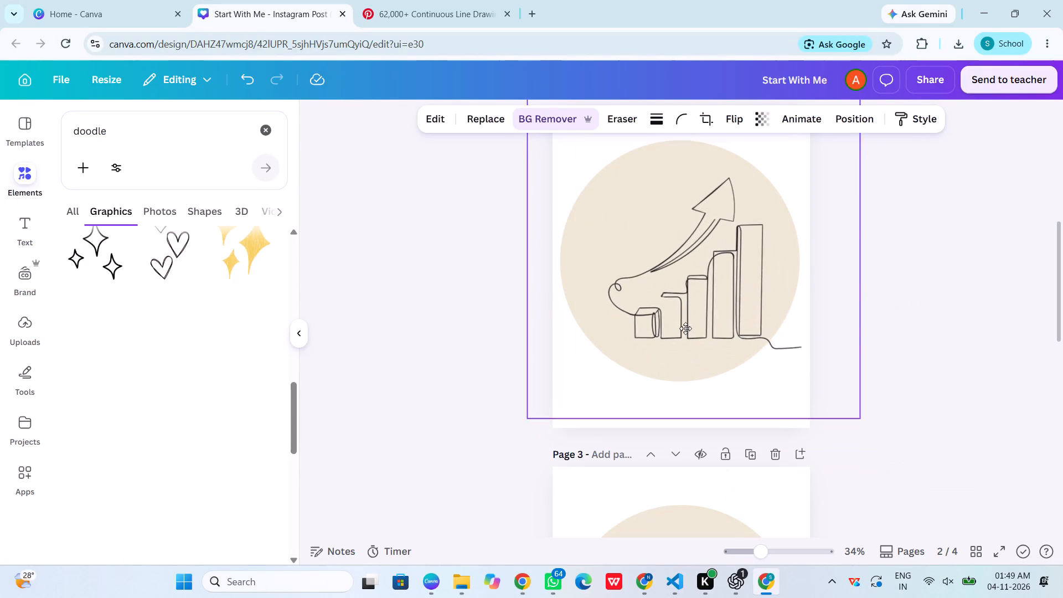
drag(685, 328, 663, 315)
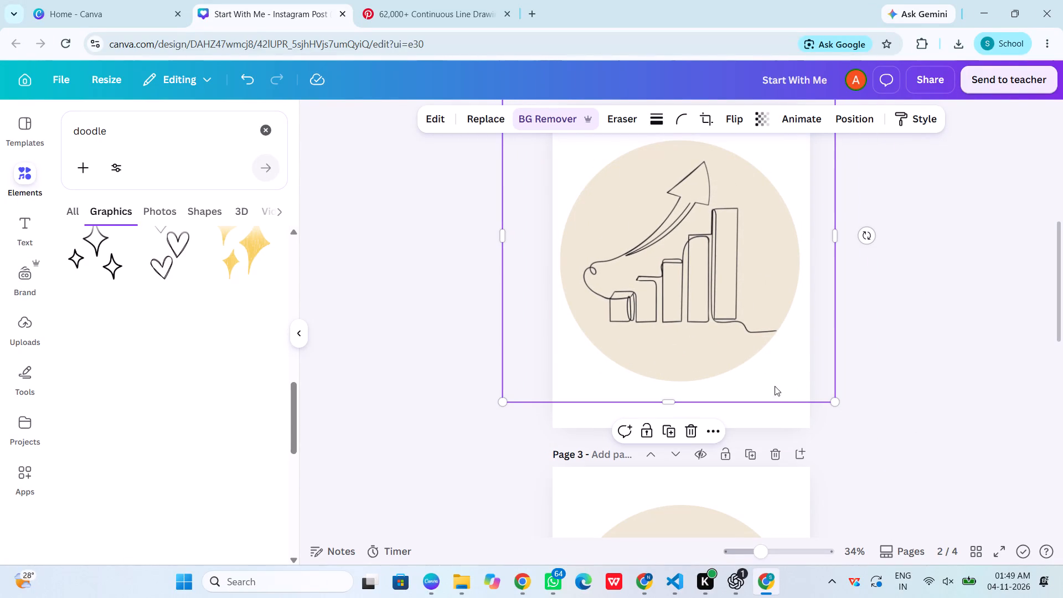
drag(838, 405, 806, 380)
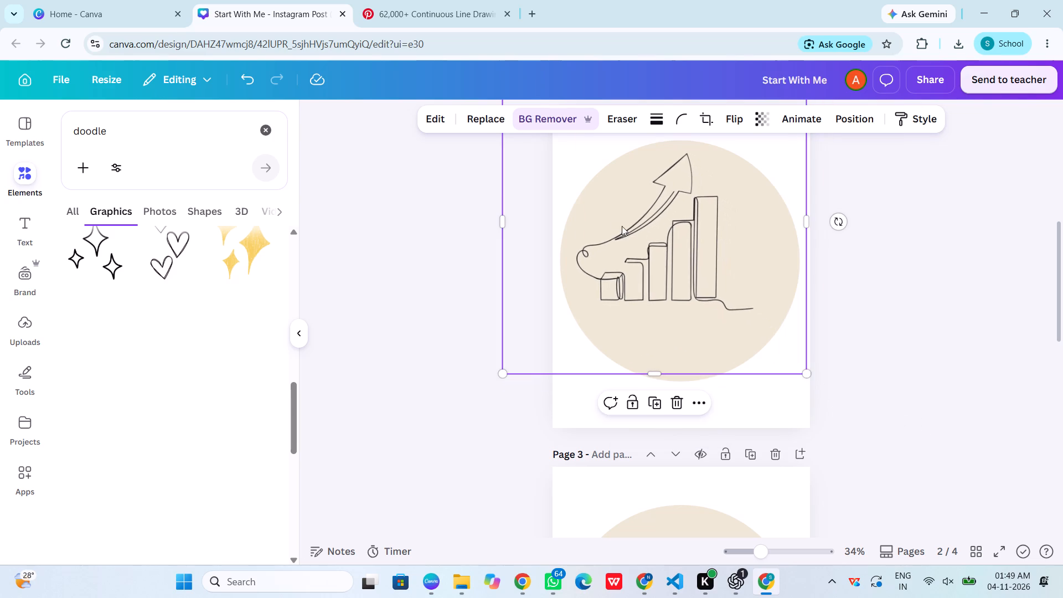
drag(641, 235, 660, 257)
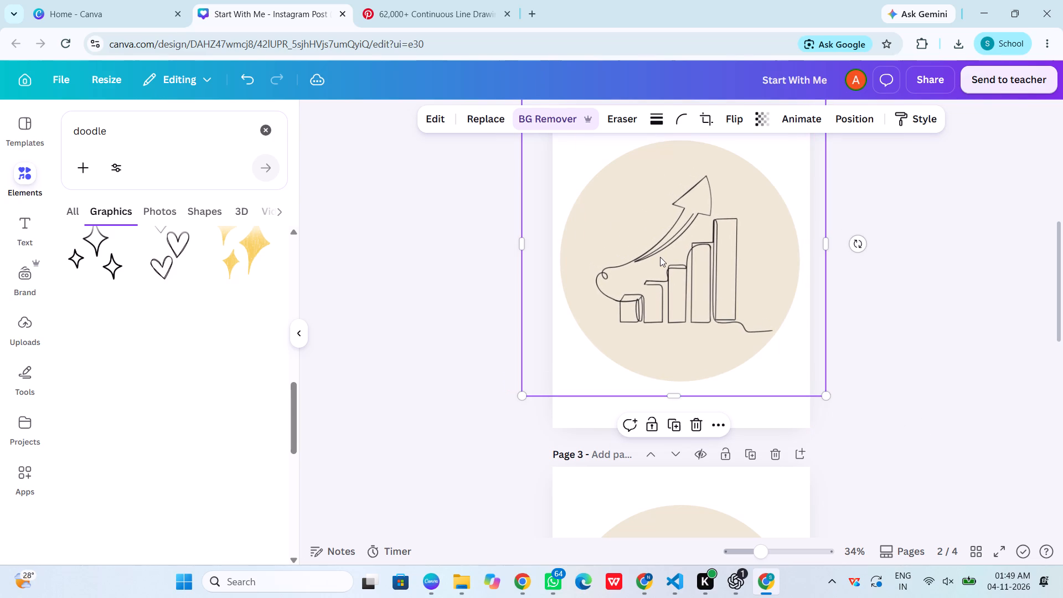
Shrink the bar chart drawing slightly and reposition it within the beige circle on page 2.
key(ctrl+plus)
key(ctrl+plus)
key(ctrl+plus)
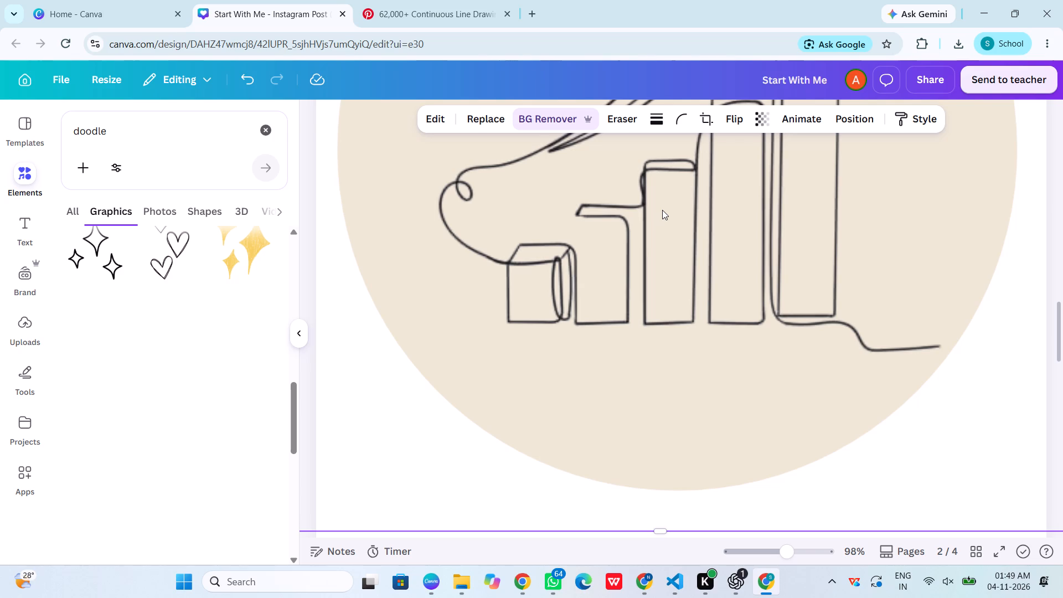
key(ctrl+minus)
key(ctrl+minus)
key(ctrl+minus)
key(ctrl+minus)
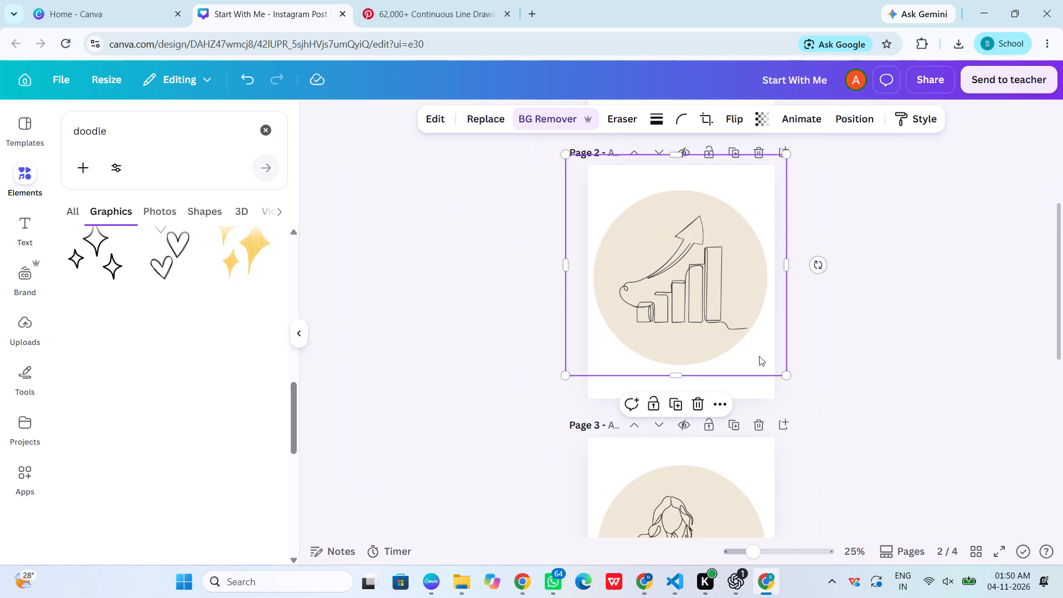
drag(790, 374, 789, 374)
drag(789, 374, 770, 365)
click(819, 317)
drag(689, 302, 696, 318)
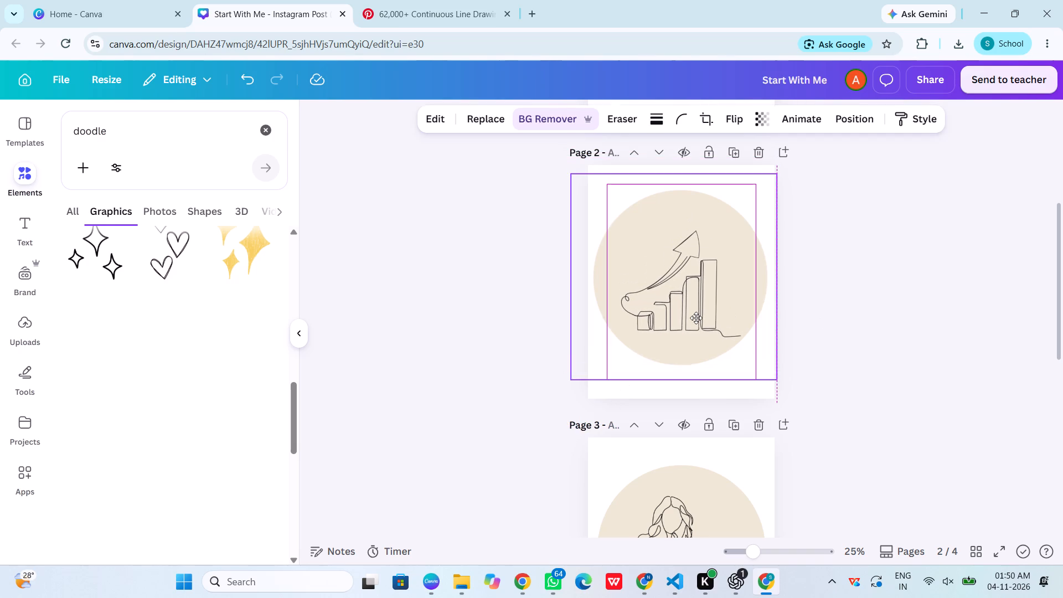
drag(696, 318, 704, 319)
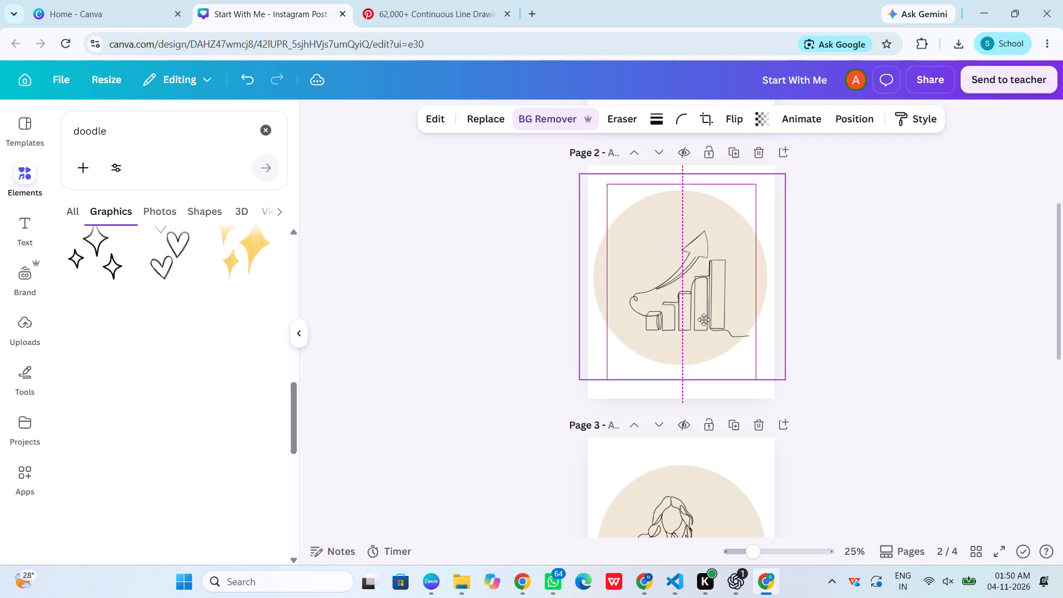
drag(704, 319, 698, 313)
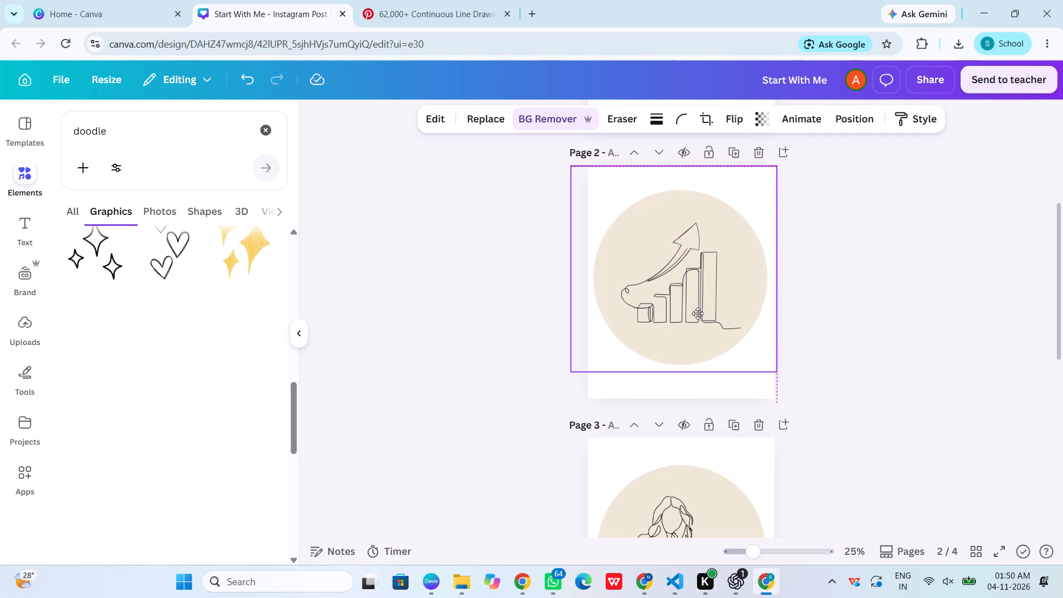
drag(698, 313, 698, 312)
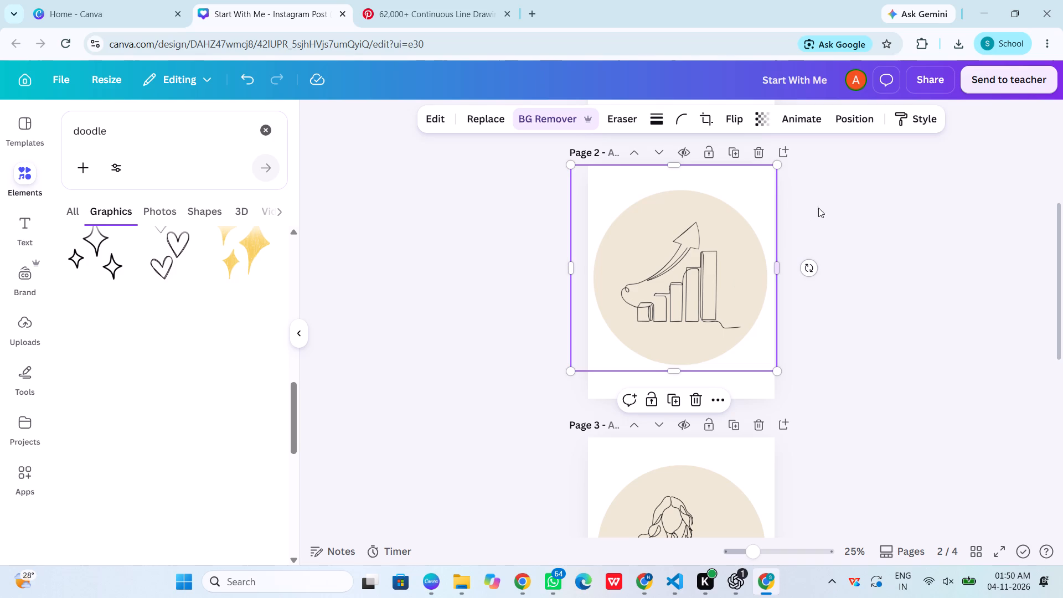
click(827, 201)
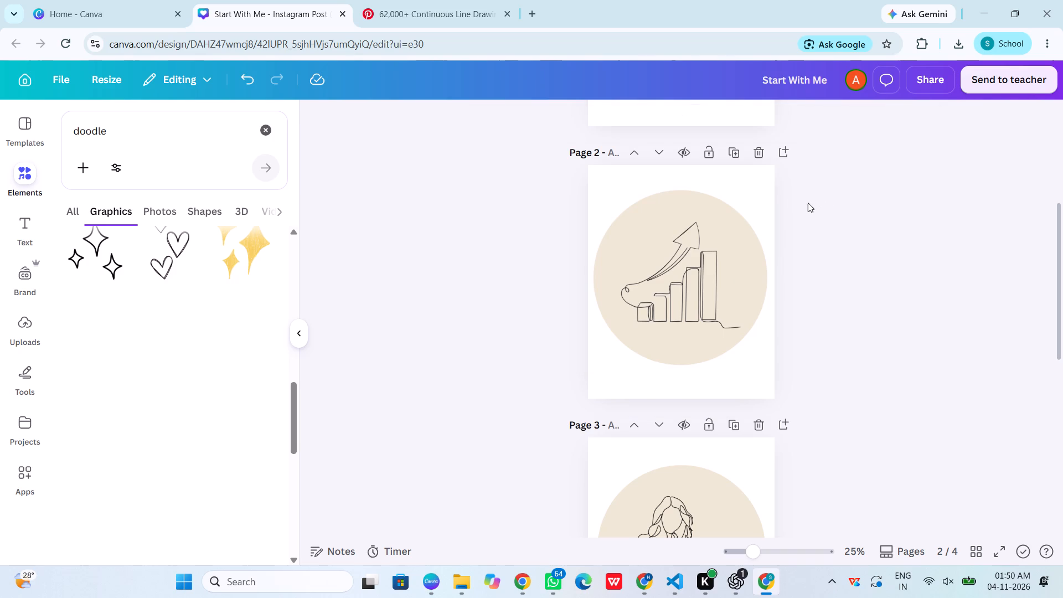
Enlarge the page 2 bar chart drawing slightly and fine-tune its position to centre it in the beige circle.
key(ctrl+plus)
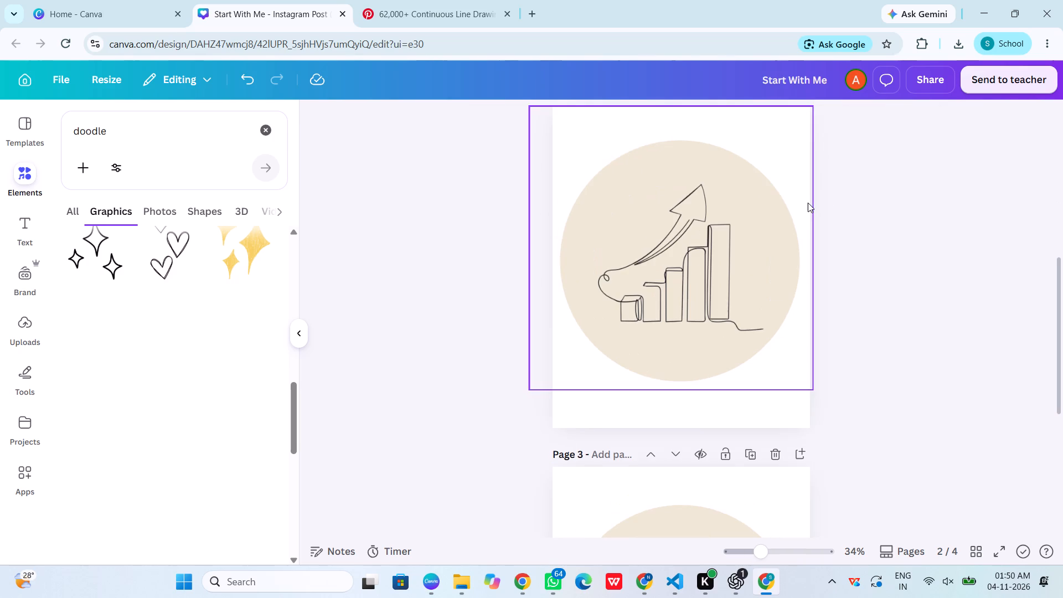
scroll(808, 203, up, 2)
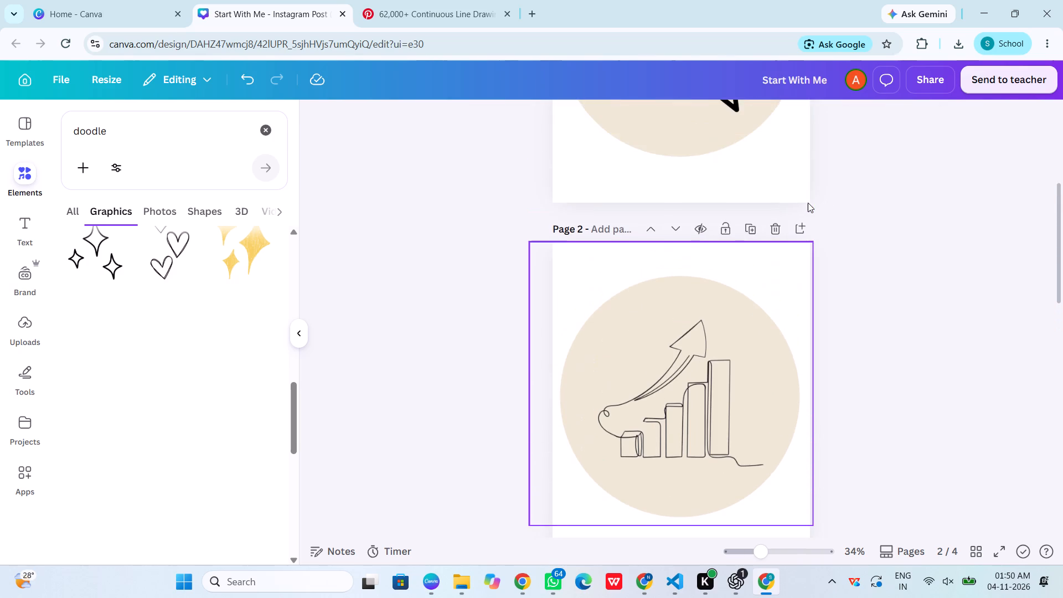
scroll(808, 203, down, 2)
click(742, 275)
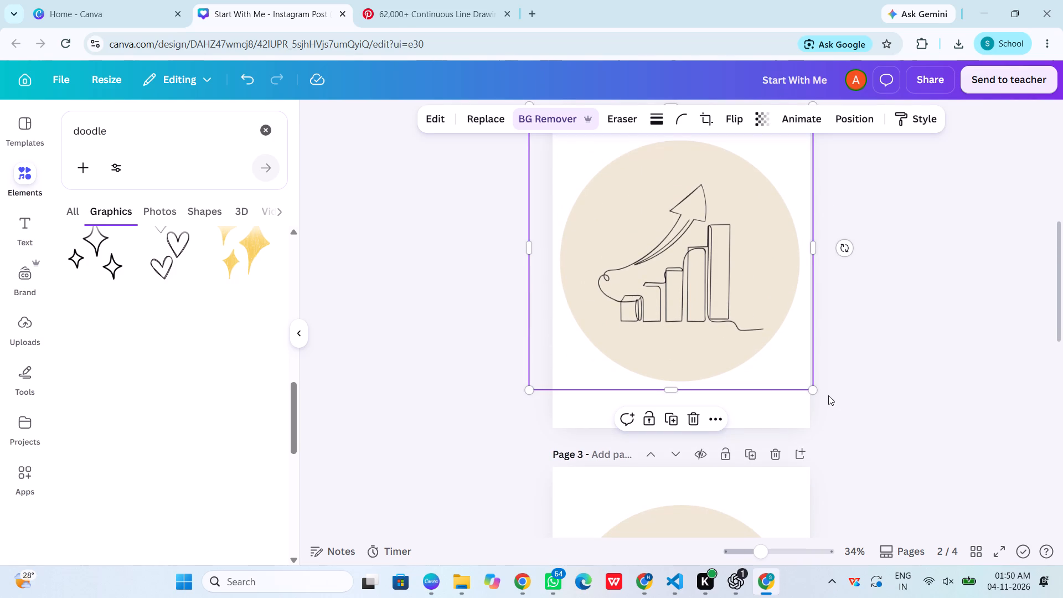
drag(816, 390, 818, 403)
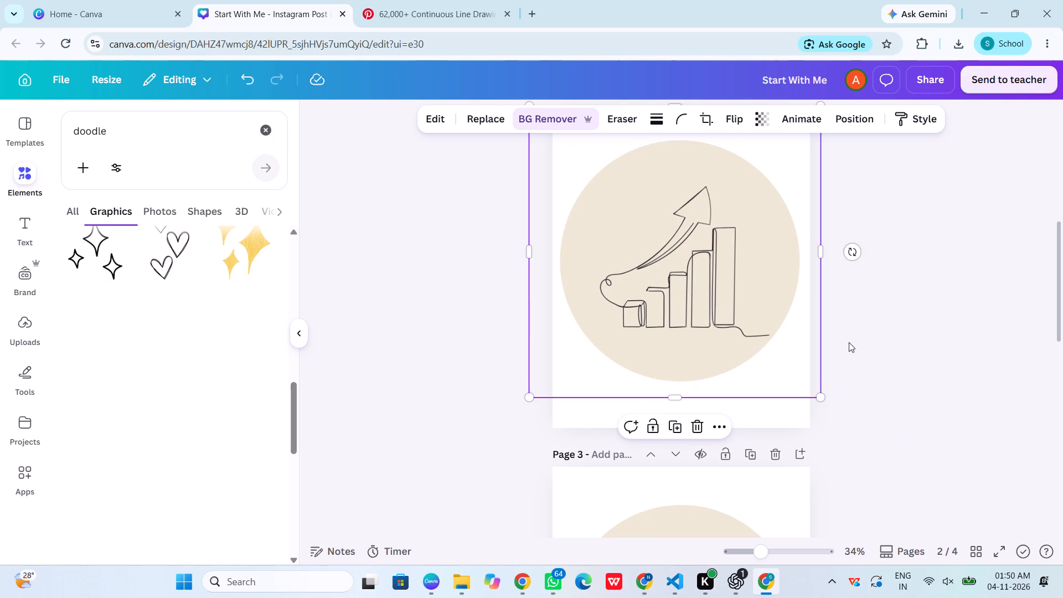
click(849, 342)
drag(707, 322, 699, 312)
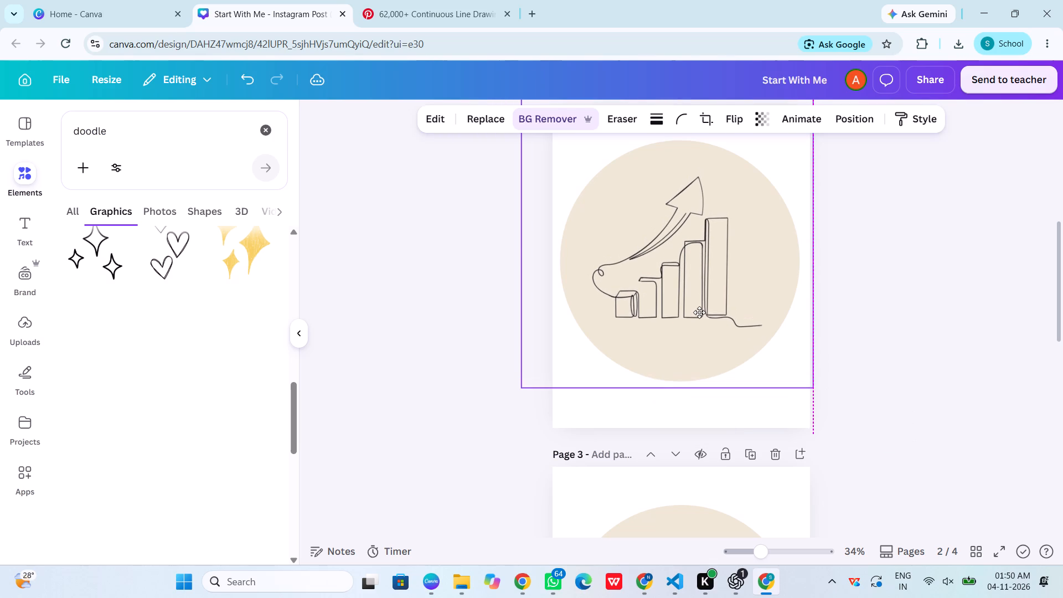
drag(699, 312, 699, 313)
click(678, 291)
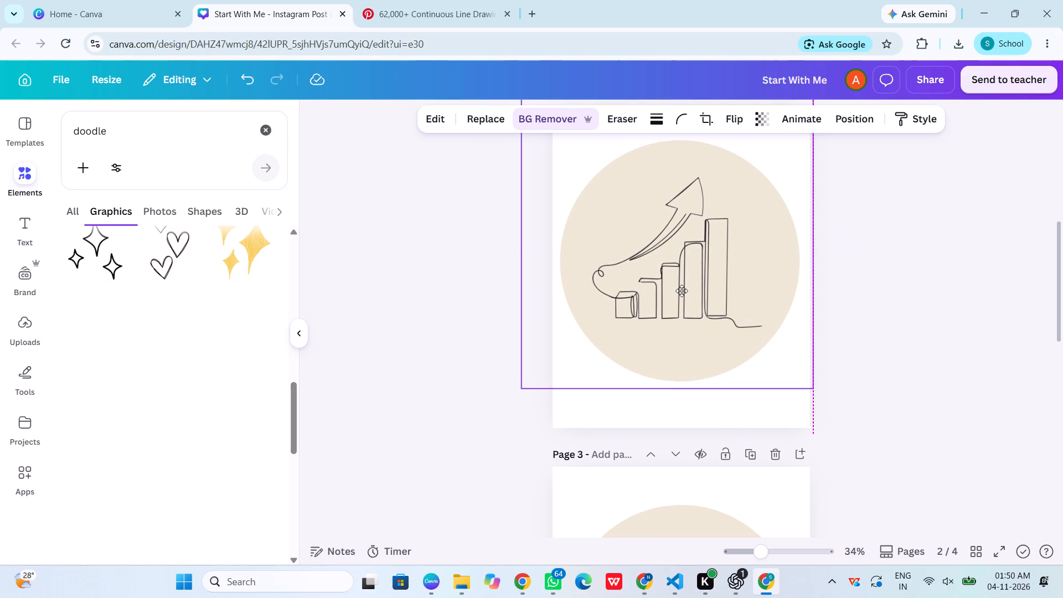
click(911, 307)
drag(703, 308, 708, 306)
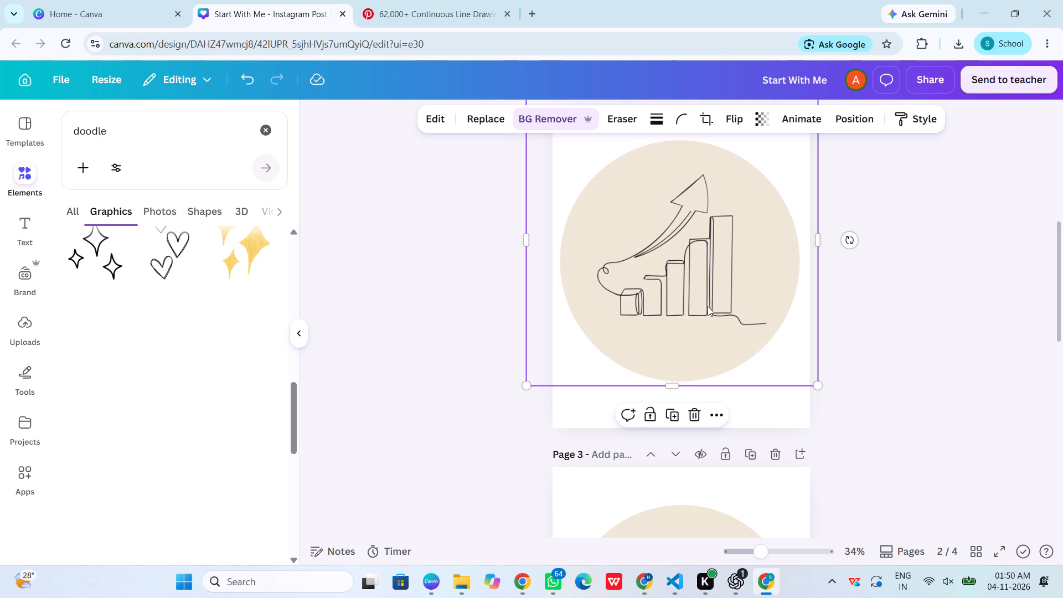
scroll(732, 306, up, 2)
click(881, 262)
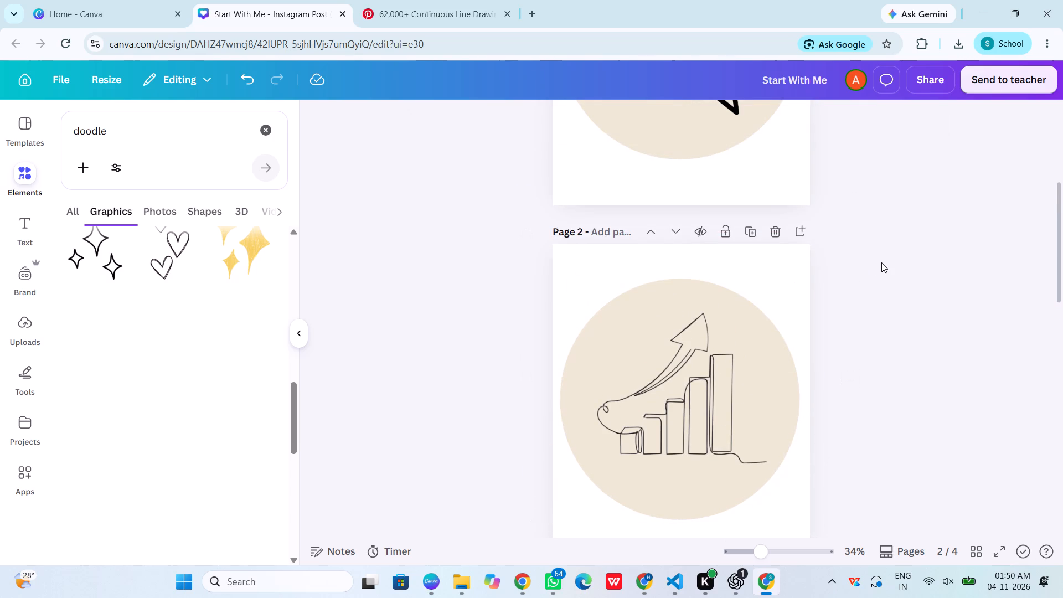
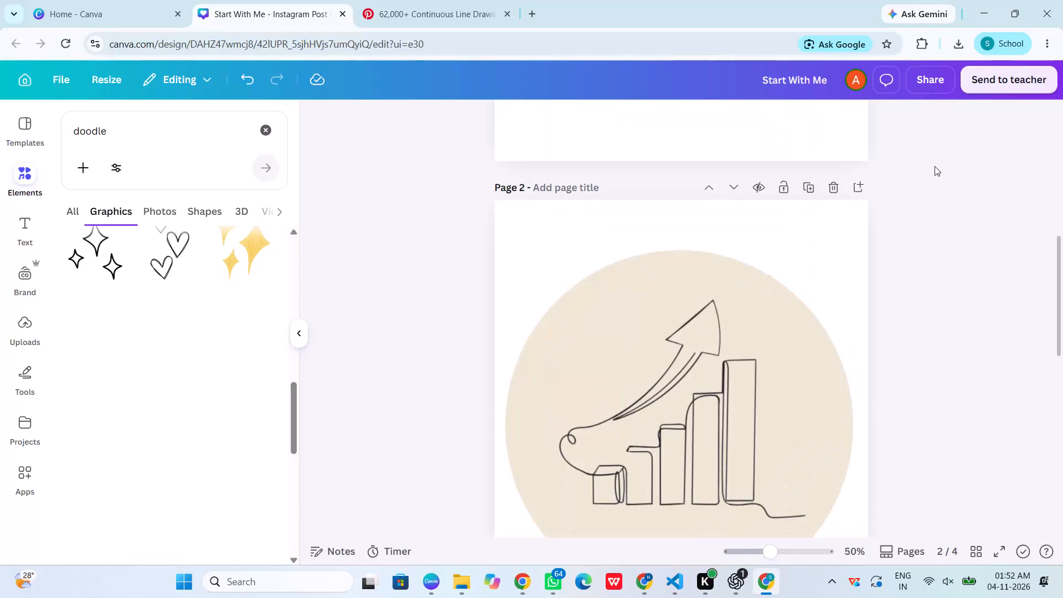
Examine the growth-chart line drawing on page 2 up close and alongside the neighbouring pages.
key(ctrl+plus)
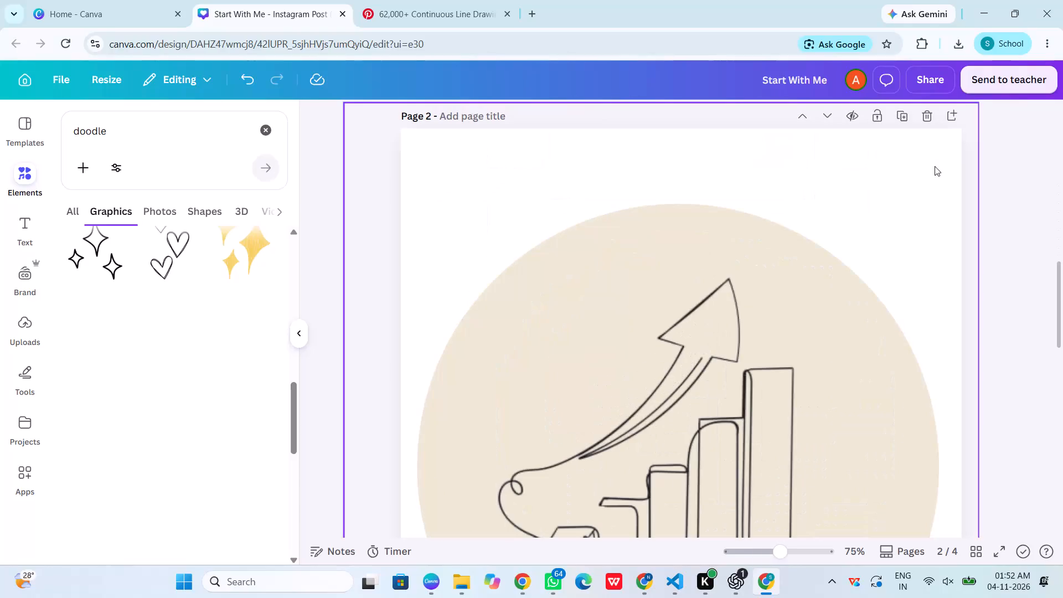
key(ctrl+minus)
key(ctrl+minus)
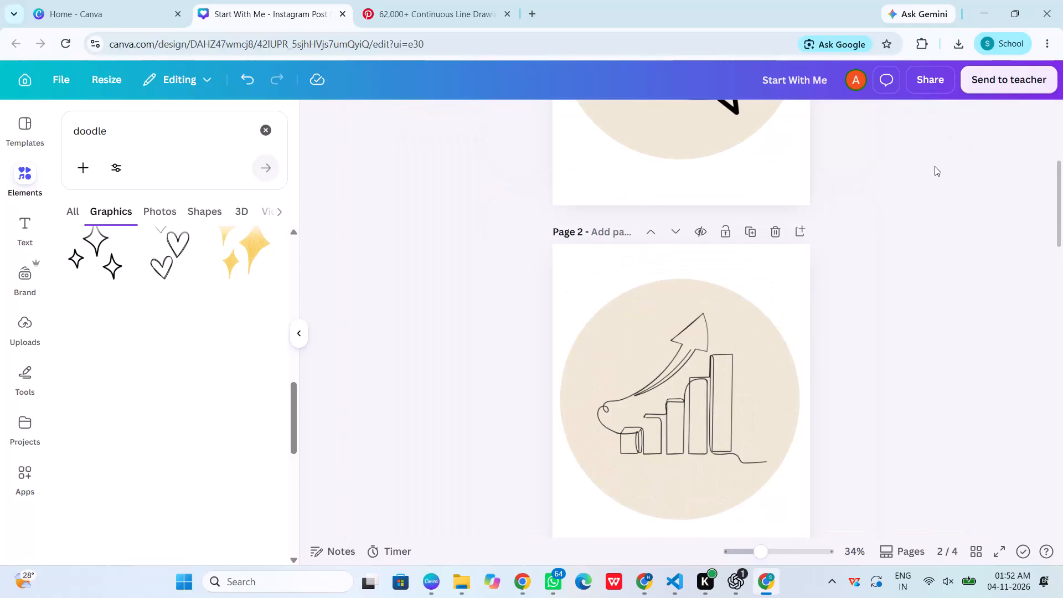
scroll(882, 225, down, 1)
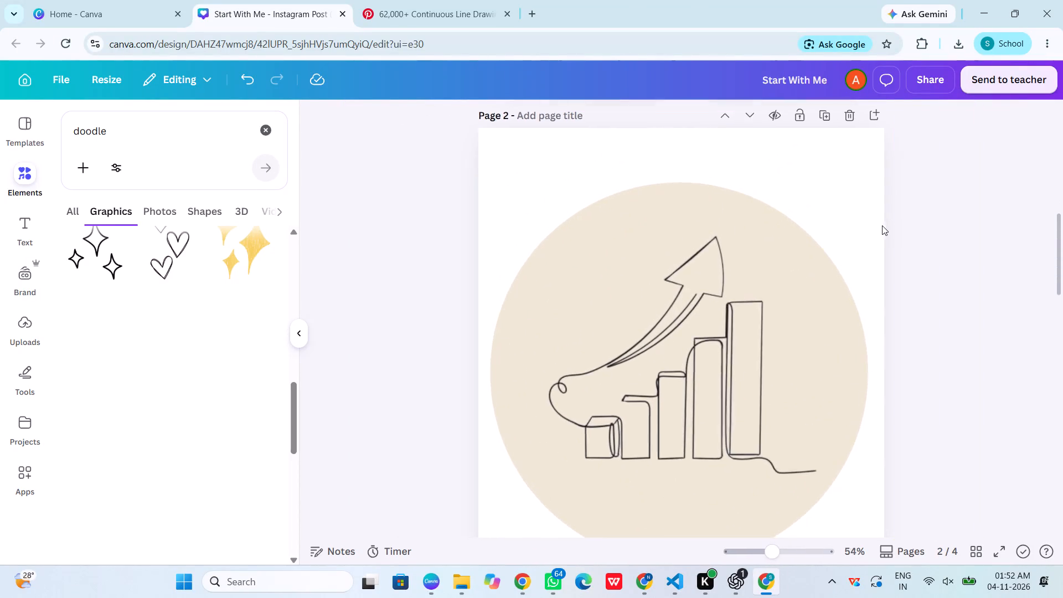
scroll(882, 225, left, 1)
scroll(882, 225, down, 1)
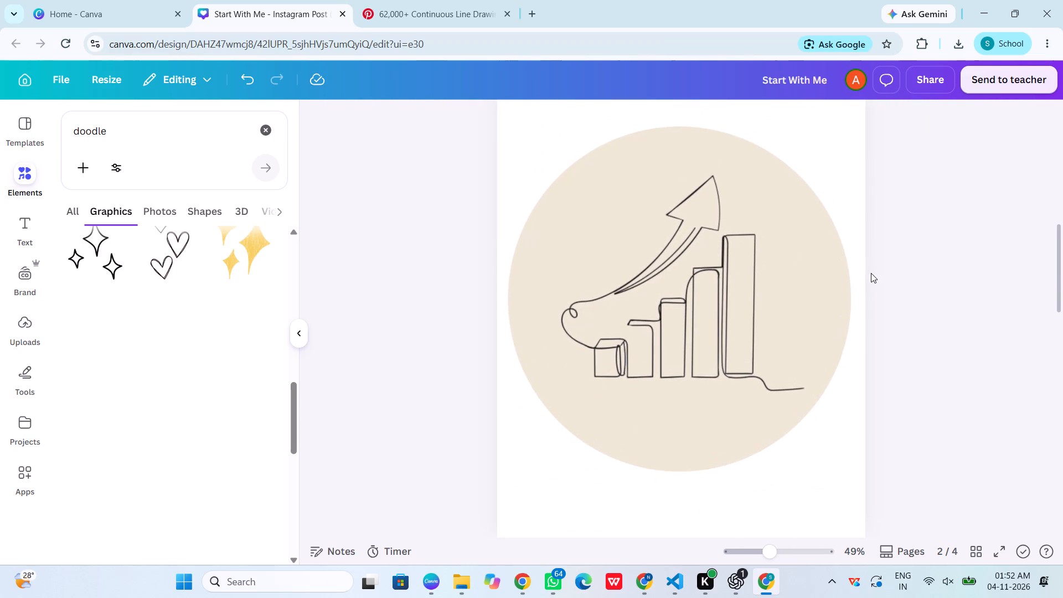
scroll(871, 273, up, 1)
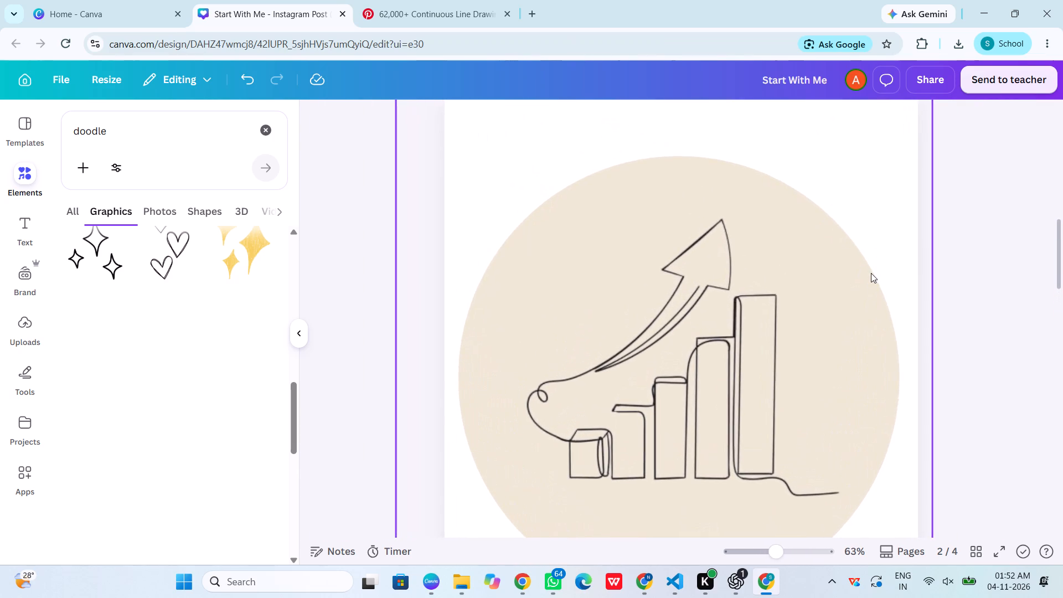
scroll(871, 273, down, 1)
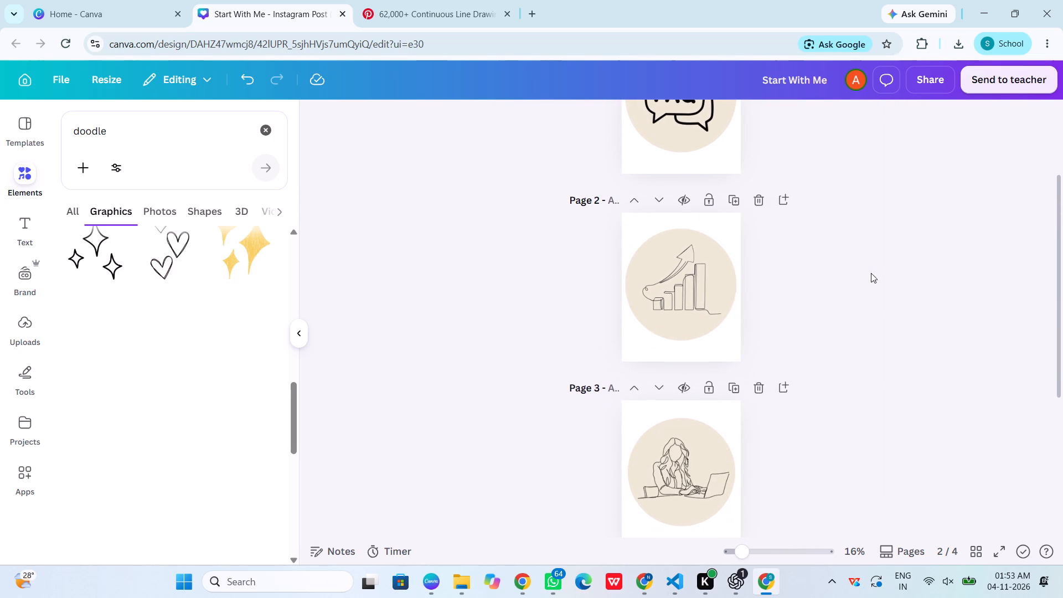
Nudge the woman-with-laptop line drawing on page 3 slightly upward within its beige circle.
click(688, 466)
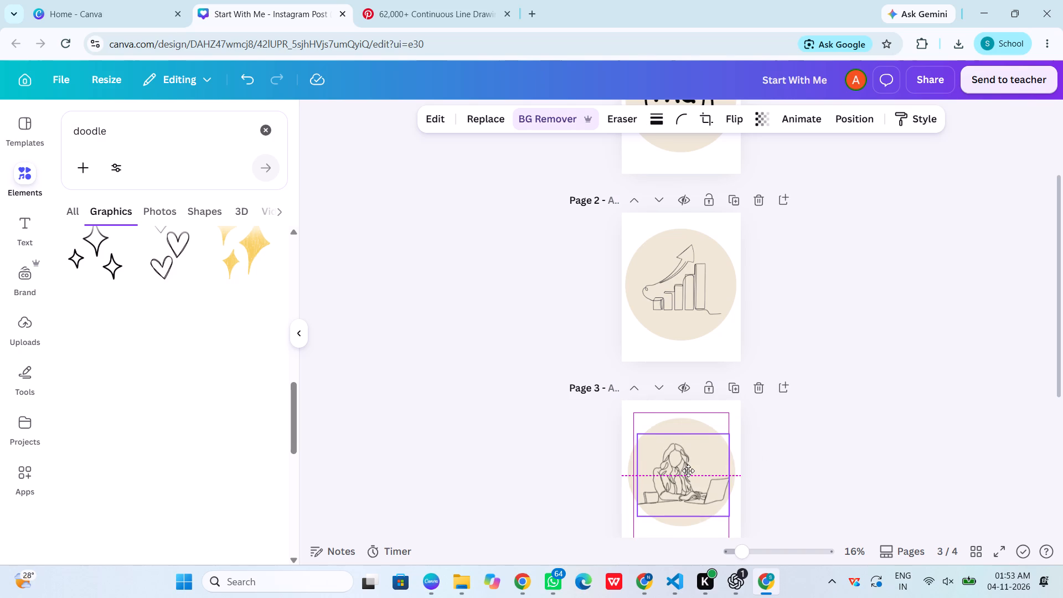
click(791, 464)
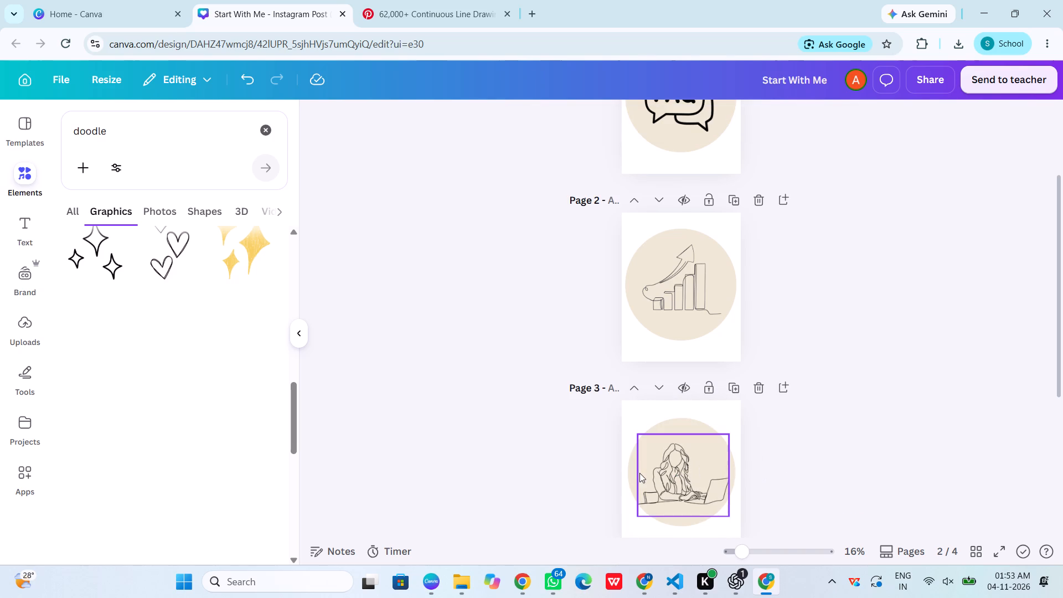
click(658, 470)
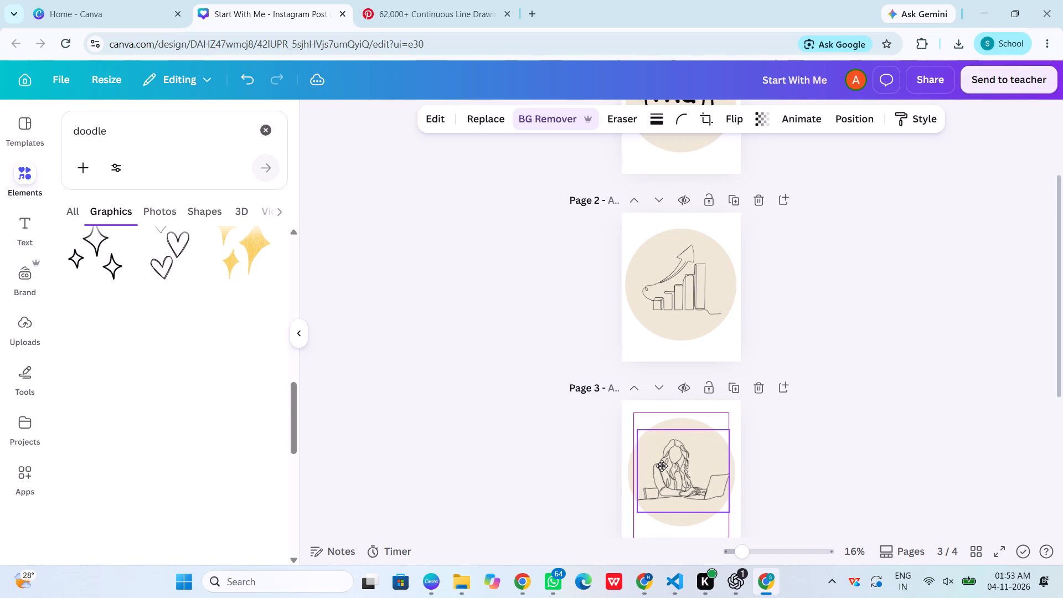
click(813, 465)
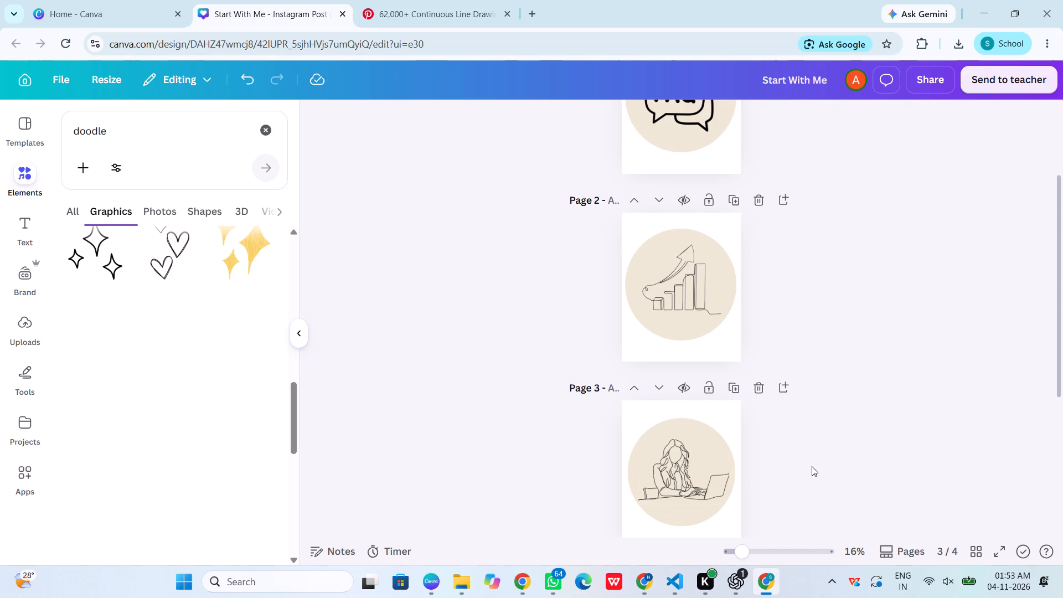
Rotate the woman-with-laptop drawing on page 3 to 3°.
click(713, 478)
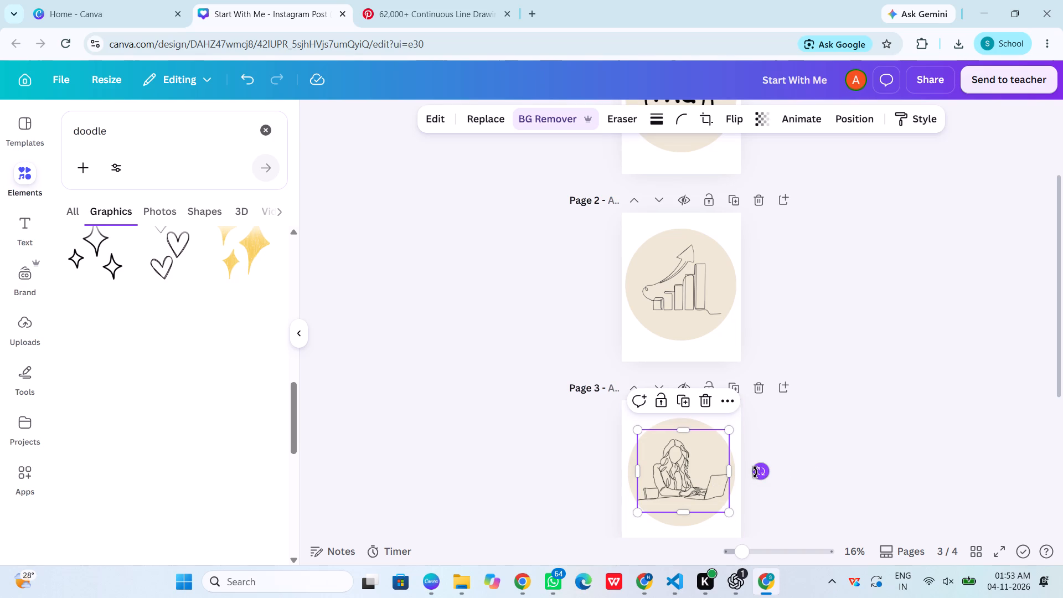
click(760, 472)
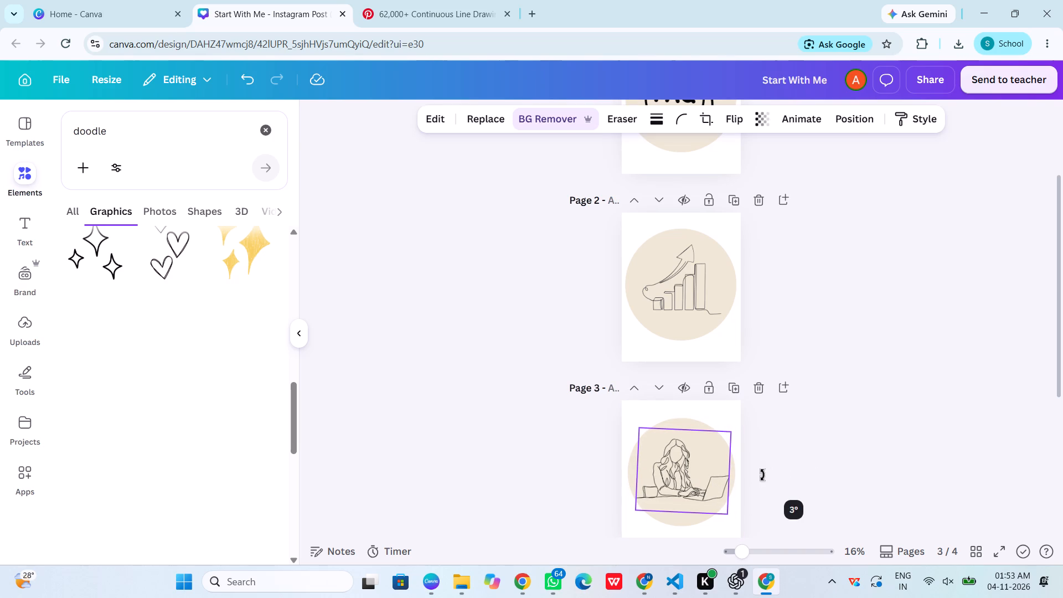
click(883, 478)
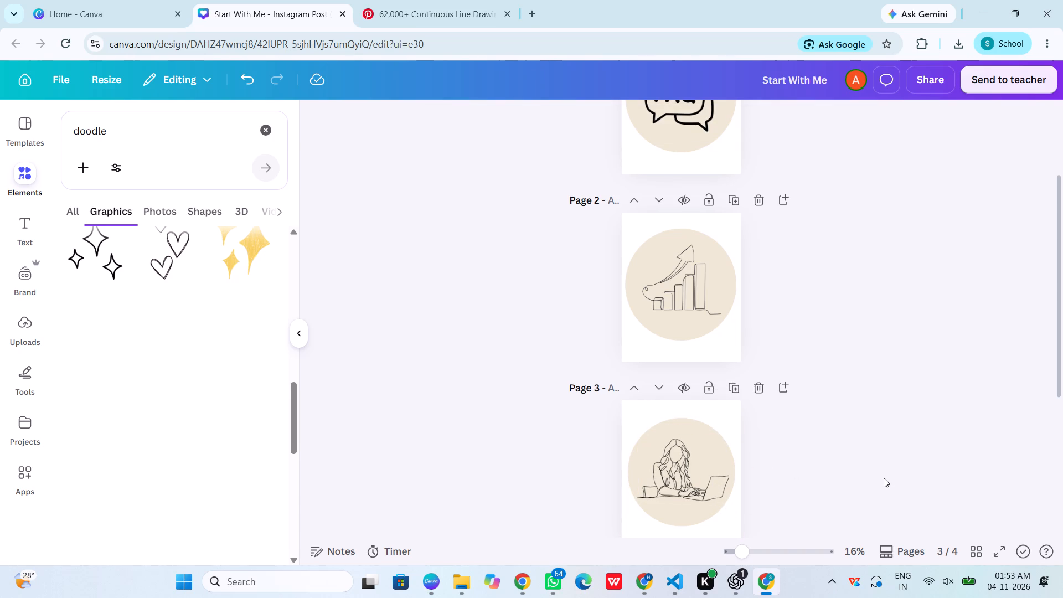
Widen the woman-with-laptop drawing on page 3 slightly so the laptop sits closer to the circle's right edge.
click(701, 491)
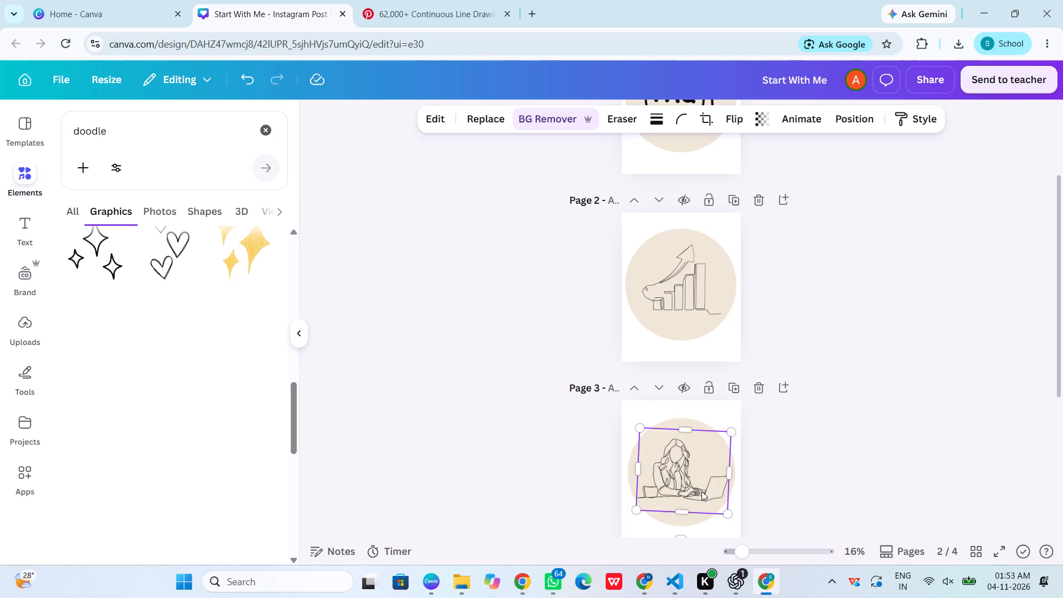
click(701, 491)
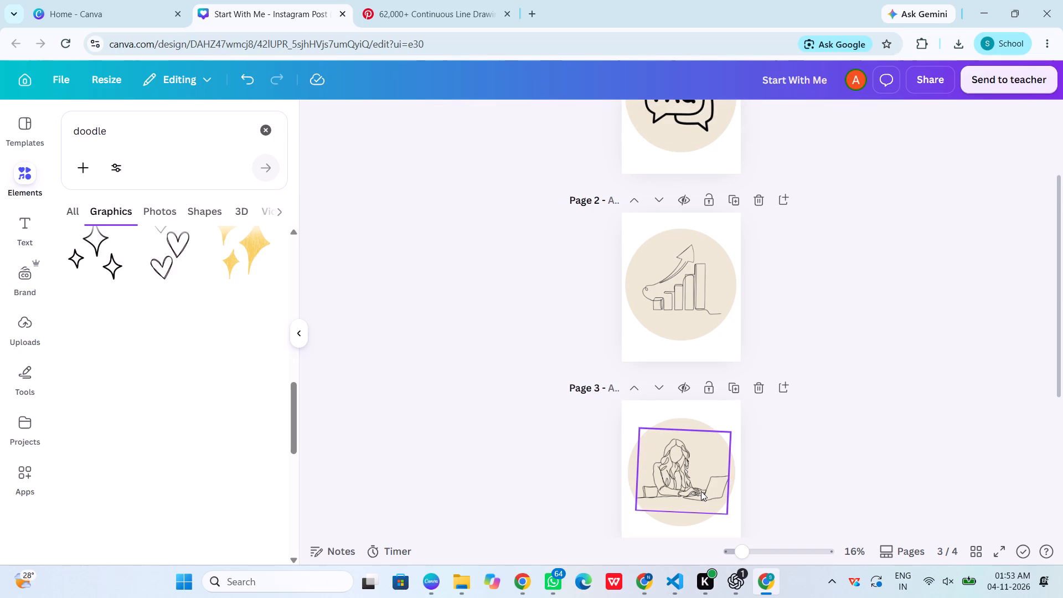
key(ctrl+shift+Right)
key(ctrl+shift+Right)
key(ctrl+shift+Right)
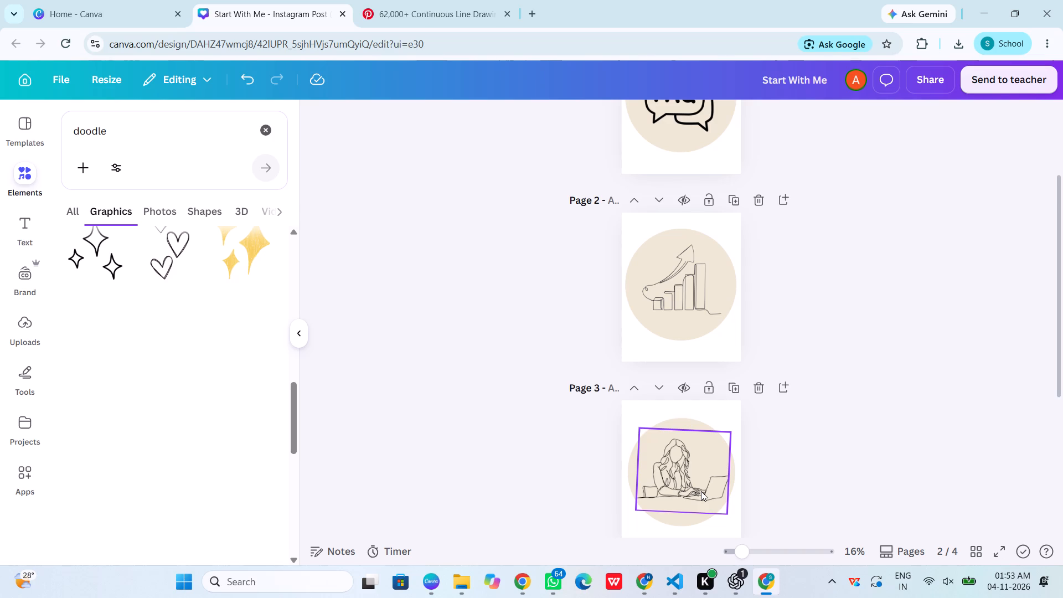
key(ctrl+shift+Right)
key(ctrl+shift+Right)
key(ctrl+plus)
key(ctrl+plus)
scroll(701, 491, down, 2)
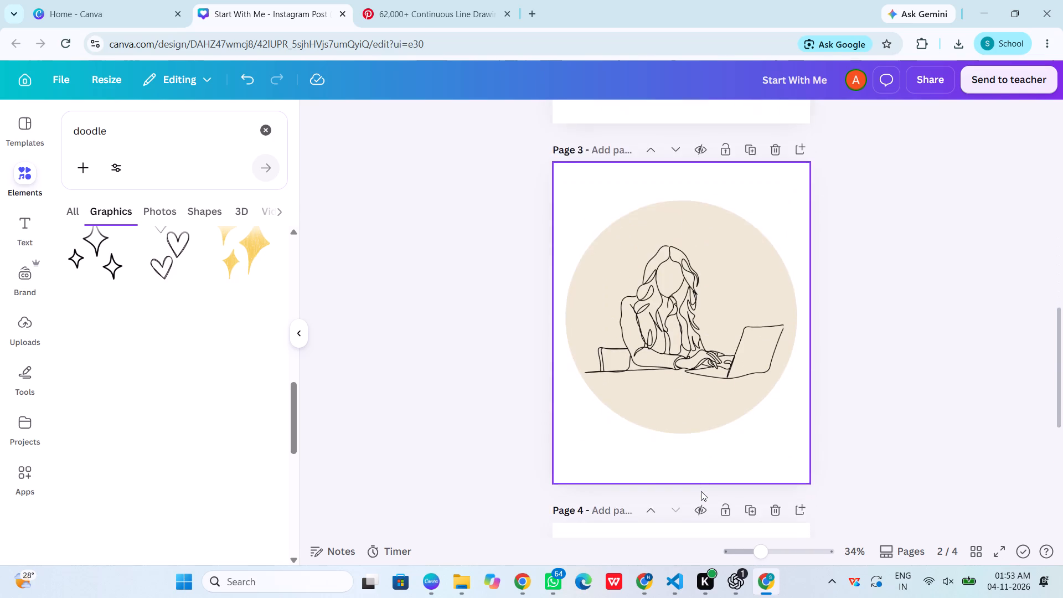
scroll(701, 491, down, 2)
scroll(701, 491, up, 2)
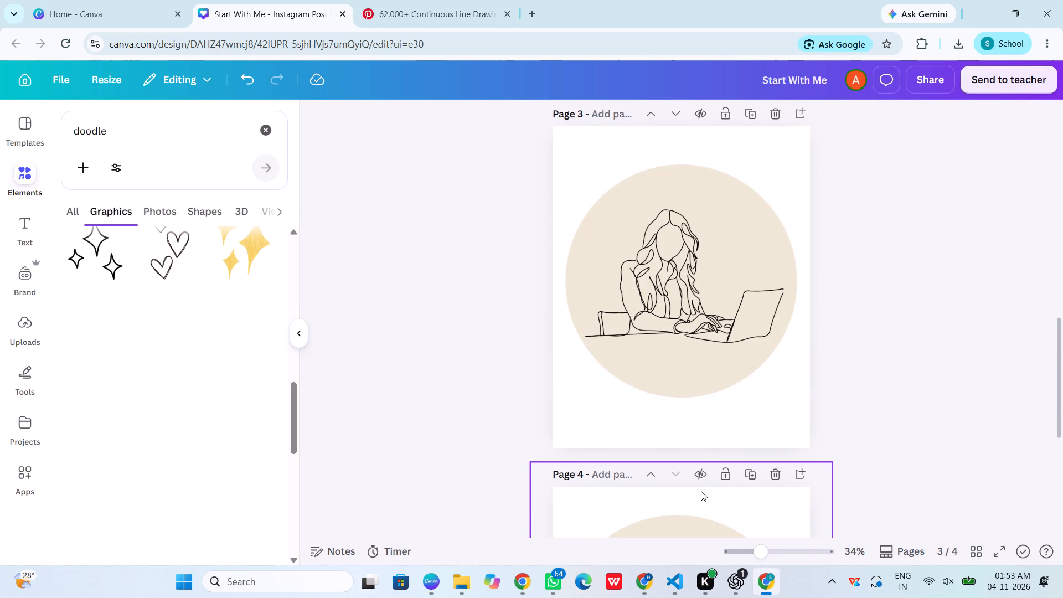
click(687, 356)
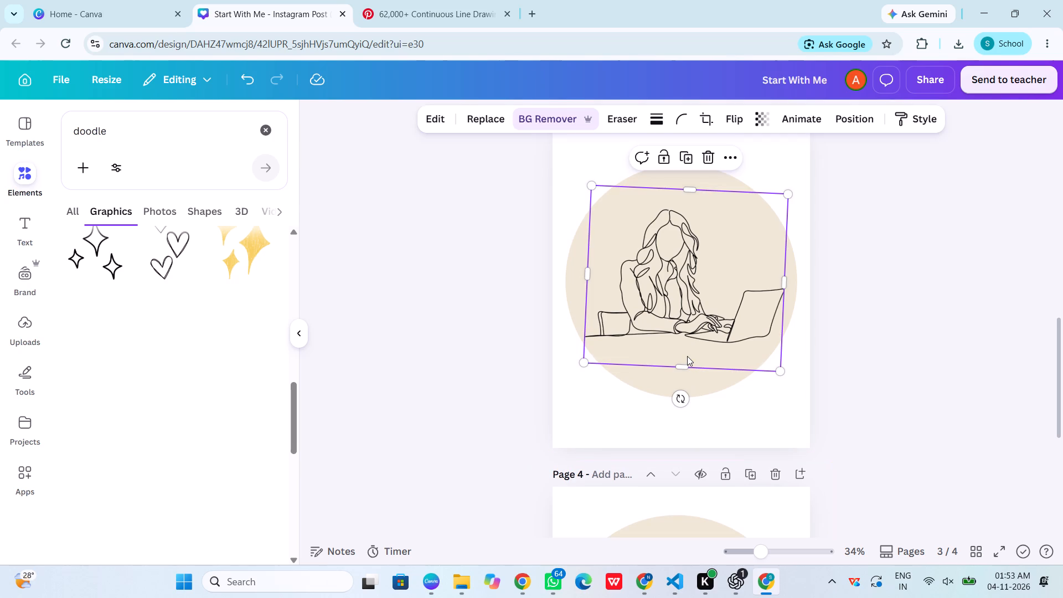
key(ctrl+shift+Right)
key(ctrl+shift+Right)
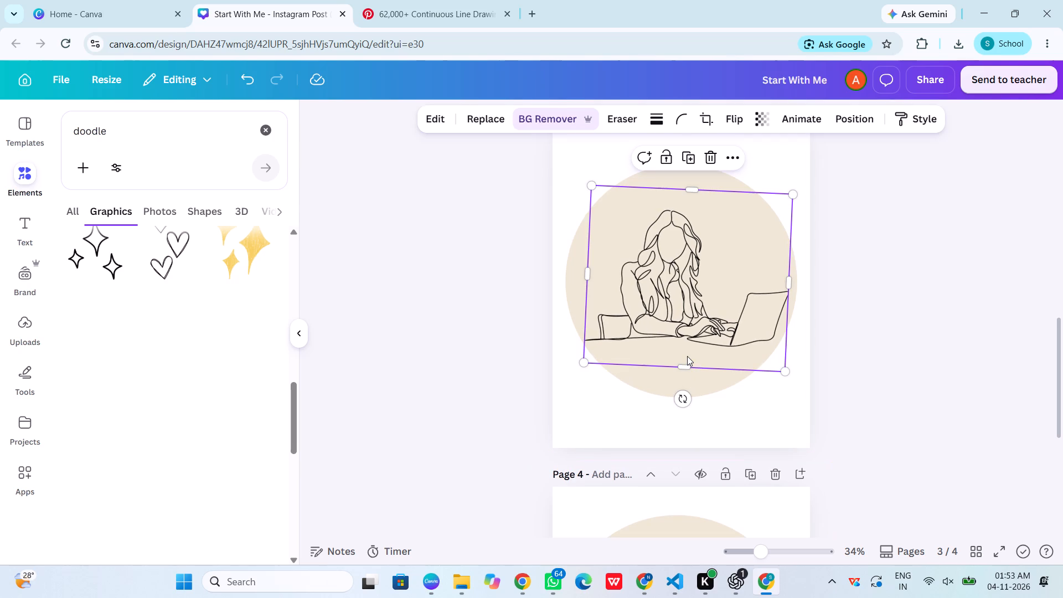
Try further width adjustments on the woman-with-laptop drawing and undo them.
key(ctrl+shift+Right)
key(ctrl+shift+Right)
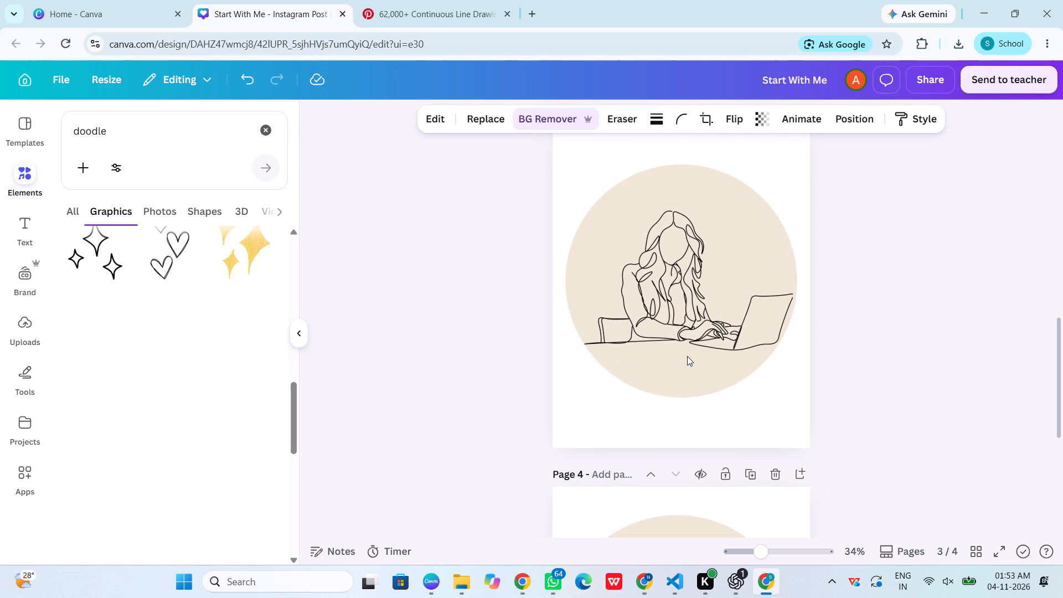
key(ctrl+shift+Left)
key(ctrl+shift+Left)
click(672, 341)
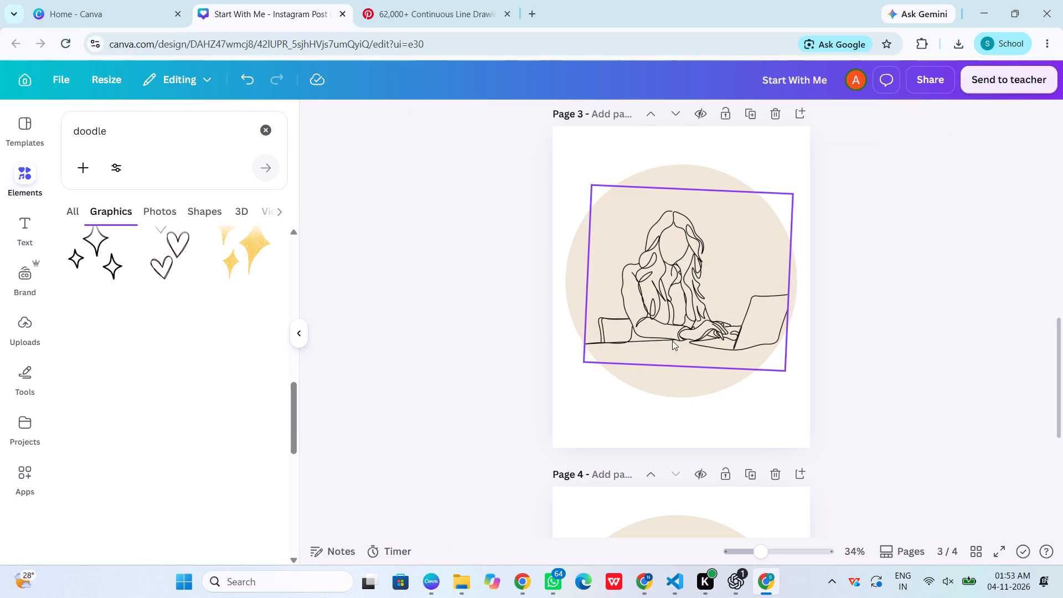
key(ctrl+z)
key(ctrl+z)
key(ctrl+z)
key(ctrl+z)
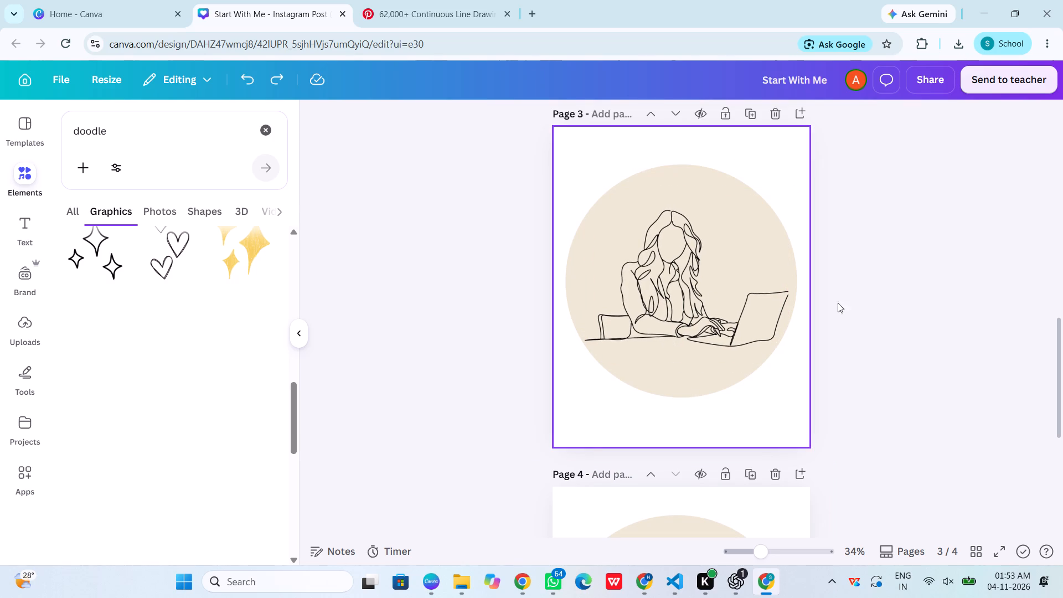
Nudge the woman-with-laptop drawing very slightly down and to the right within the circle on page 3.
click(689, 324)
click(689, 324)
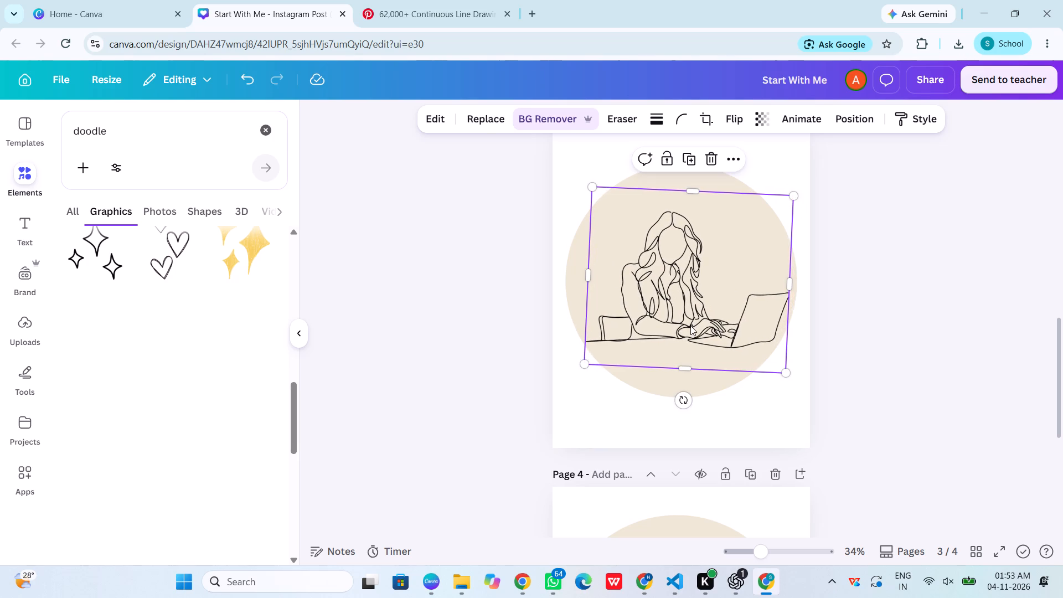
click(884, 354)
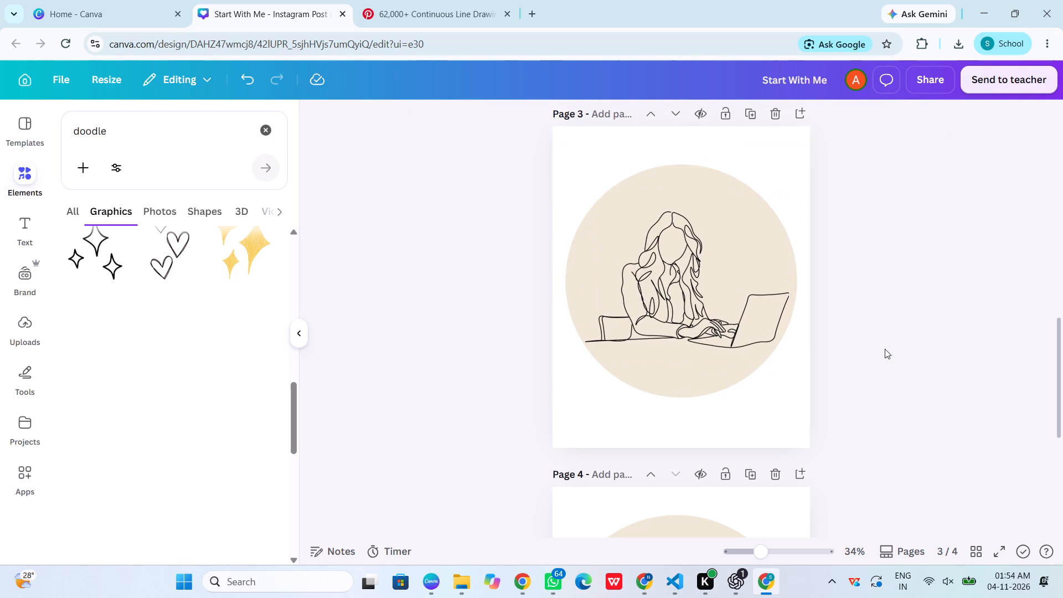
Review the circle illustrations on pages 1 to 3, comparing the FAQ graphic with the thin line drawings.
scroll(885, 349, up, 11)
scroll(881, 354, down, 1)
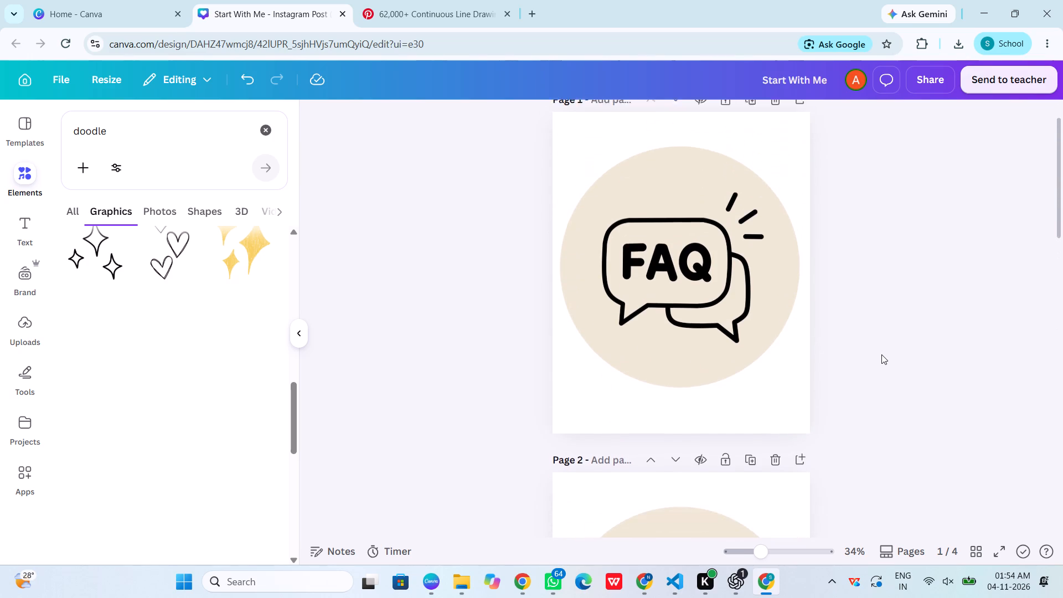
scroll(881, 354, down, 8)
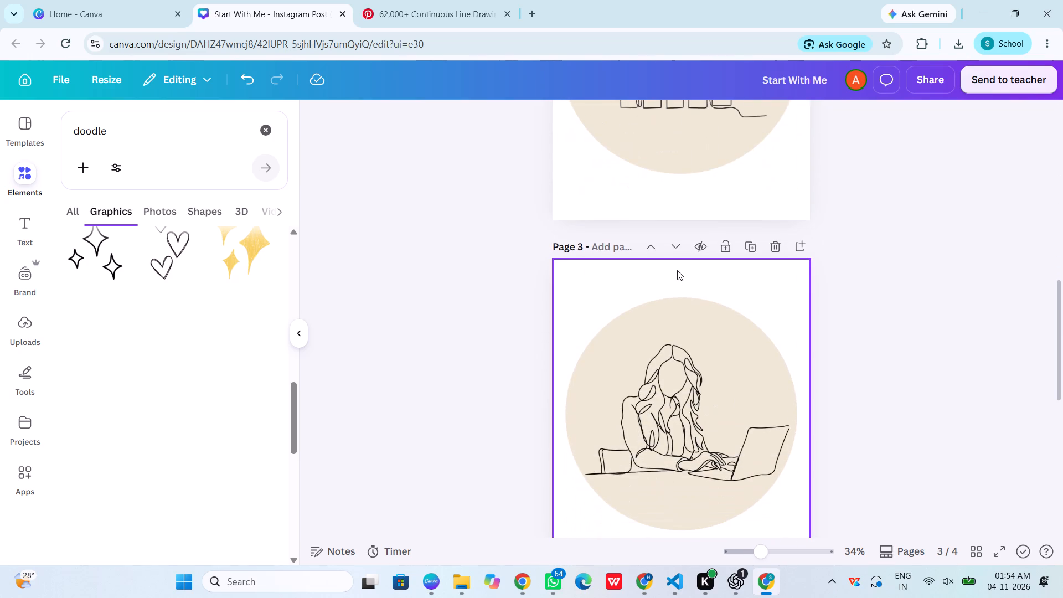
scroll(677, 270, up, 10)
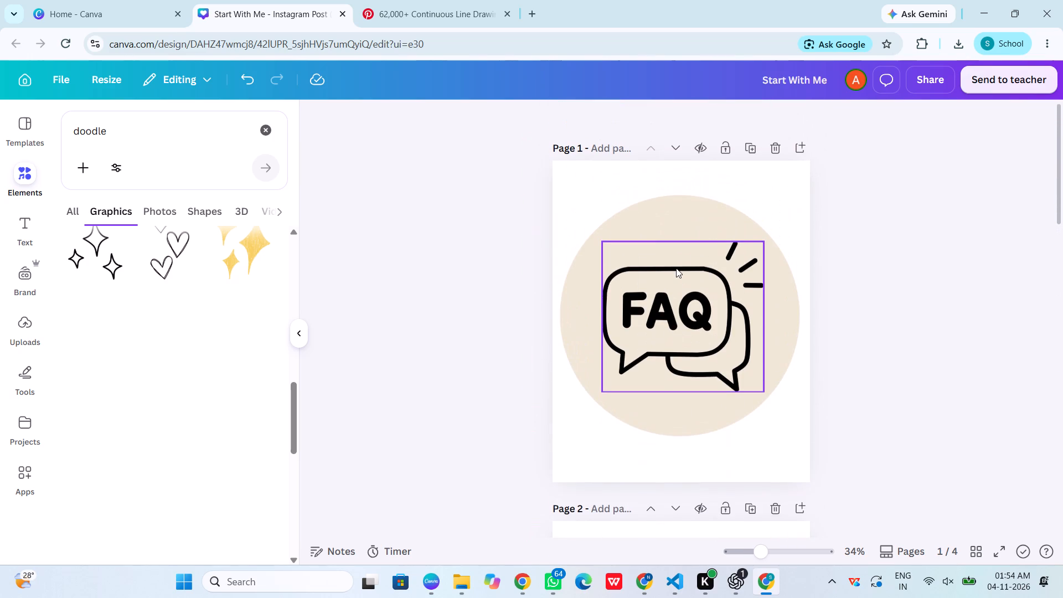
Switch to the Pinterest tab and search for "faq doodle".
click(417, 0)
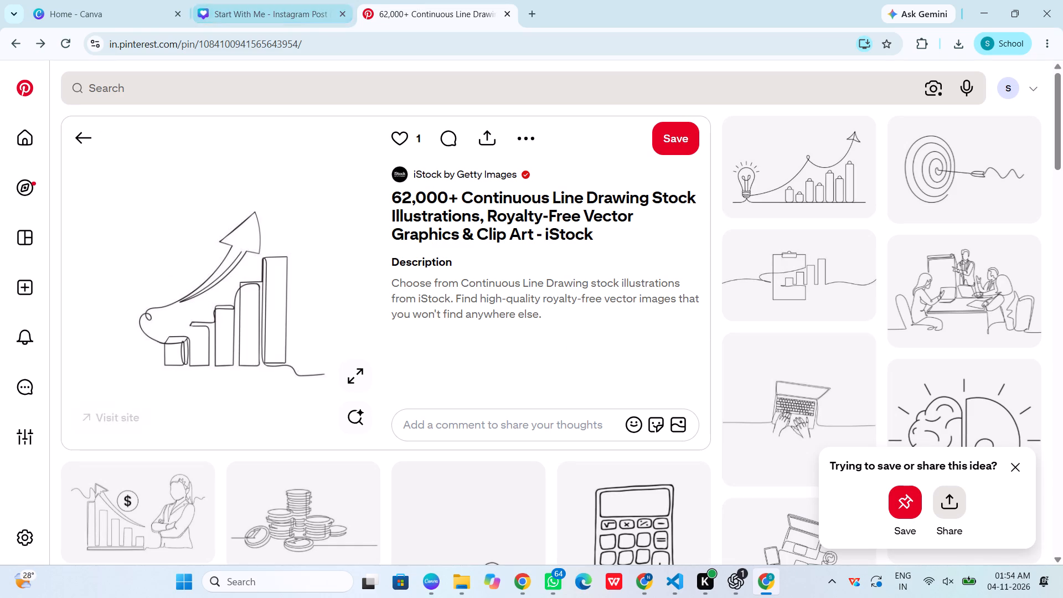
click(198, 85)
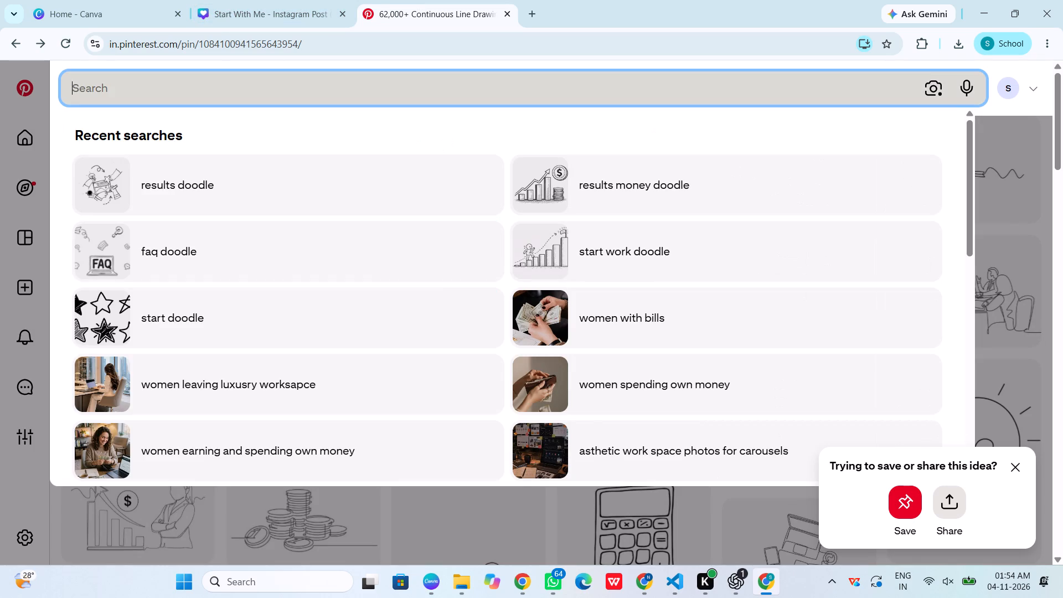
text(fq)
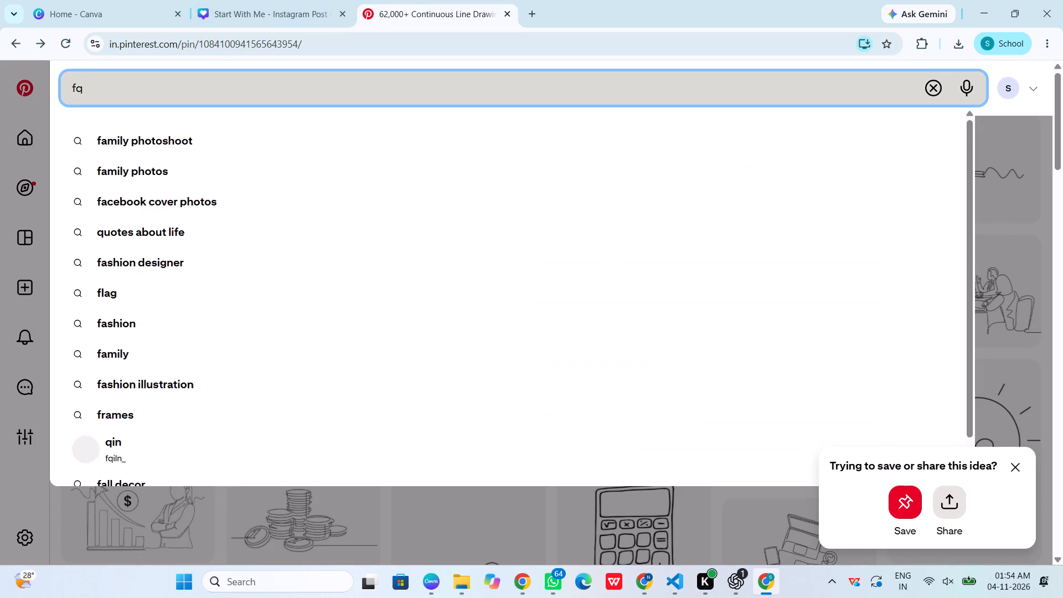
key(BackSpace)
text(aq)
key(space)
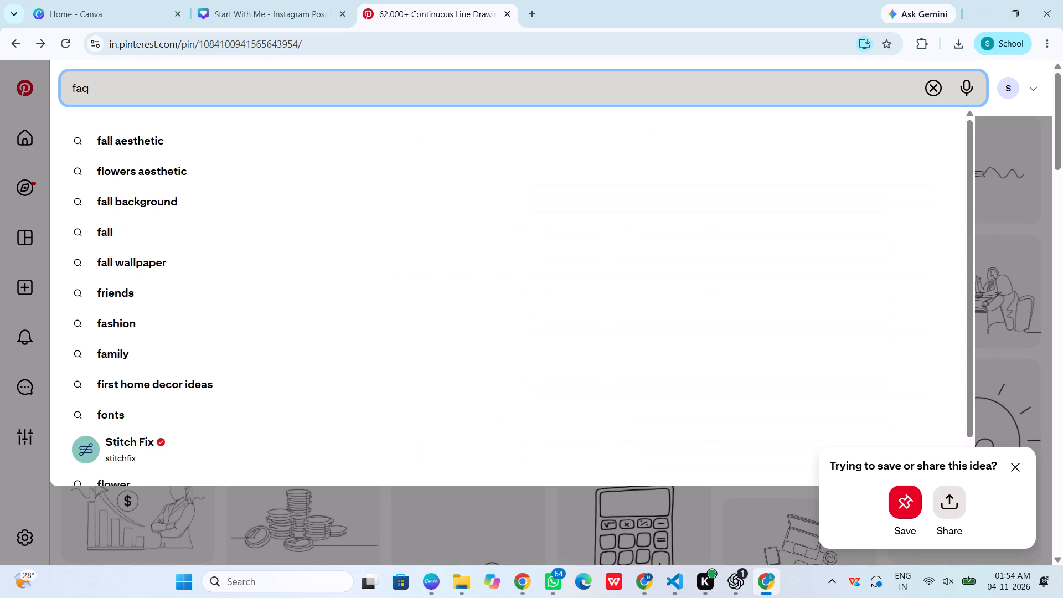
text(doodle)
key(Return)
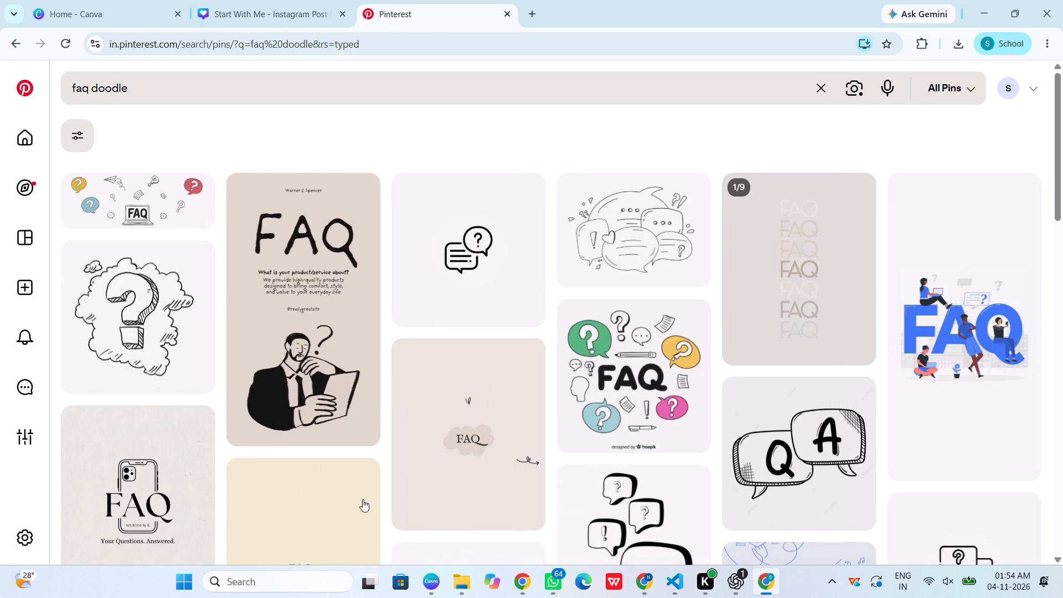
Browse the "faq doodle" results and open the beige pin with FAQ written on a small cloud shape.
scroll(386, 417, down, 4)
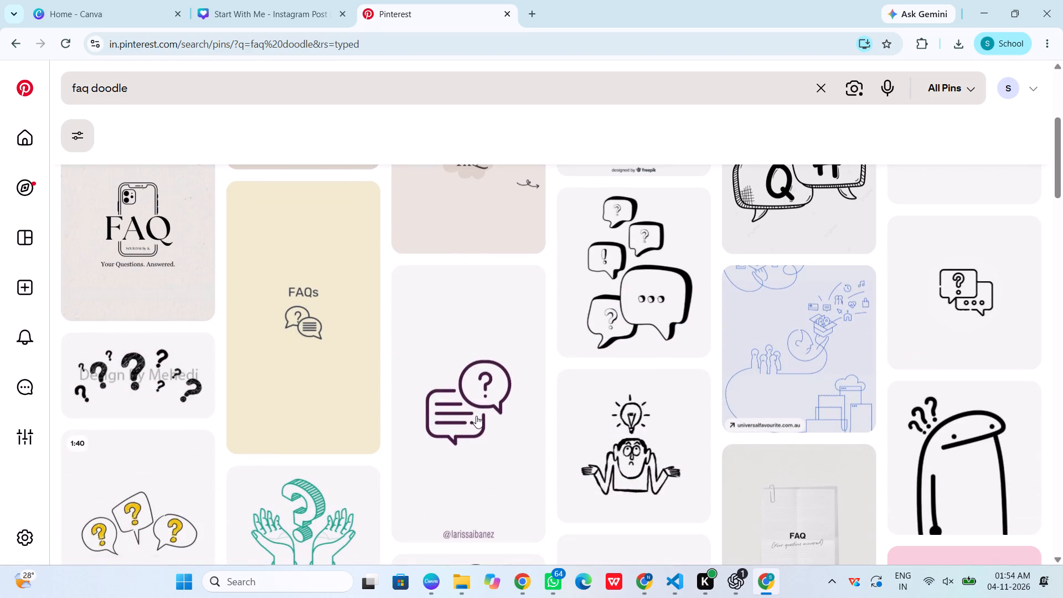
scroll(476, 416, up, 5)
click(476, 416)
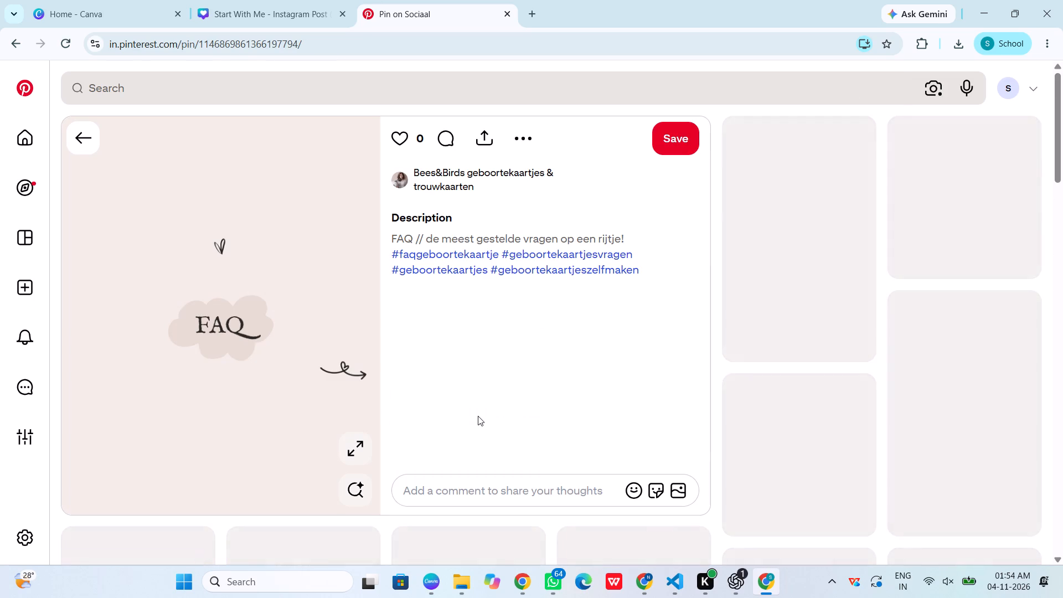
Look through the pins related to the FAQ cloud pin for a thin-line FAQ or question graphic.
scroll(478, 416, down, 2)
scroll(478, 416, up, 3)
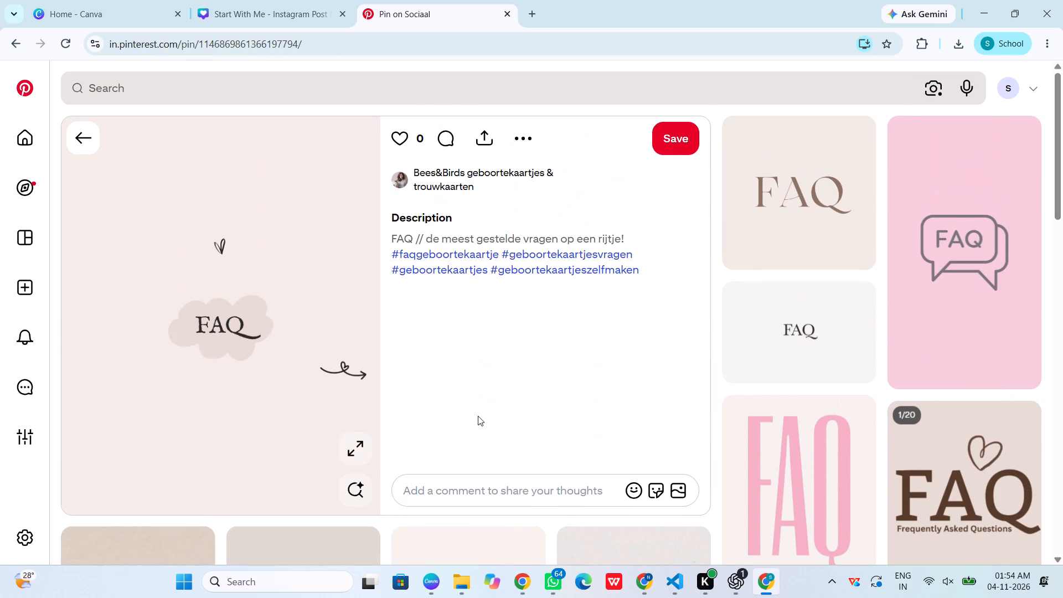
scroll(914, 289, down, 6)
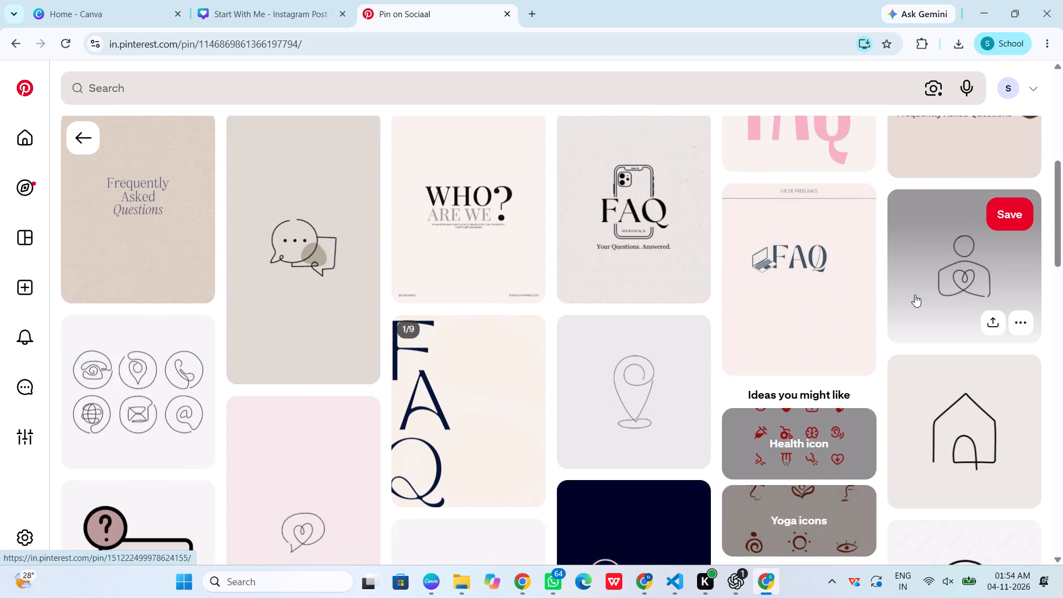
scroll(915, 295, down, 6)
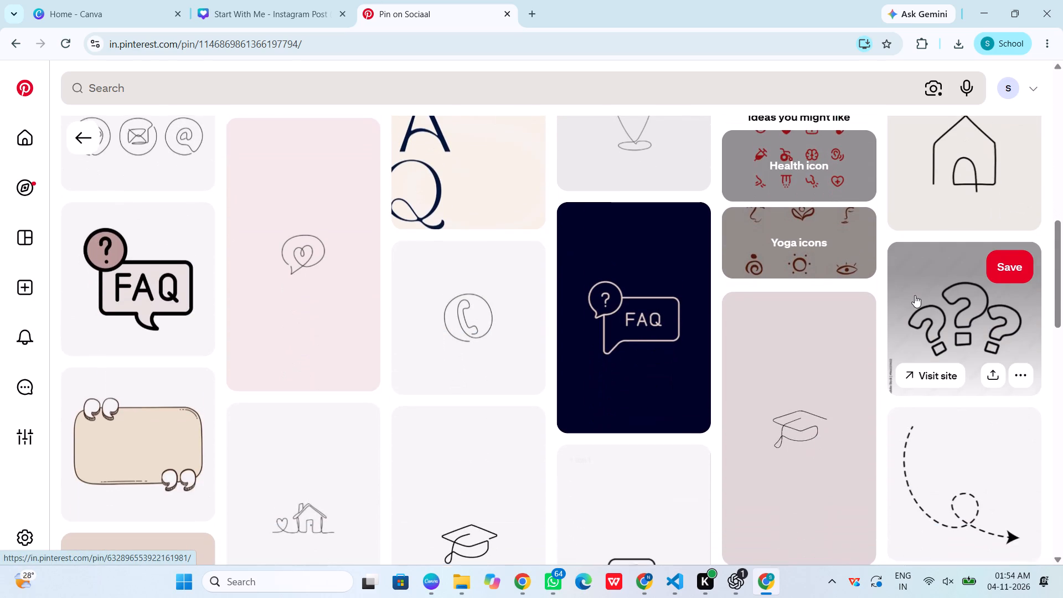
scroll(915, 295, down, 6)
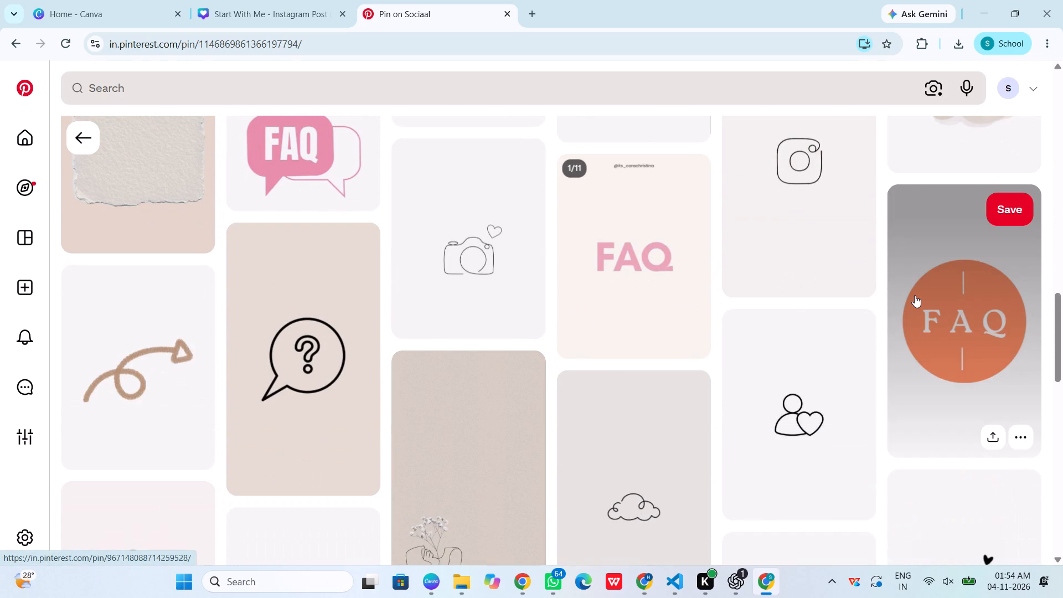
scroll(331, 454, down, 7)
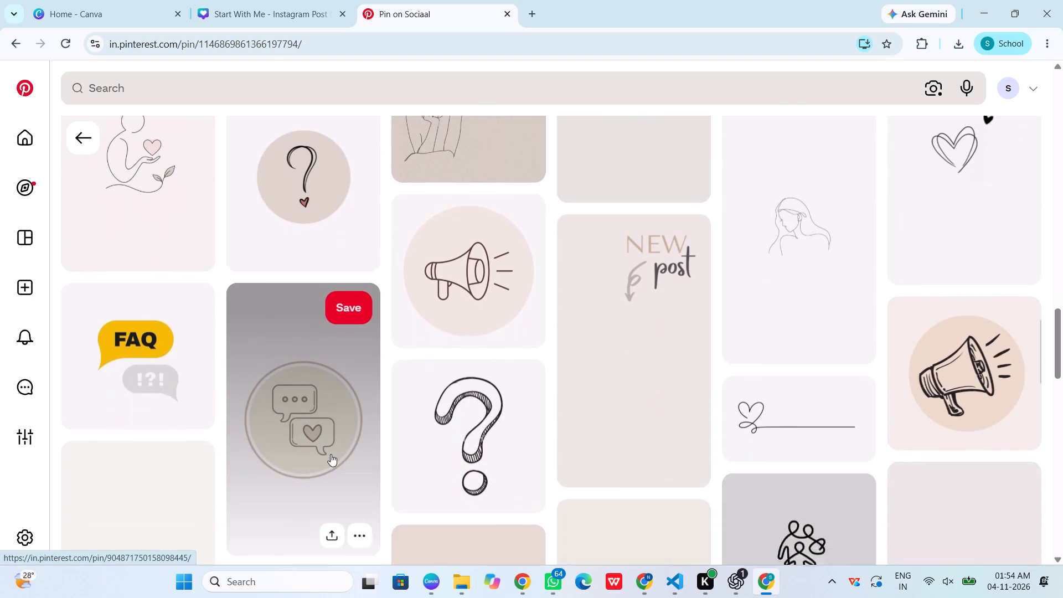
scroll(331, 454, down, 2)
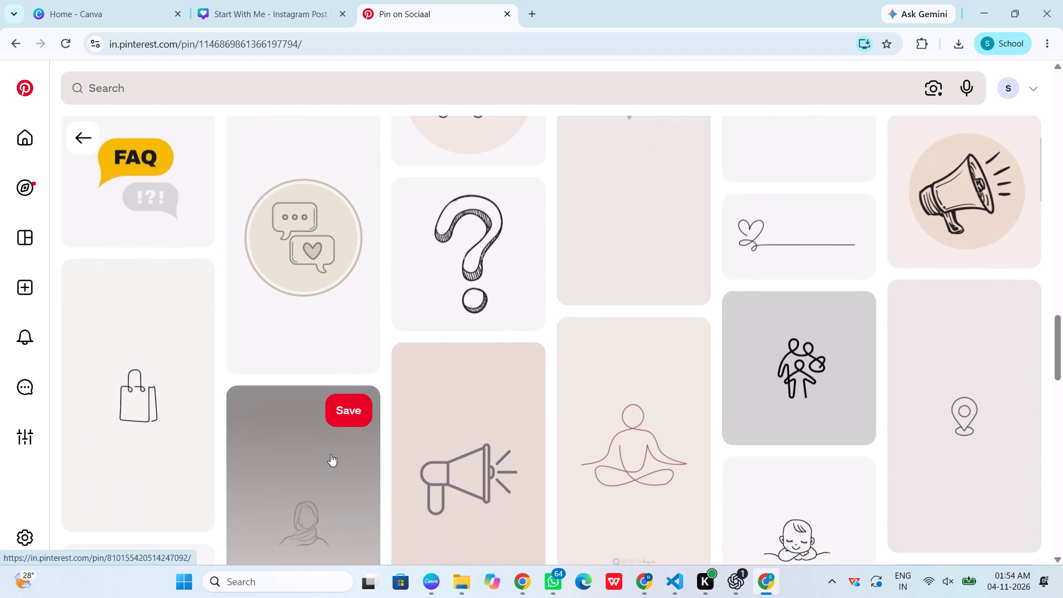
scroll(331, 454, down, 3)
scroll(331, 454, up, 3)
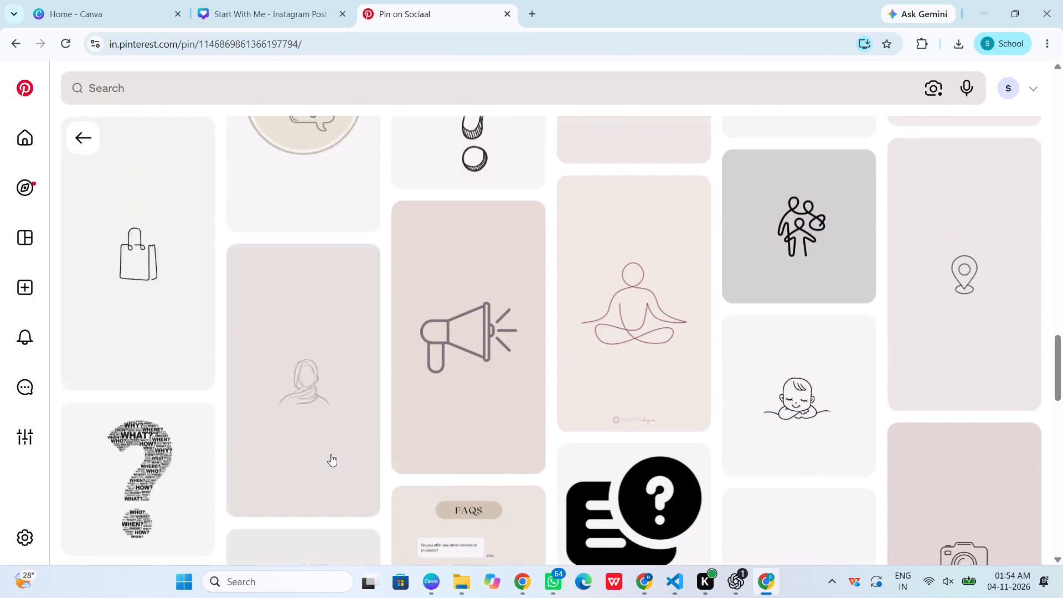
Open the round beige pin with two speech bubbles and a heart, and examine its related pins.
click(312, 325)
scroll(312, 325, down, 3)
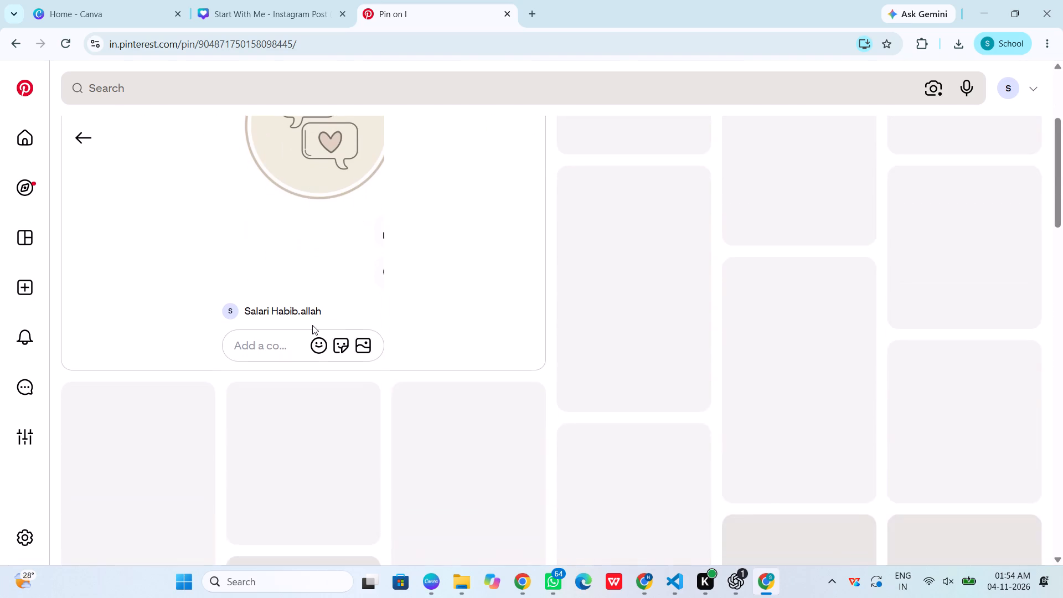
scroll(314, 360, up, 6)
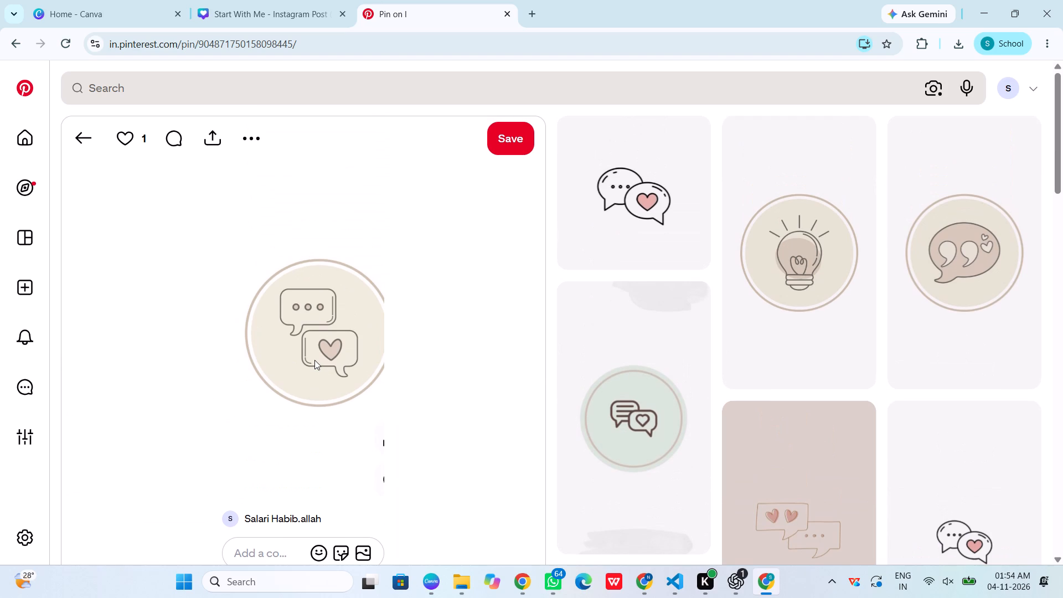
scroll(312, 365, down, 8)
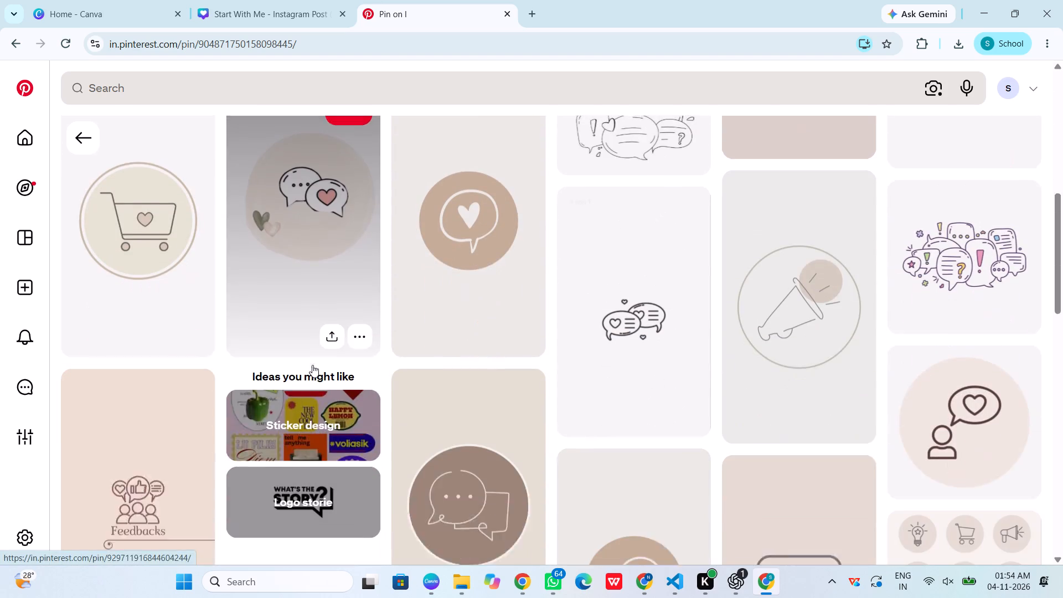
scroll(312, 365, down, 2)
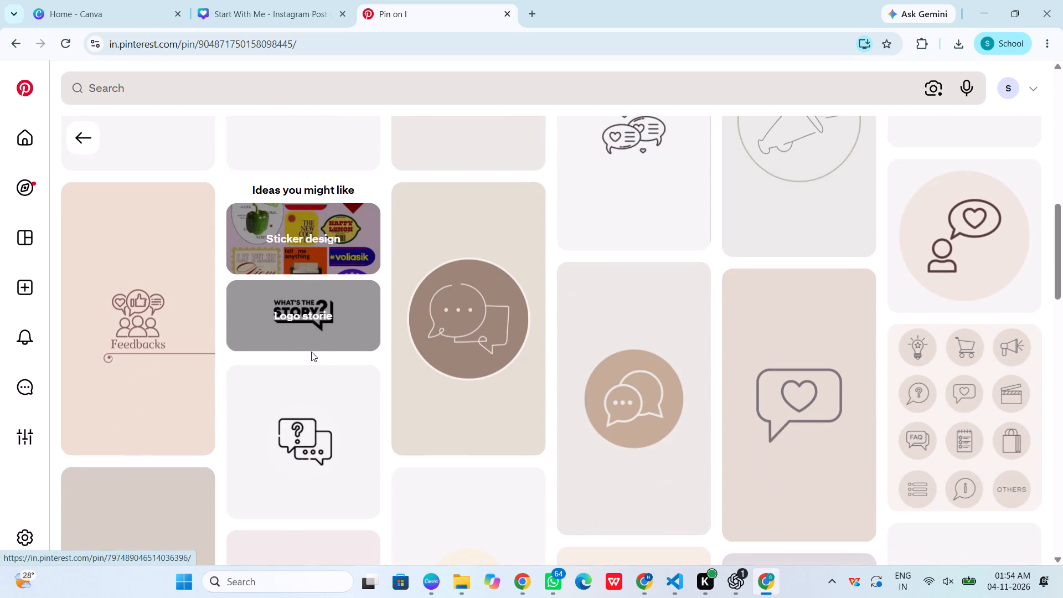
scroll(311, 352, down, 1)
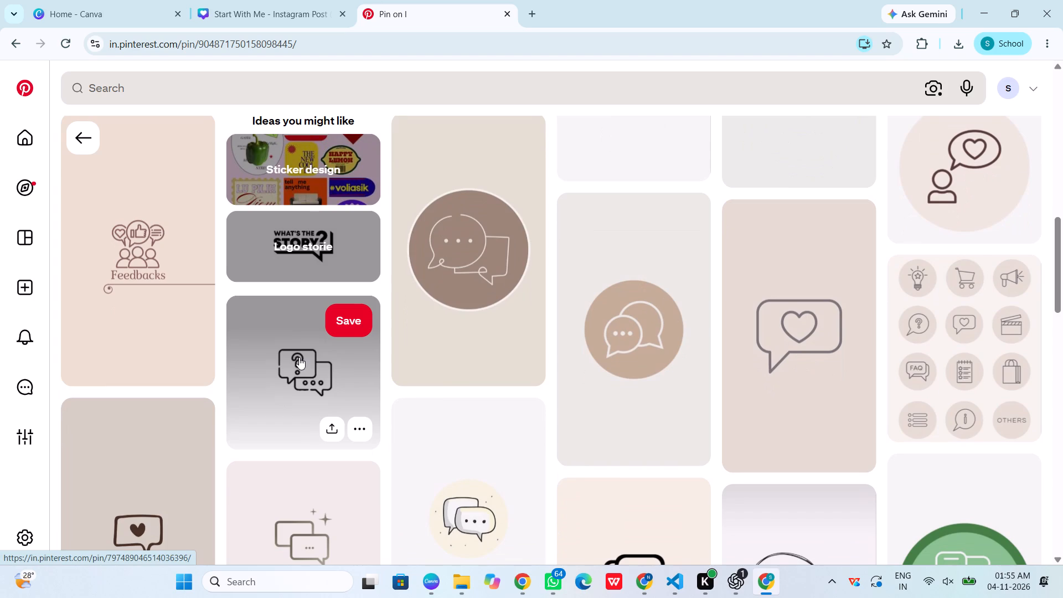
Inspect the brown circle pin with line-art chat bubbles and its related pins, and return to the previous pin.
click(434, 265)
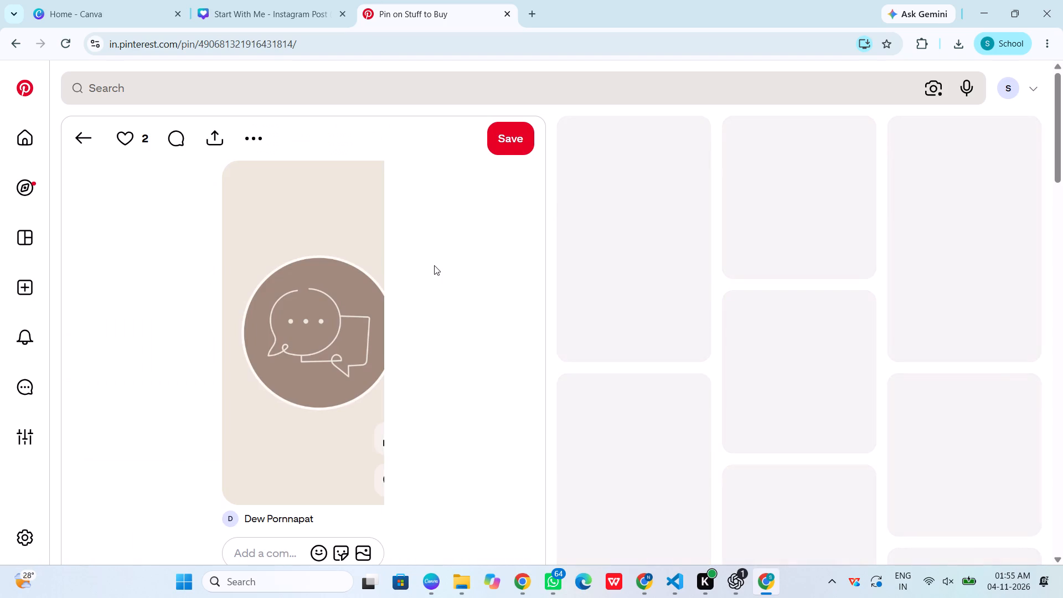
scroll(434, 265, down, 6)
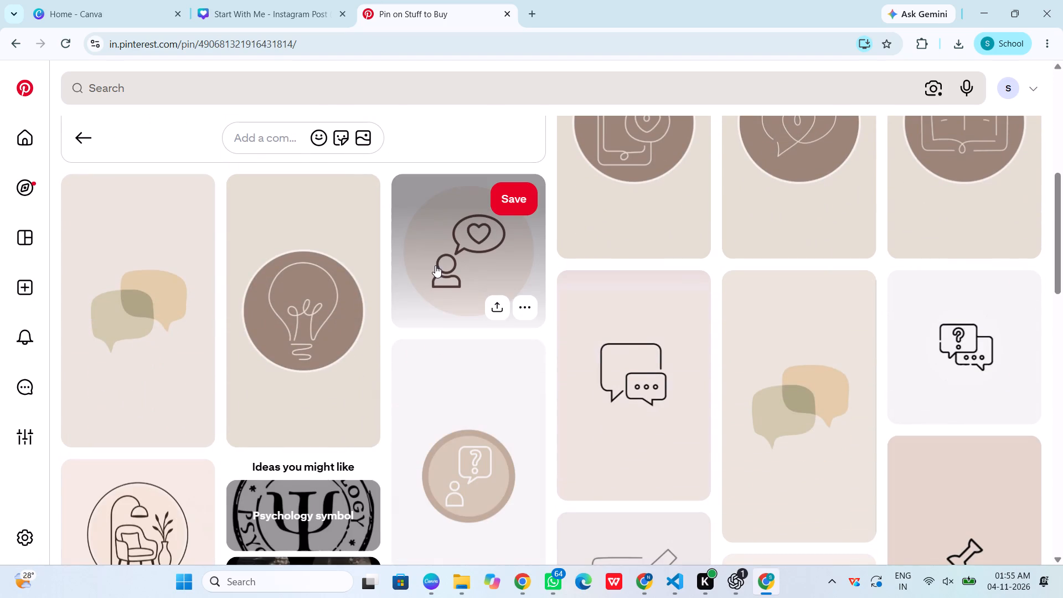
scroll(435, 265, down, 2)
scroll(435, 265, up, 9)
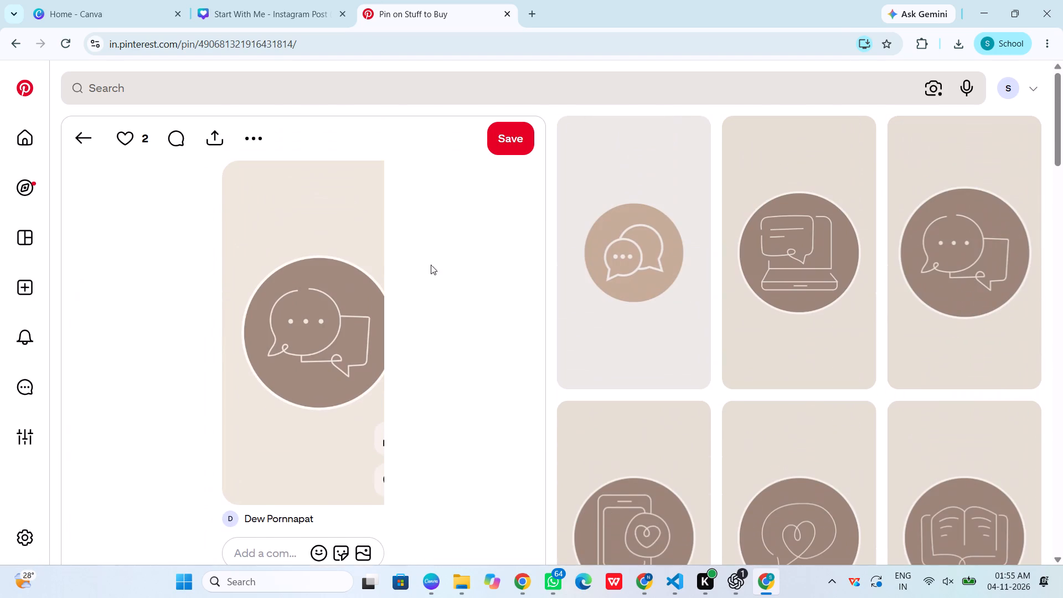
click(98, 152)
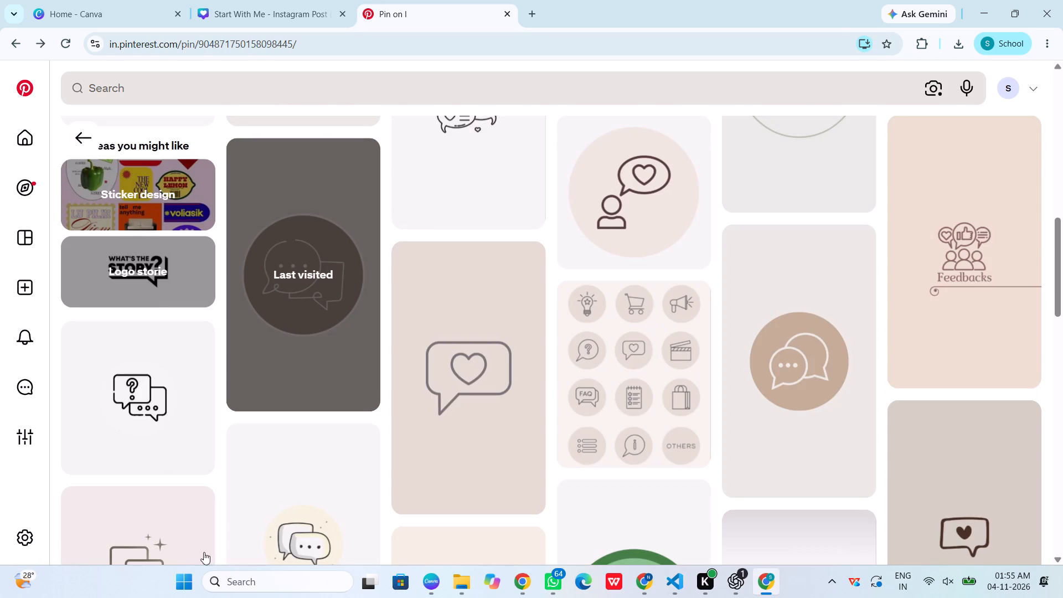
Look through more pins related to the heart speech-bubble pin, and go back to examine those under the FAQ cloud pin.
scroll(231, 597, down, 3)
scroll(249, 491, down, 4)
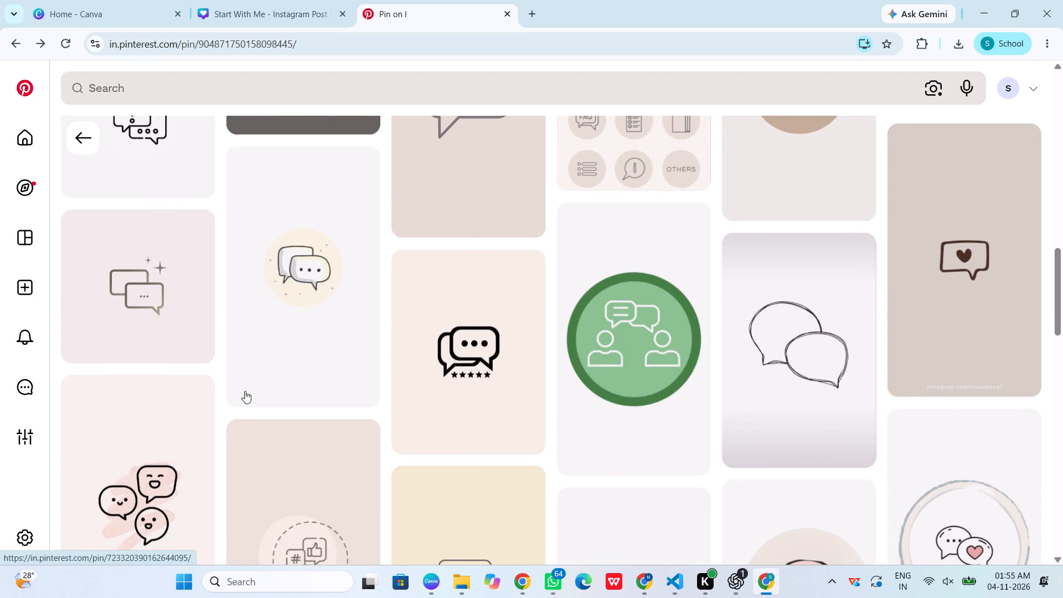
scroll(371, 478, down, 2)
scroll(443, 354, down, 2)
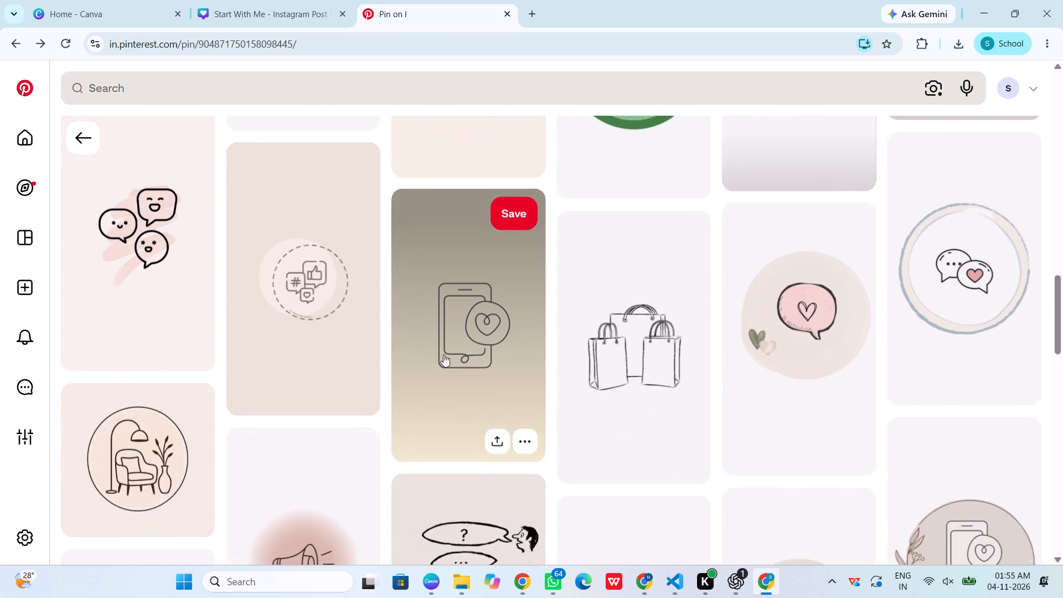
scroll(443, 354, down, 2)
click(88, 137)
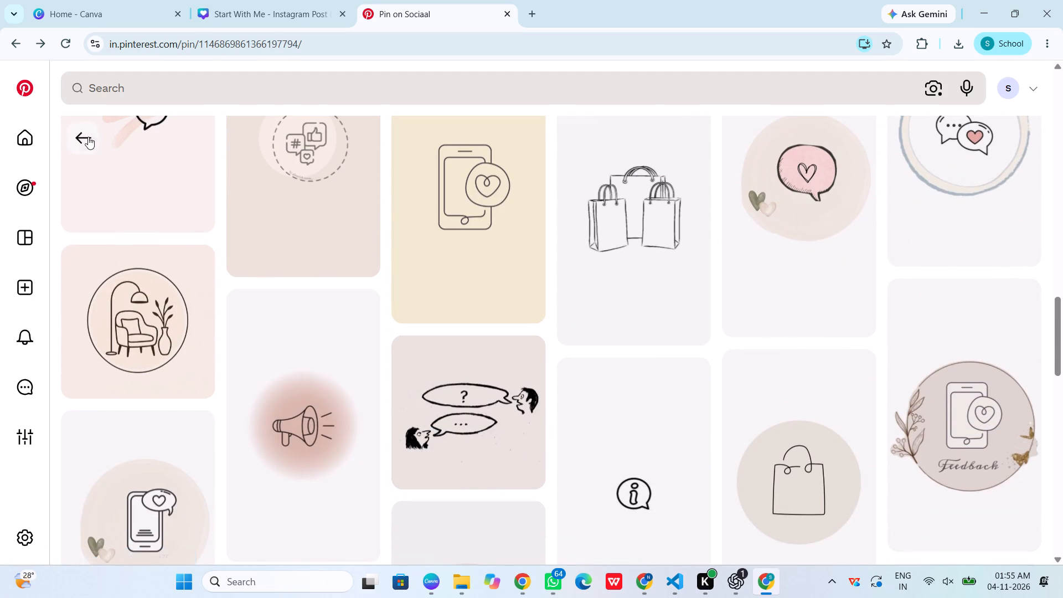
scroll(399, 477, down, 3)
scroll(406, 395, down, 2)
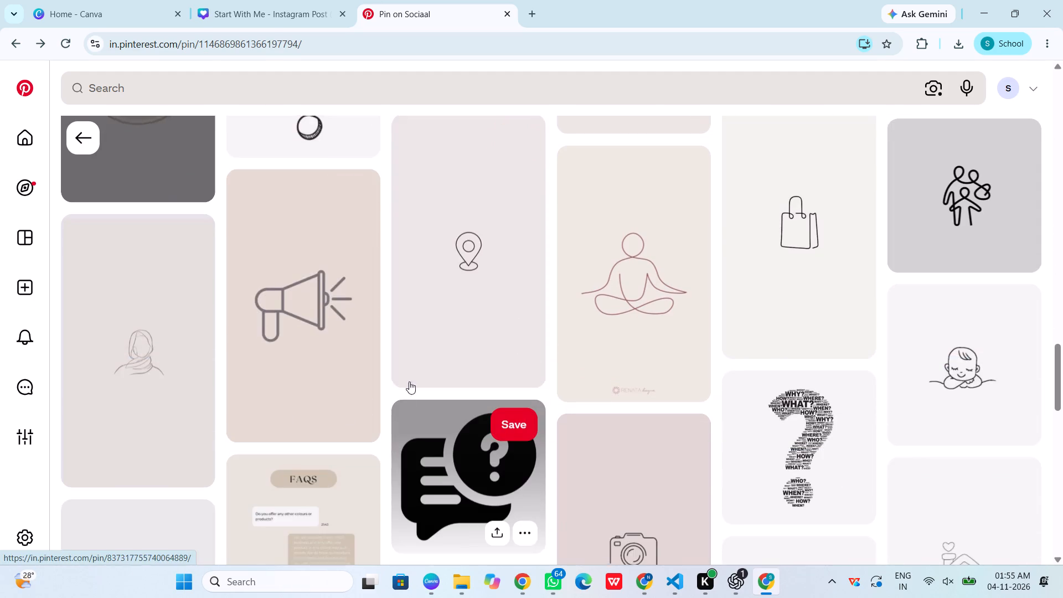
scroll(409, 382, down, 11)
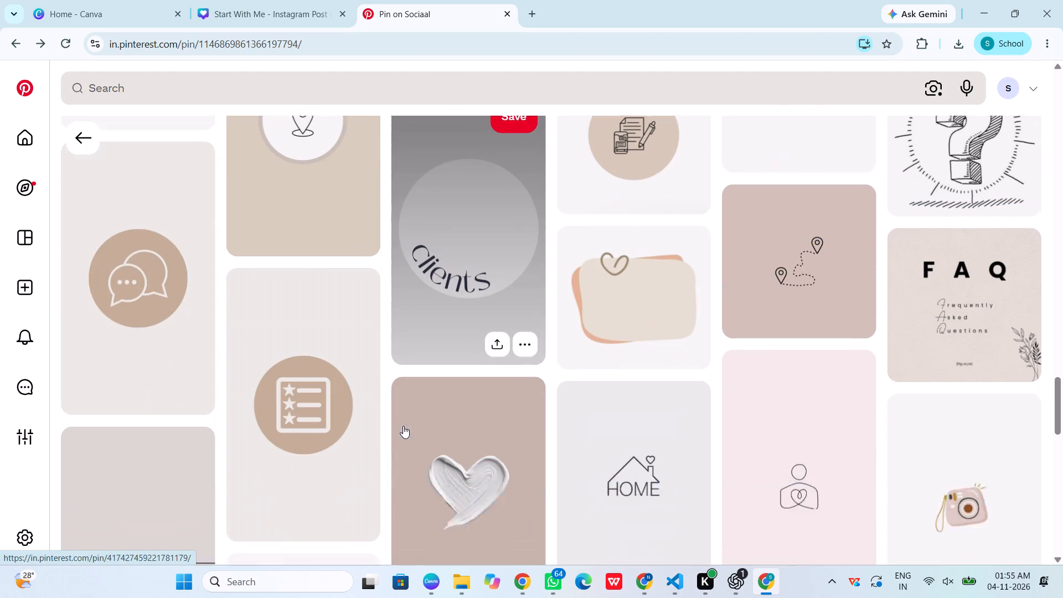
scroll(403, 426, up, 20)
scroll(403, 426, up, 13)
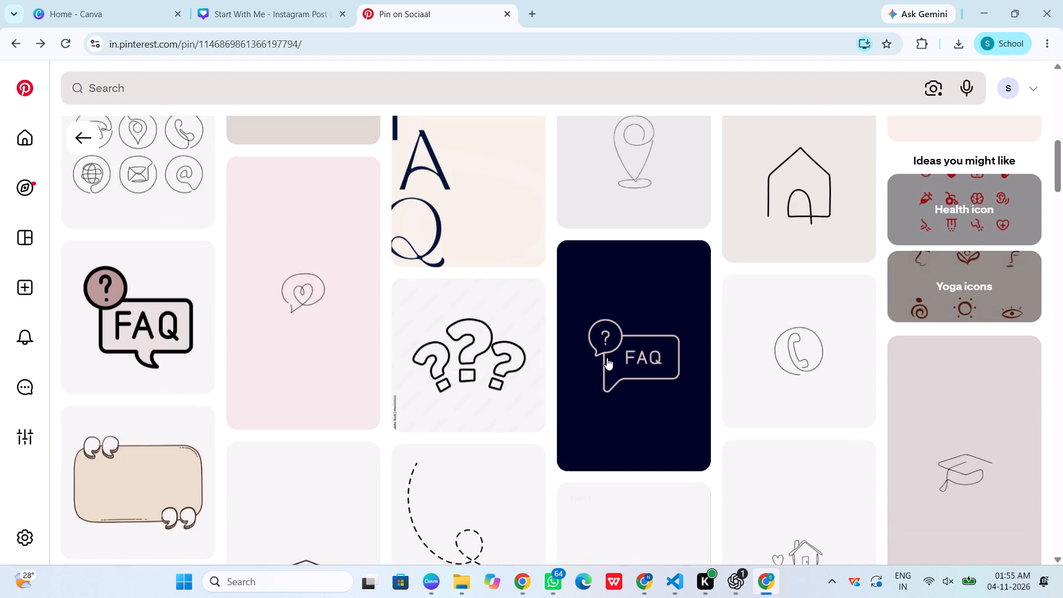
Open the dark blue "FAQ outline" pin and compare it with its related pins.
click(638, 374)
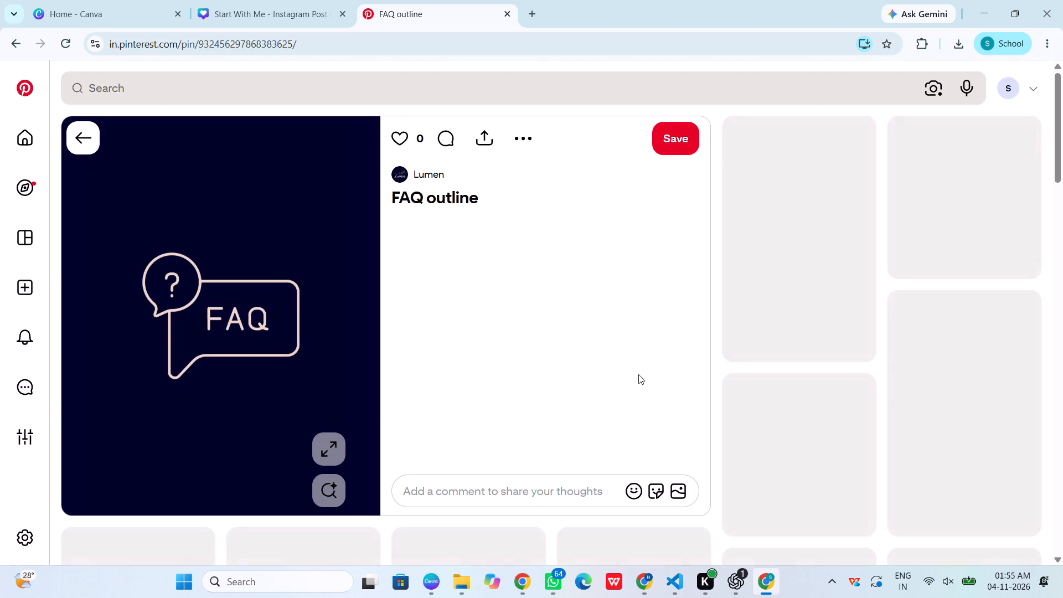
scroll(712, 219, down, 2)
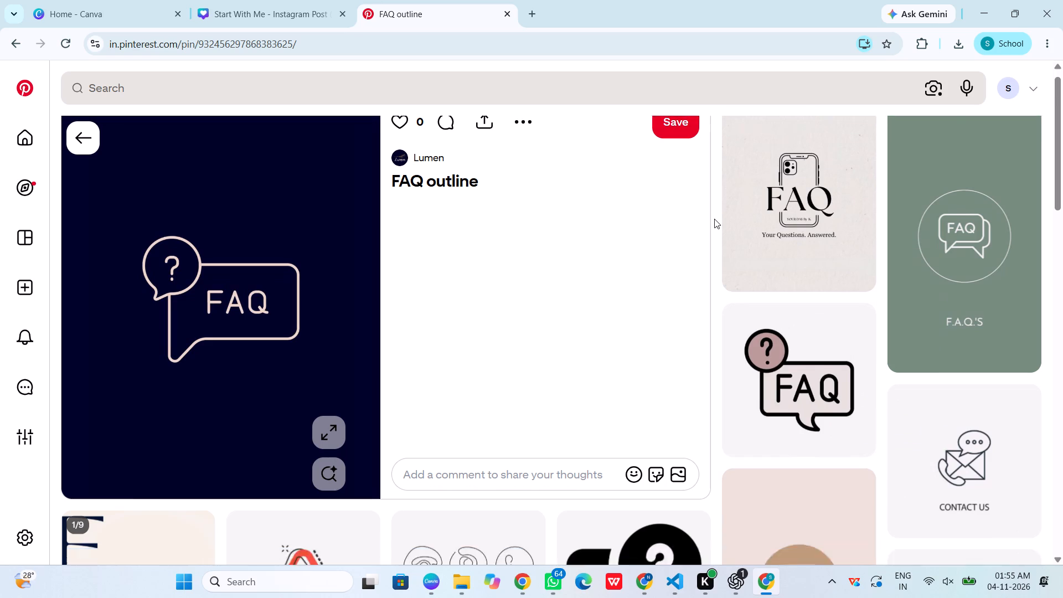
scroll(714, 219, down, 7)
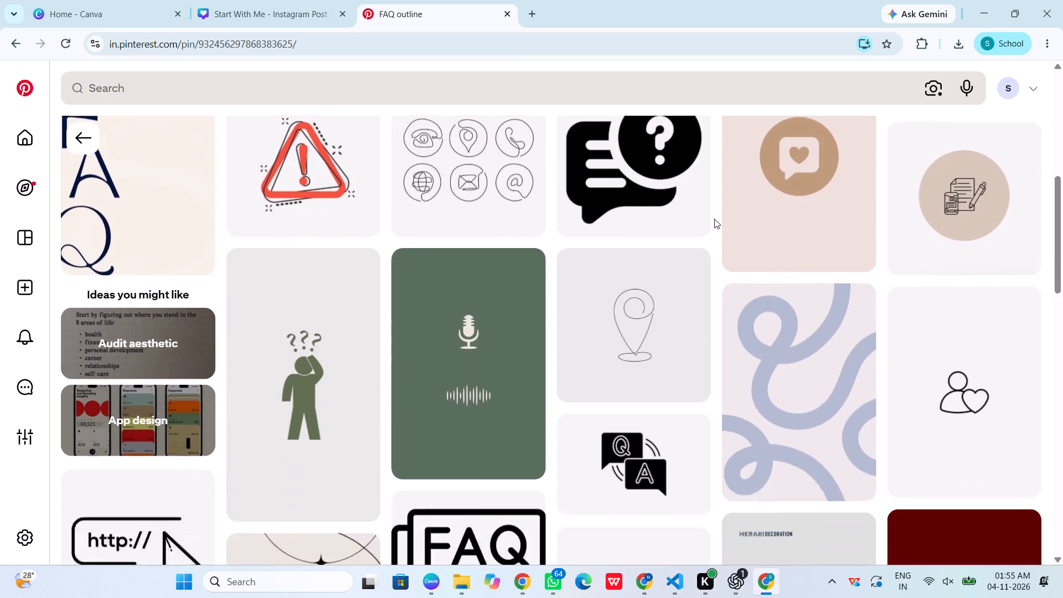
scroll(714, 219, down, 1)
scroll(714, 219, up, 12)
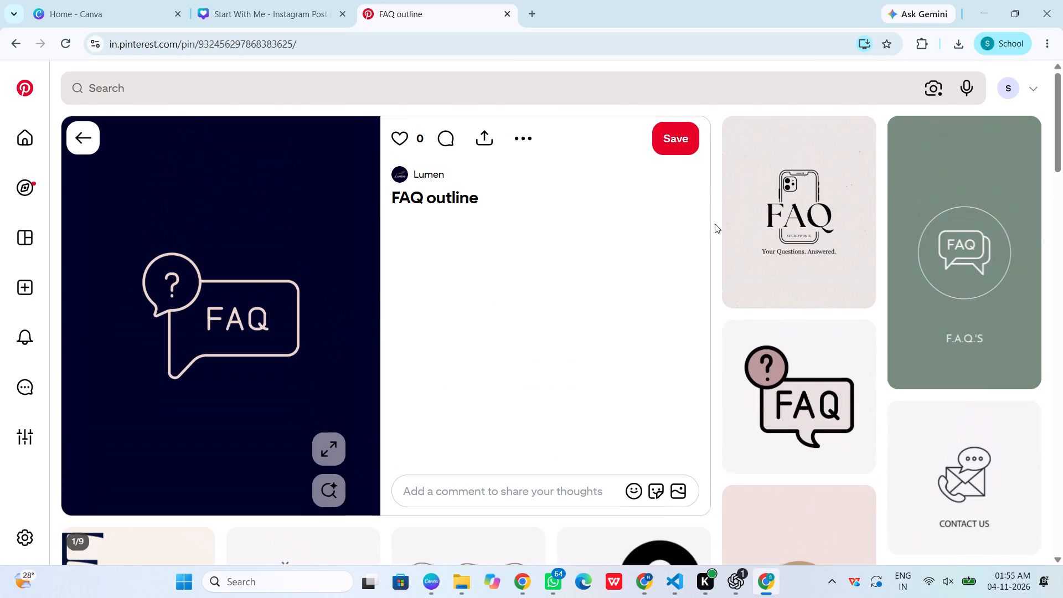
scroll(715, 224, up, 3)
Take a screen snip of the FAQ outline speech-bubble graphic on its dark blue background.
key(shift+super+s)
drag(124, 221, 259, 497)
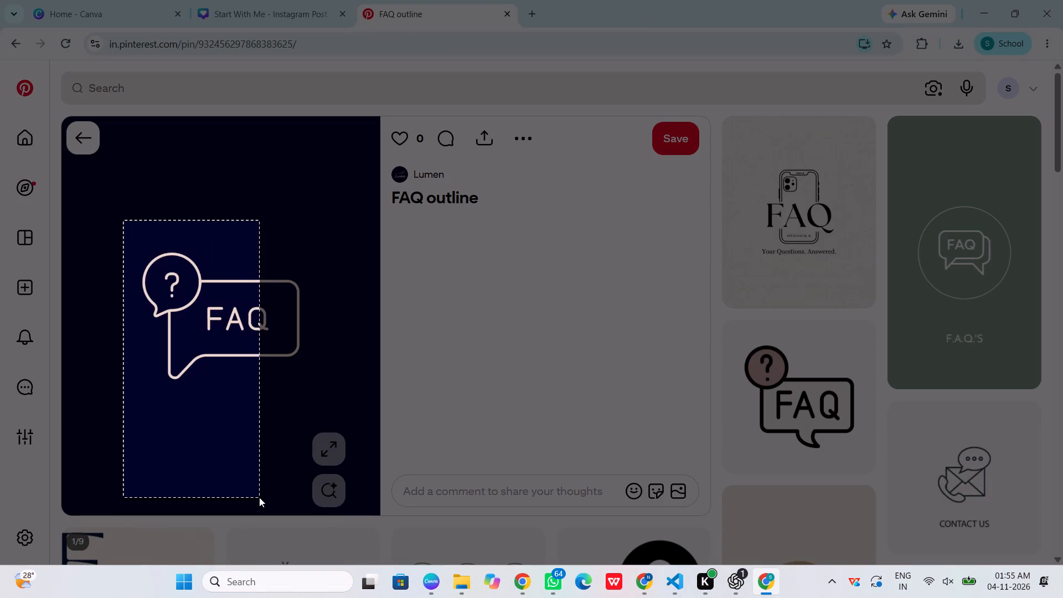
drag(259, 497, 326, 421)
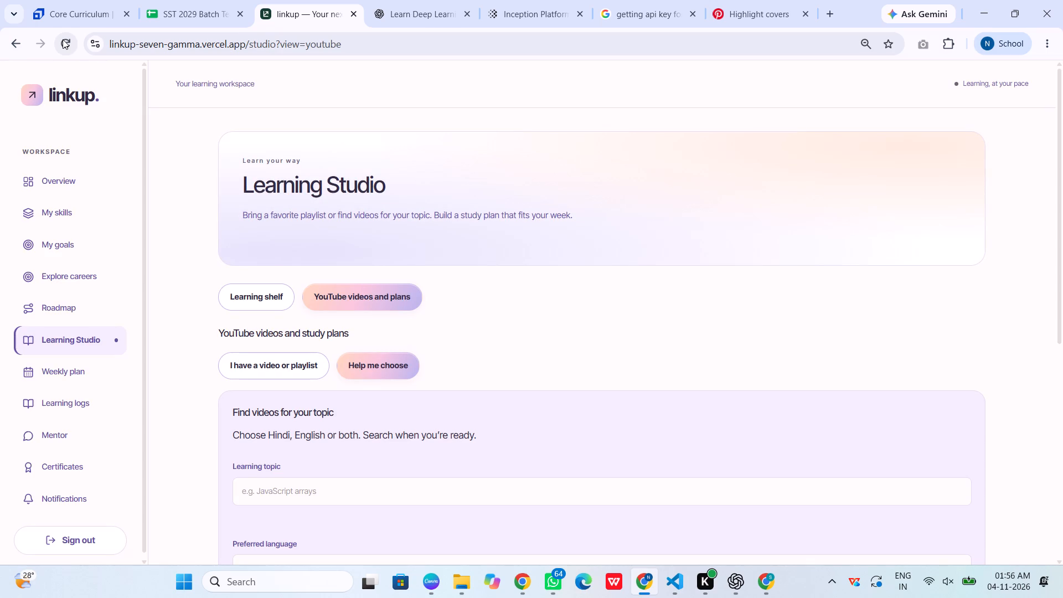
Open the Learning shelf view of Learning Studio and look through its progress, shelf, notes search and preferences sections.
click(231, 300)
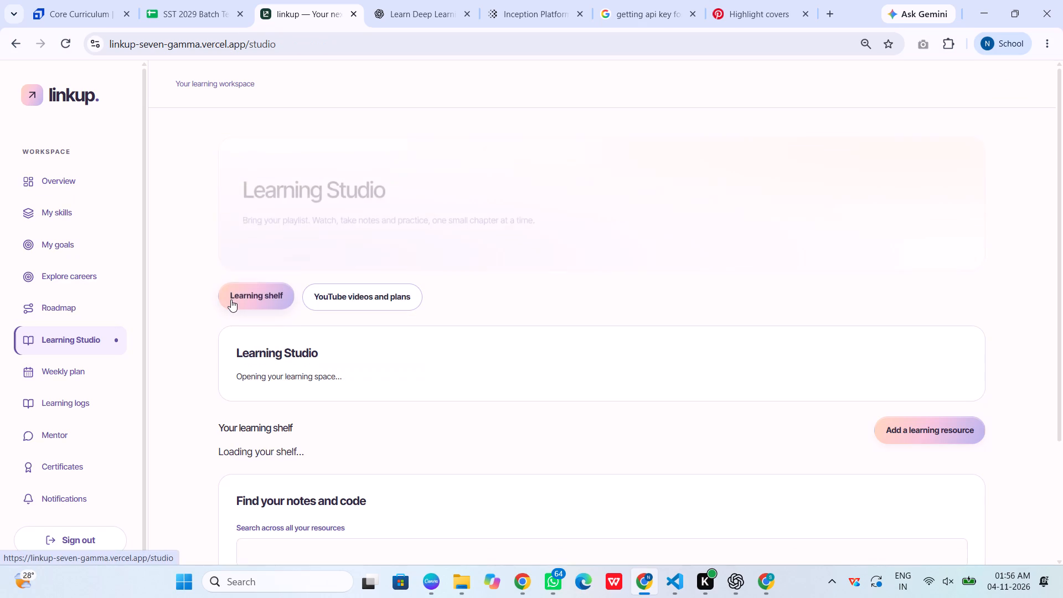
scroll(231, 300, down, 5)
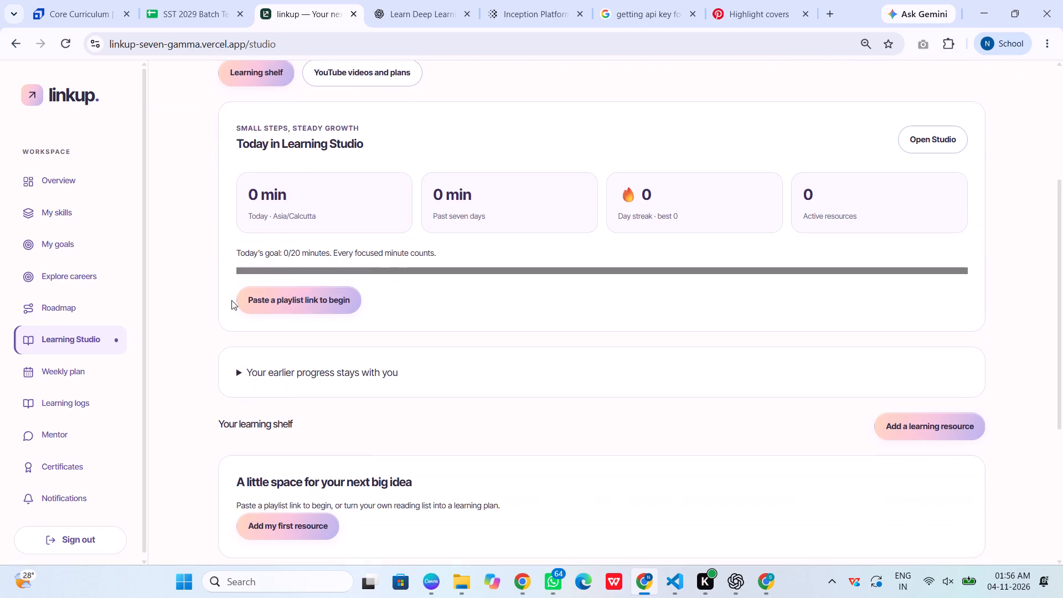
scroll(231, 300, down, 9)
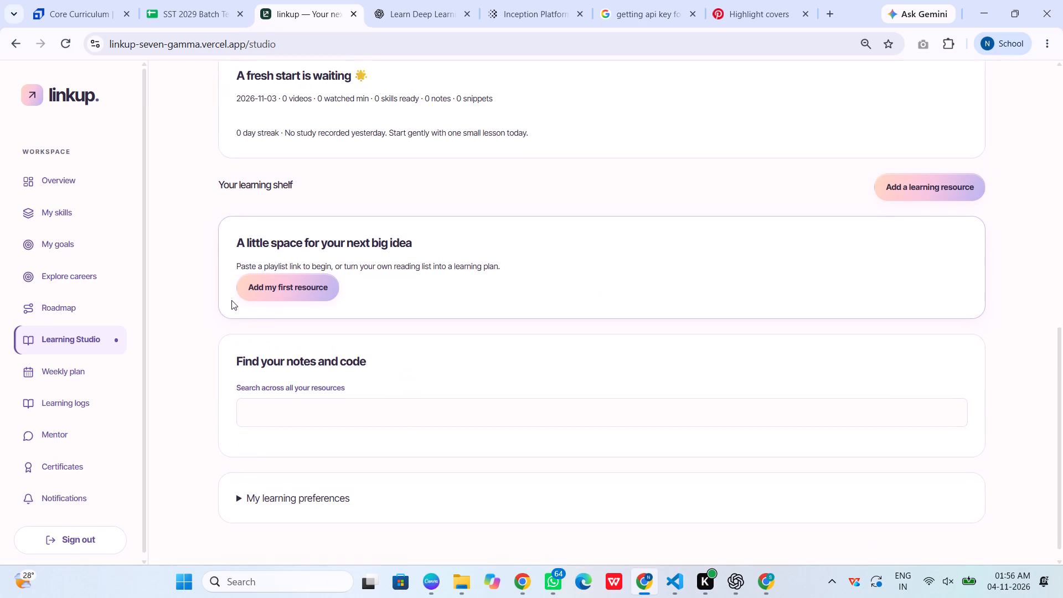
scroll(232, 300, up, 11)
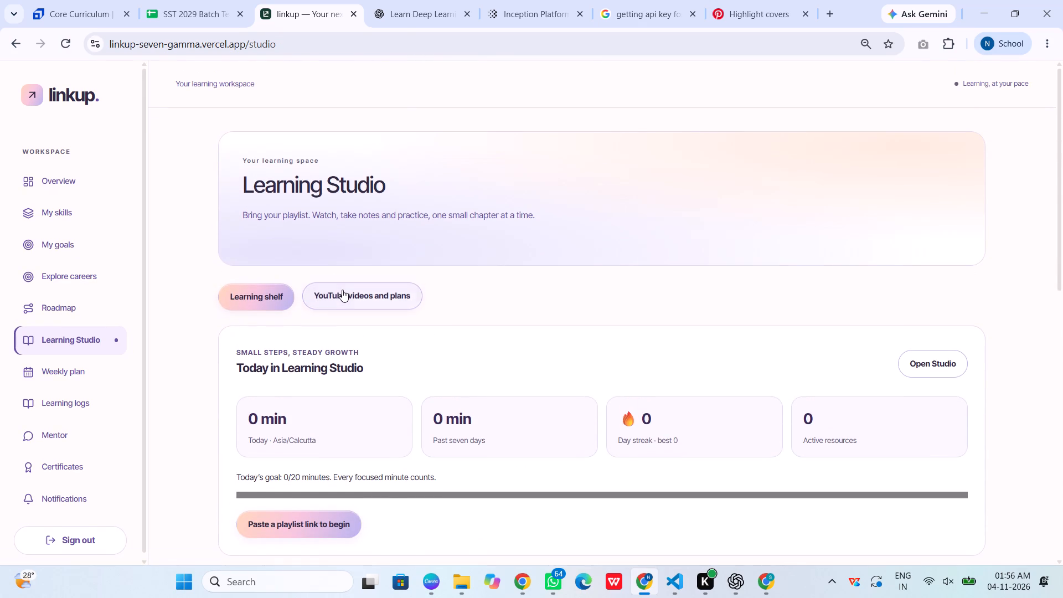
In YouTube videos and plans, search for videos on the topic "data analysis" in Hindi, sorted by most viewed.
click(342, 290)
scroll(335, 289, down, 4)
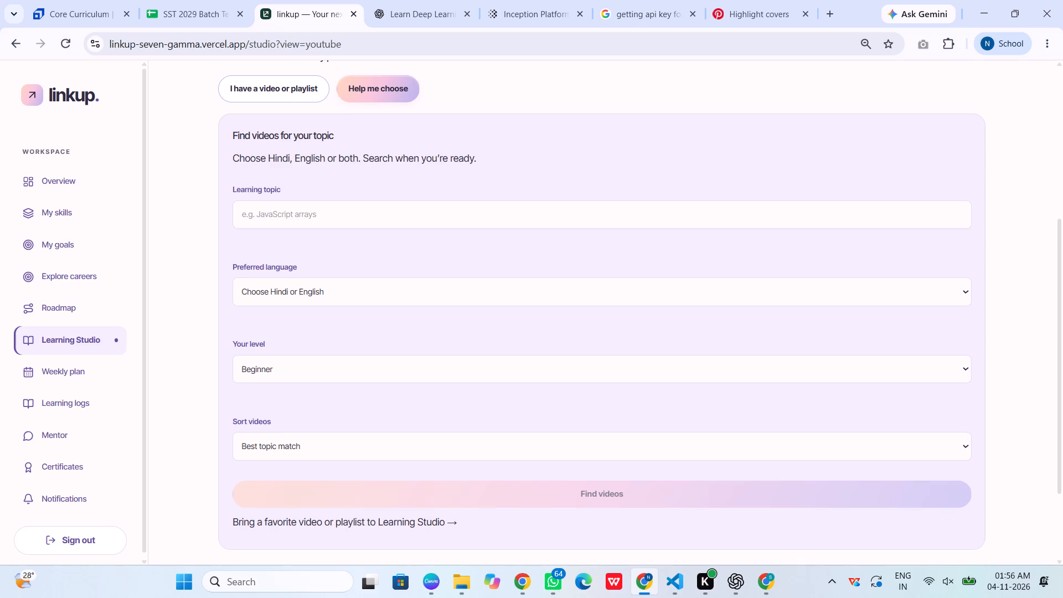
click(316, 212)
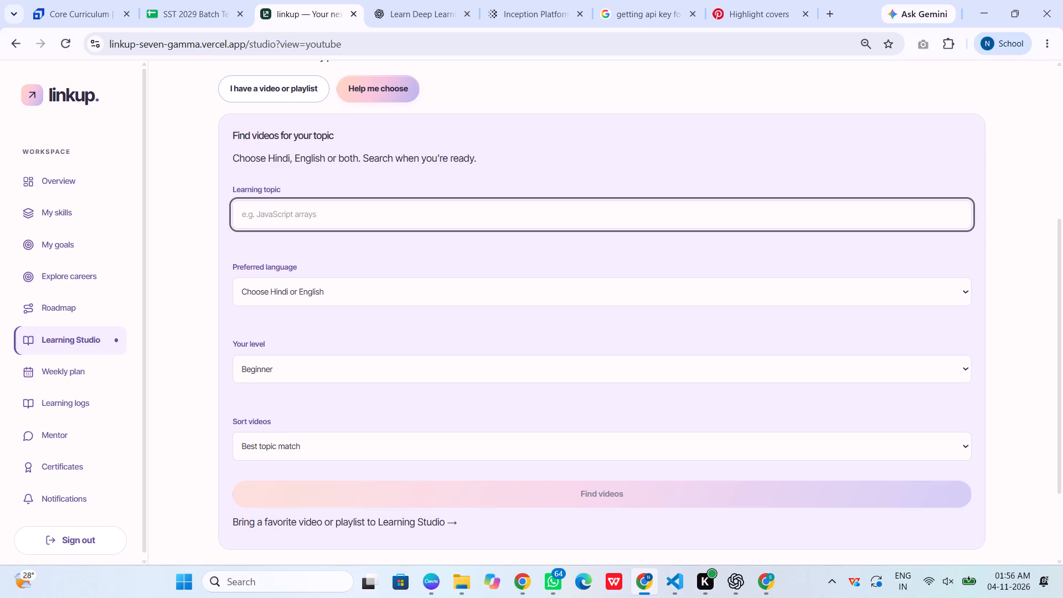
text(data analysis)
key(Return)
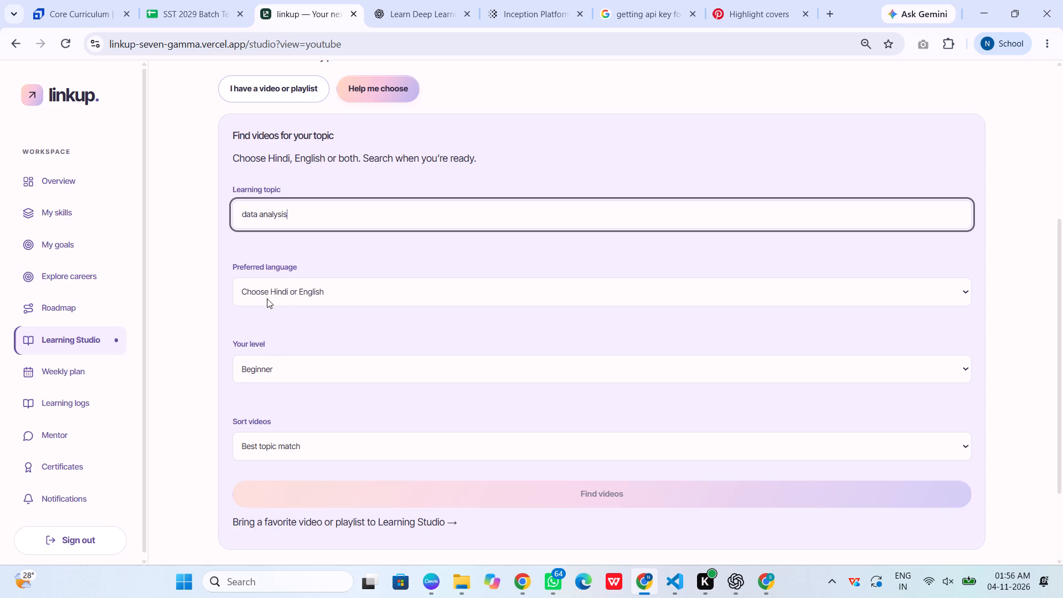
click(269, 293)
click(278, 355)
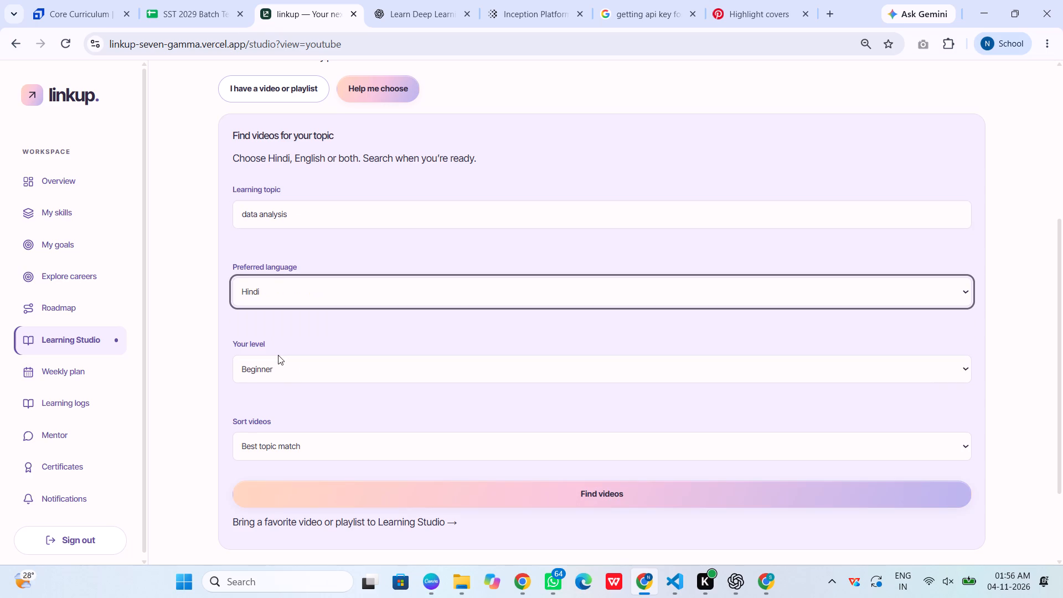
click(284, 450)
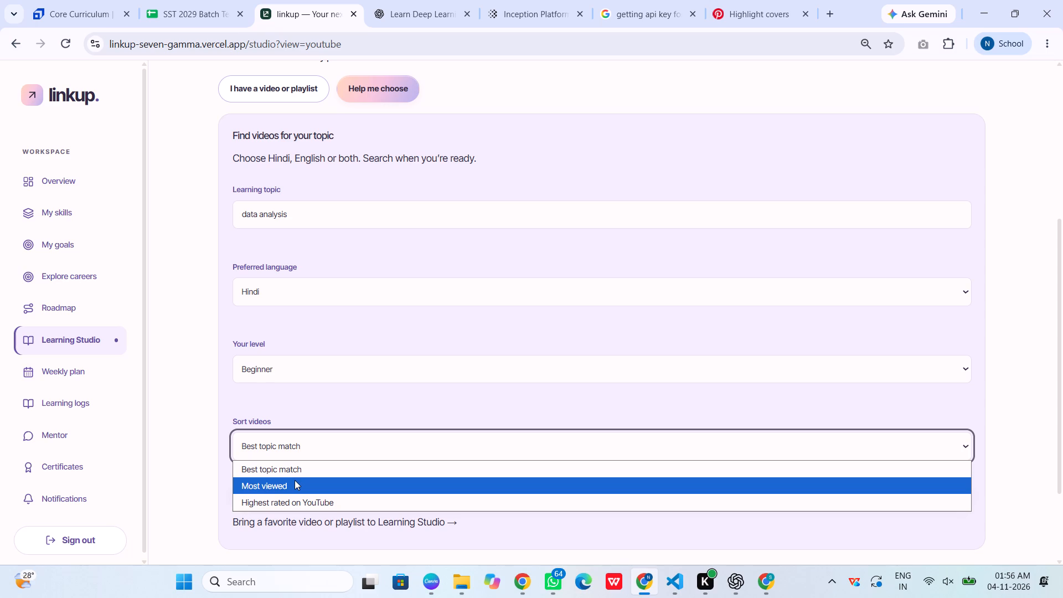
click(295, 480)
click(298, 488)
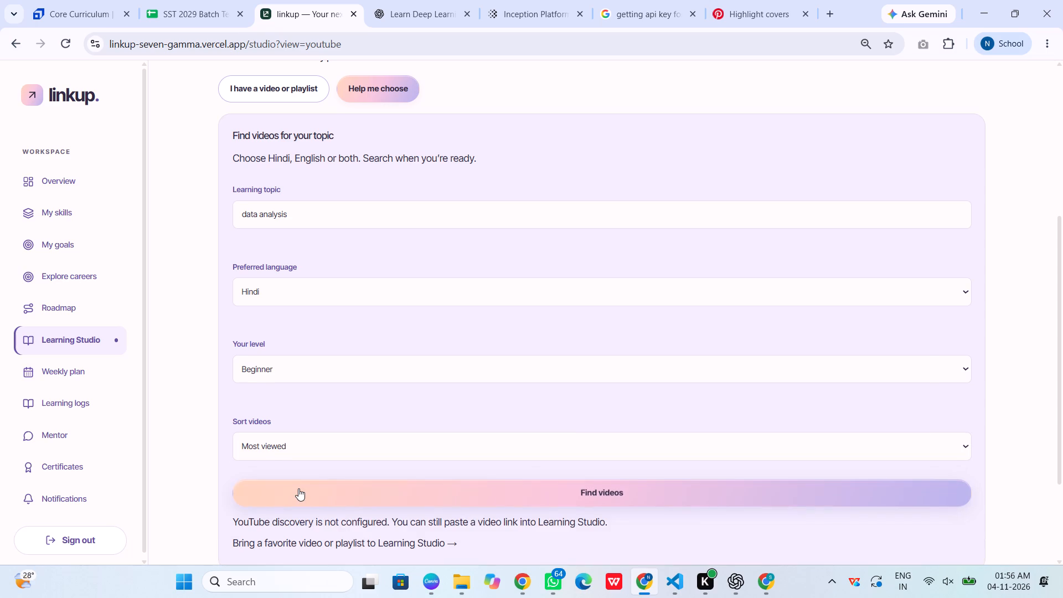
scroll(298, 488, down, 3)
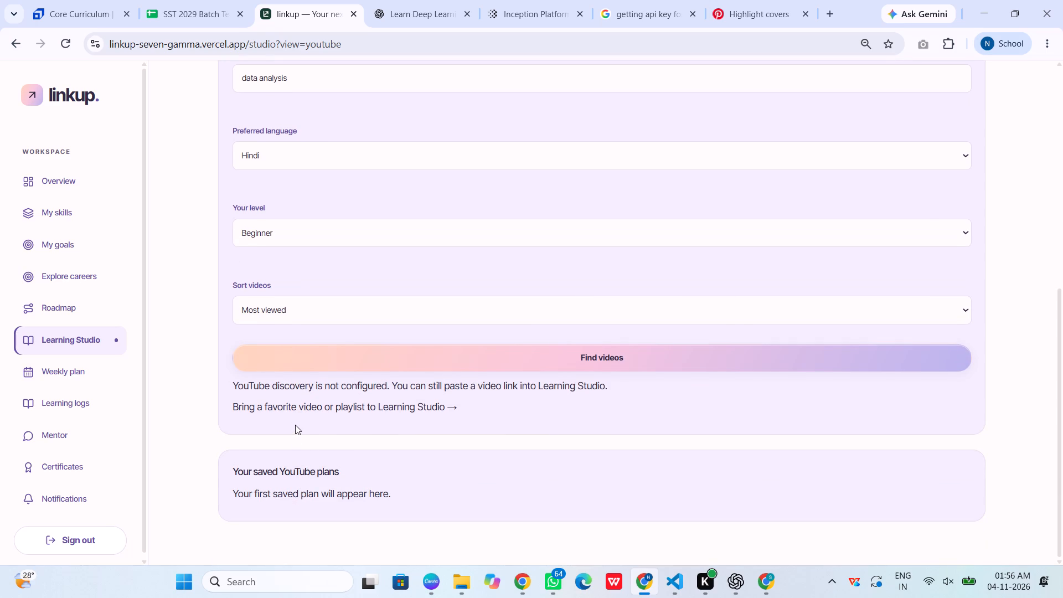
Switch the YouTube study plan form to the "I have a video or playlist" option.
scroll(295, 425, up, 6)
scroll(295, 413, down, 2)
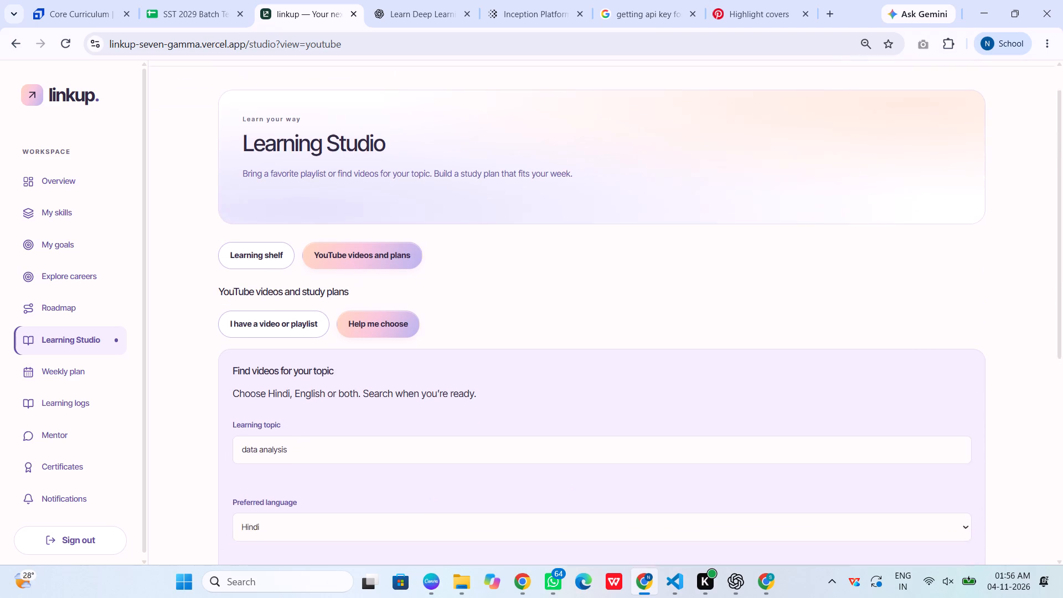
click(252, 225)
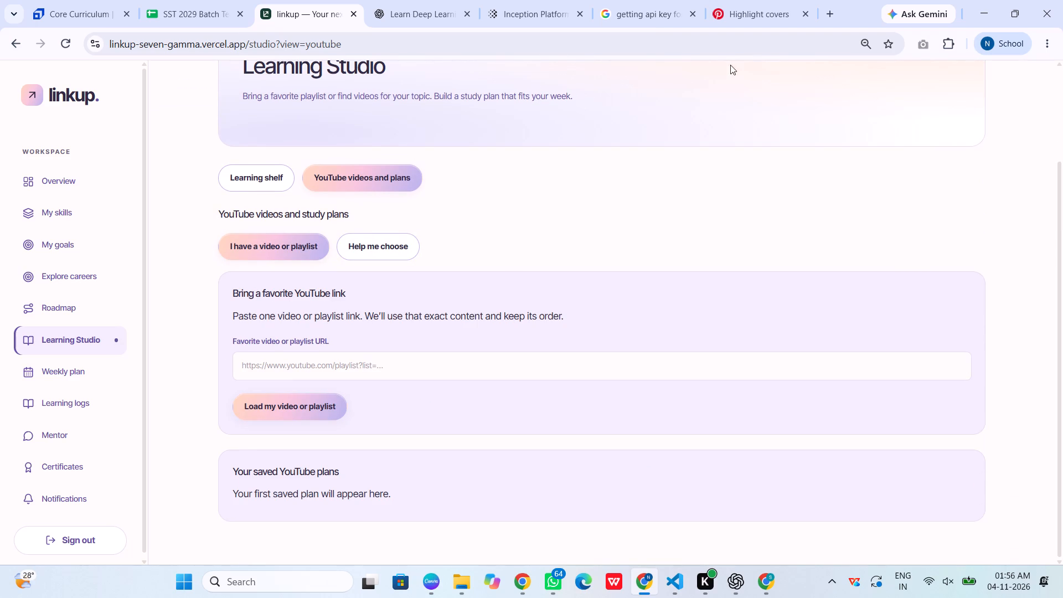
Open YouTube in a new browser tab.
click(823, 18)
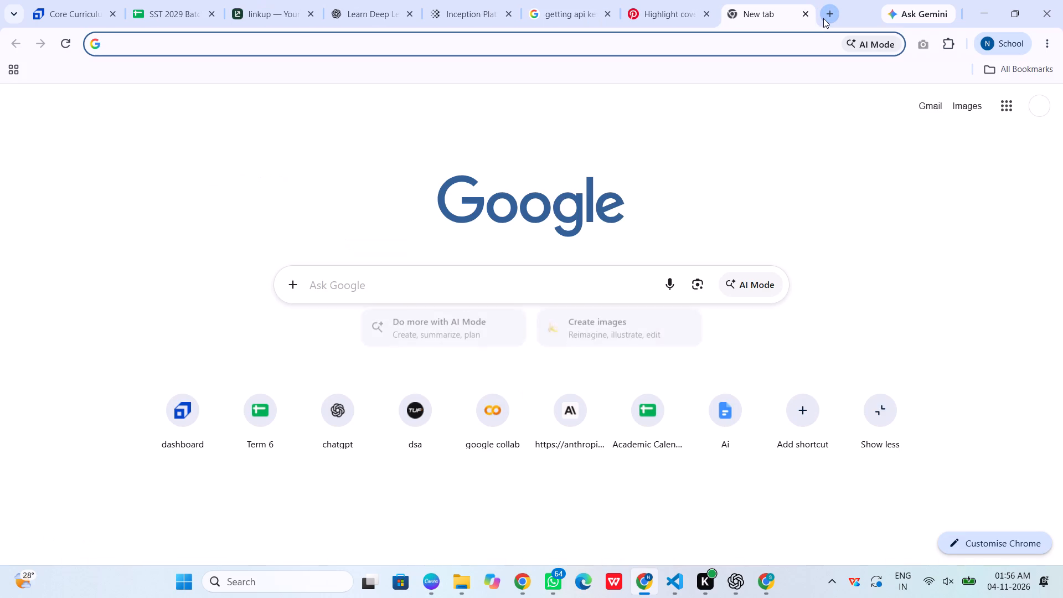
text(youtube)
key(Return)
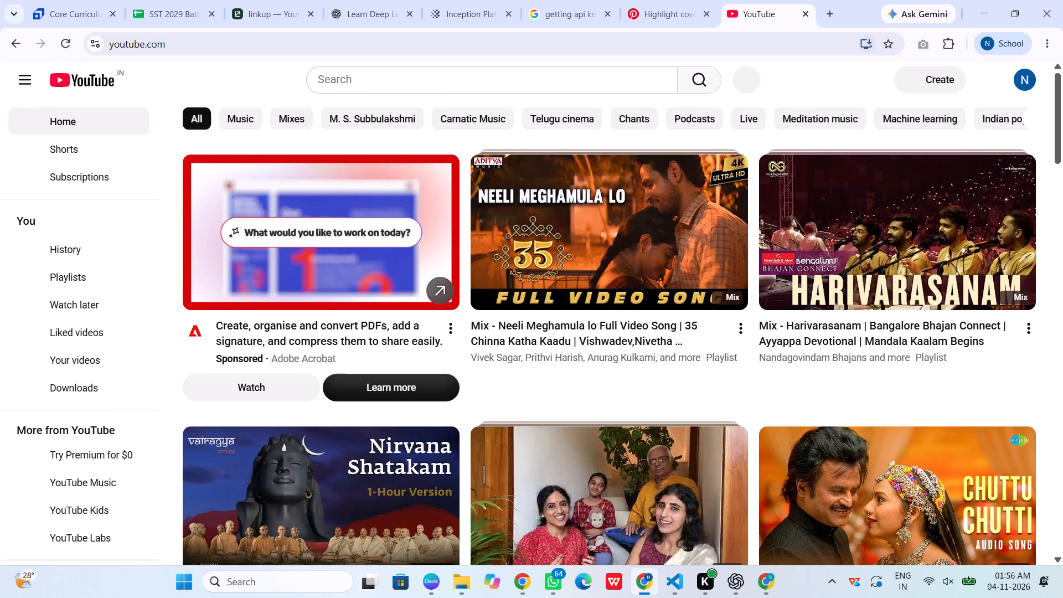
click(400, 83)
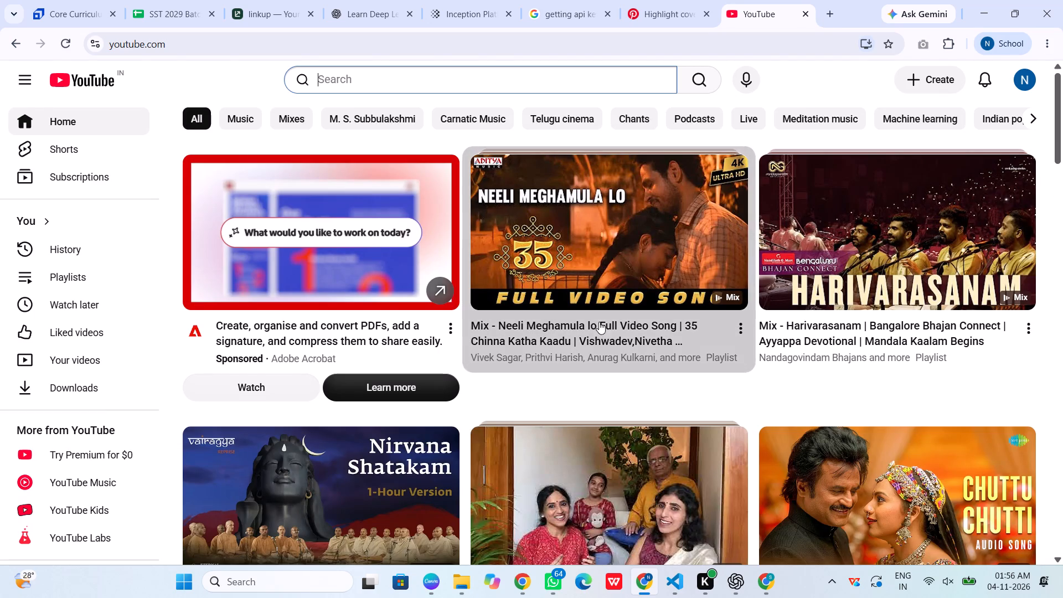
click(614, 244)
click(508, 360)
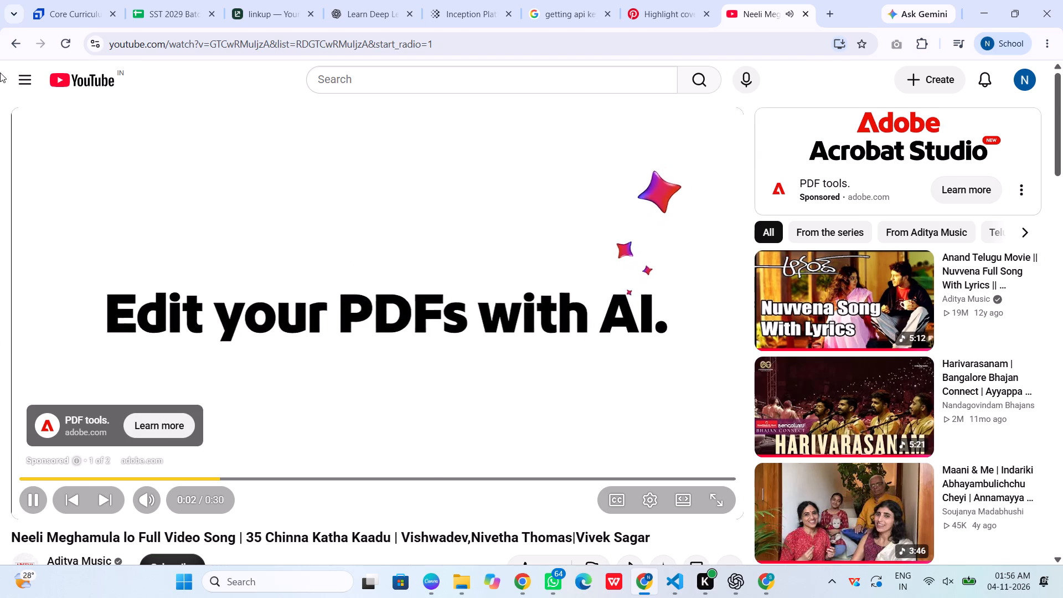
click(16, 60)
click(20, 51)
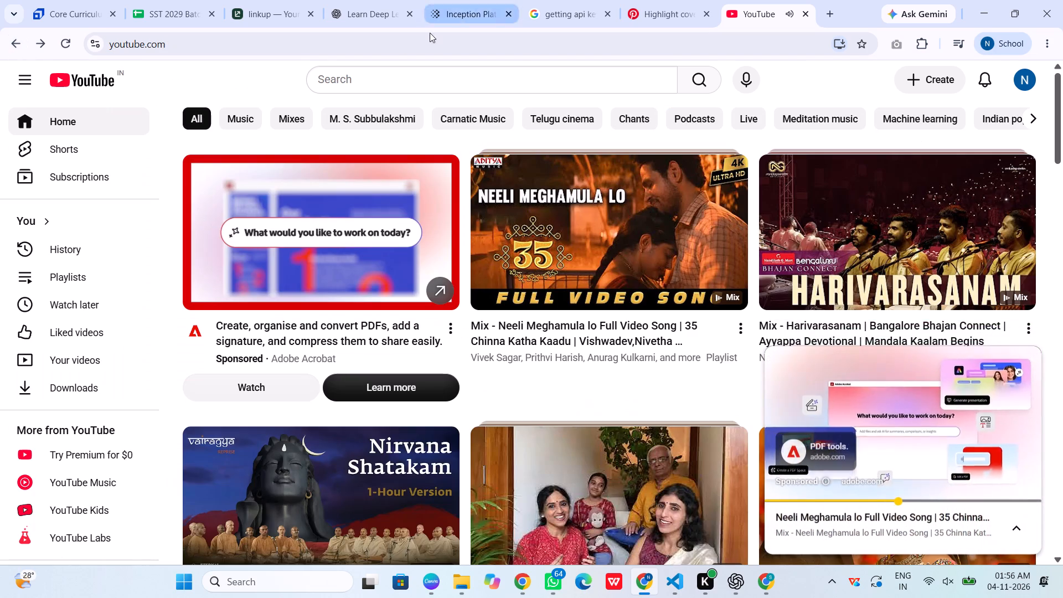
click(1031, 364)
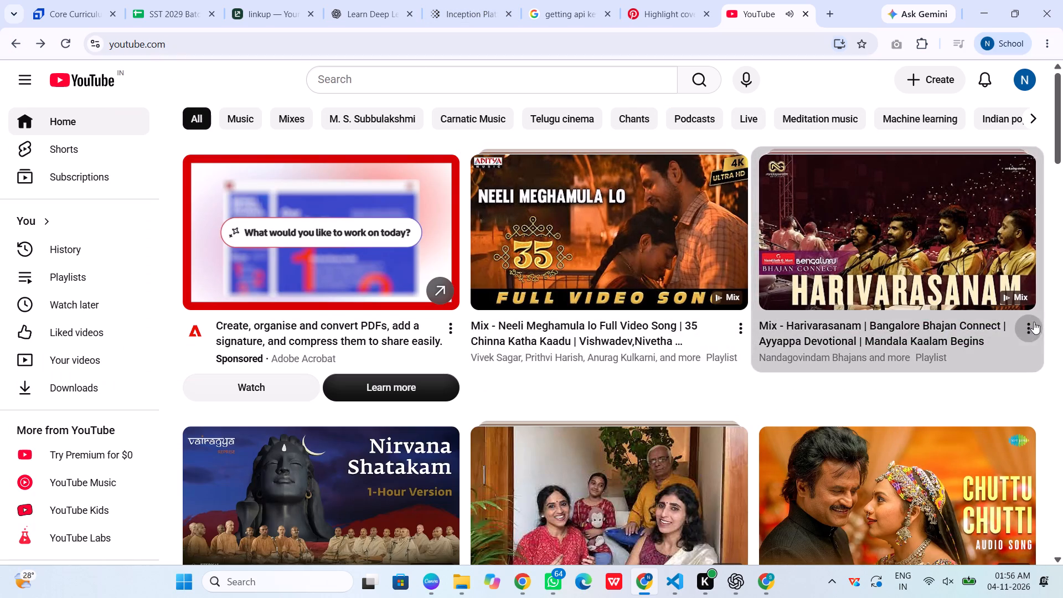
Open the "Harivarasanam | Bangalore Bhajan Connect" video, pause it and copy its share link.
click(1025, 329)
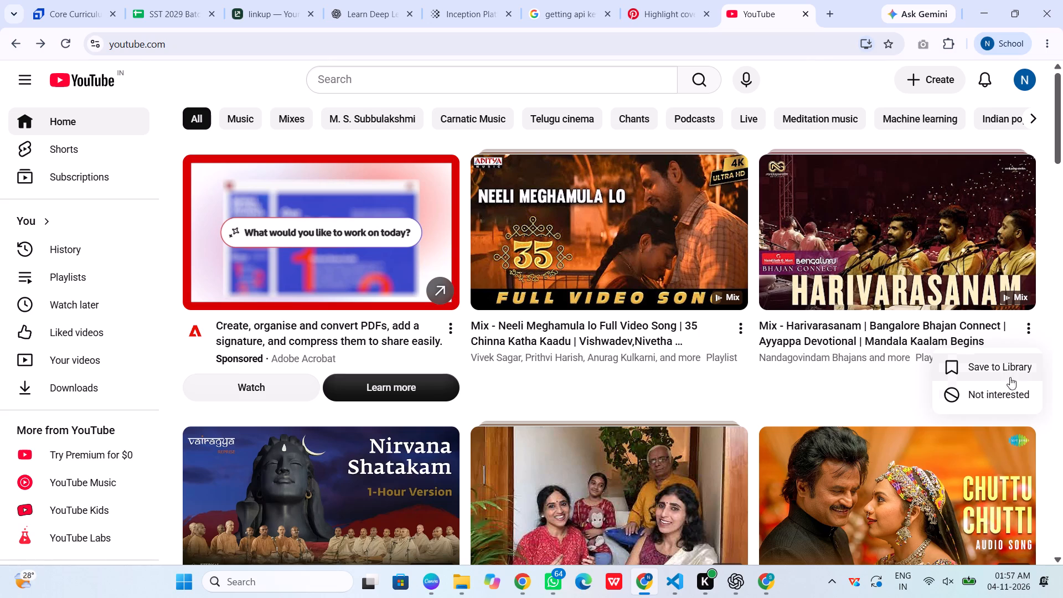
click(822, 354)
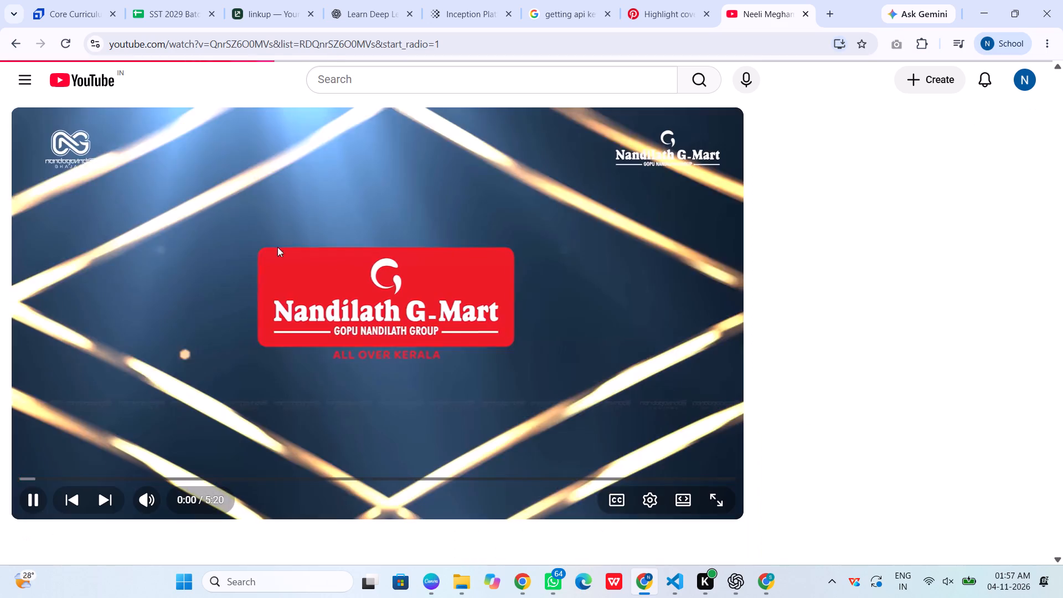
click(265, 244)
scroll(547, 270, down, 4)
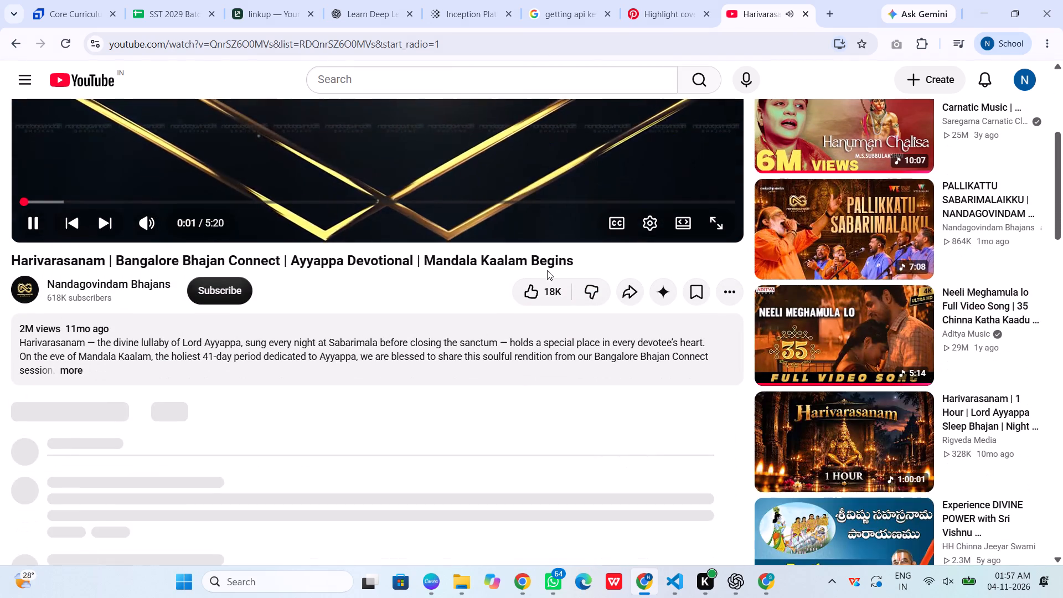
scroll(546, 270, up, 3)
click(546, 270)
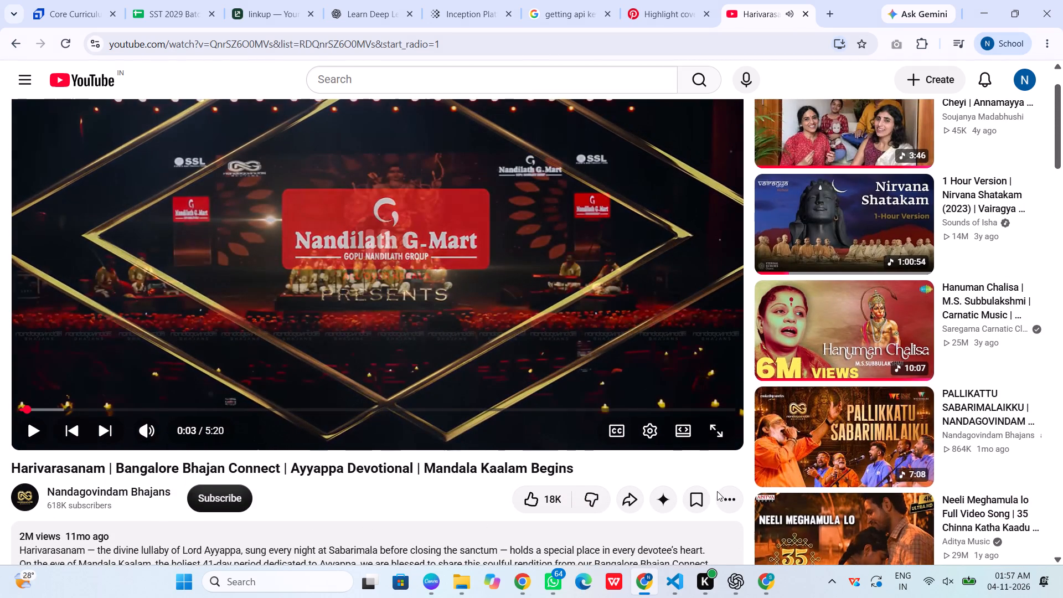
click(720, 492)
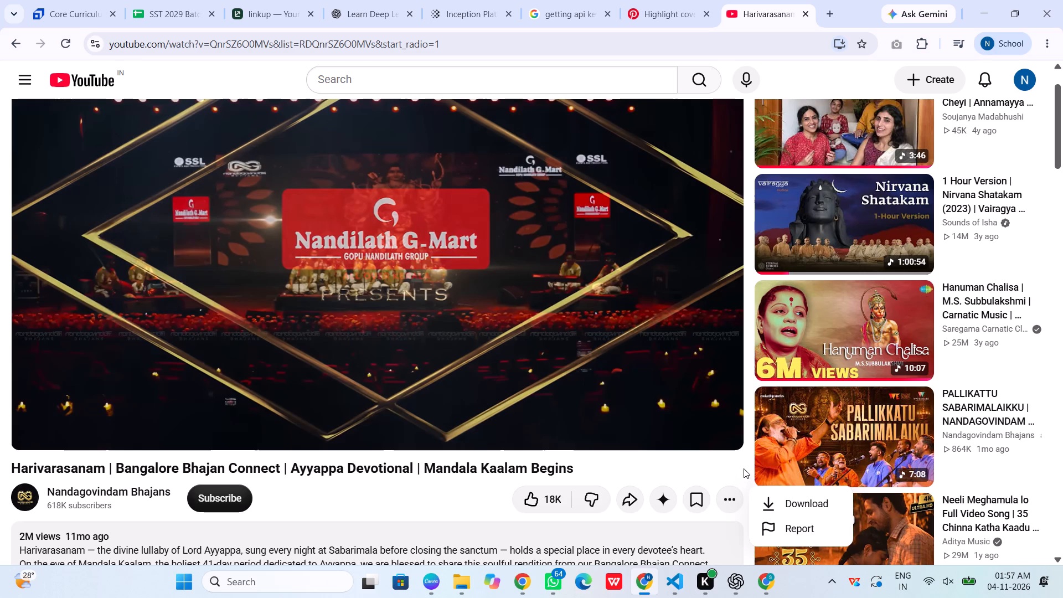
click(719, 503)
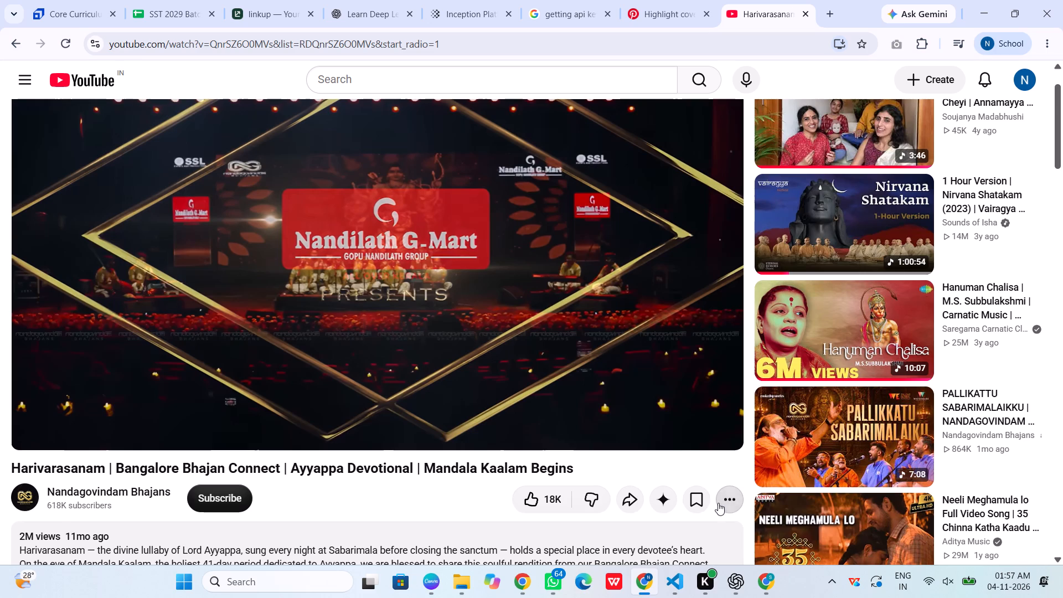
click(620, 495)
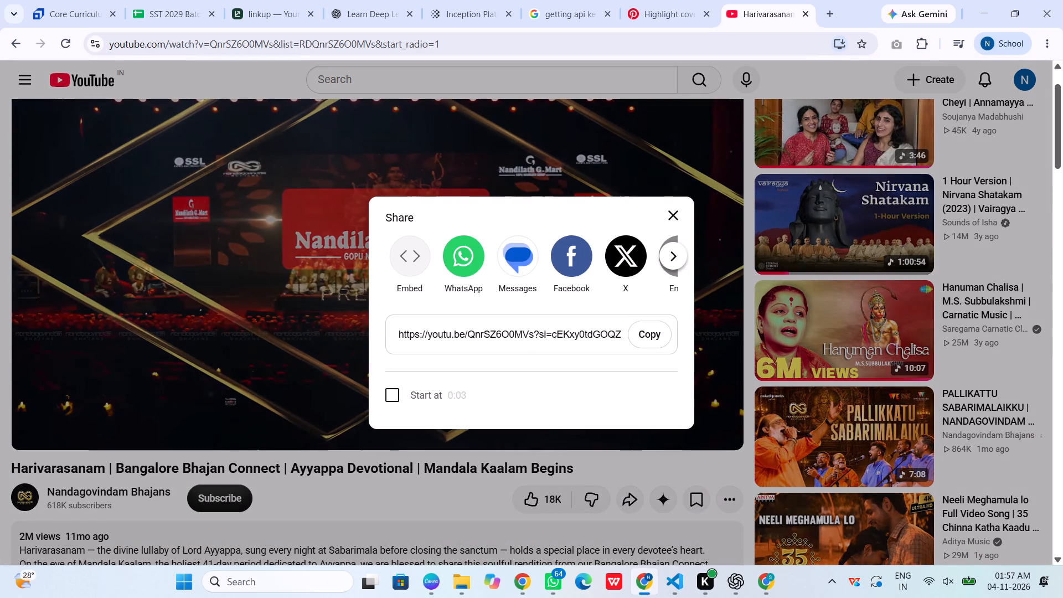
click(643, 333)
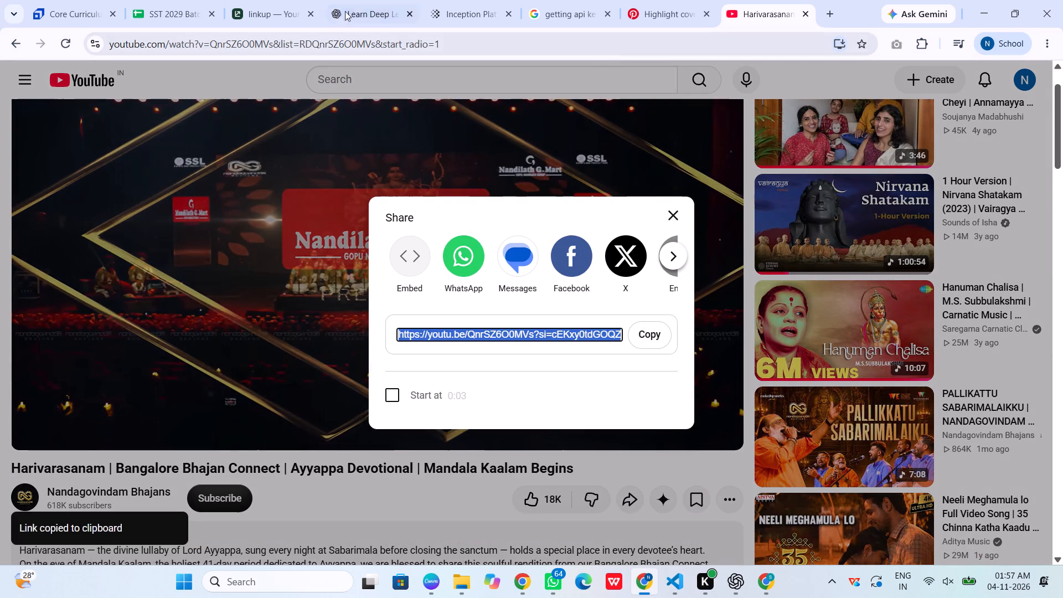
Back in linkup, paste the copied video link as the favorite video or playlist URL and load it.
click(282, 0)
click(294, 373)
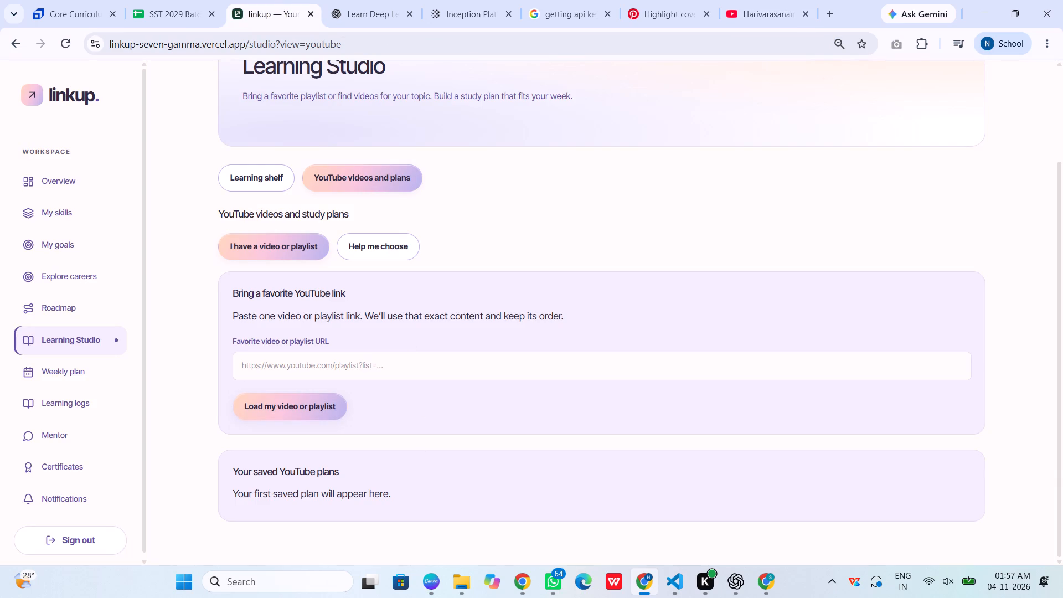
key(ctrl+v)
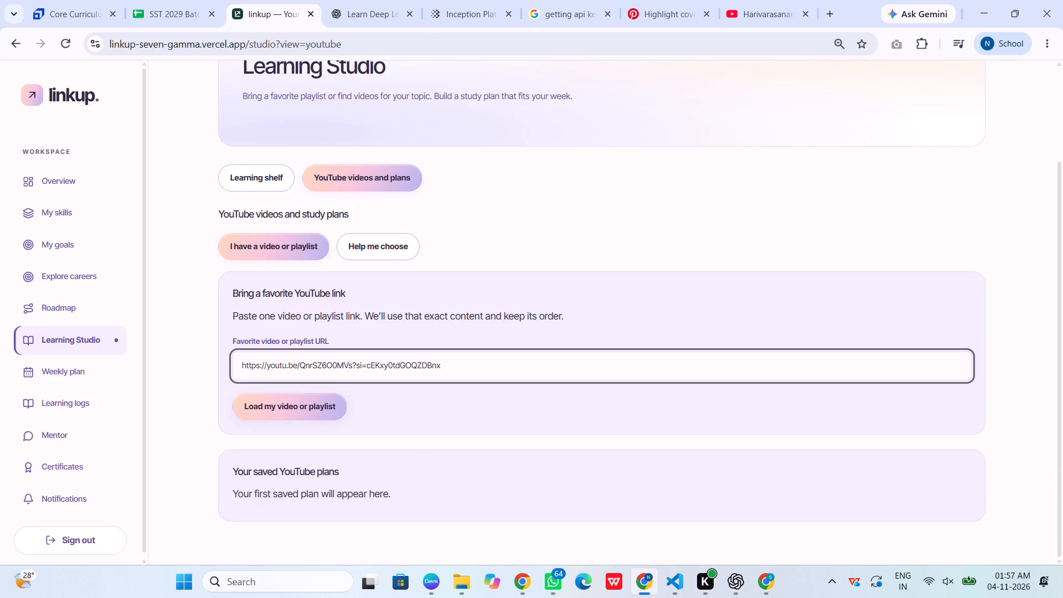
key(Return)
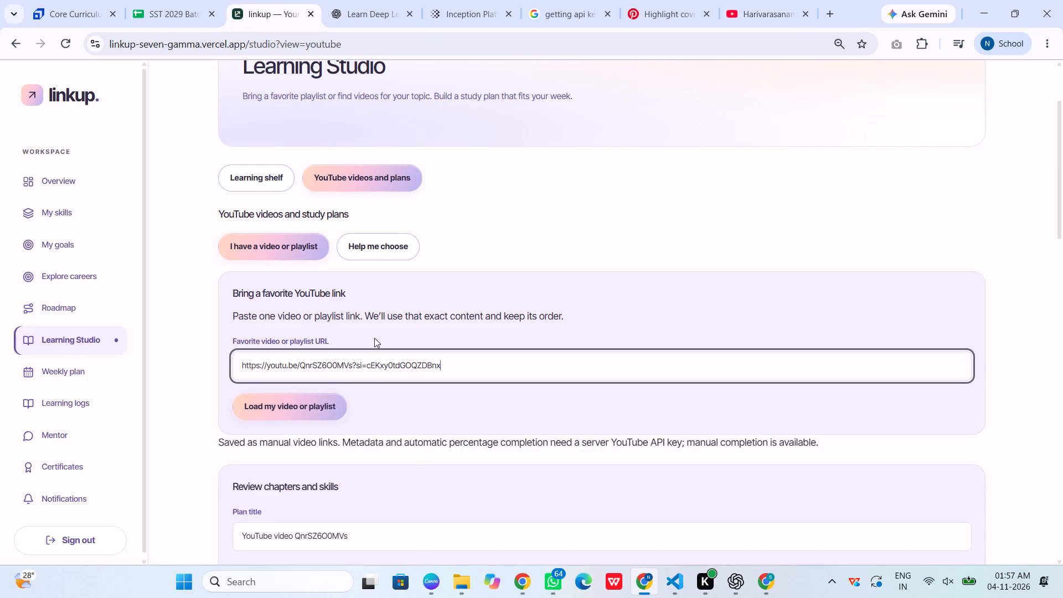
Review the loaded video's chapter, skill and weekly study plan settings in linkup.
scroll(333, 455, down, 2)
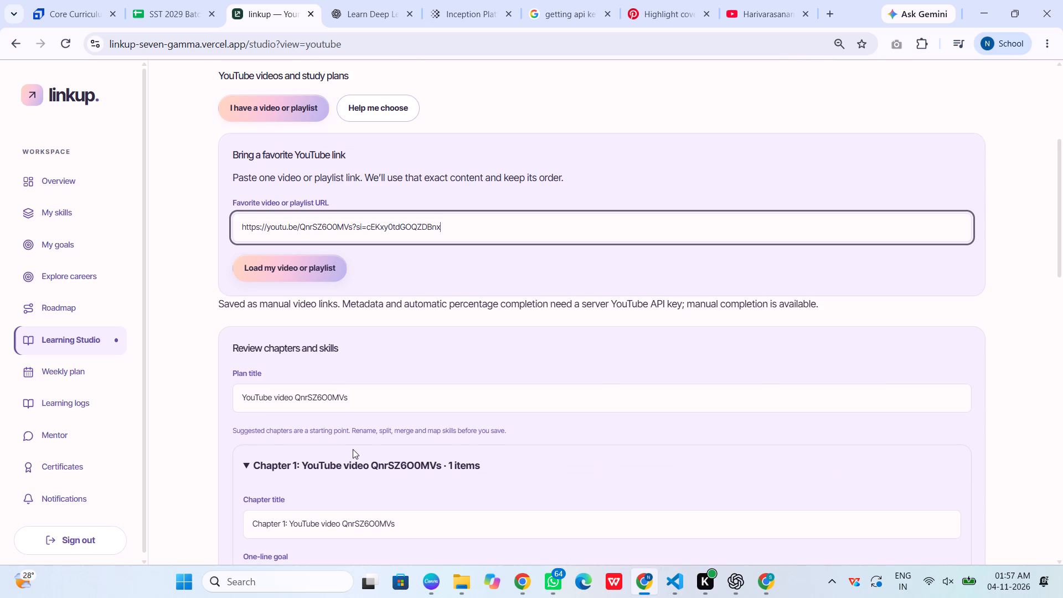
scroll(354, 424, down, 3)
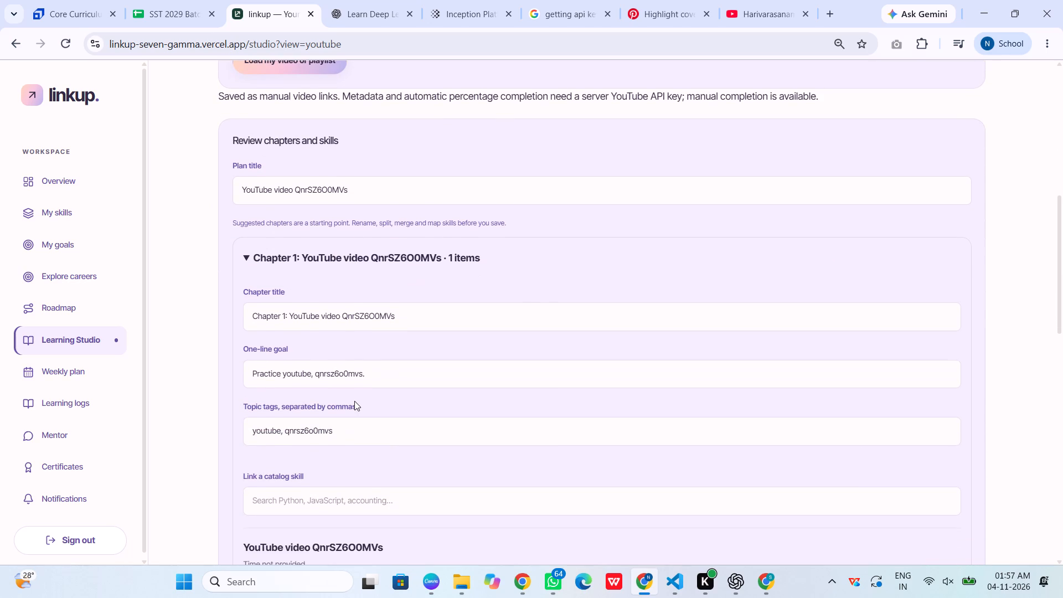
scroll(354, 401, down, 5)
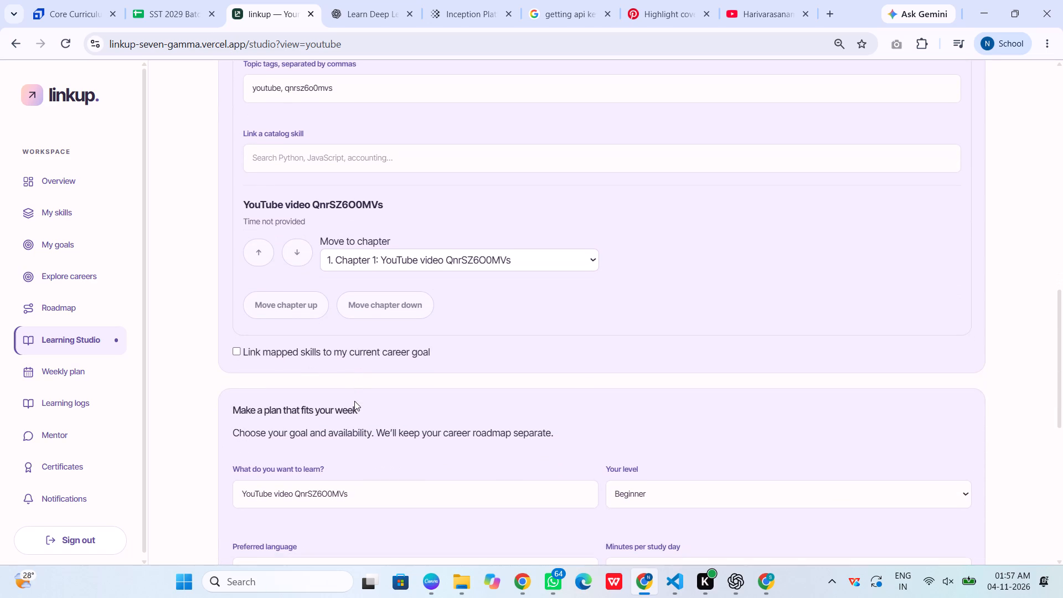
scroll(354, 397, down, 1)
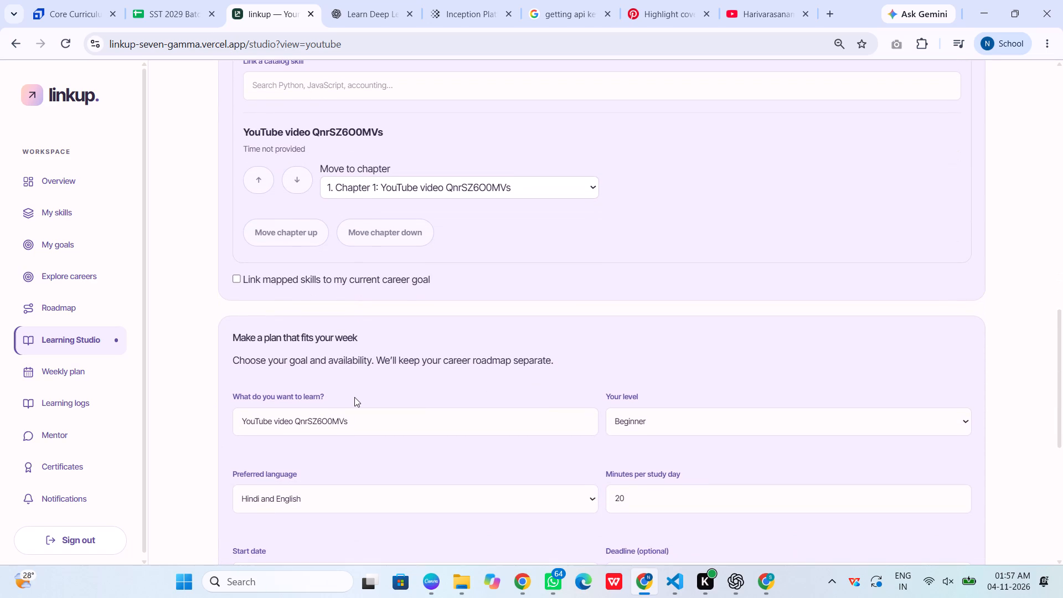
click(389, 231)
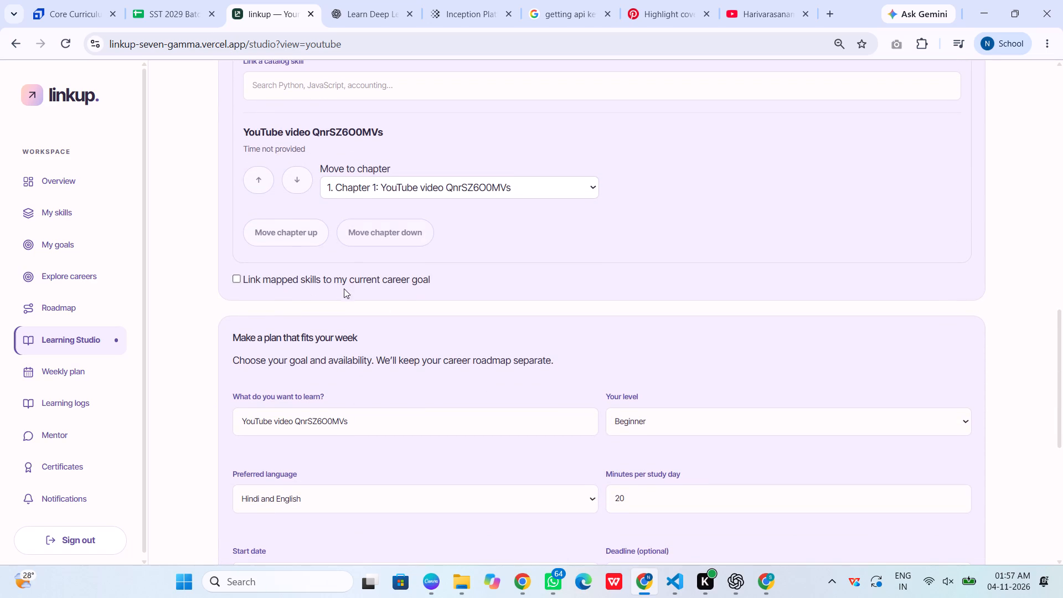
scroll(315, 396, down, 9)
scroll(315, 396, up, 15)
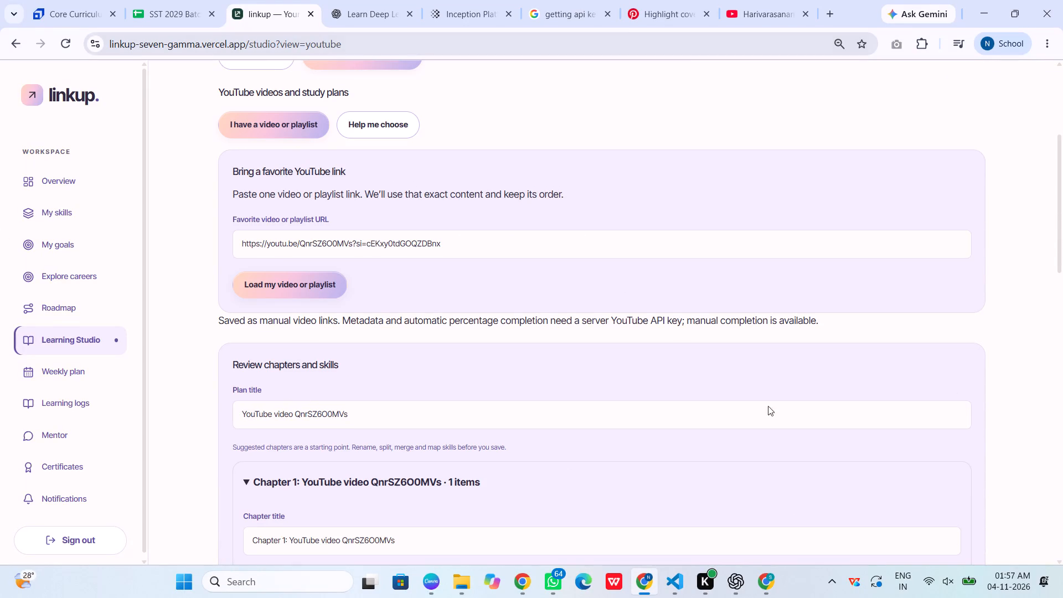
scroll(619, 467, down, 20)
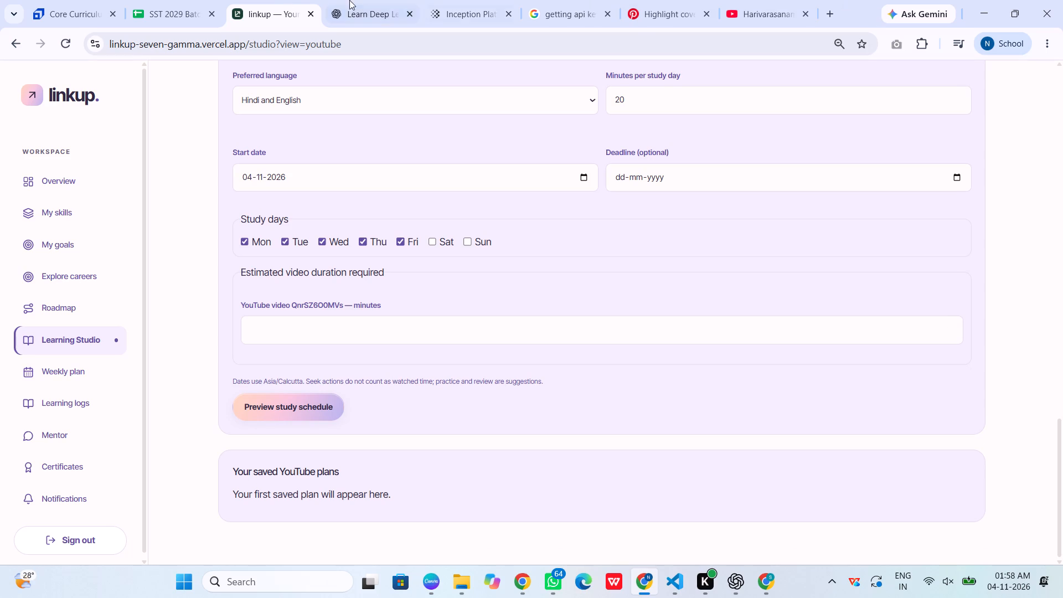
Return to the Harivarasanam video on YouTube, close its share dialog, and play it briefly before pausing.
click(736, 0)
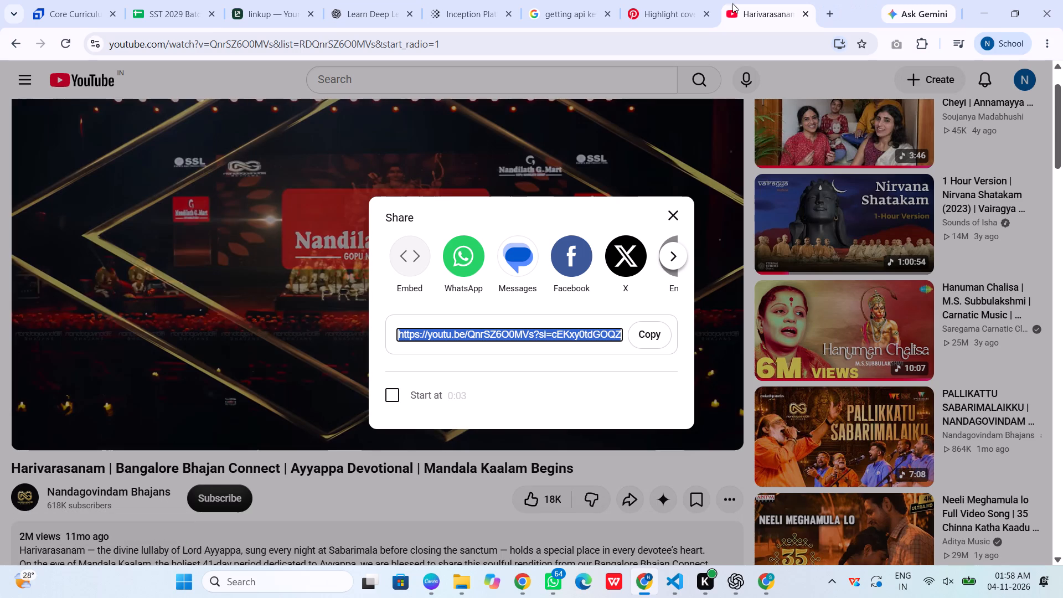
click(668, 213)
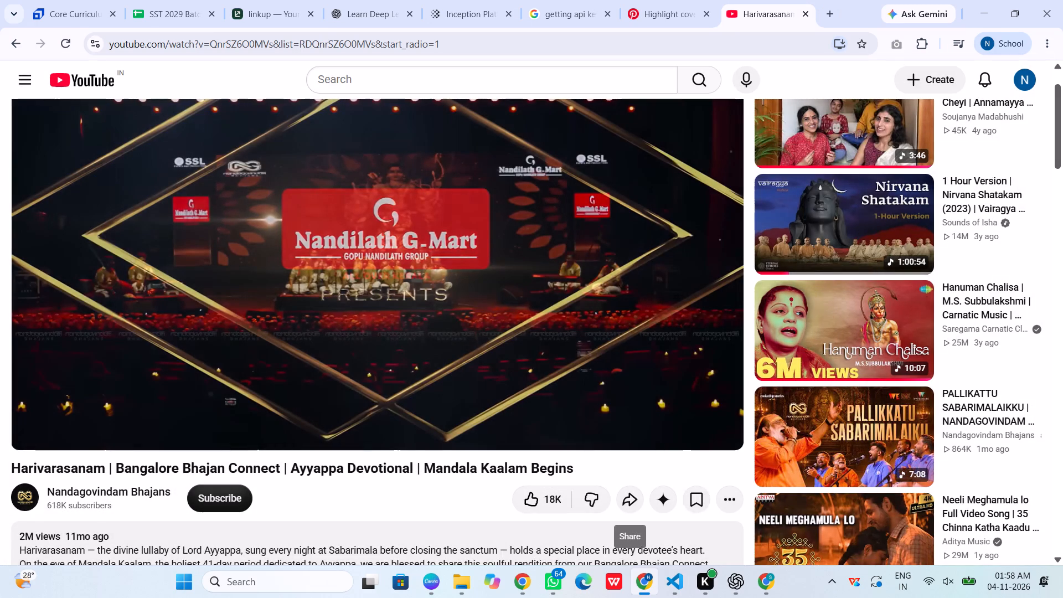
click(555, 308)
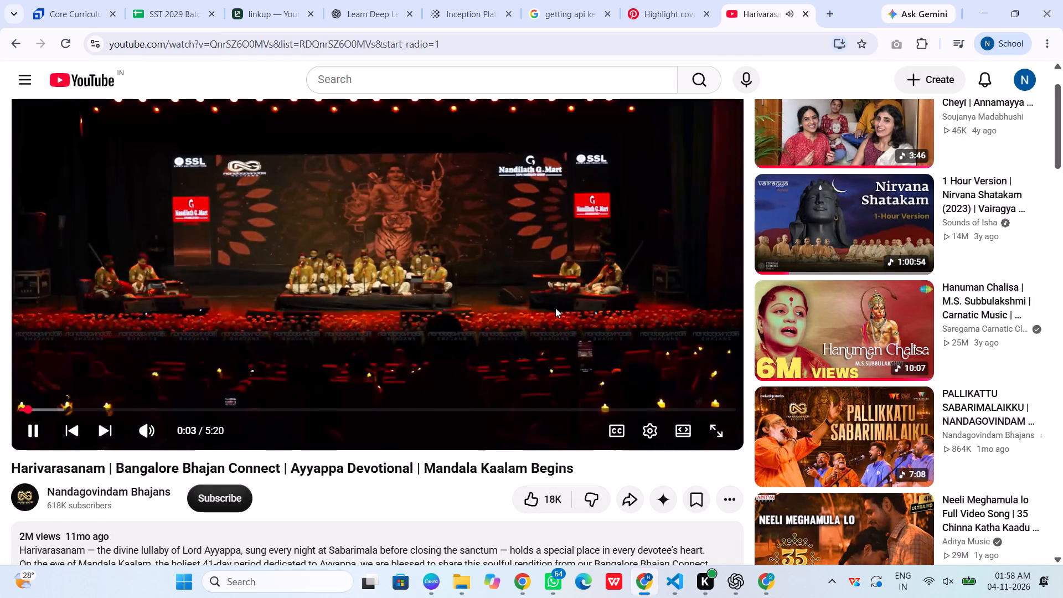
scroll(555, 308, up, 7)
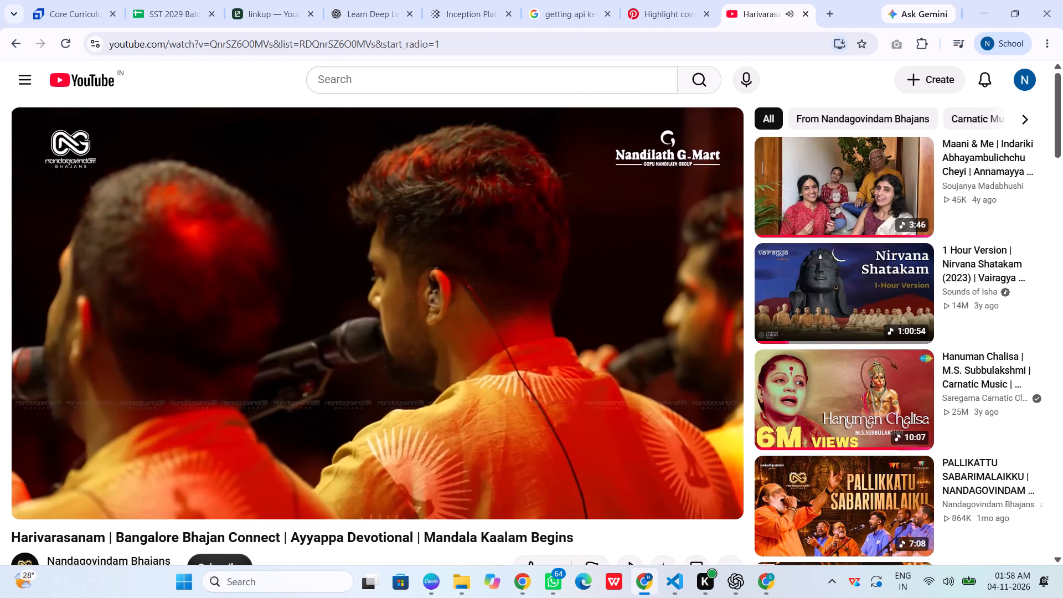
key(space)
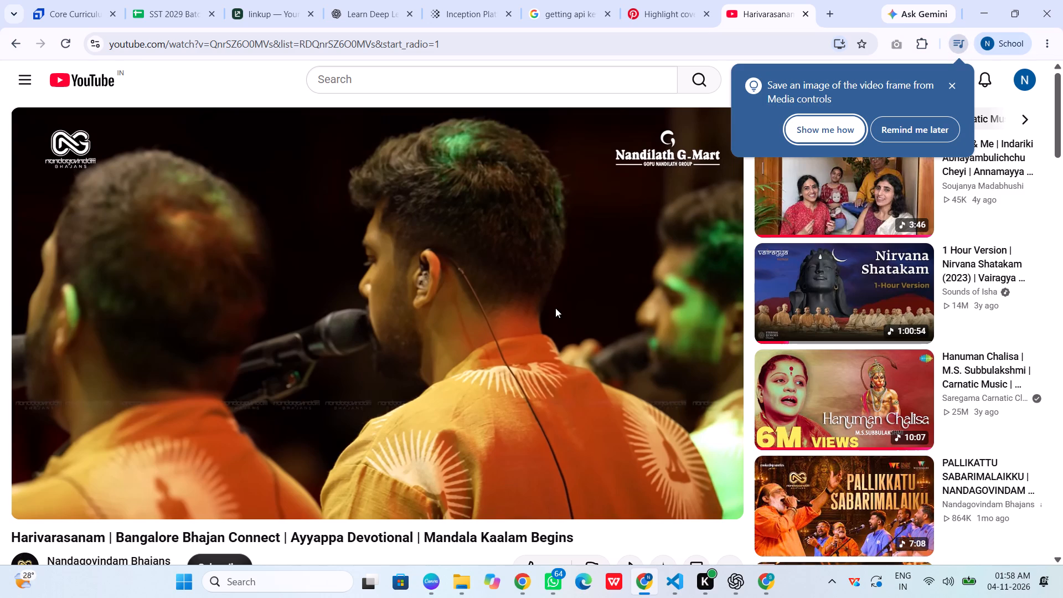
Rewind the Harivarasanam video to its beginning, look through the comments, and play it again.
key(Left)
key(Left)
key(Left)
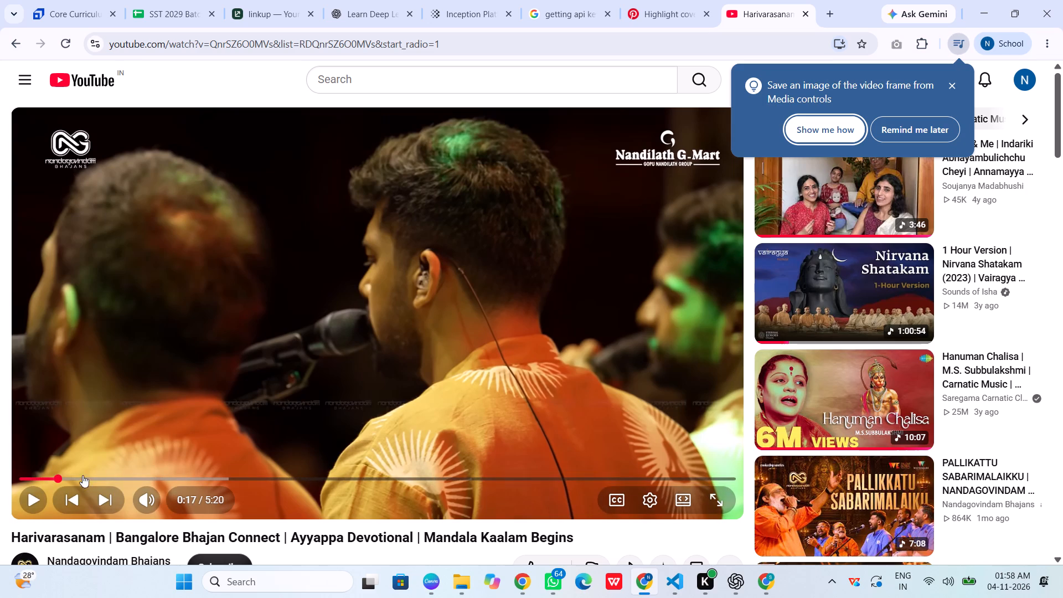
drag(58, 476, 0, 493)
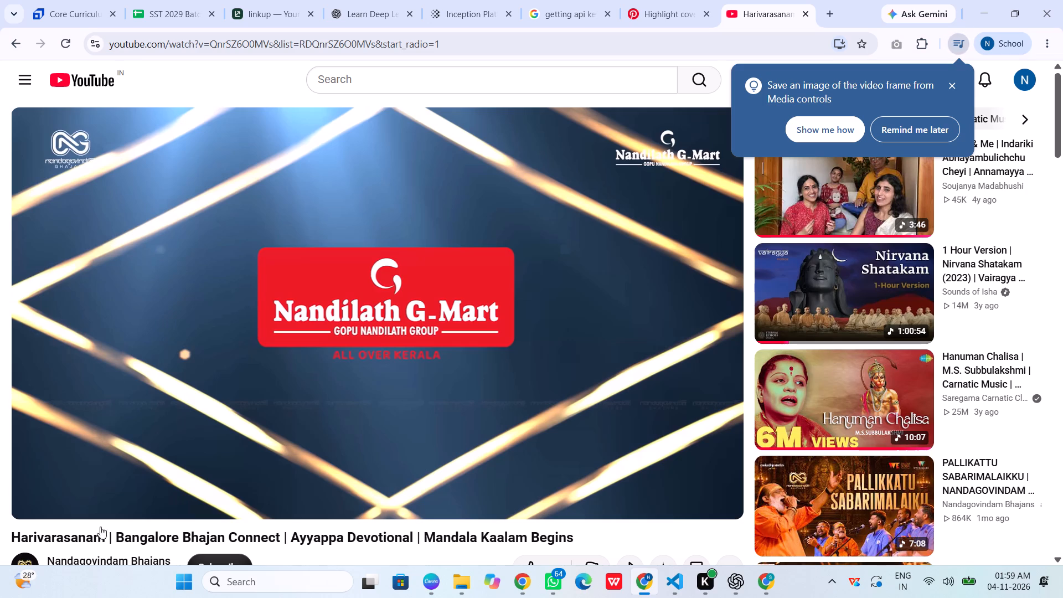
scroll(181, 550, right, 2)
scroll(316, 482, down, 2)
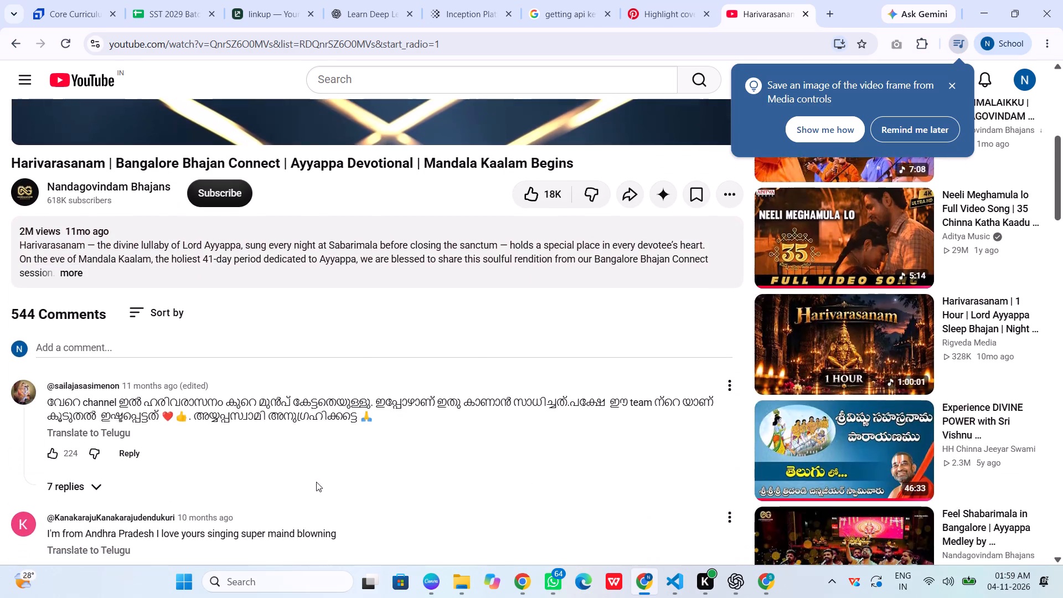
scroll(316, 482, down, 1)
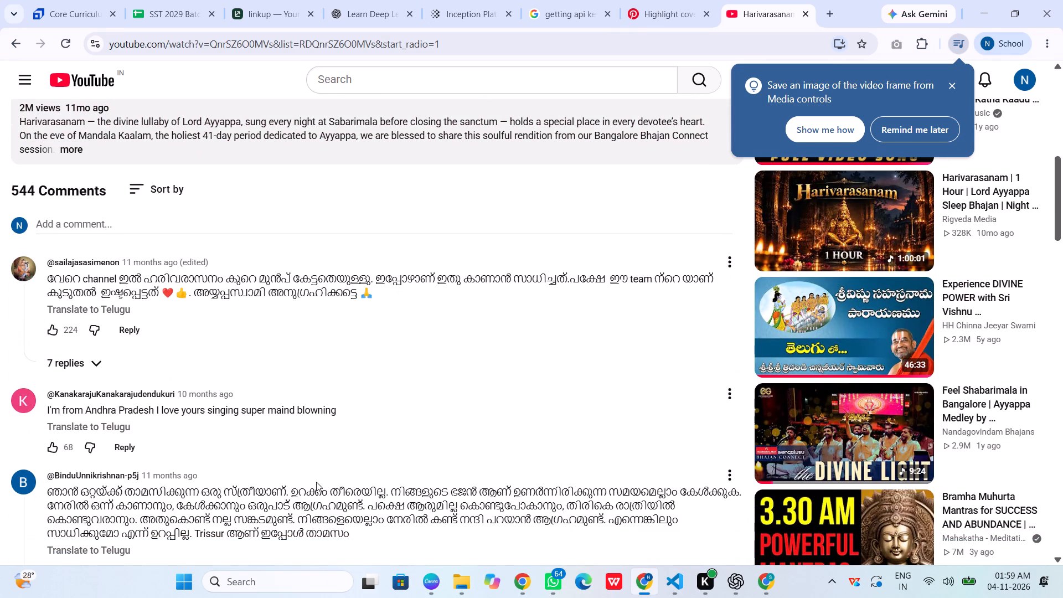
scroll(316, 482, up, 10)
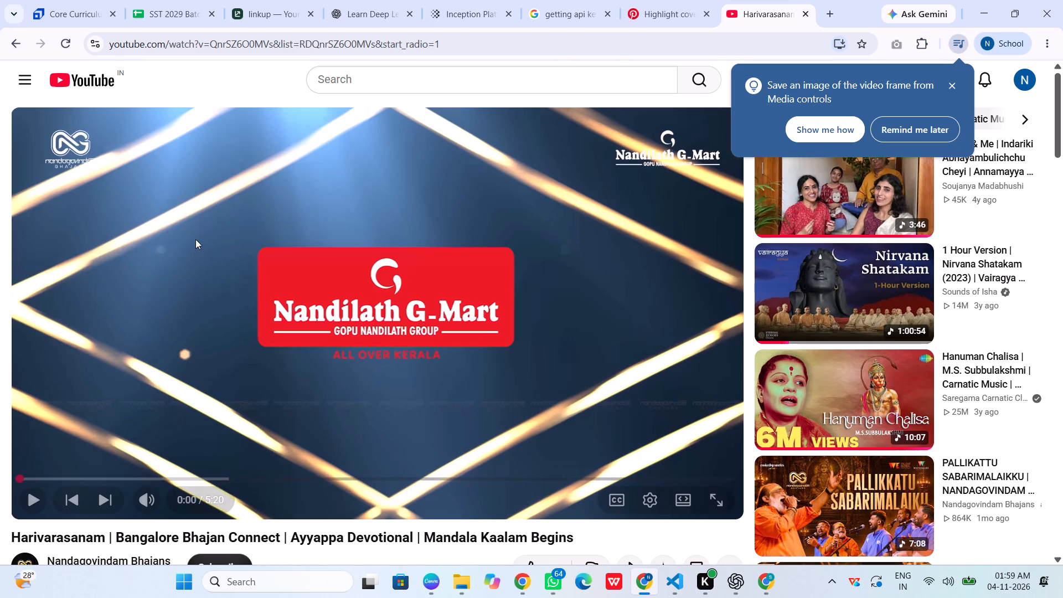
key(Left)
key(space)
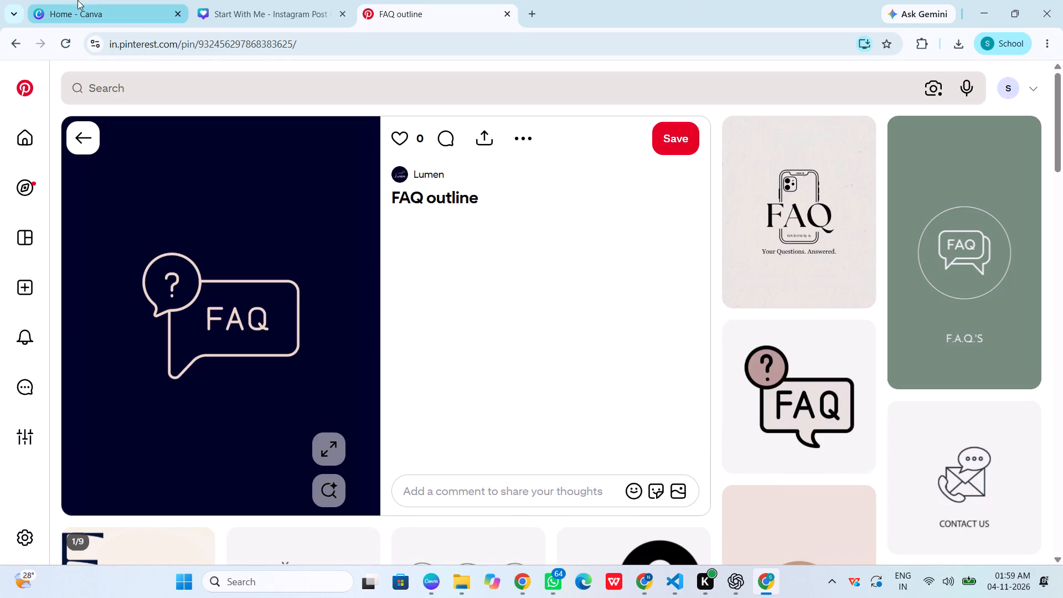
click(277, 0)
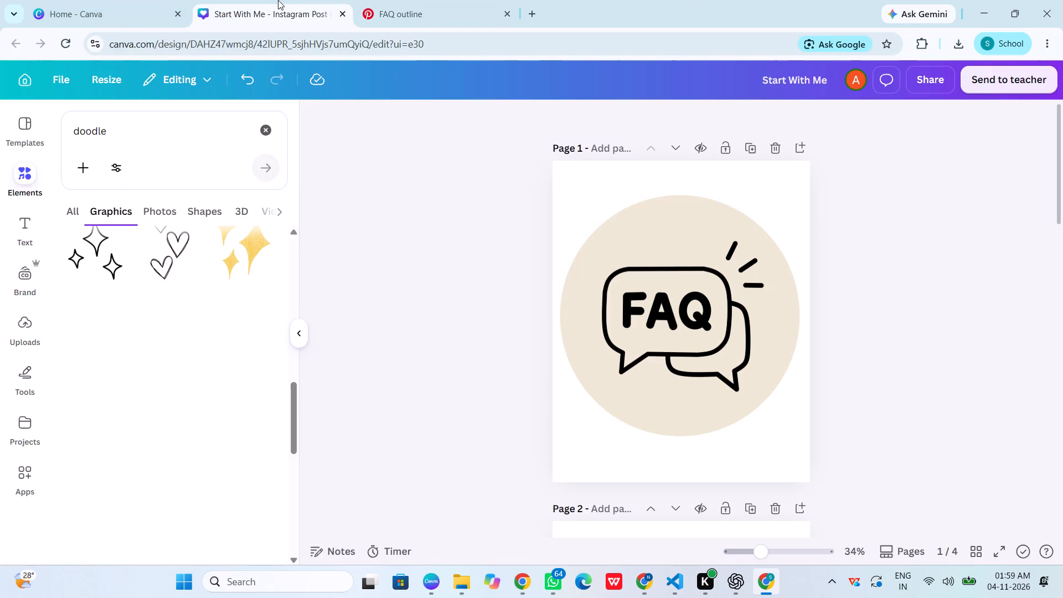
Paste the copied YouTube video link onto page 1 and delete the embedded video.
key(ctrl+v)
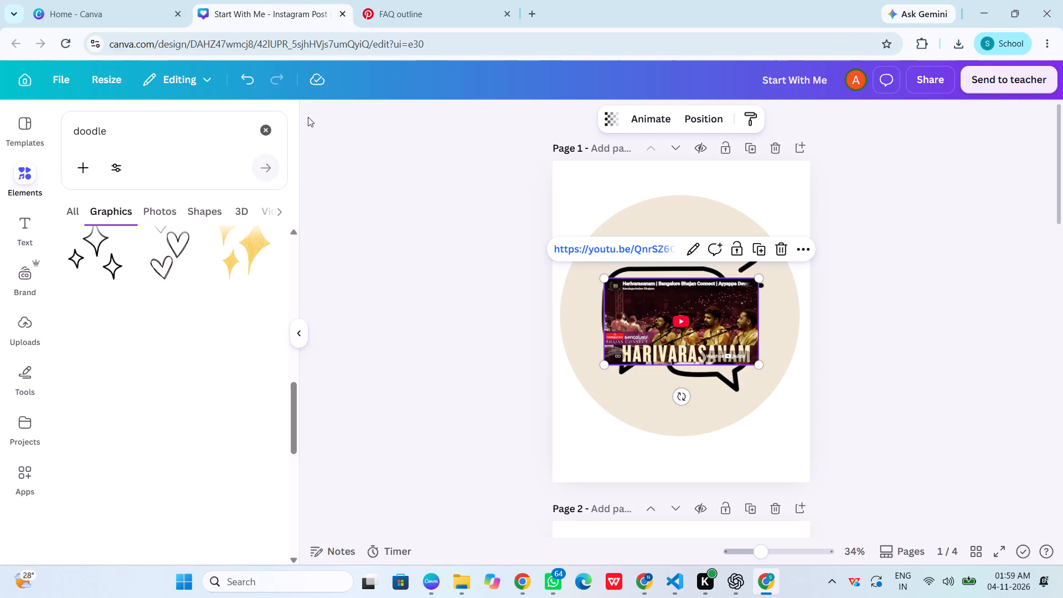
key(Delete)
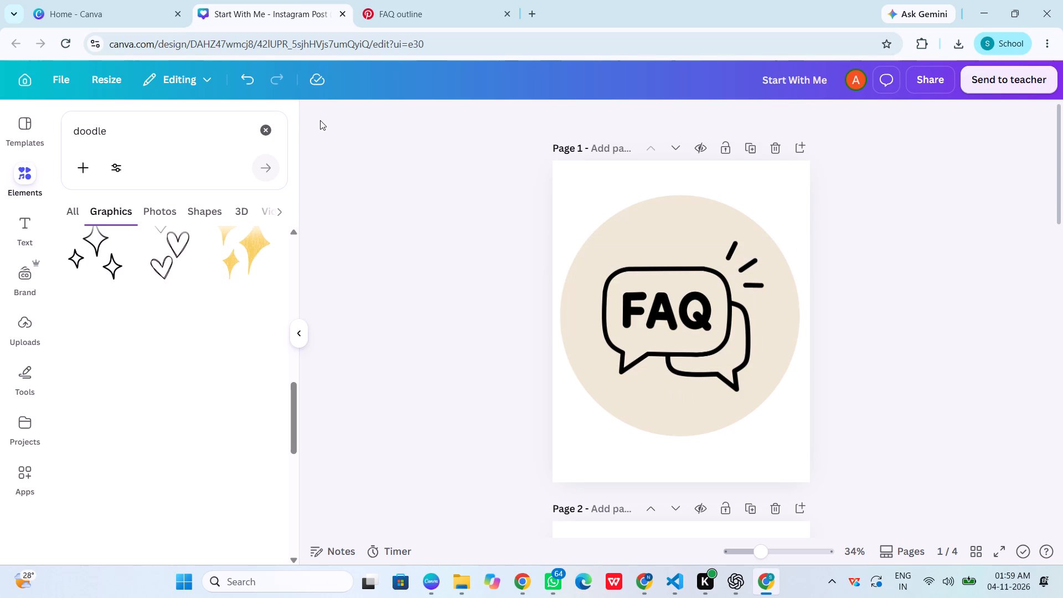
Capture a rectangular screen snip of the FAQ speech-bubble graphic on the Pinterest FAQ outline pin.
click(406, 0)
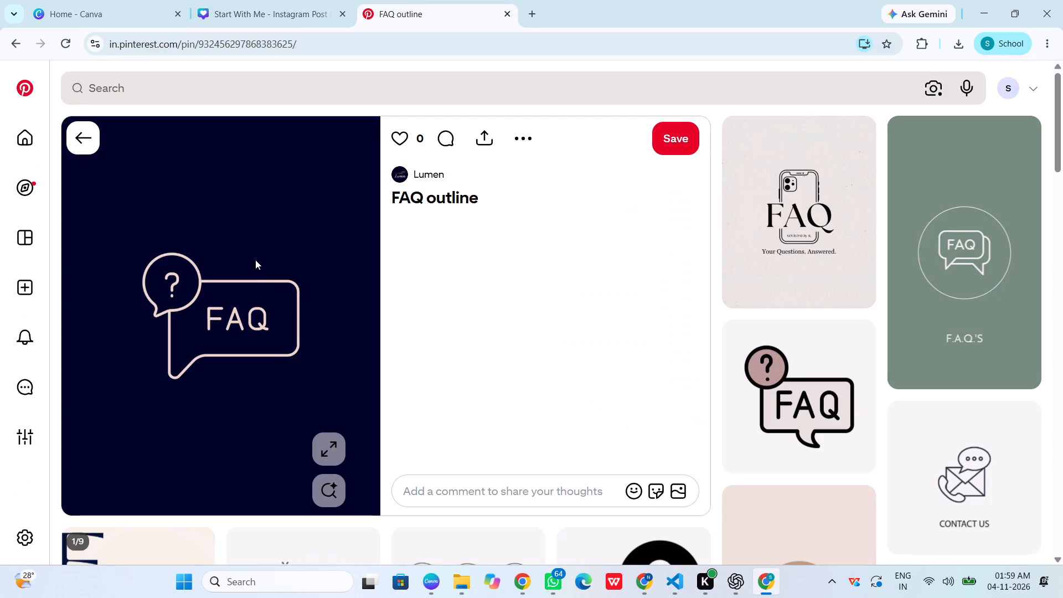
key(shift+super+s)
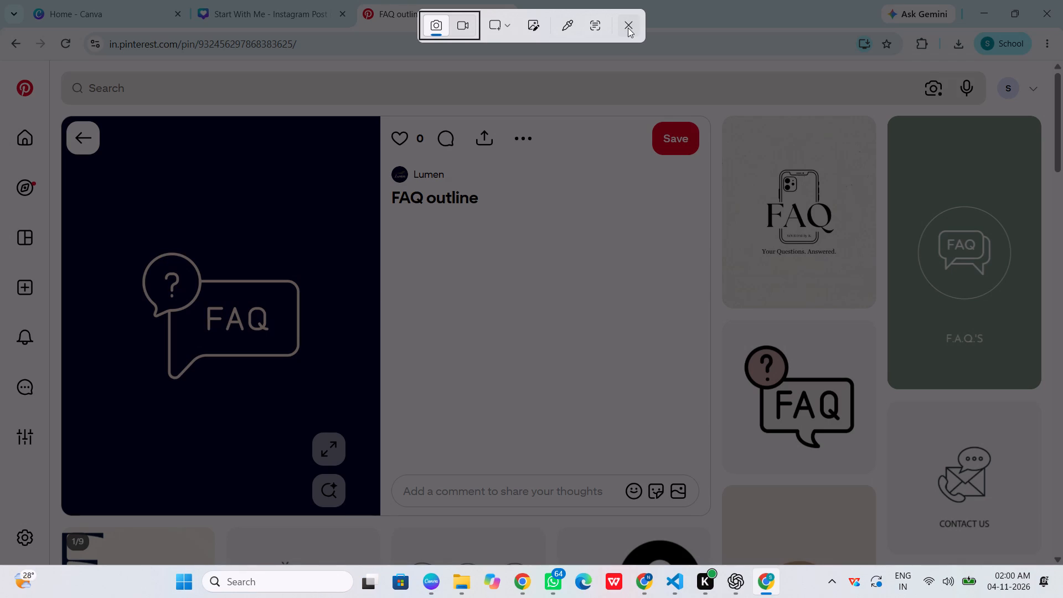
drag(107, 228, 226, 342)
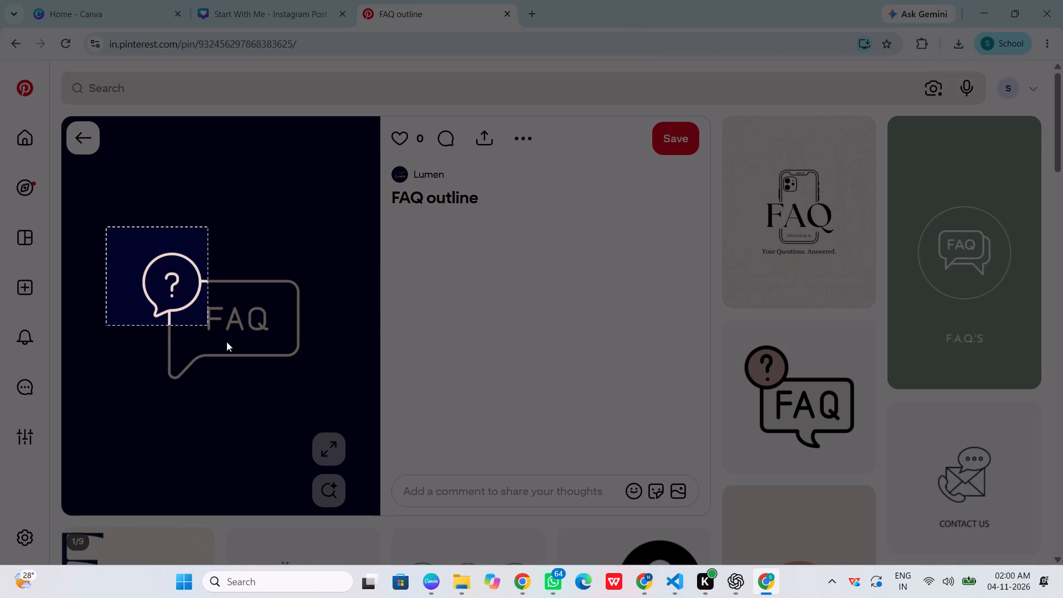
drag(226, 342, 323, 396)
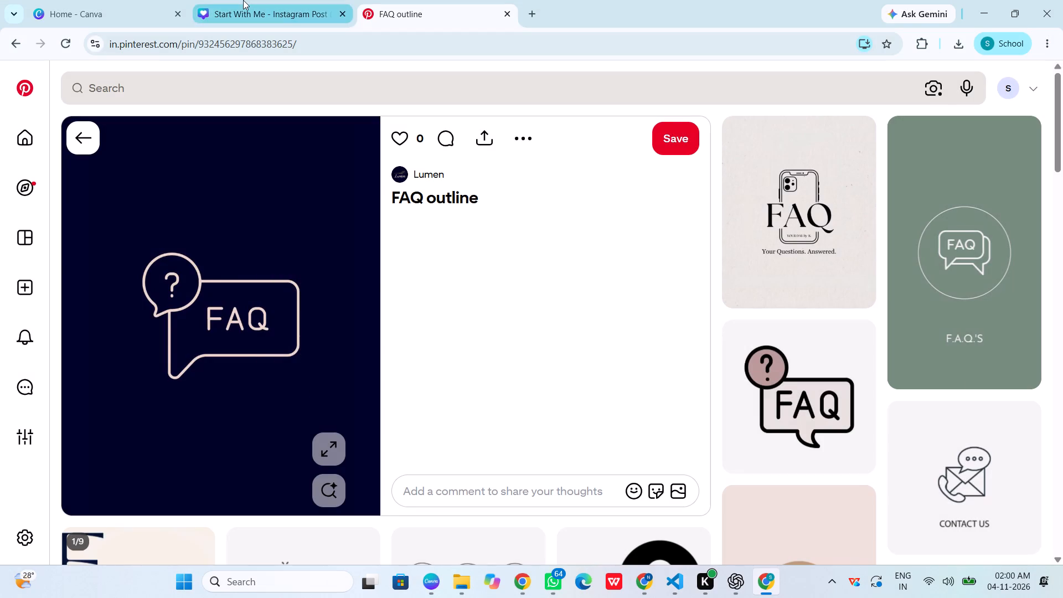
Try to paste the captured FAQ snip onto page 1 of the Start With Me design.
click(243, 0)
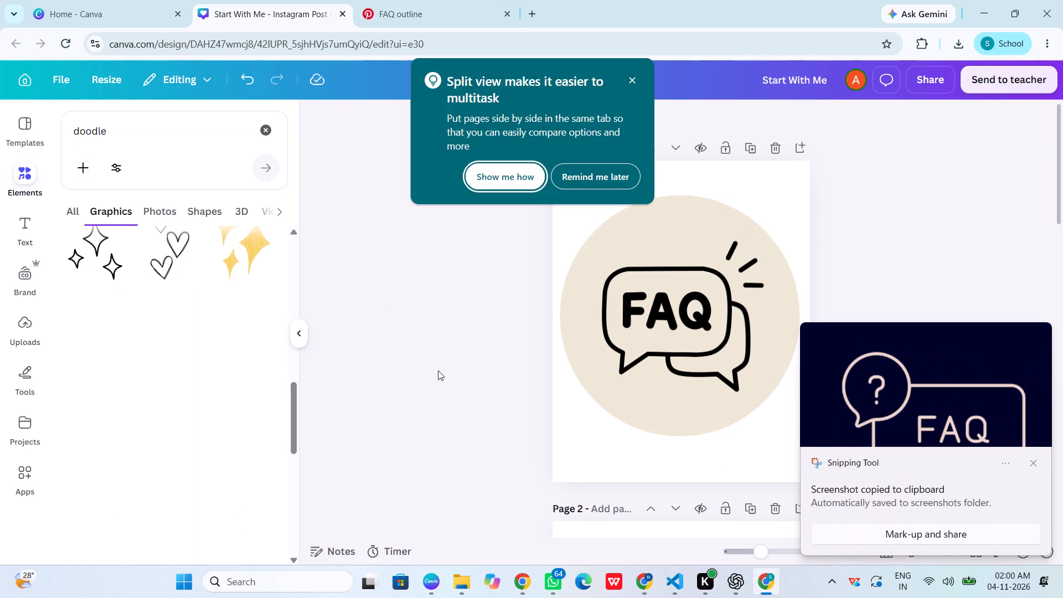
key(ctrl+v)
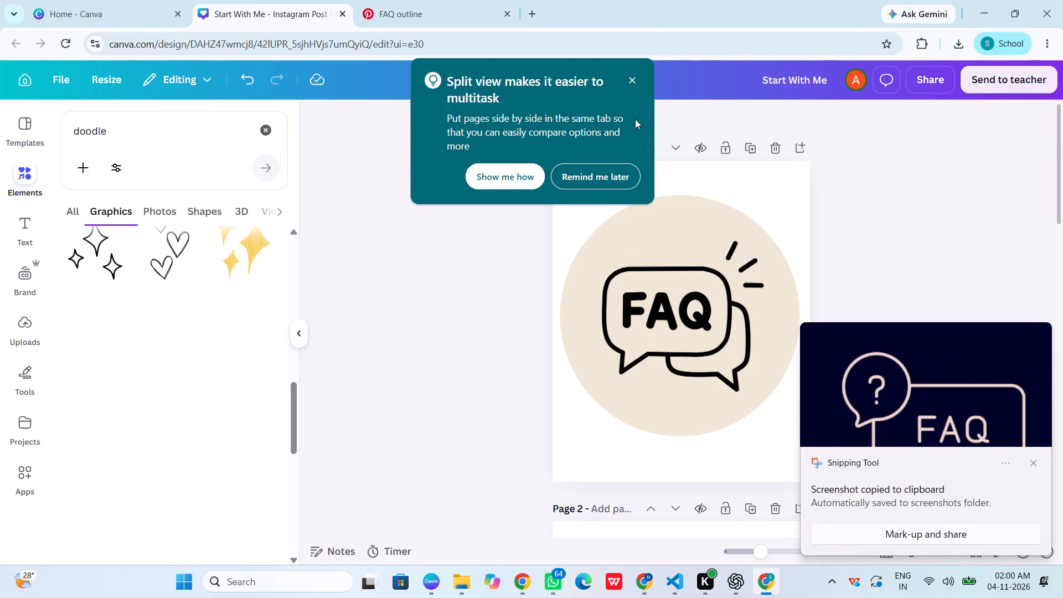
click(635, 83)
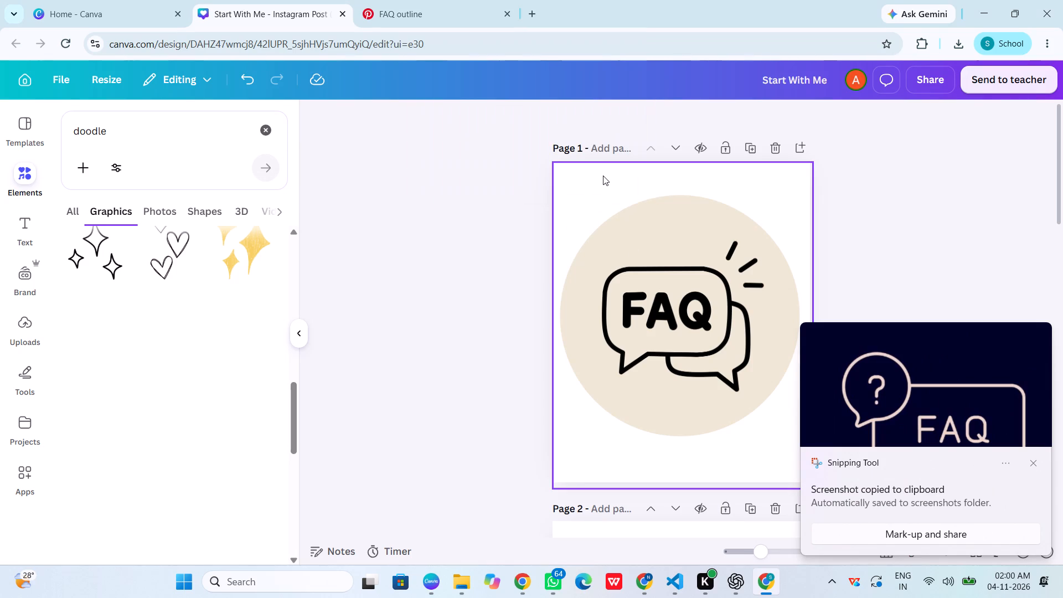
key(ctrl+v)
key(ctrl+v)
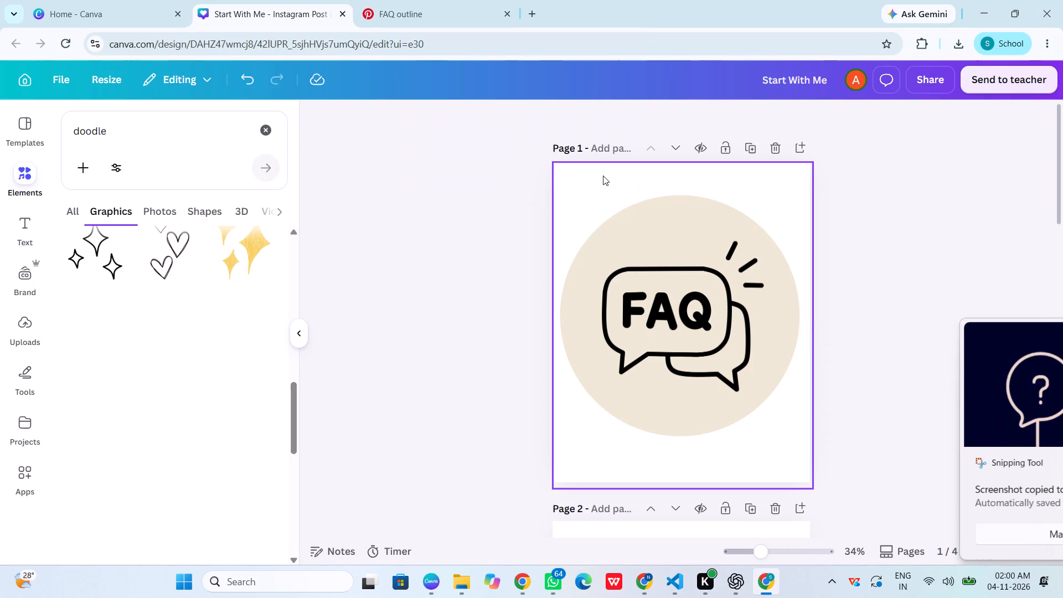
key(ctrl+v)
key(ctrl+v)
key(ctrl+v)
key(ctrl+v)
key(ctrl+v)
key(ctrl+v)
Copy the full FAQ outline image from its Pinterest pin and return to the Start With Me design.
click(428, 18)
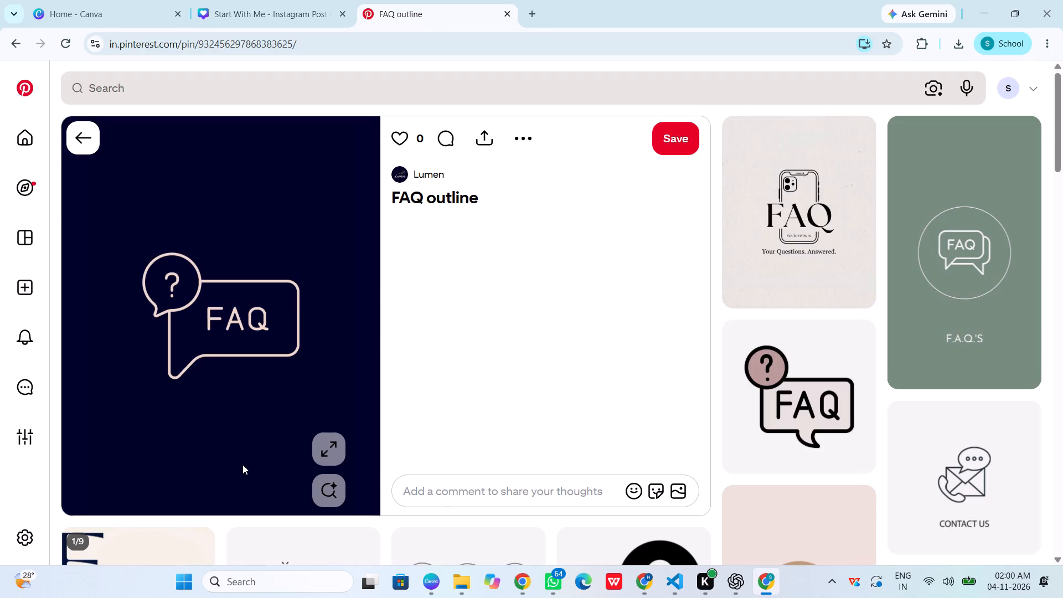
right_click(242, 465)
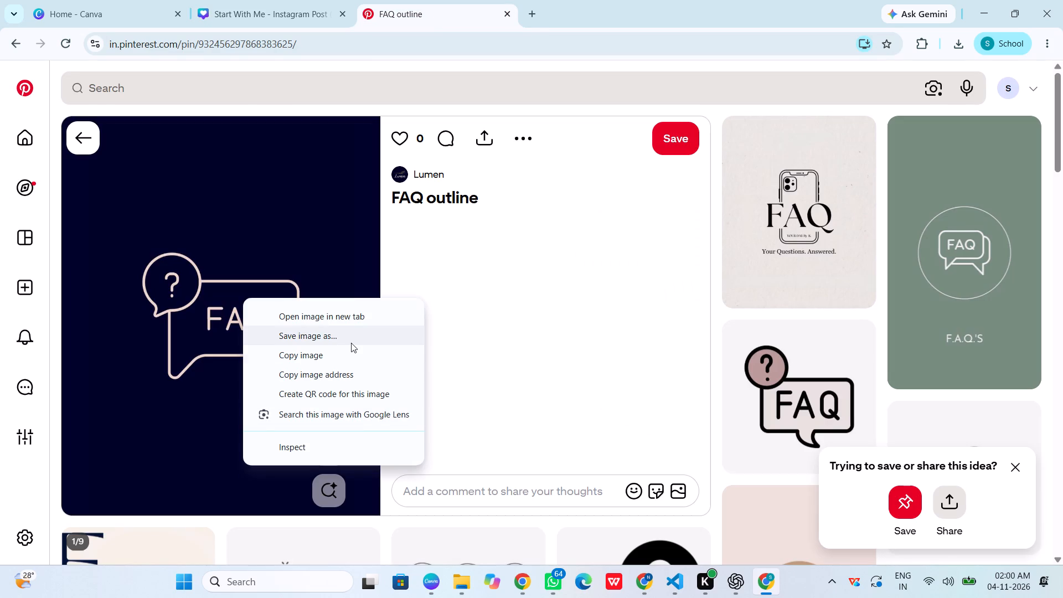
click(351, 347)
click(340, 0)
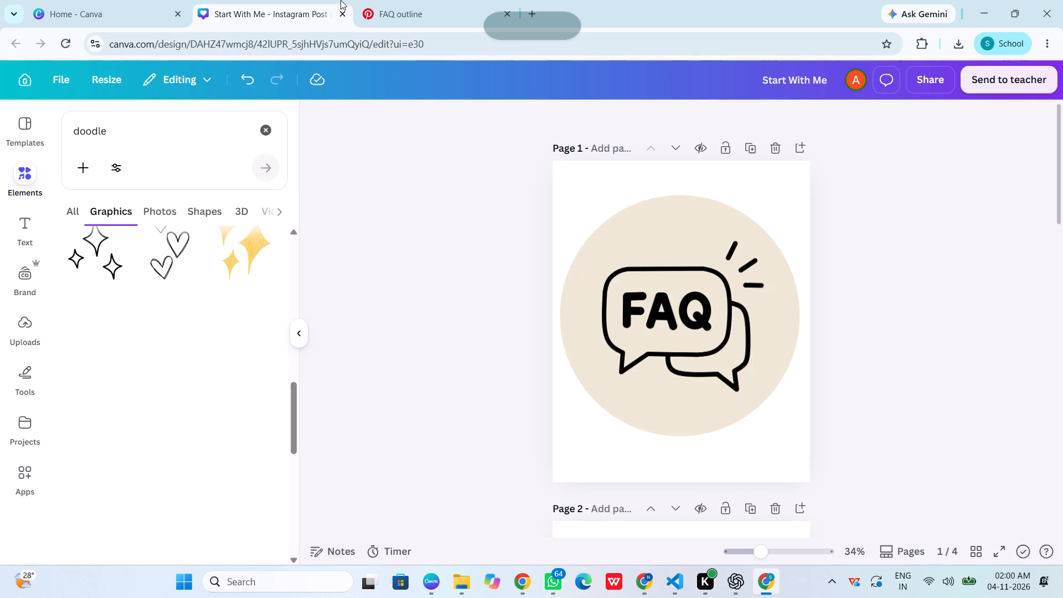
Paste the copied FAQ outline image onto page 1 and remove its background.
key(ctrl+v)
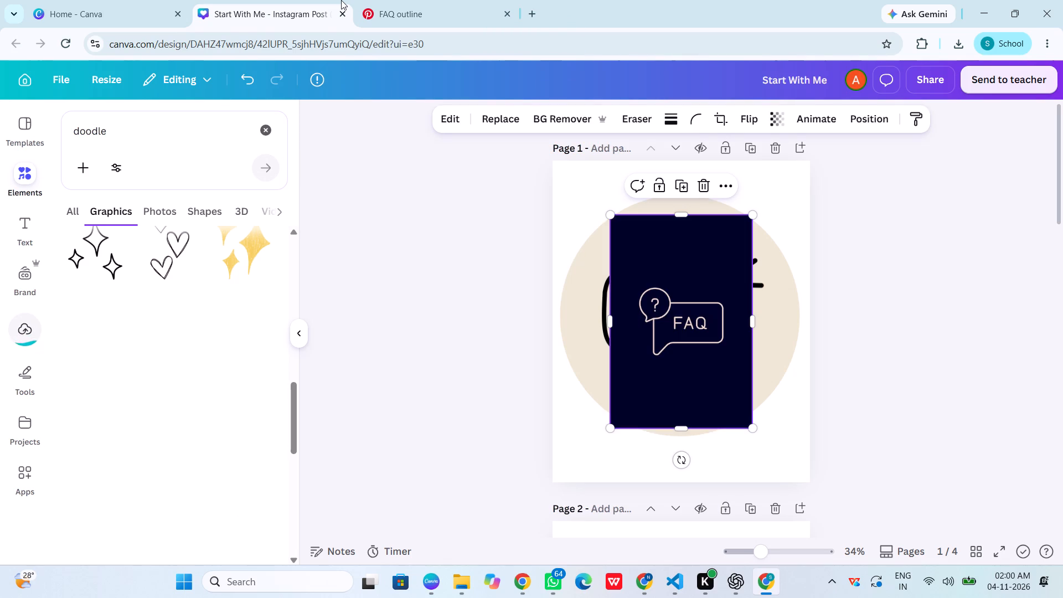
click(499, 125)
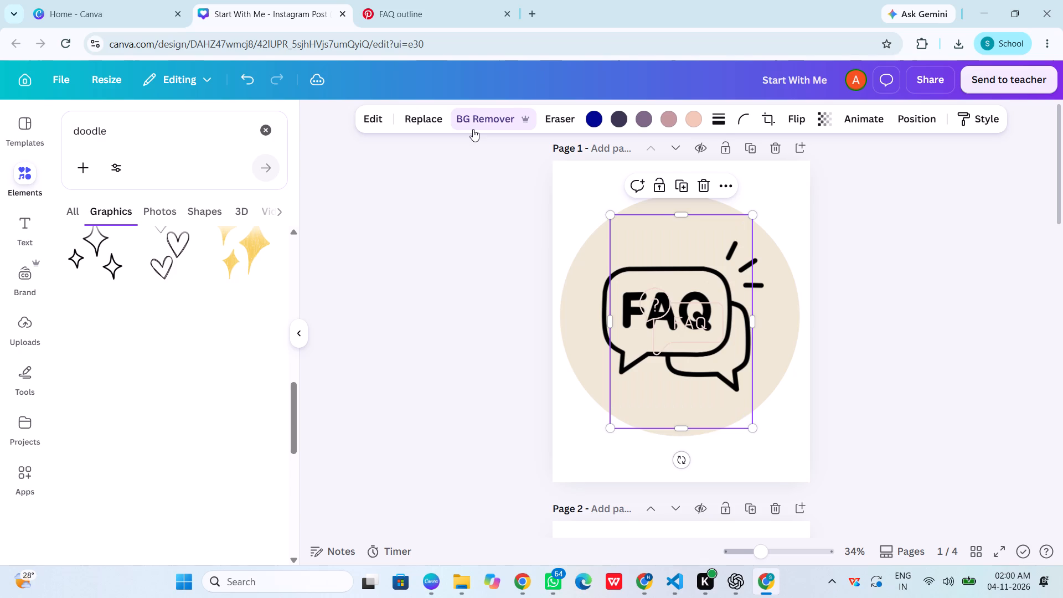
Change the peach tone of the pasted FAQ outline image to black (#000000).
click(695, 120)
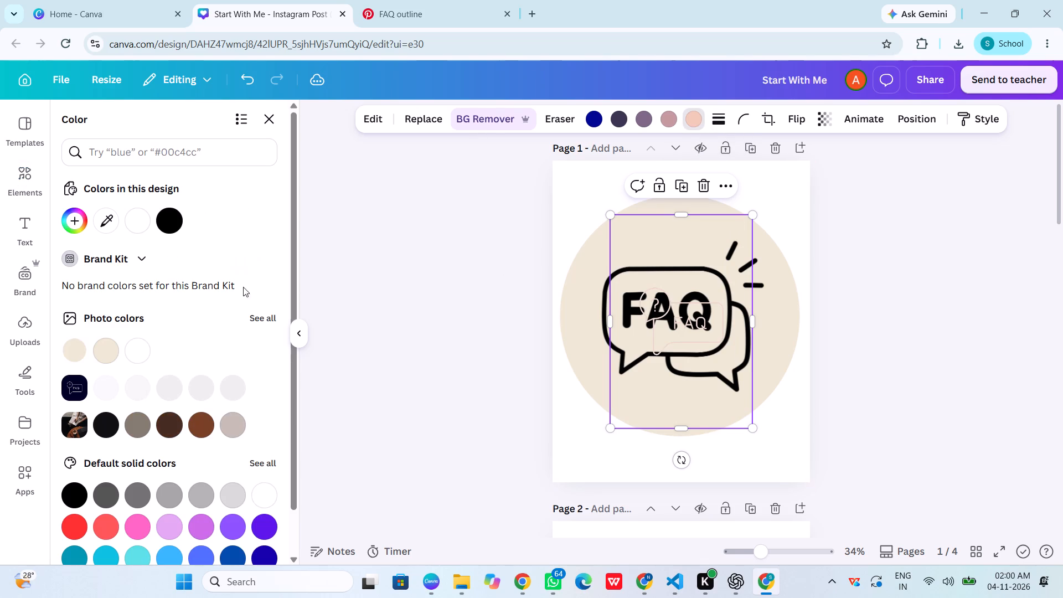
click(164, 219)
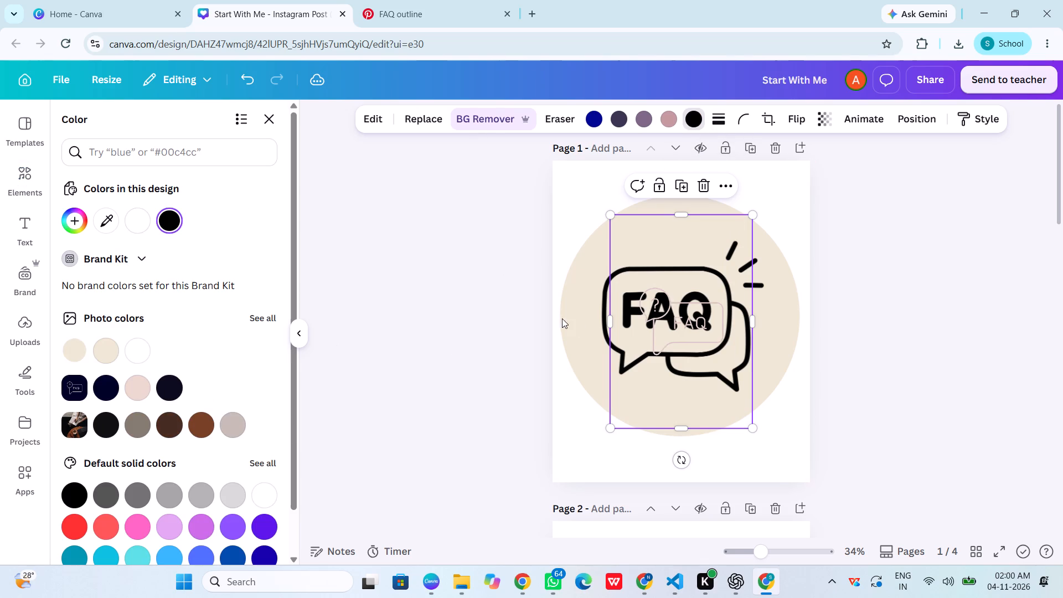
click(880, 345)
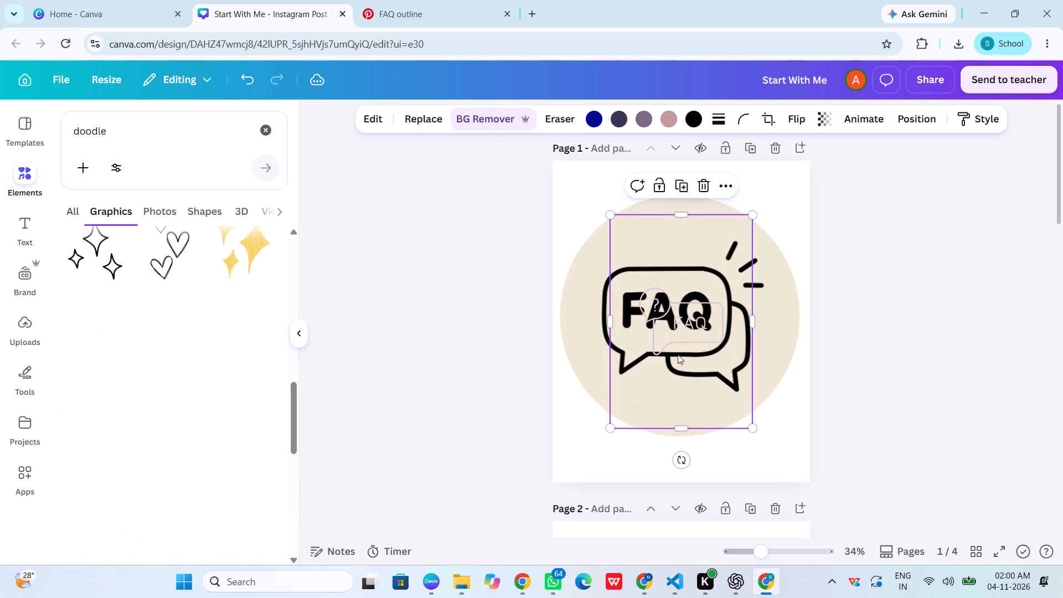
Move the pasted FAQ outline aside and delete the bold black FAQ speech-bubble doodle from the page 1 circle.
drag(690, 329, 606, 341)
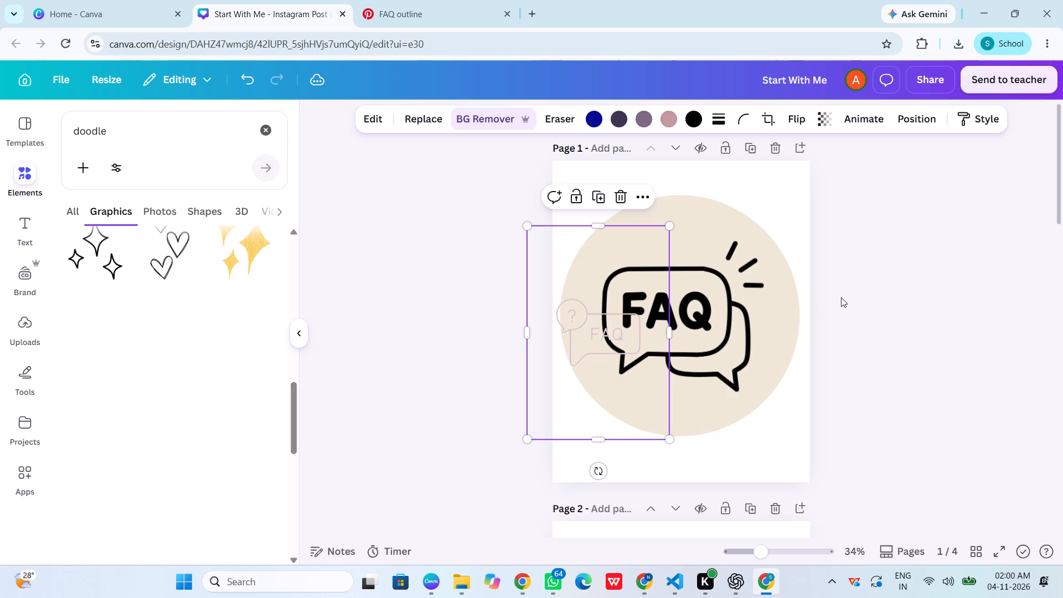
click(701, 319)
key(Delete)
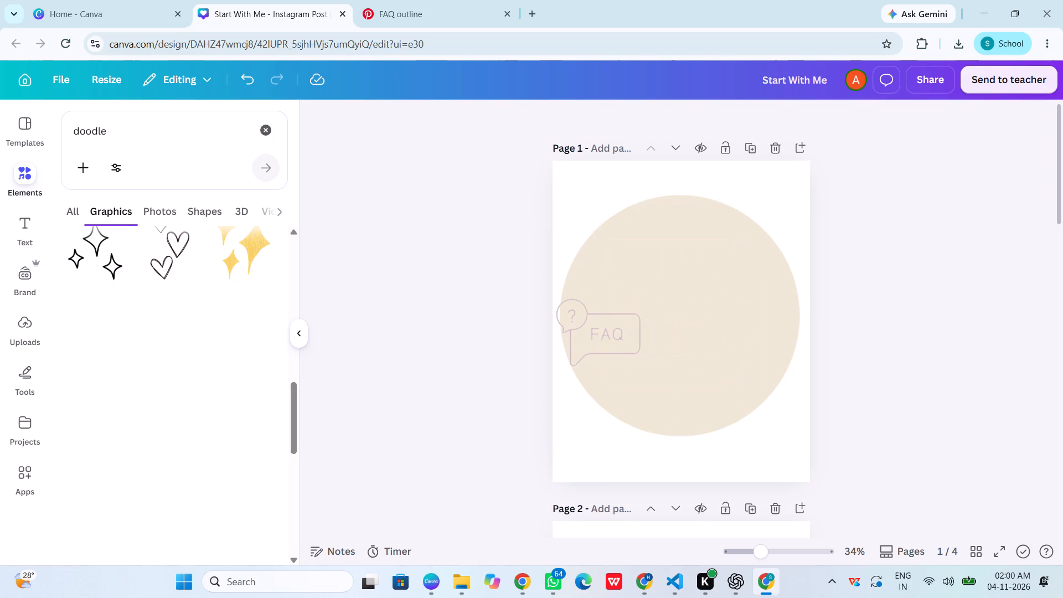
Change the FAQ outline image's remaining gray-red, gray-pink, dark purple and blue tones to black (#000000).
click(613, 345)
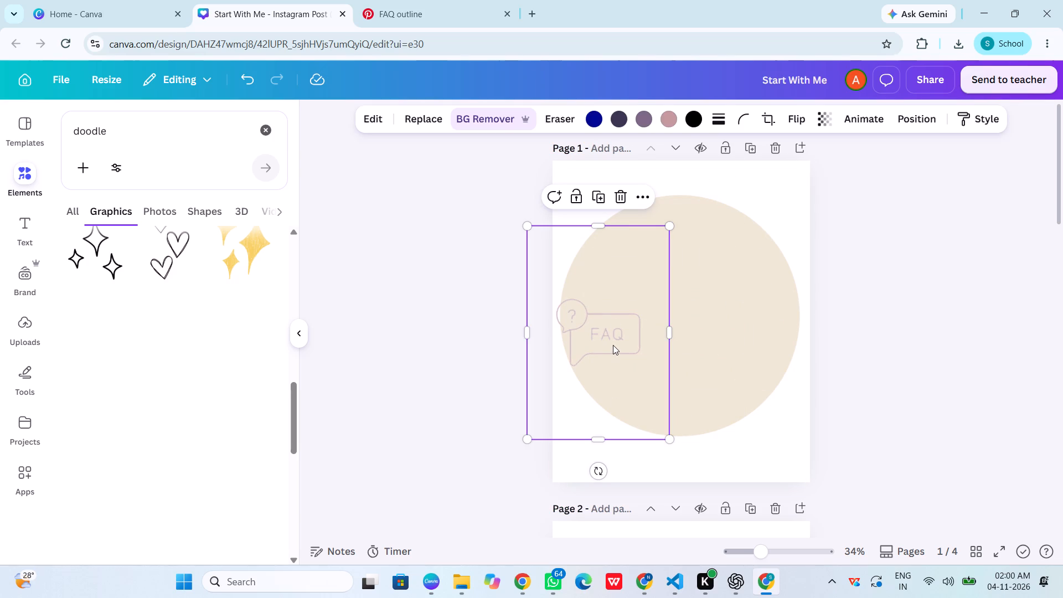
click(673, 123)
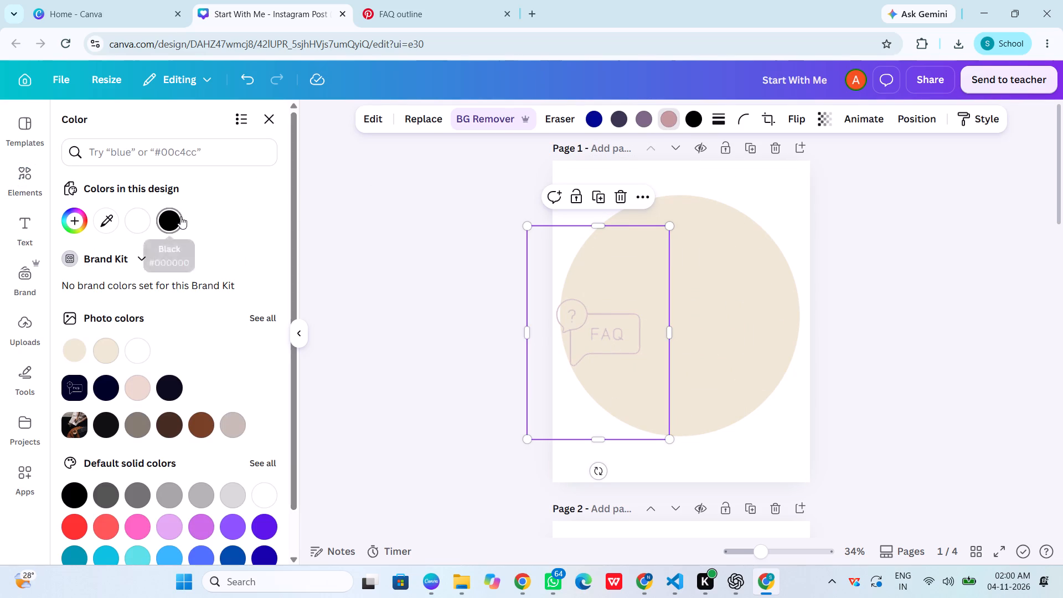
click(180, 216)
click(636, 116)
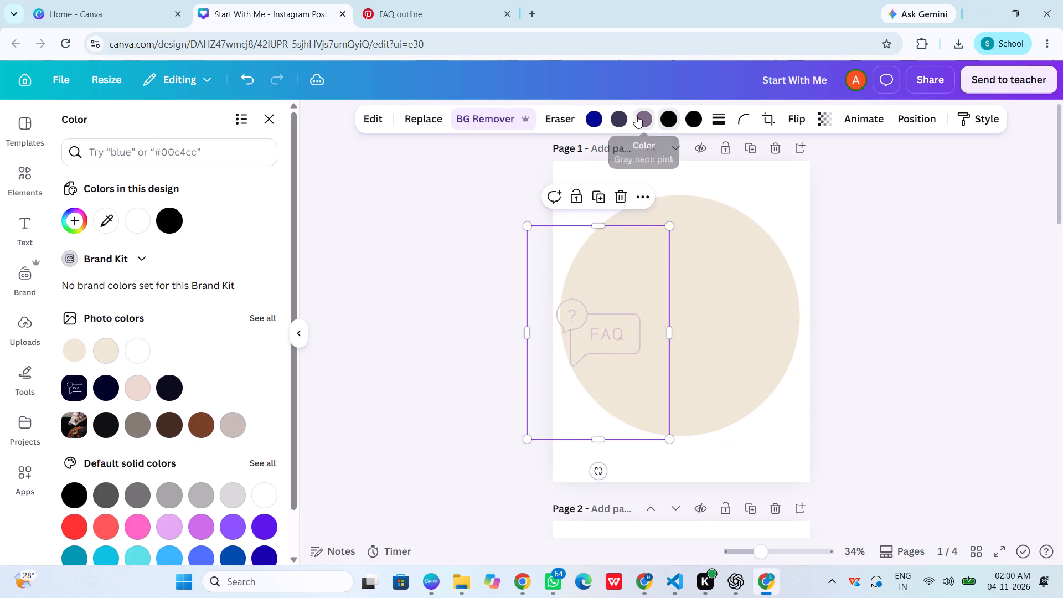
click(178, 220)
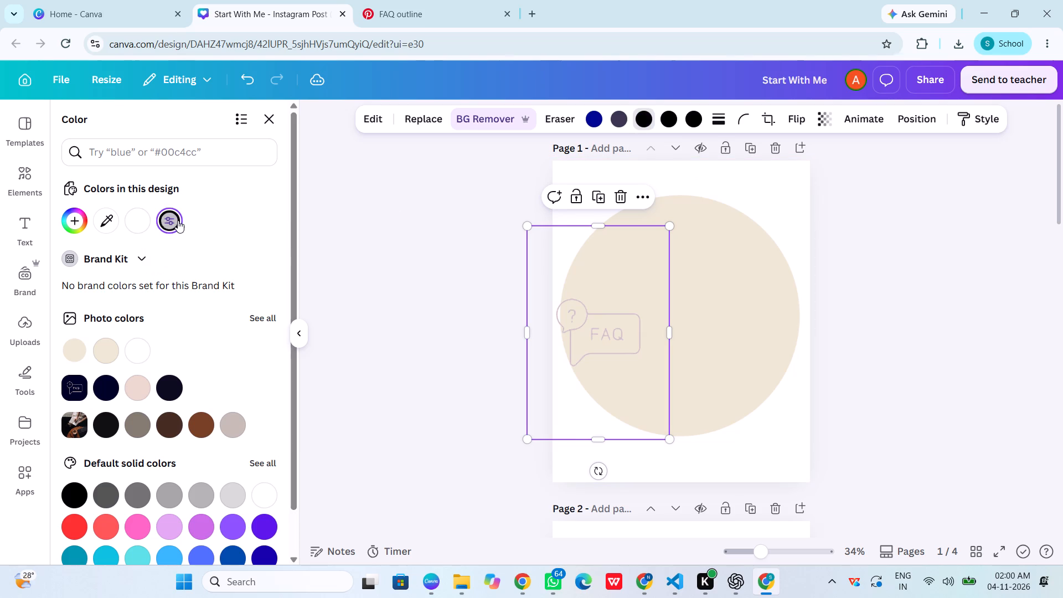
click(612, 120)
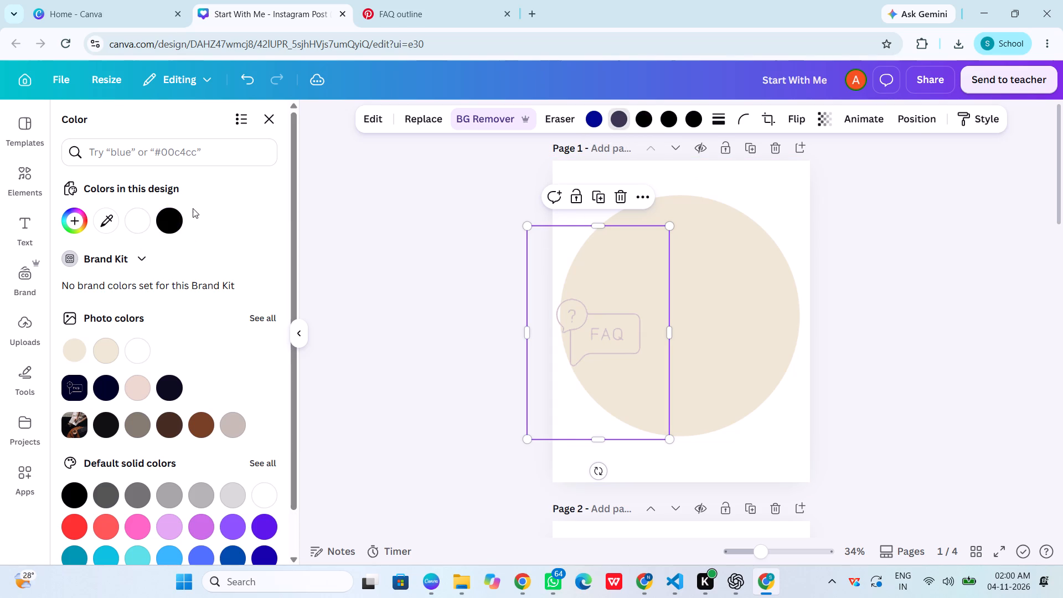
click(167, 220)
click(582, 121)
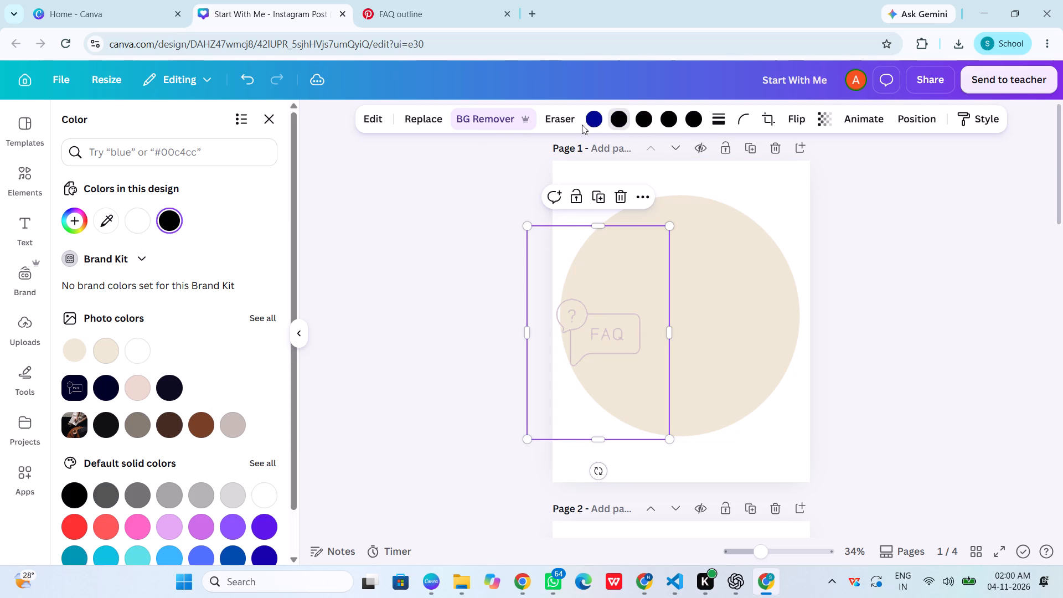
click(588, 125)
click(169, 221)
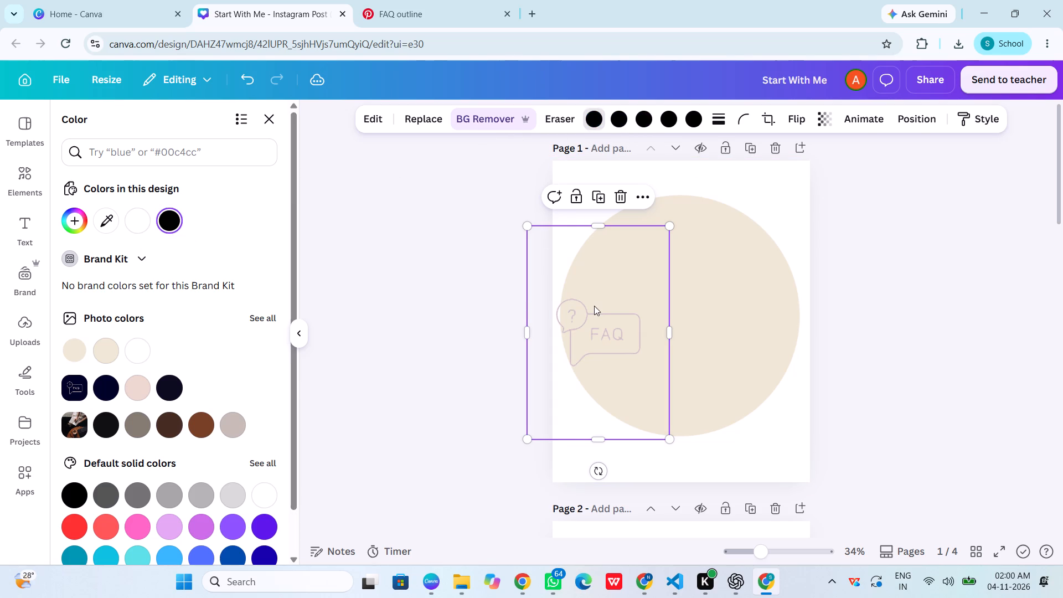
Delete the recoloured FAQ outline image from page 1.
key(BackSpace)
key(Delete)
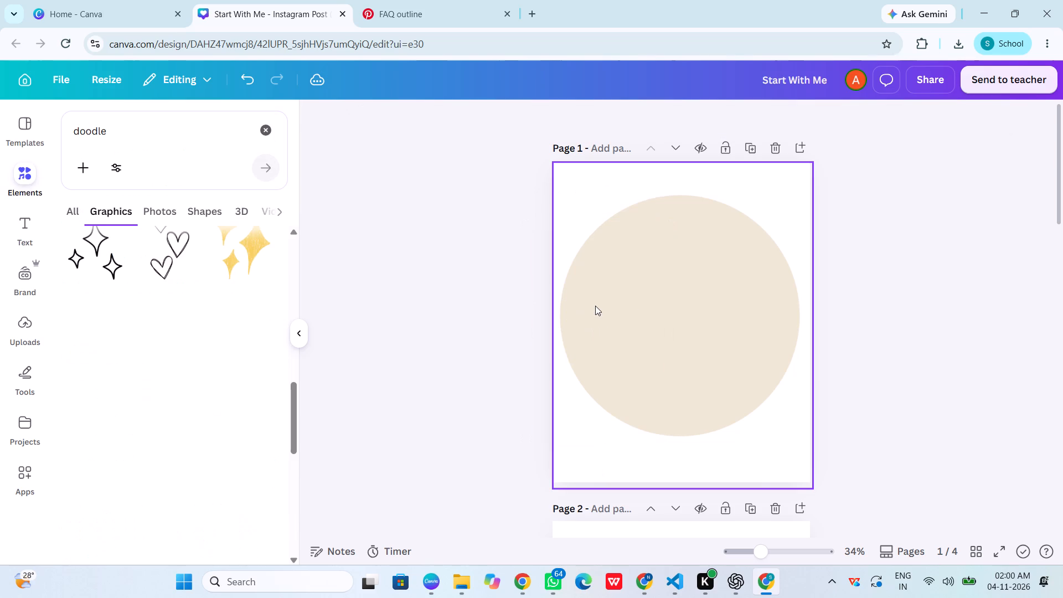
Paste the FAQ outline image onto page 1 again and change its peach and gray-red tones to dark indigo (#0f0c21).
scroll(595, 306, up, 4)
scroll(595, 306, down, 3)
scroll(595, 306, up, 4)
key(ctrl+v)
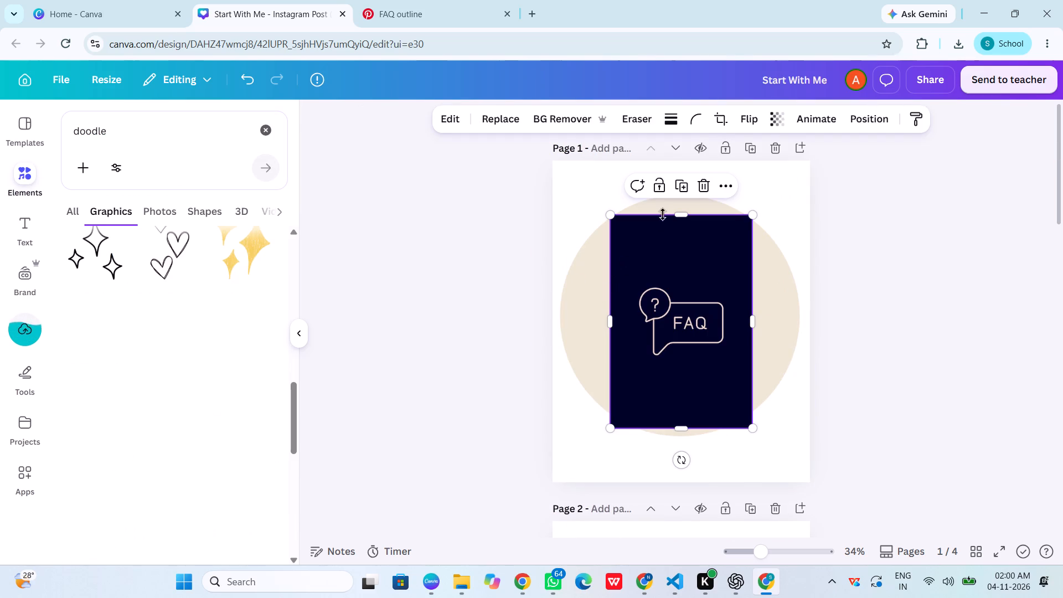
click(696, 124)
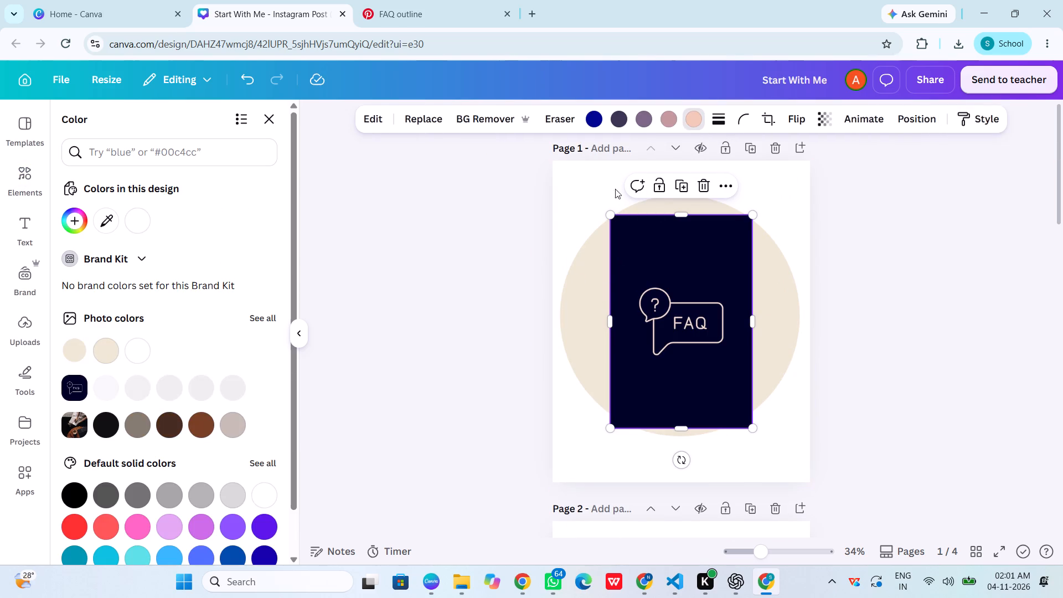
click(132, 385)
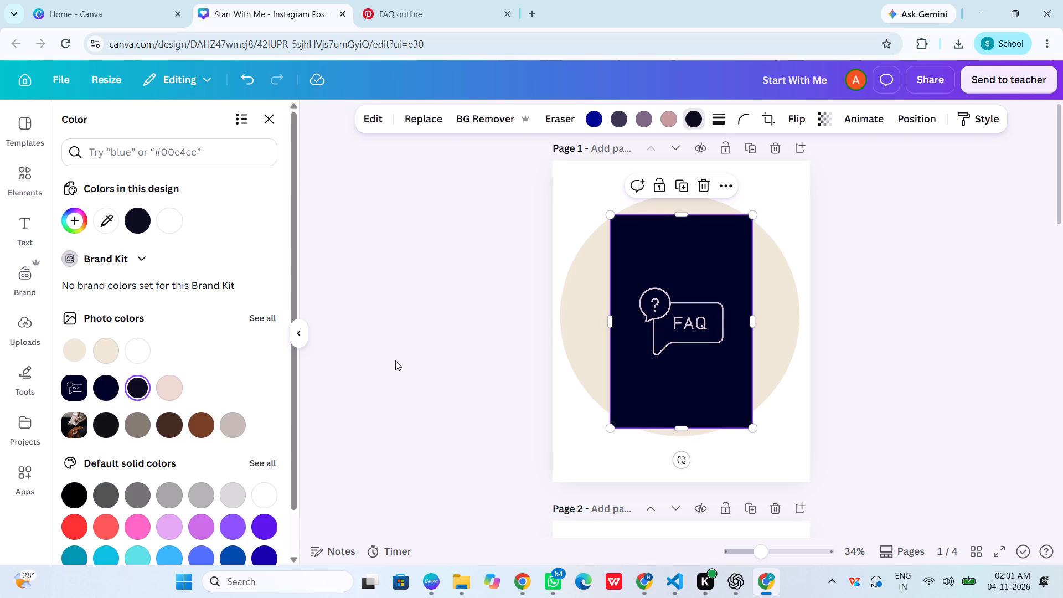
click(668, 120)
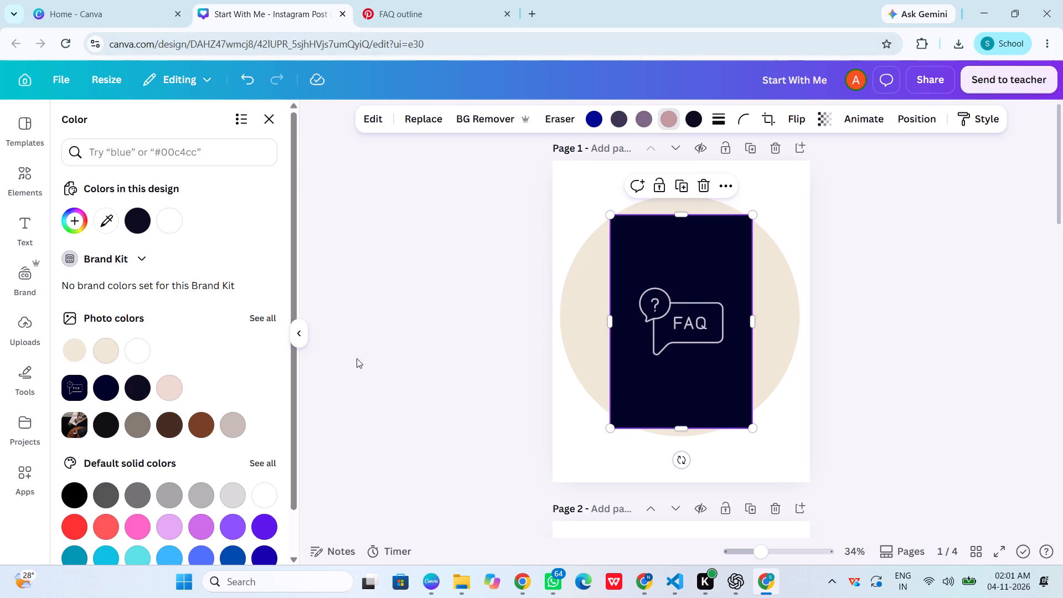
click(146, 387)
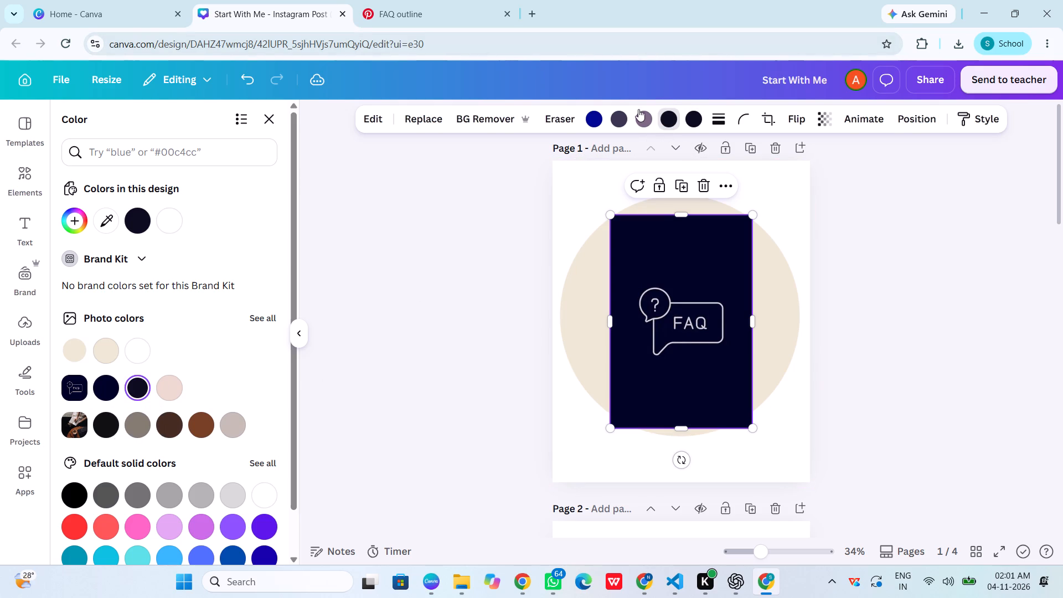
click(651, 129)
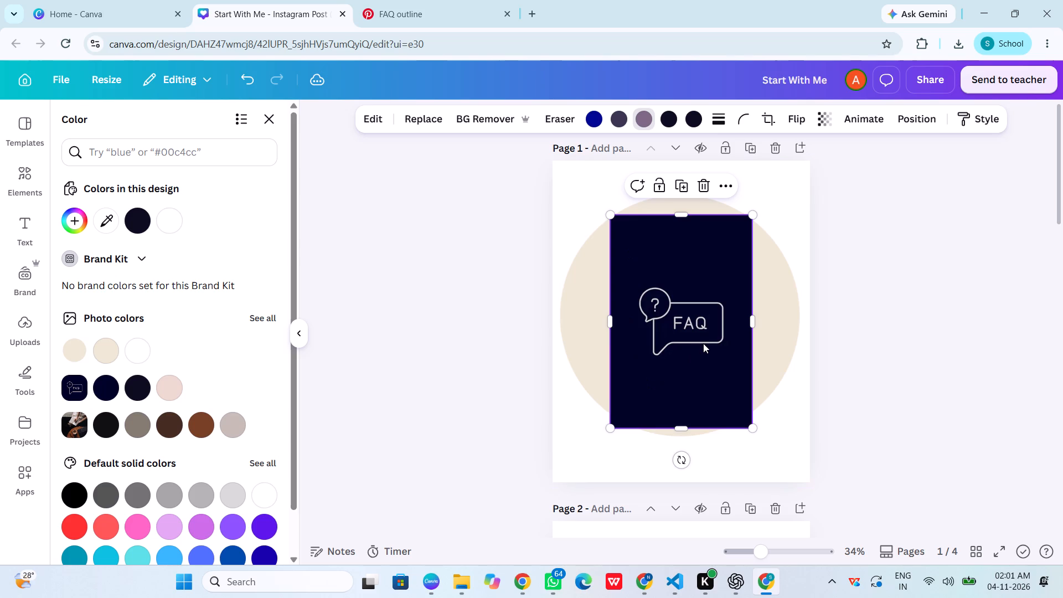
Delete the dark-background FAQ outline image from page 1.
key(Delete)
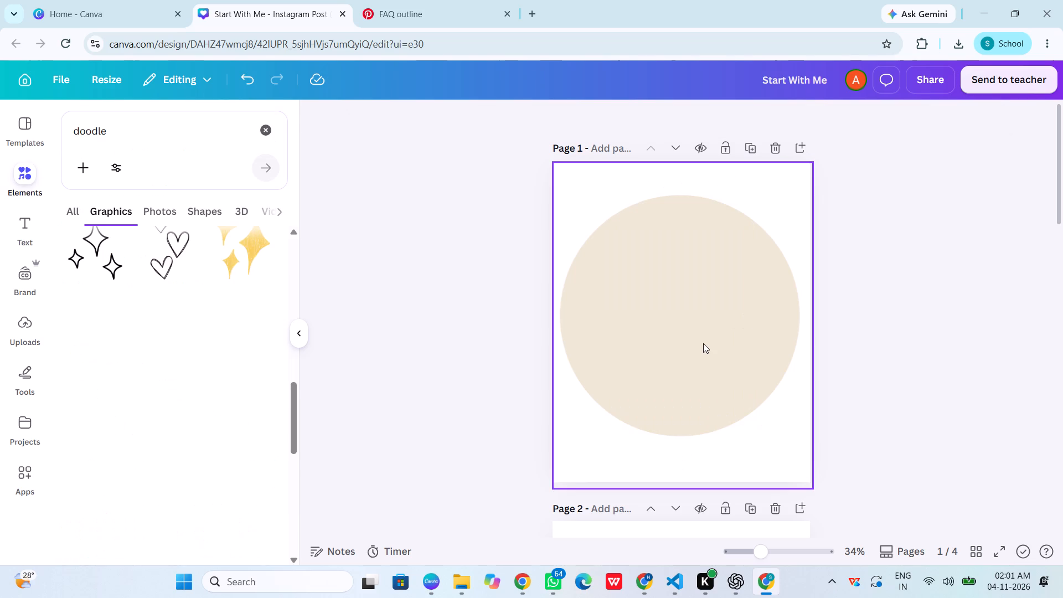
In a new Google tab, submit the FAQ outline image with the prompt "in this image change the bg to white and remaining else to black".
click(537, 16)
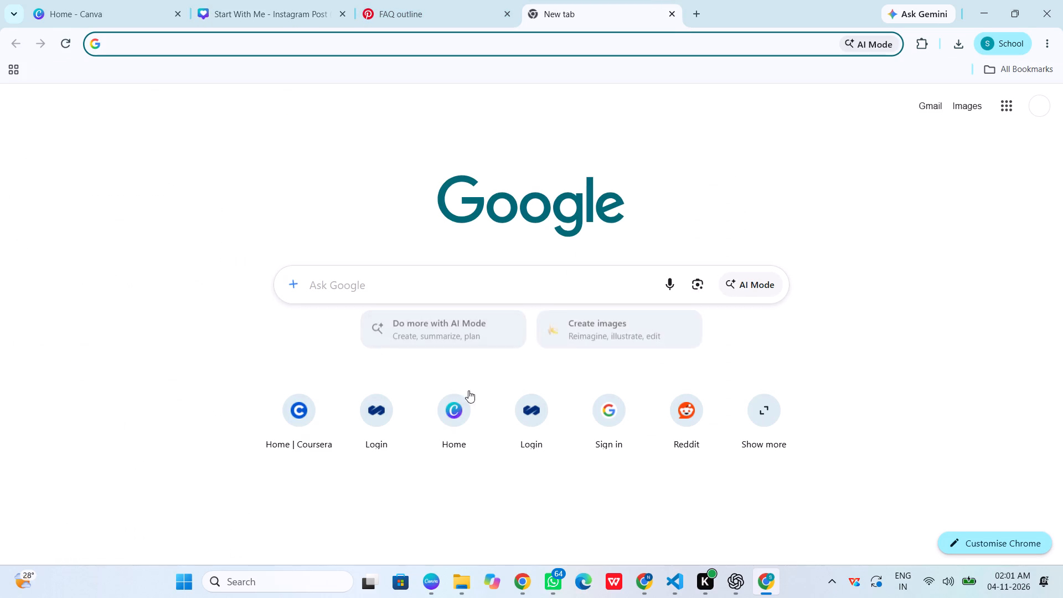
click(590, 281)
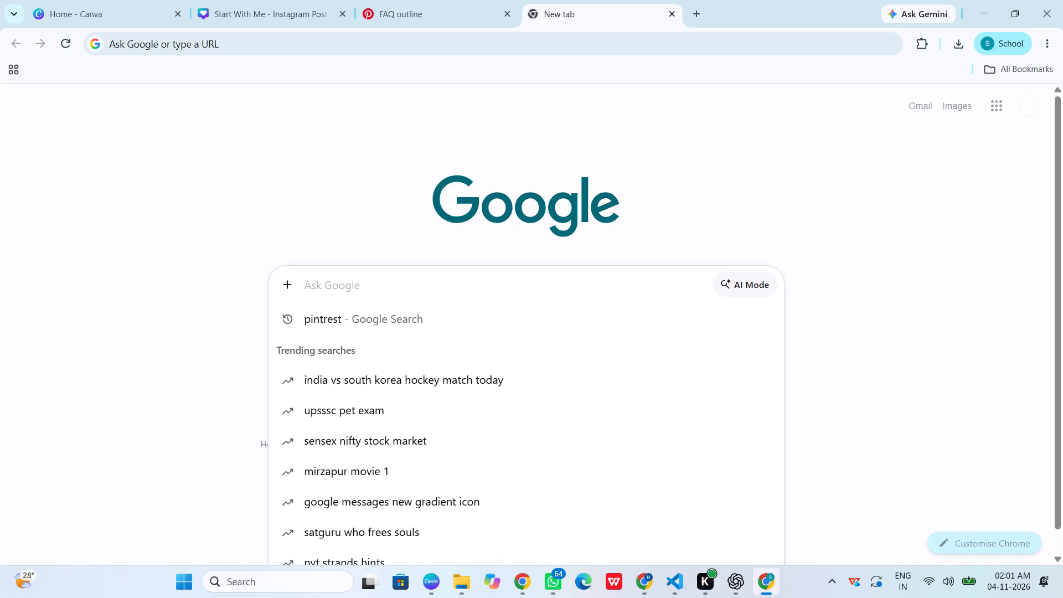
key(ctrl+v)
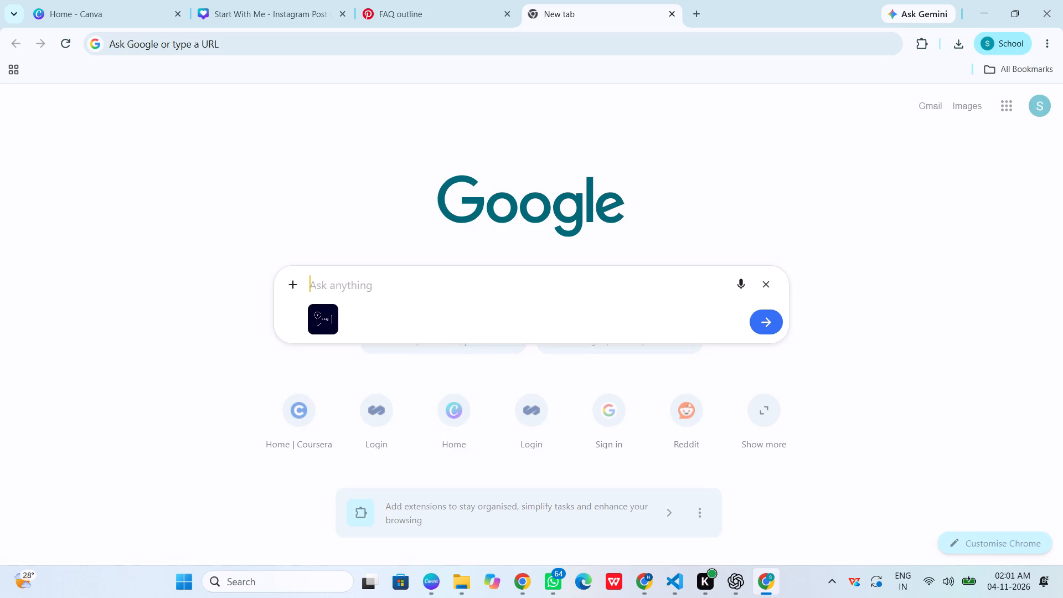
text(in this i)
text(mage change)
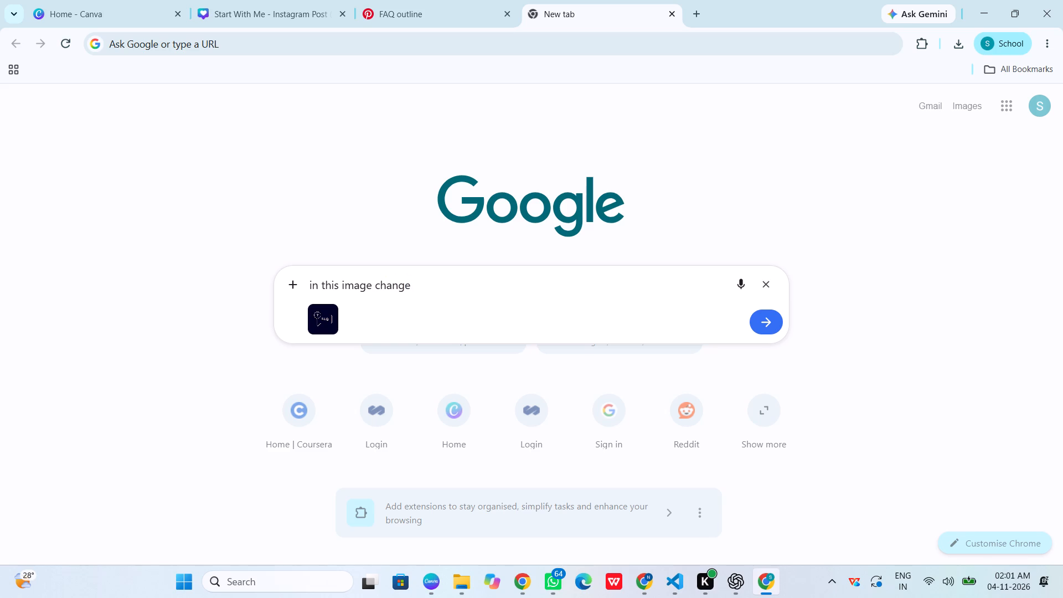
key(space)
text(the bg to white and remin)
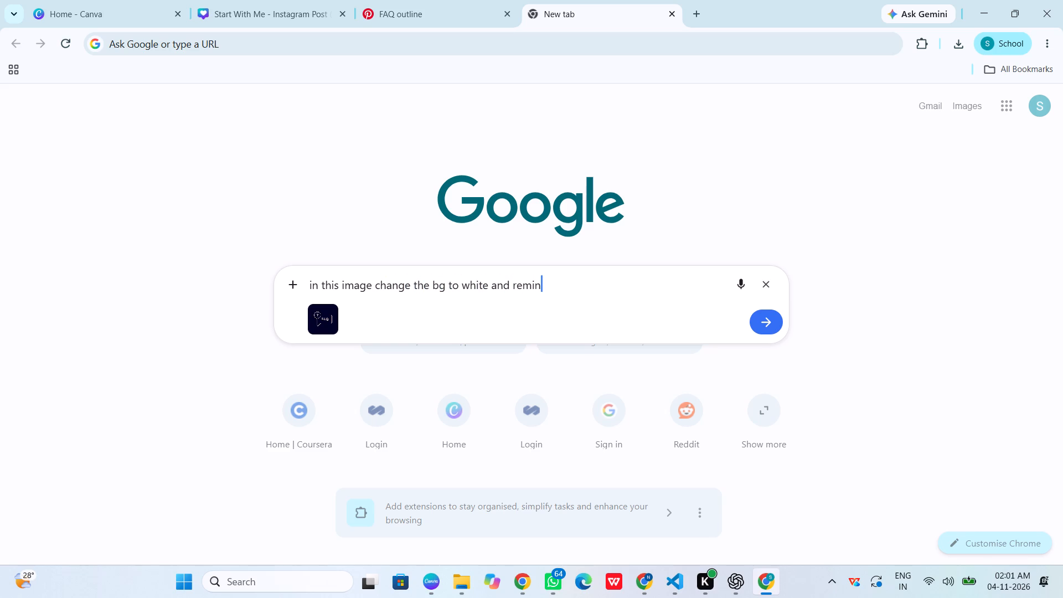
key(BackSpace)
key(BackSpace)
text(aining els)
key(space)
key(BackSpace)
text(e to black)
key(Return)
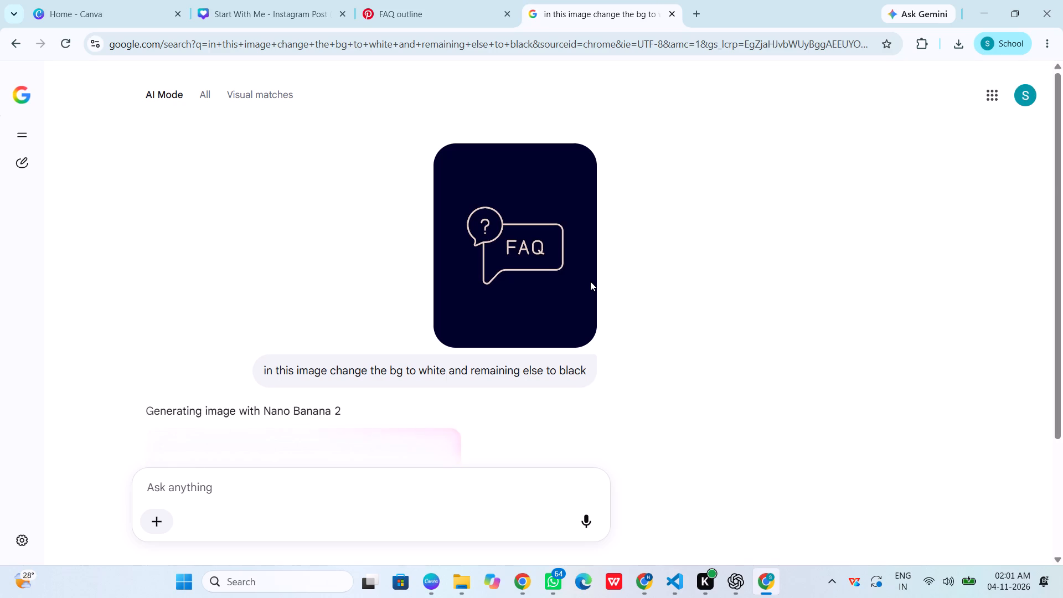
Capture a rectangular screen snip of the generated black-on-white FAQ speech-bubble image.
scroll(590, 281, down, 12)
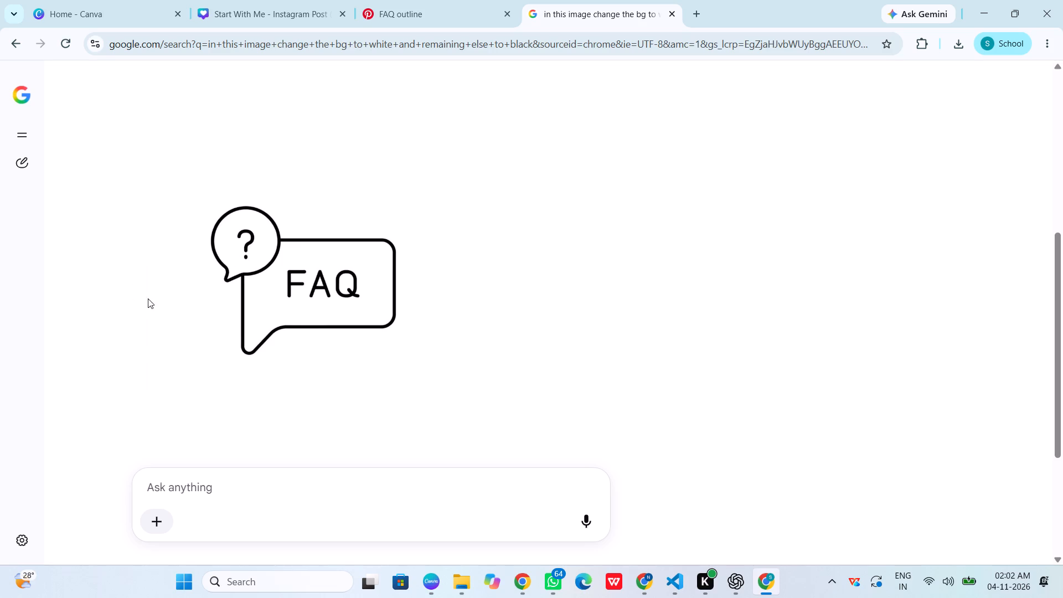
key(apostrophe)
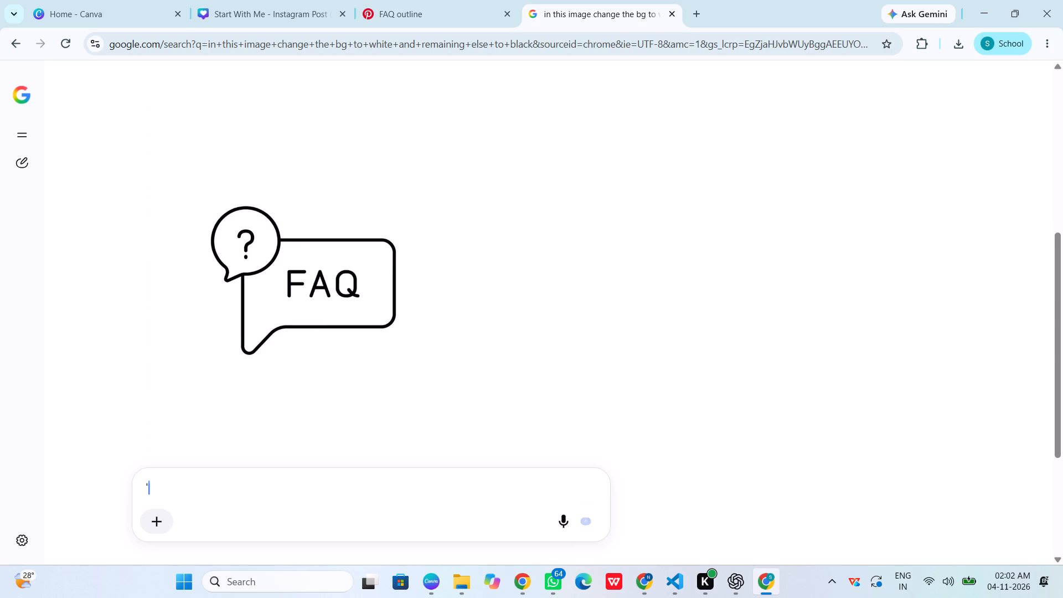
key(shift+super+s)
drag(152, 171, 491, 404)
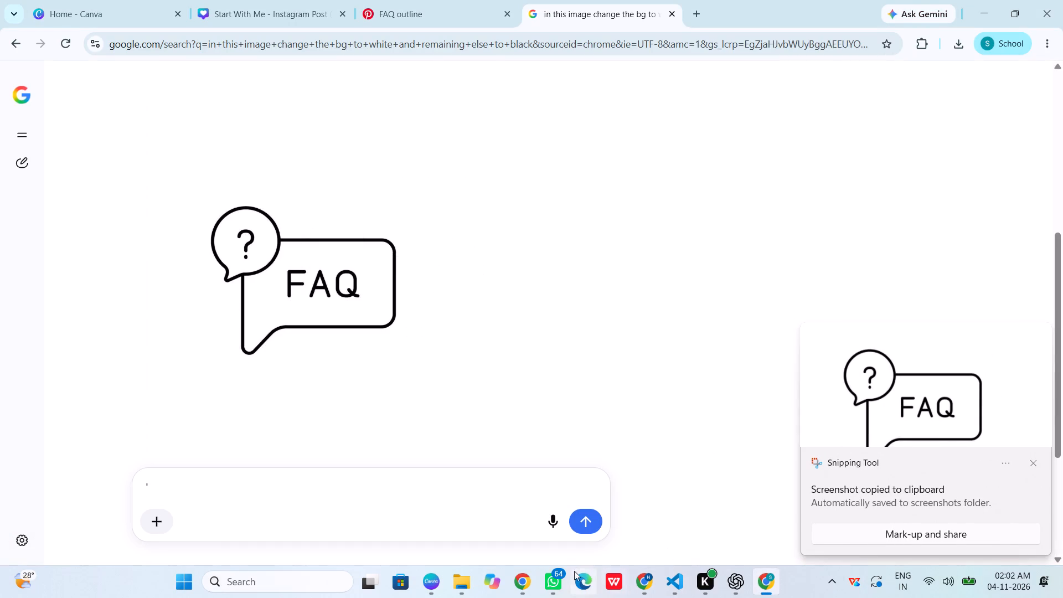
Paste the black-on-white FAQ snip onto page 1 of the Start With Me design and remove its background.
click(280, 10)
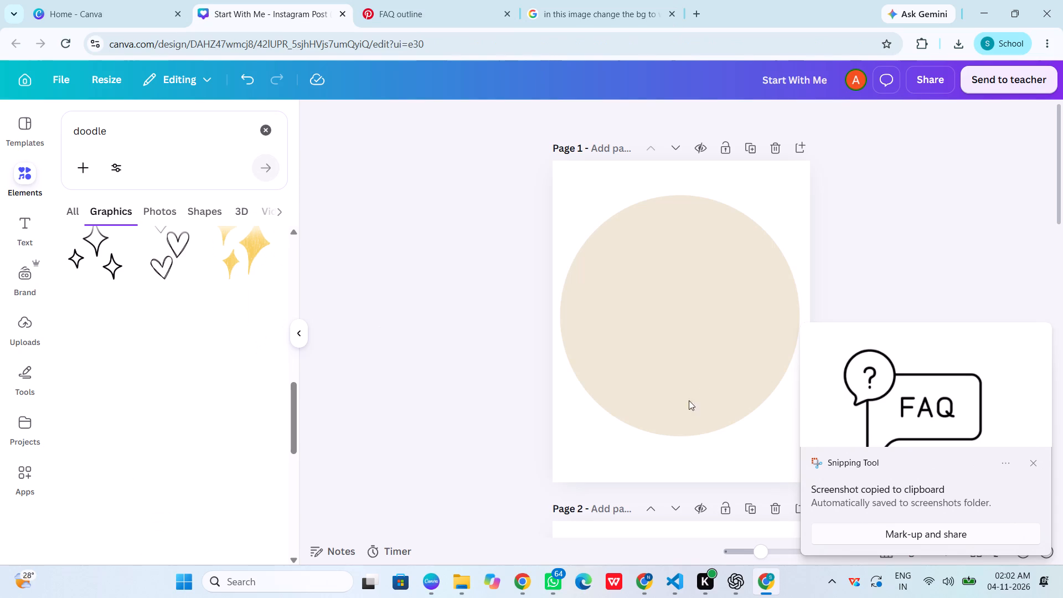
key(ctrl+v)
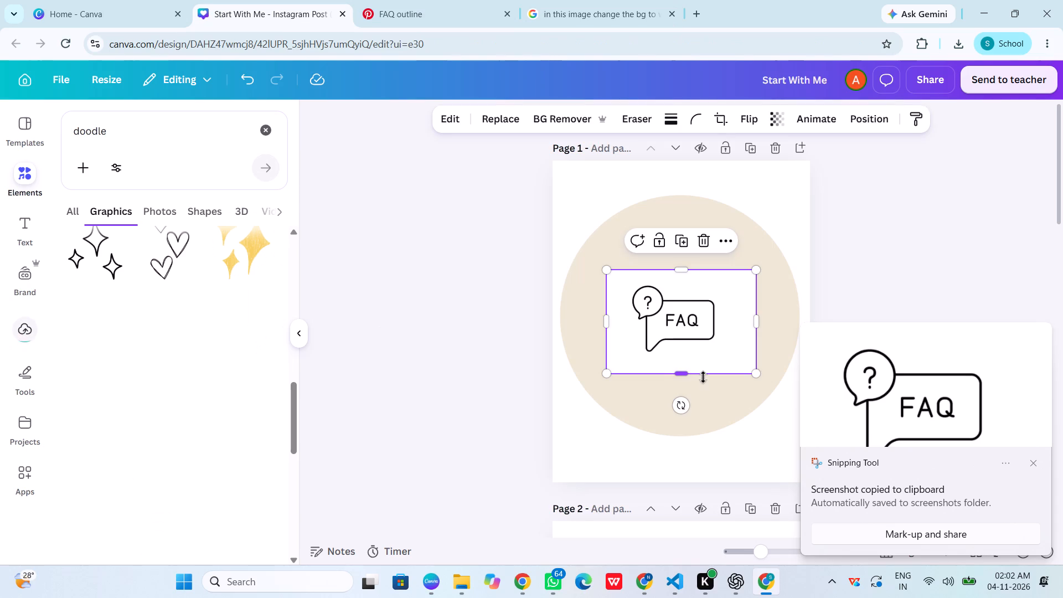
click(561, 120)
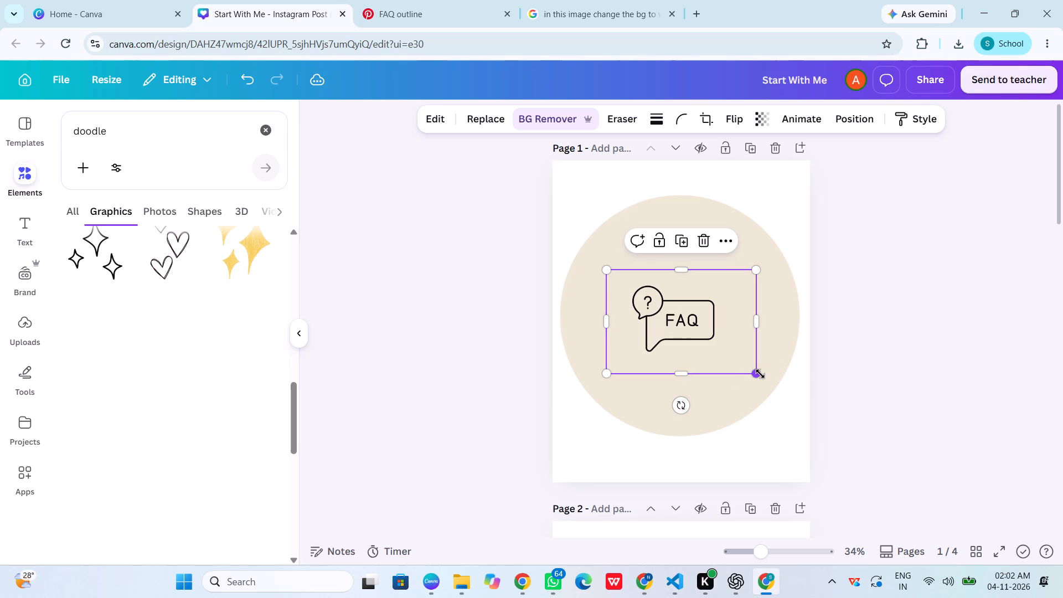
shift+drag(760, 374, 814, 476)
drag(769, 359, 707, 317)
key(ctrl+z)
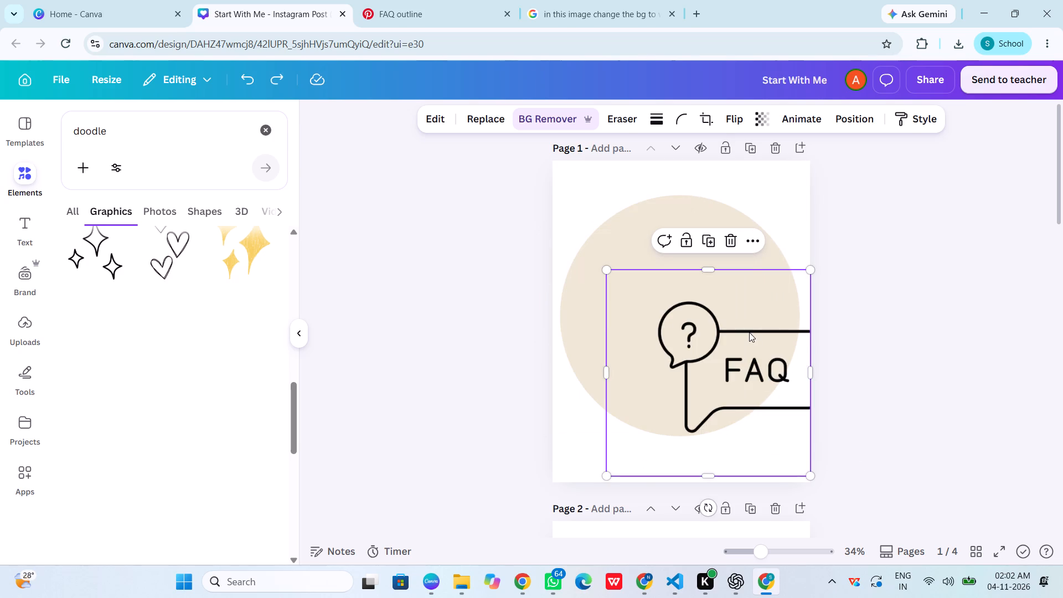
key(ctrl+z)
Enlarge the FAQ speech-bubble graphic on page 1 so its frame spans about the beige circle's width, keeping it roughly centred in the circle.
shift+drag(756, 371, 773, 396)
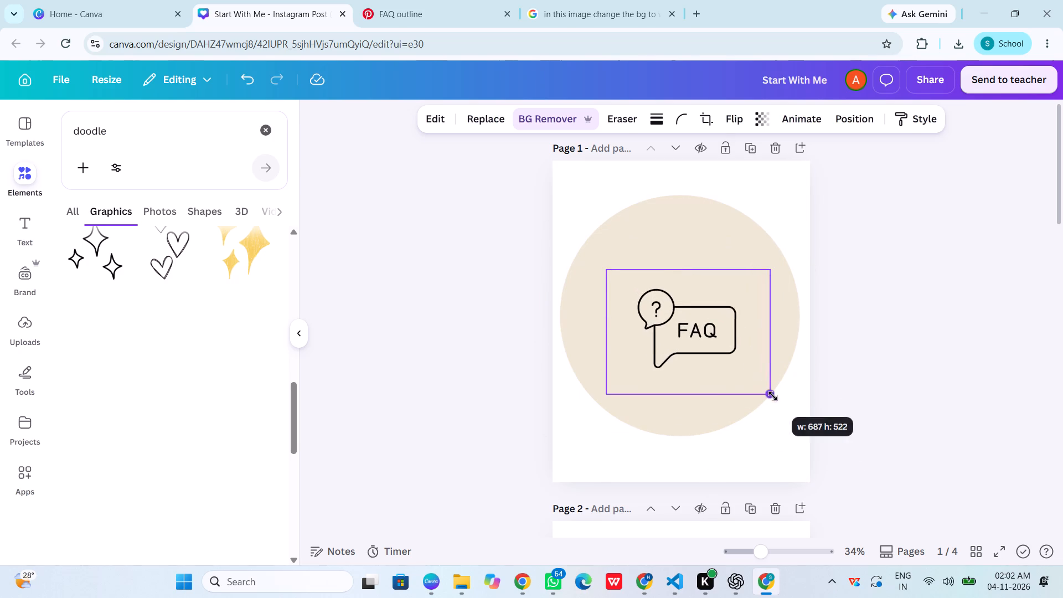
shift+drag(773, 396, 786, 406)
drag(740, 324, 714, 311)
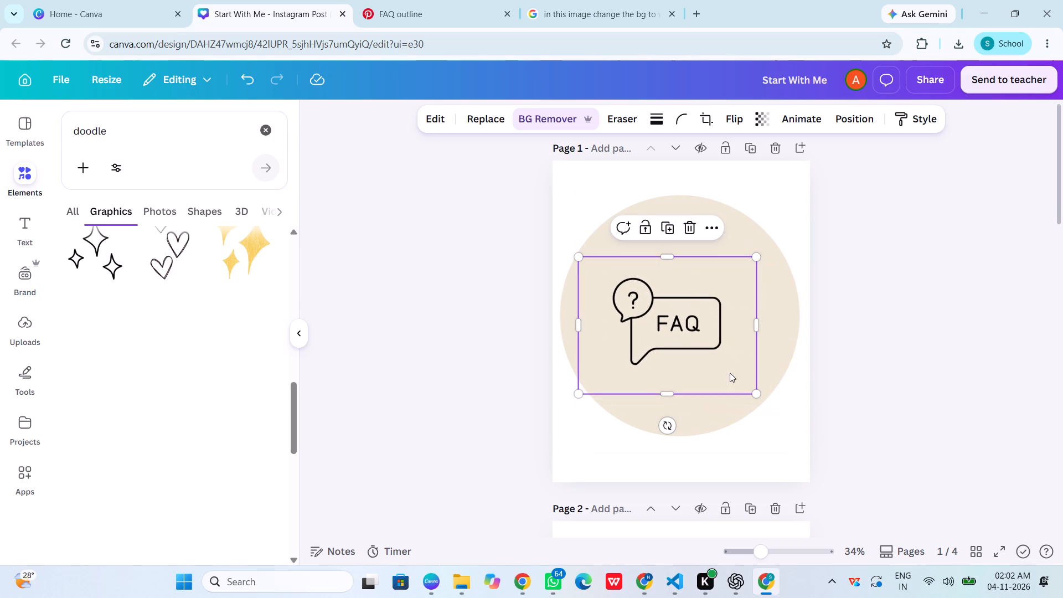
shift+drag(757, 395, 809, 430)
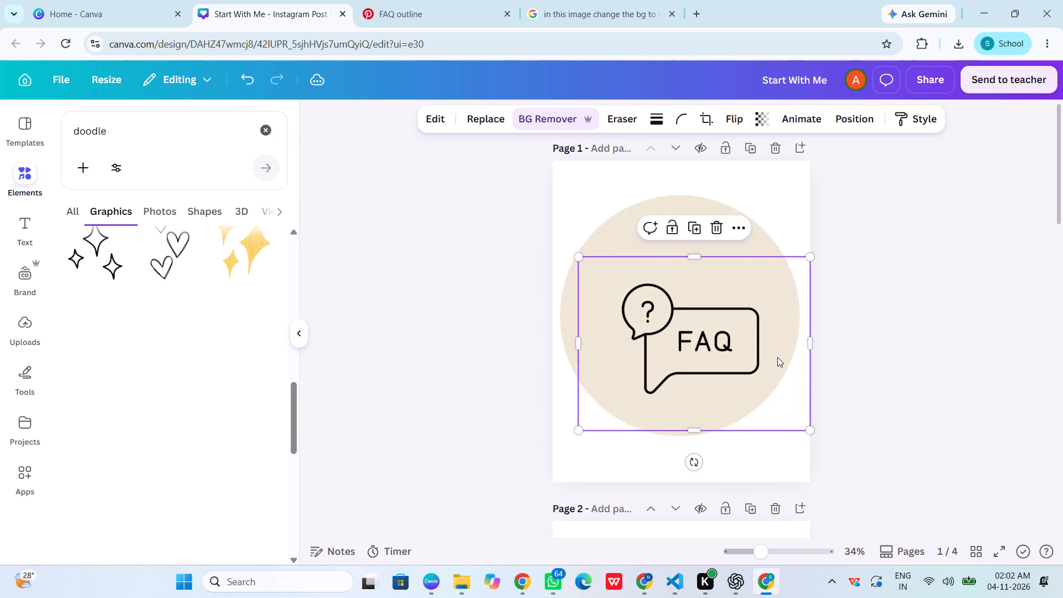
drag(749, 349, 731, 326)
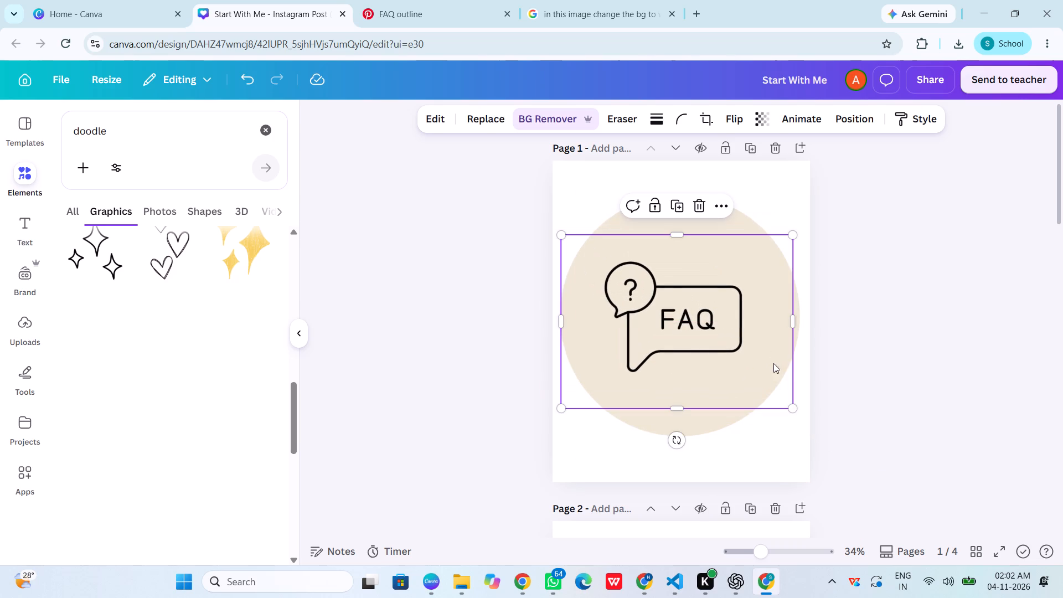
shift+click(796, 415)
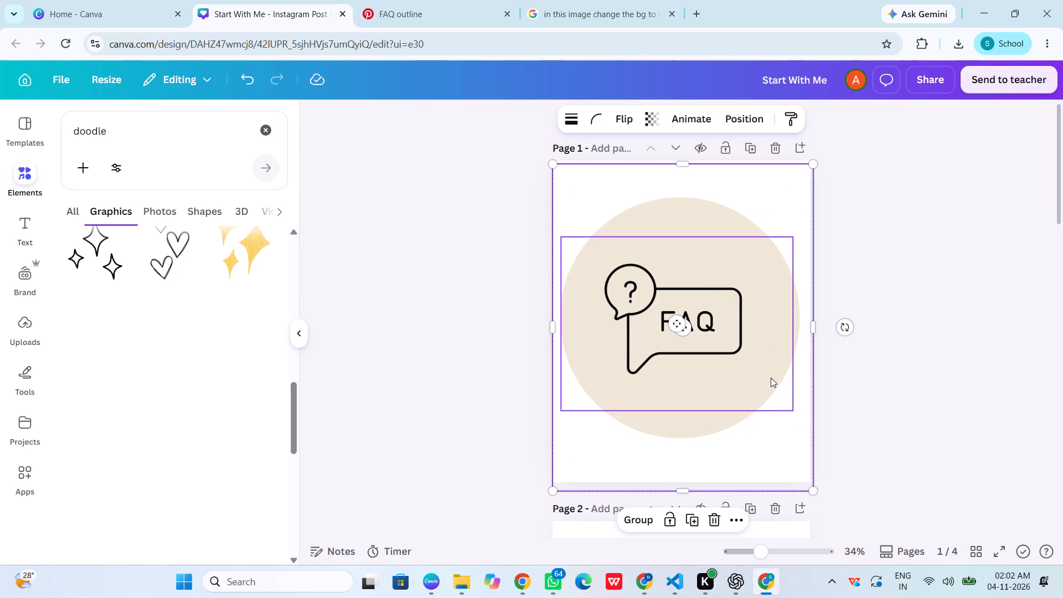
click(895, 280)
click(673, 321)
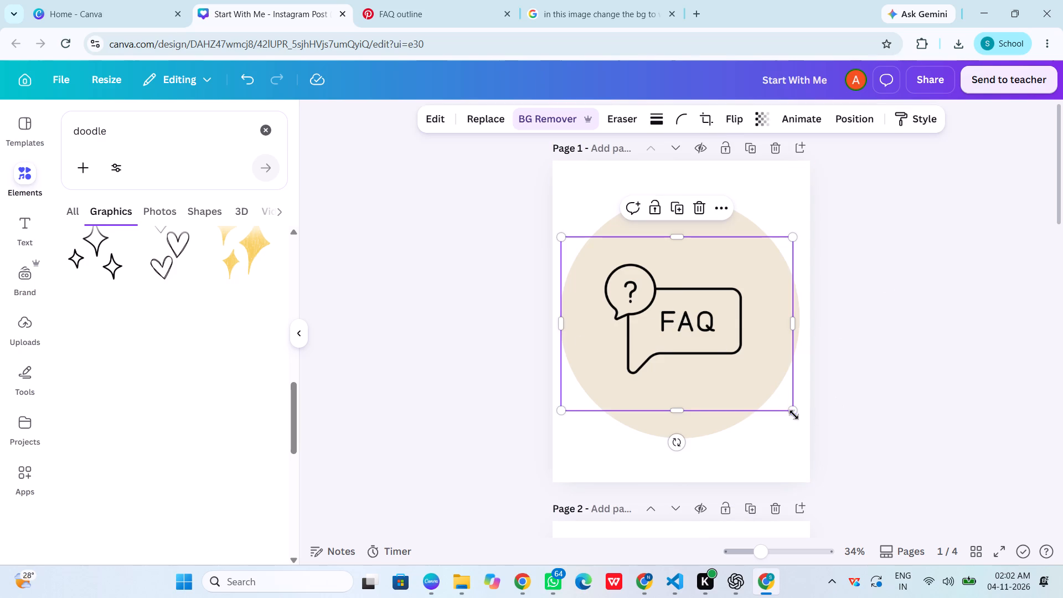
shift+drag(793, 411, 807, 418)
click(909, 322)
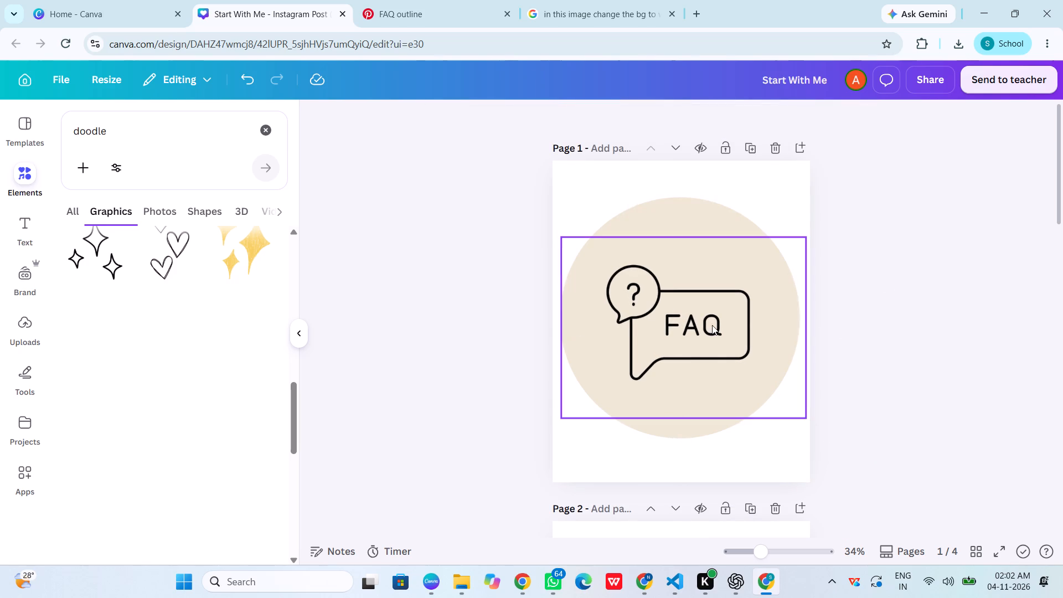